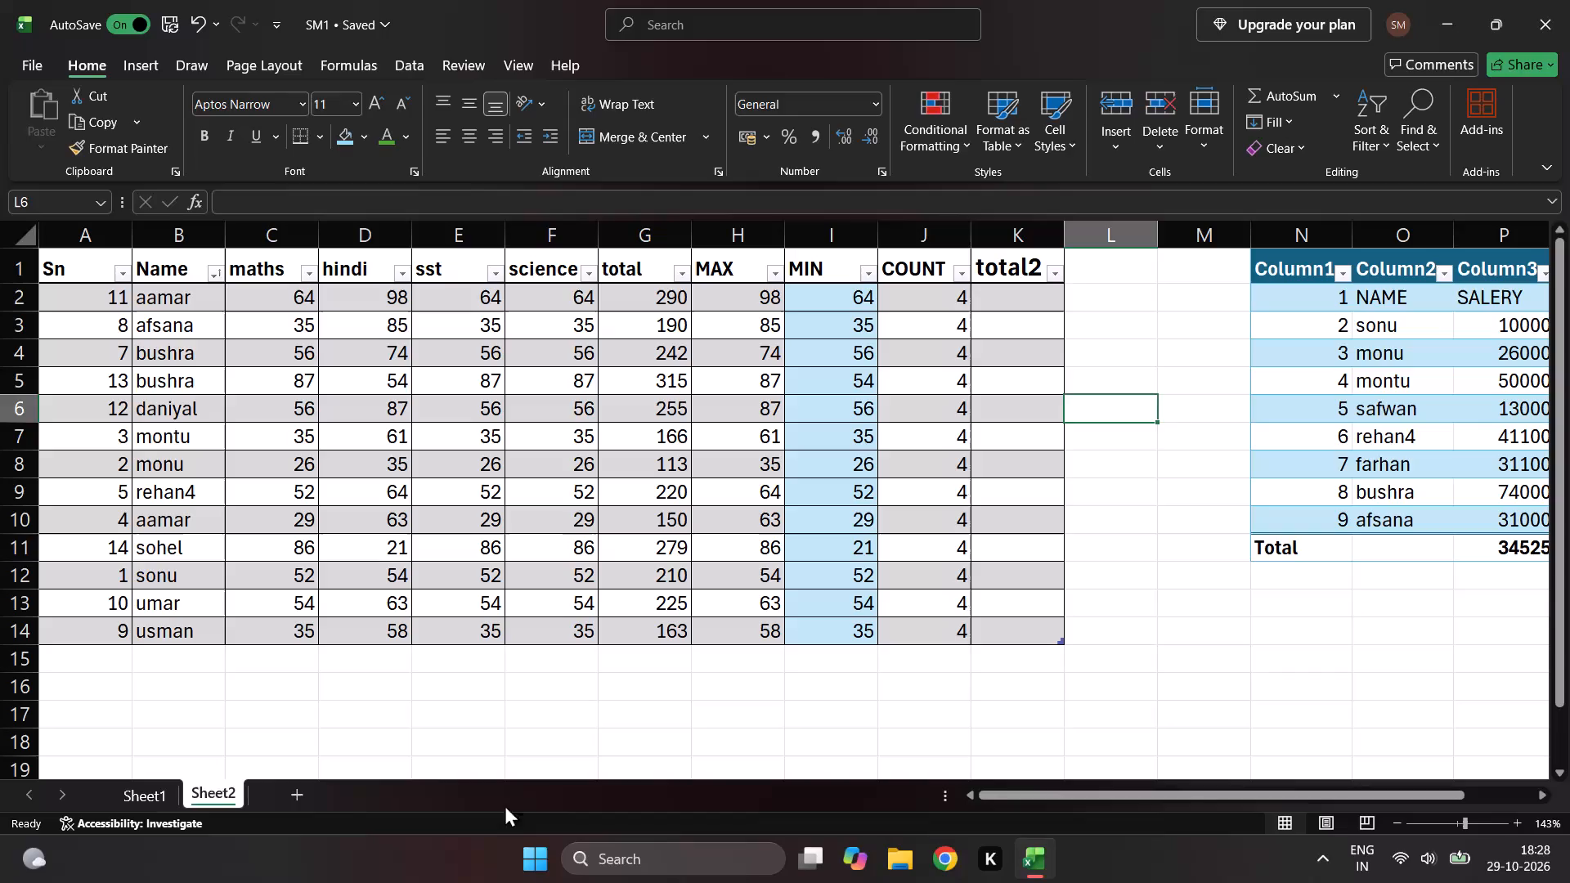
# Add a new blank worksheet after Sheet2.
pyautogui.click(295, 800)
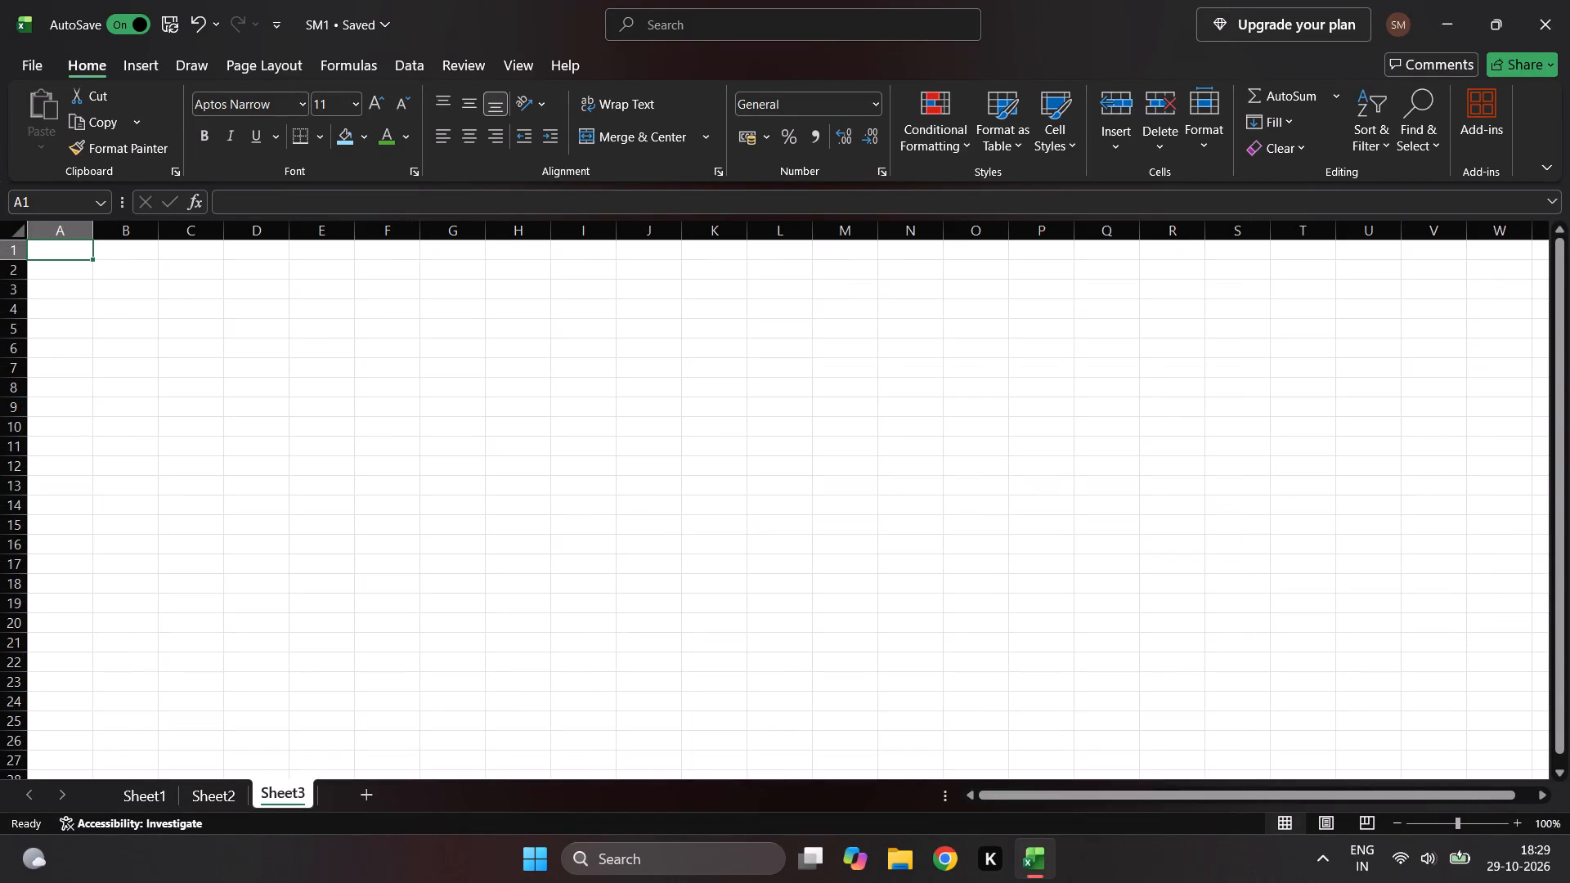
# Enter EVOL in cell B2 and ATIS in cell B3 of the new sheet.
pyautogui.click(125, 267)
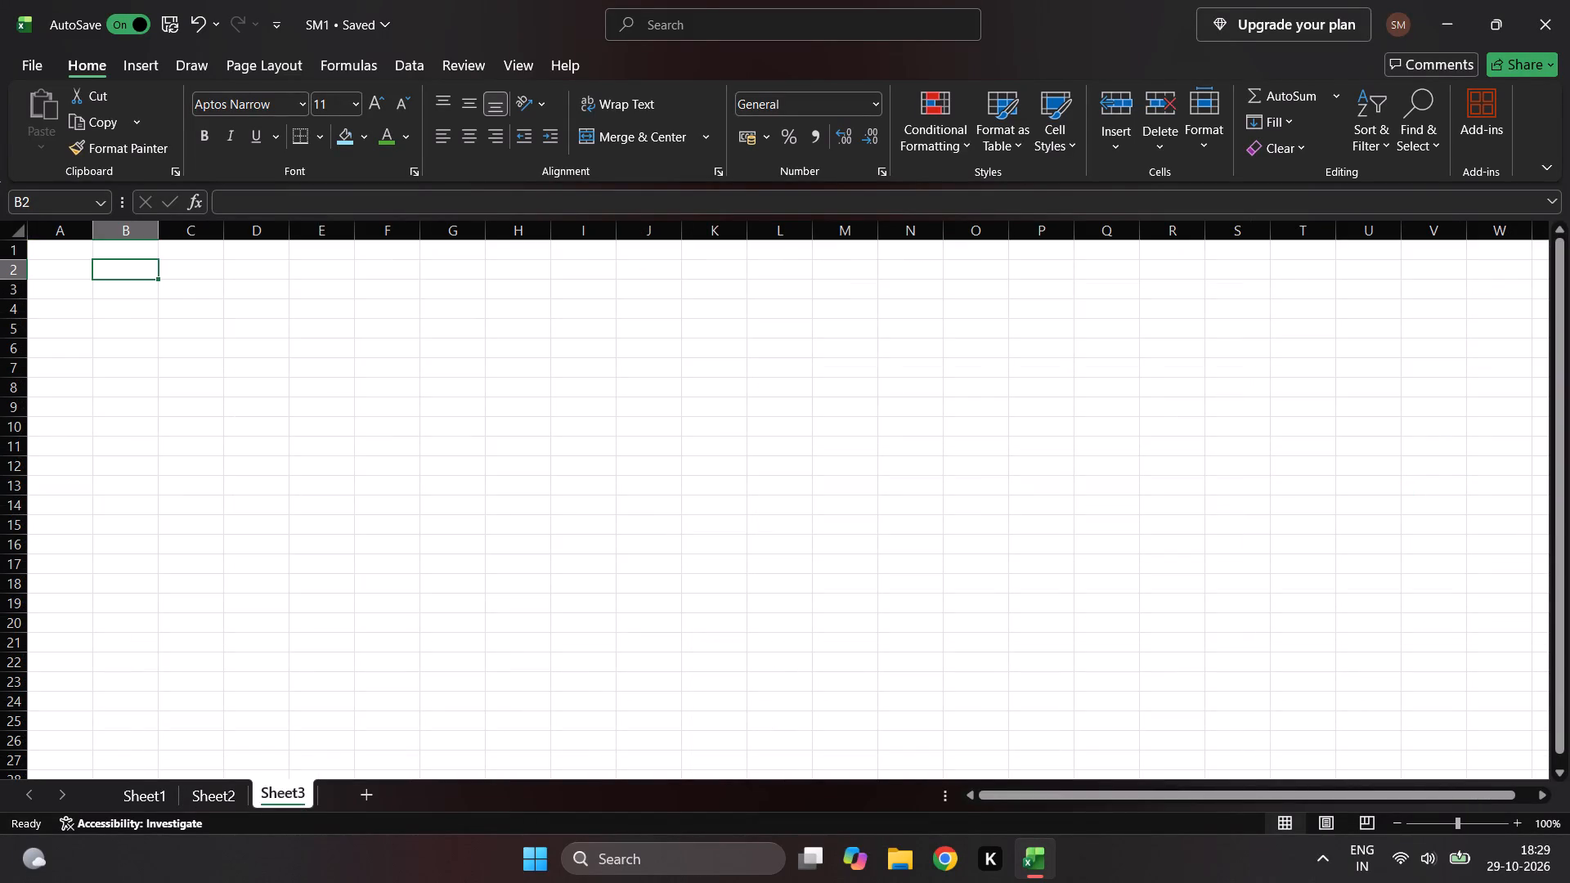
pyautogui.click(130, 267)
pyautogui.doubleClick(130, 267)
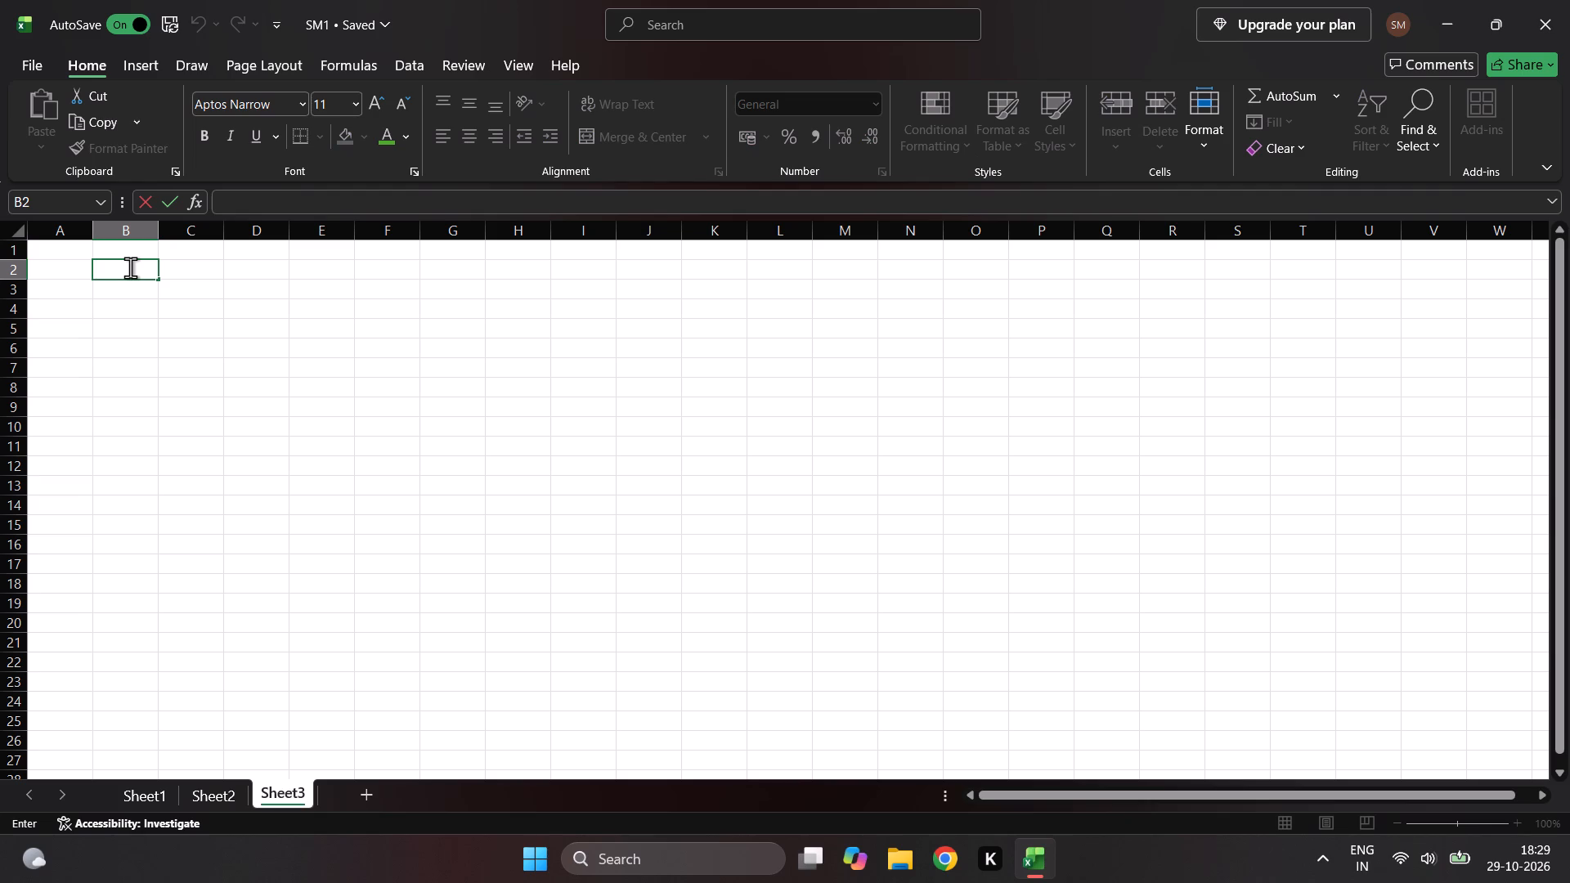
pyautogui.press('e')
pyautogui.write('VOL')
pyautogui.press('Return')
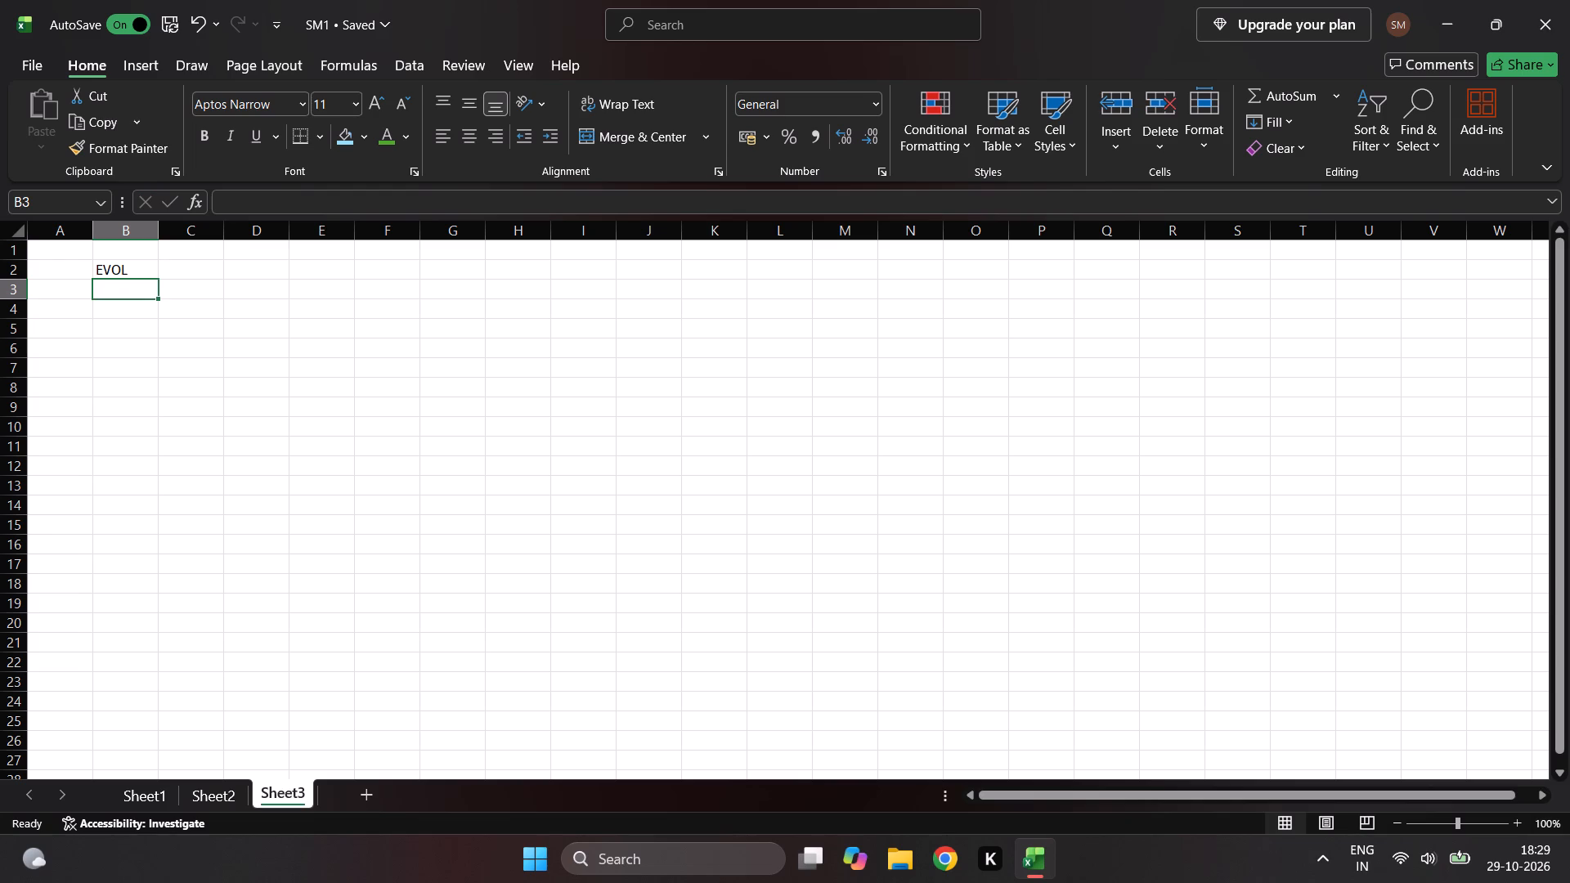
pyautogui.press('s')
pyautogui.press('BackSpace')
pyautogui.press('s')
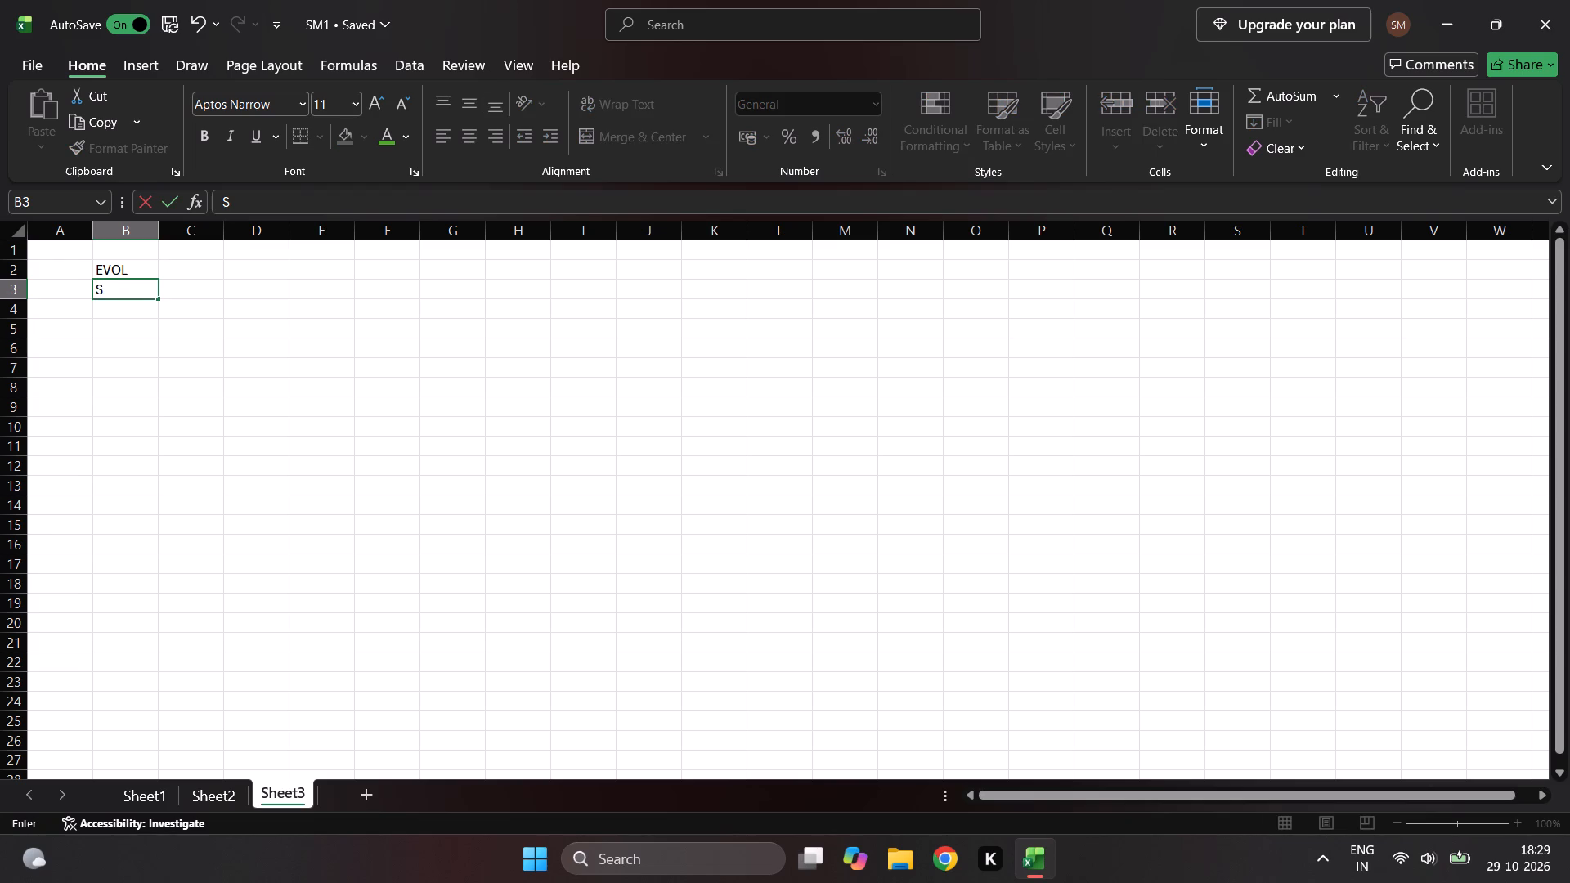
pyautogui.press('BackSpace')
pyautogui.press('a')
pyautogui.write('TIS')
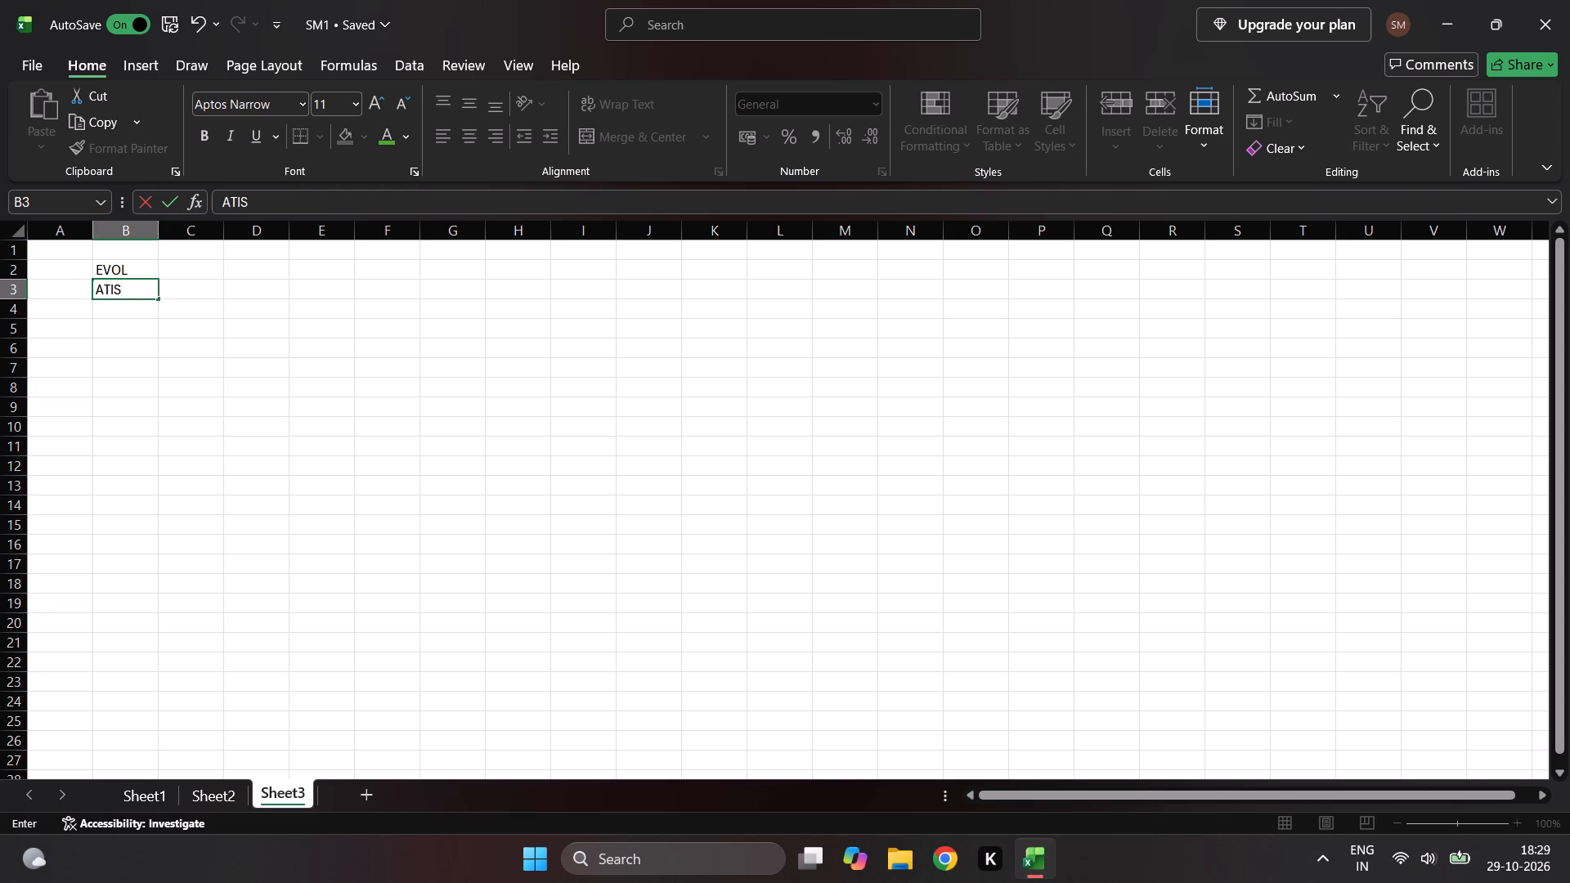
# Widen column B to about three times its default width.
pyautogui.click(149, 233)
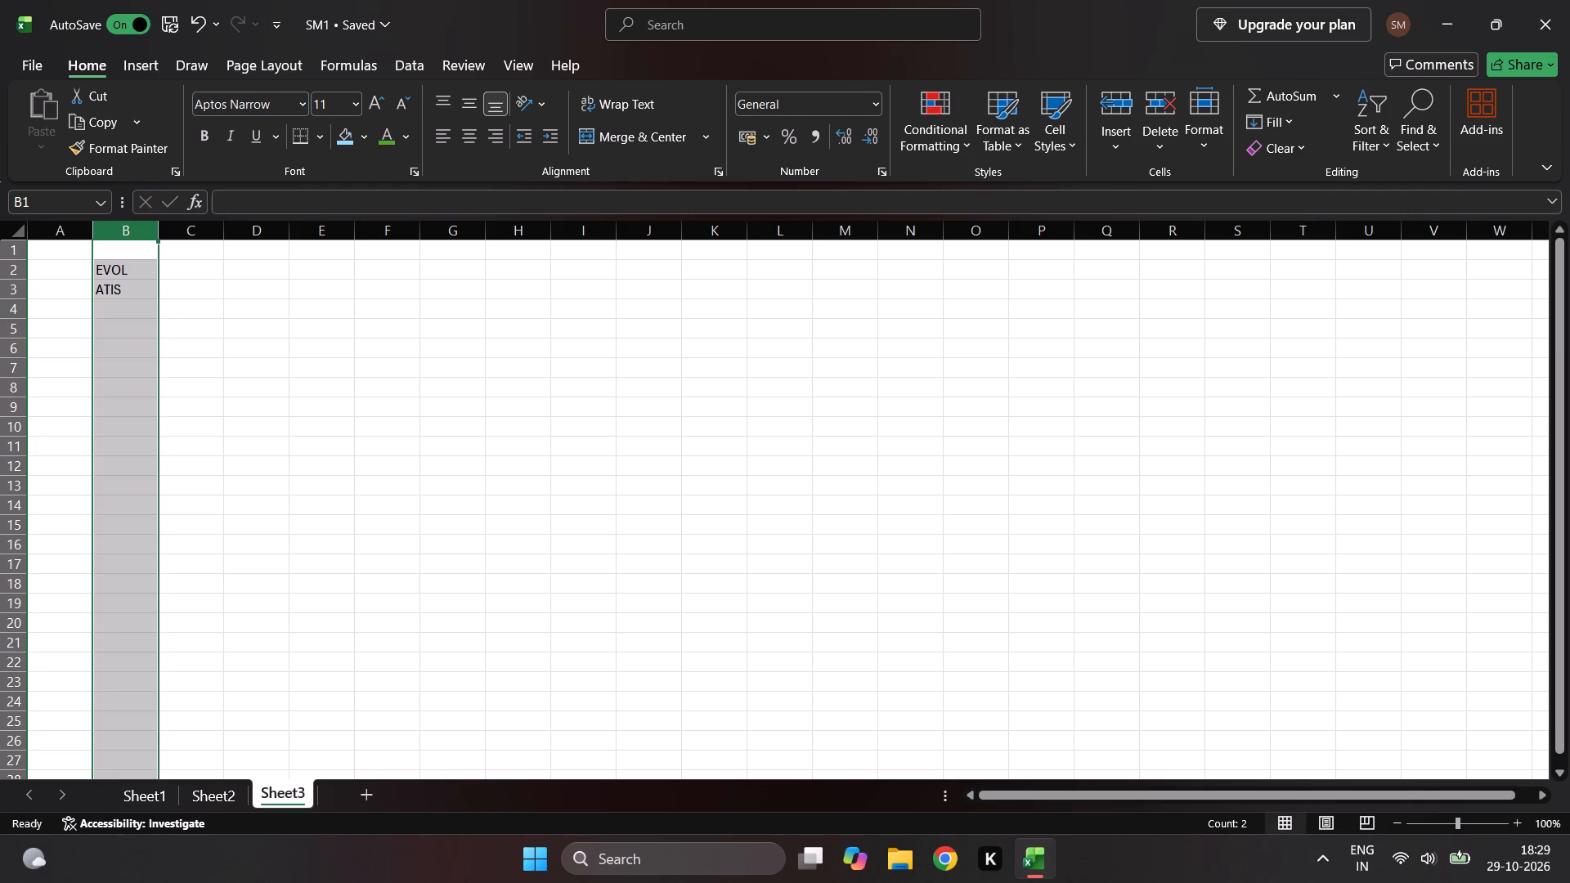
pyautogui.moveTo(155, 229); pyautogui.dragTo(437, 235)
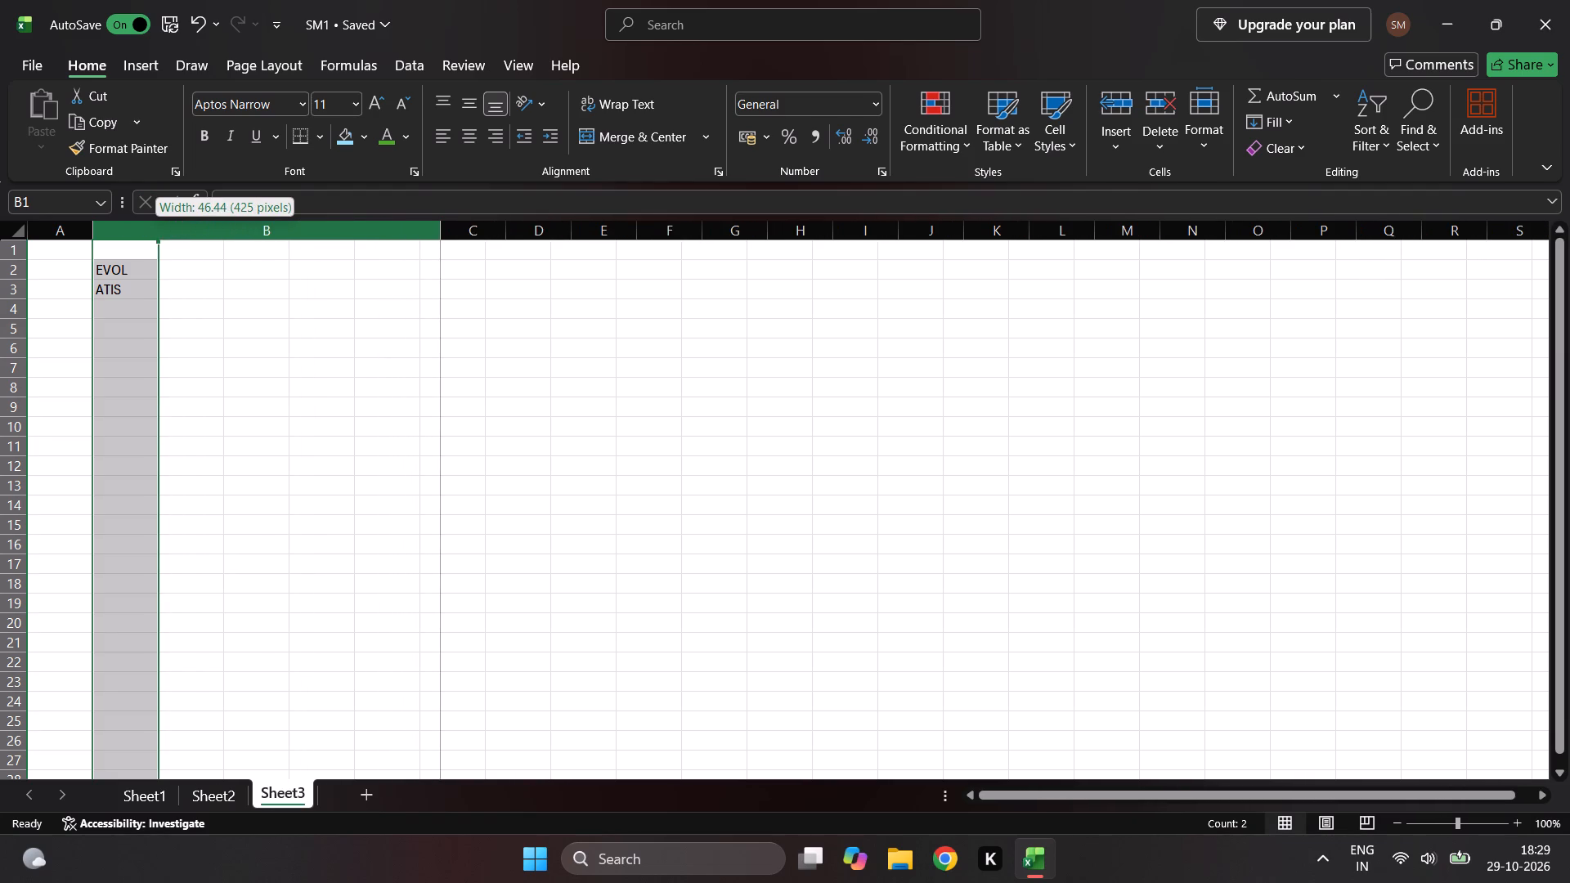
pyautogui.moveTo(437, 235); pyautogui.dragTo(483, 237)
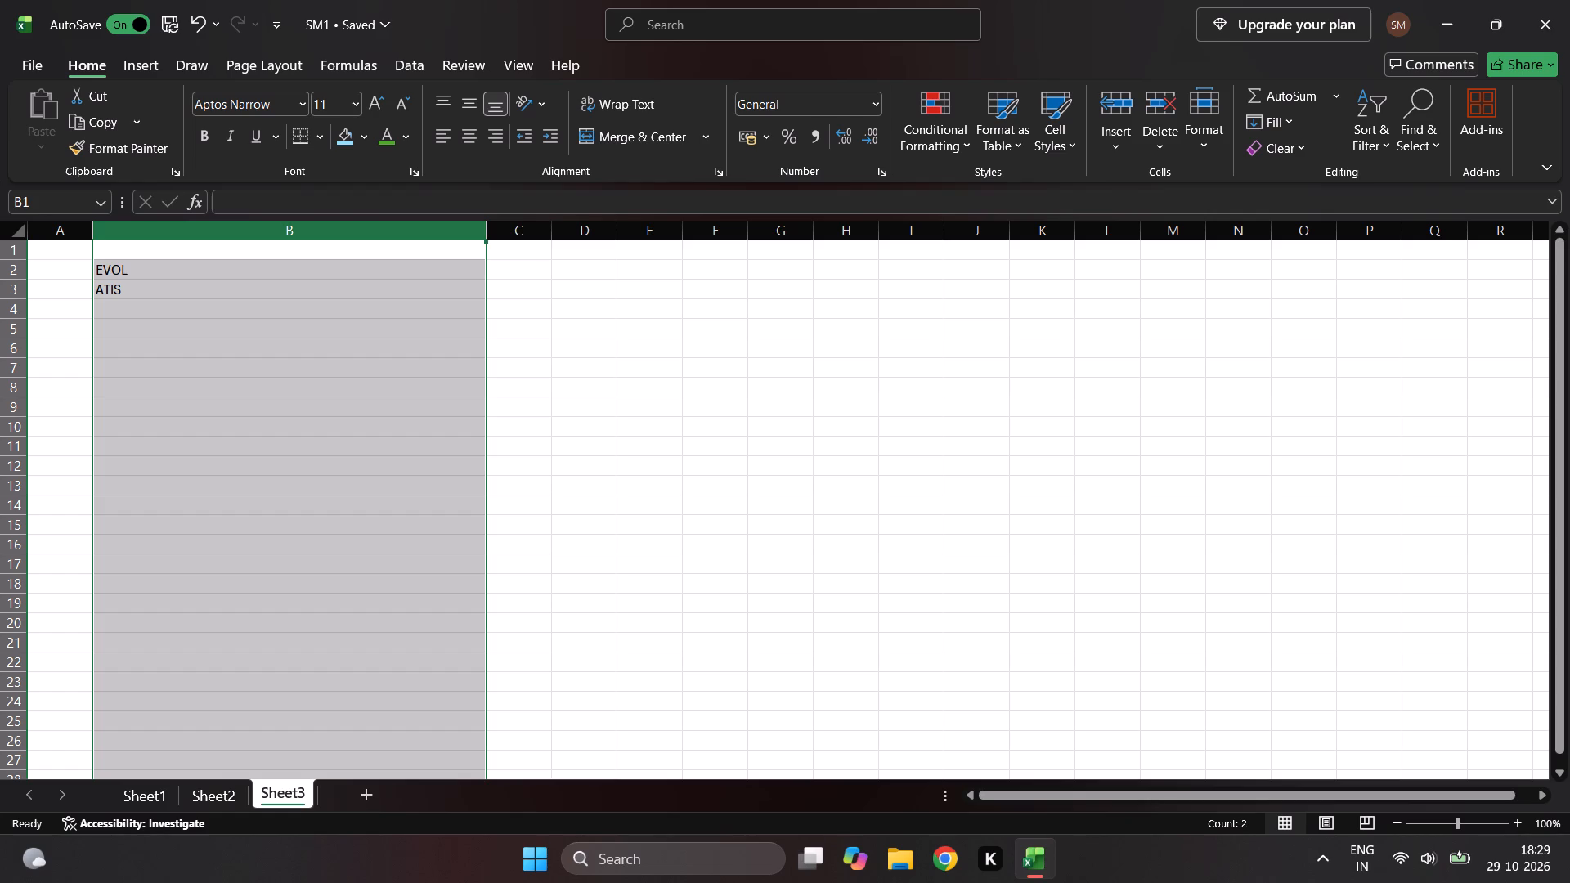
pyautogui.moveTo(483, 233); pyautogui.dragTo(188, 249)
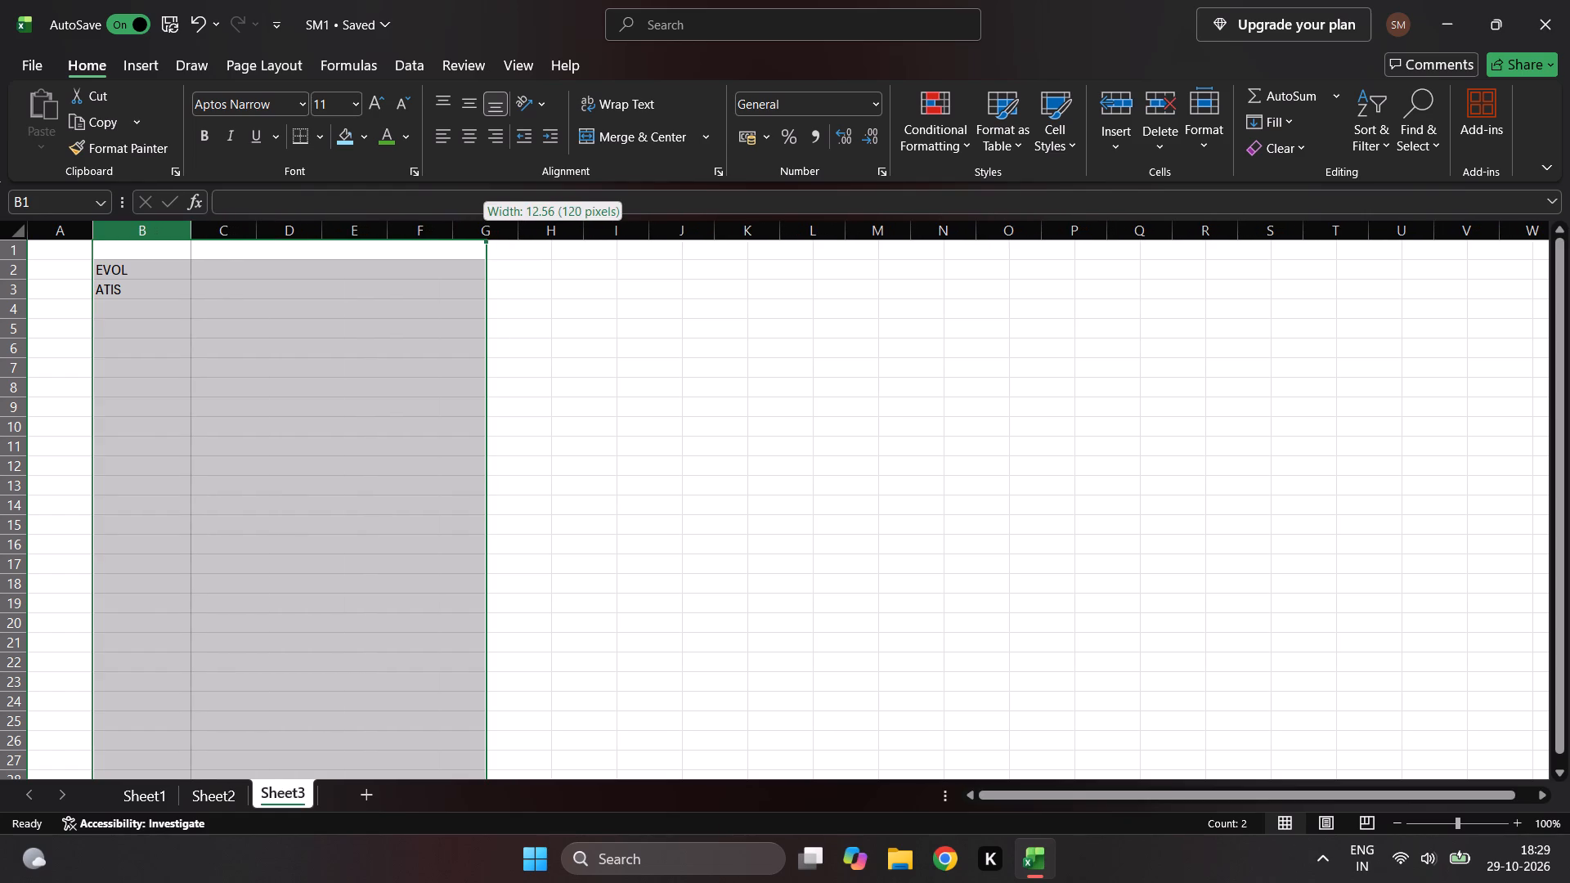
pyautogui.moveTo(188, 249); pyautogui.dragTo(254, 250)
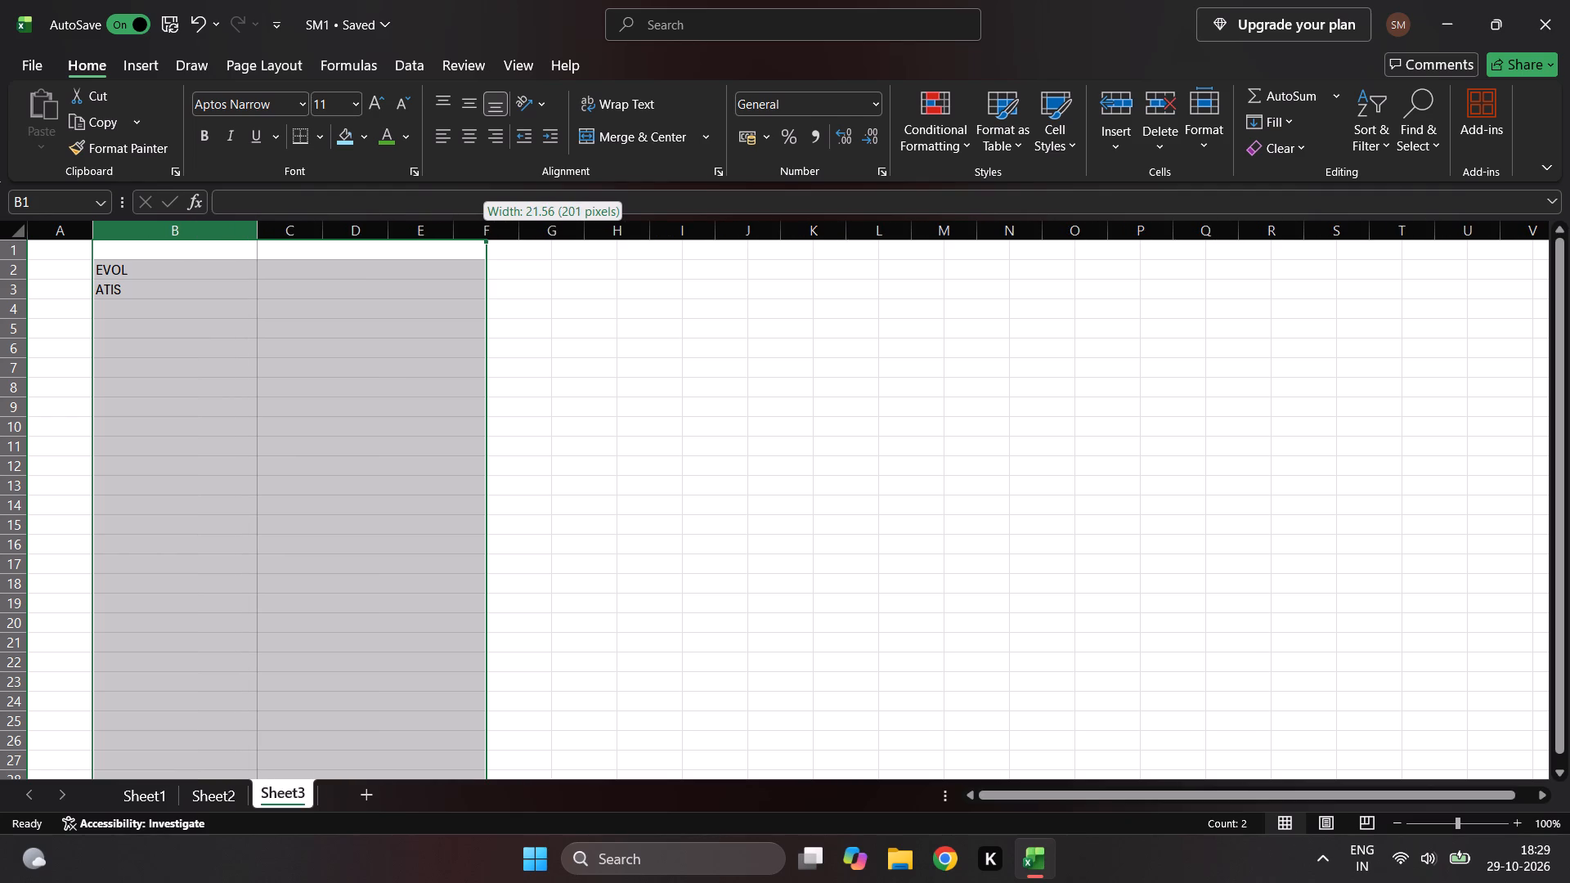
pyautogui.moveTo(254, 250); pyautogui.dragTo(283, 241)
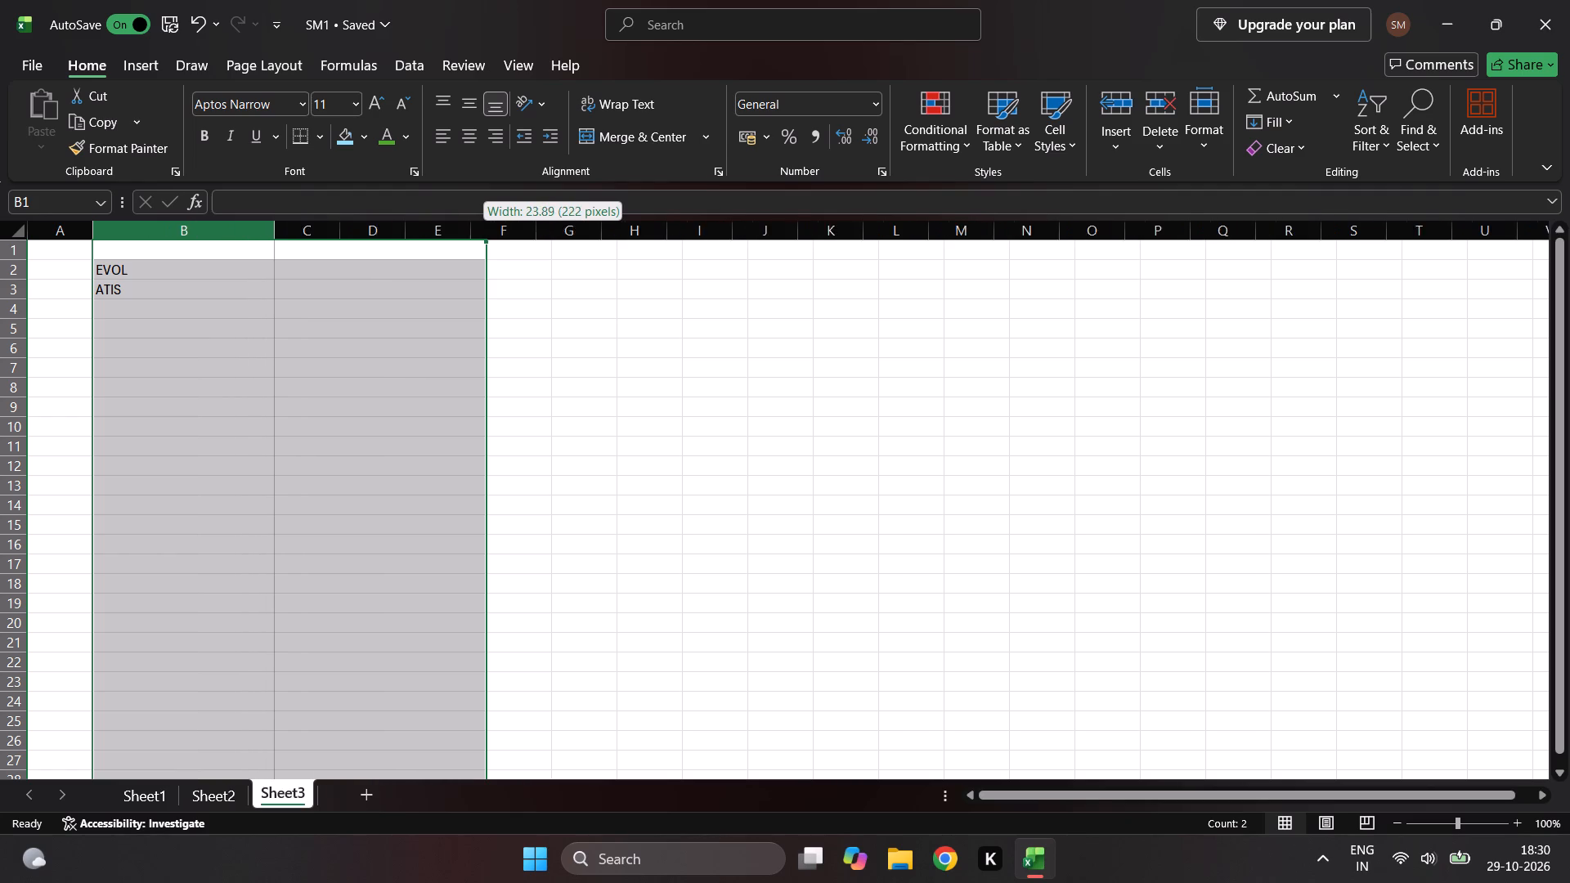
pyautogui.moveTo(283, 241); pyautogui.dragTo(292, 240)
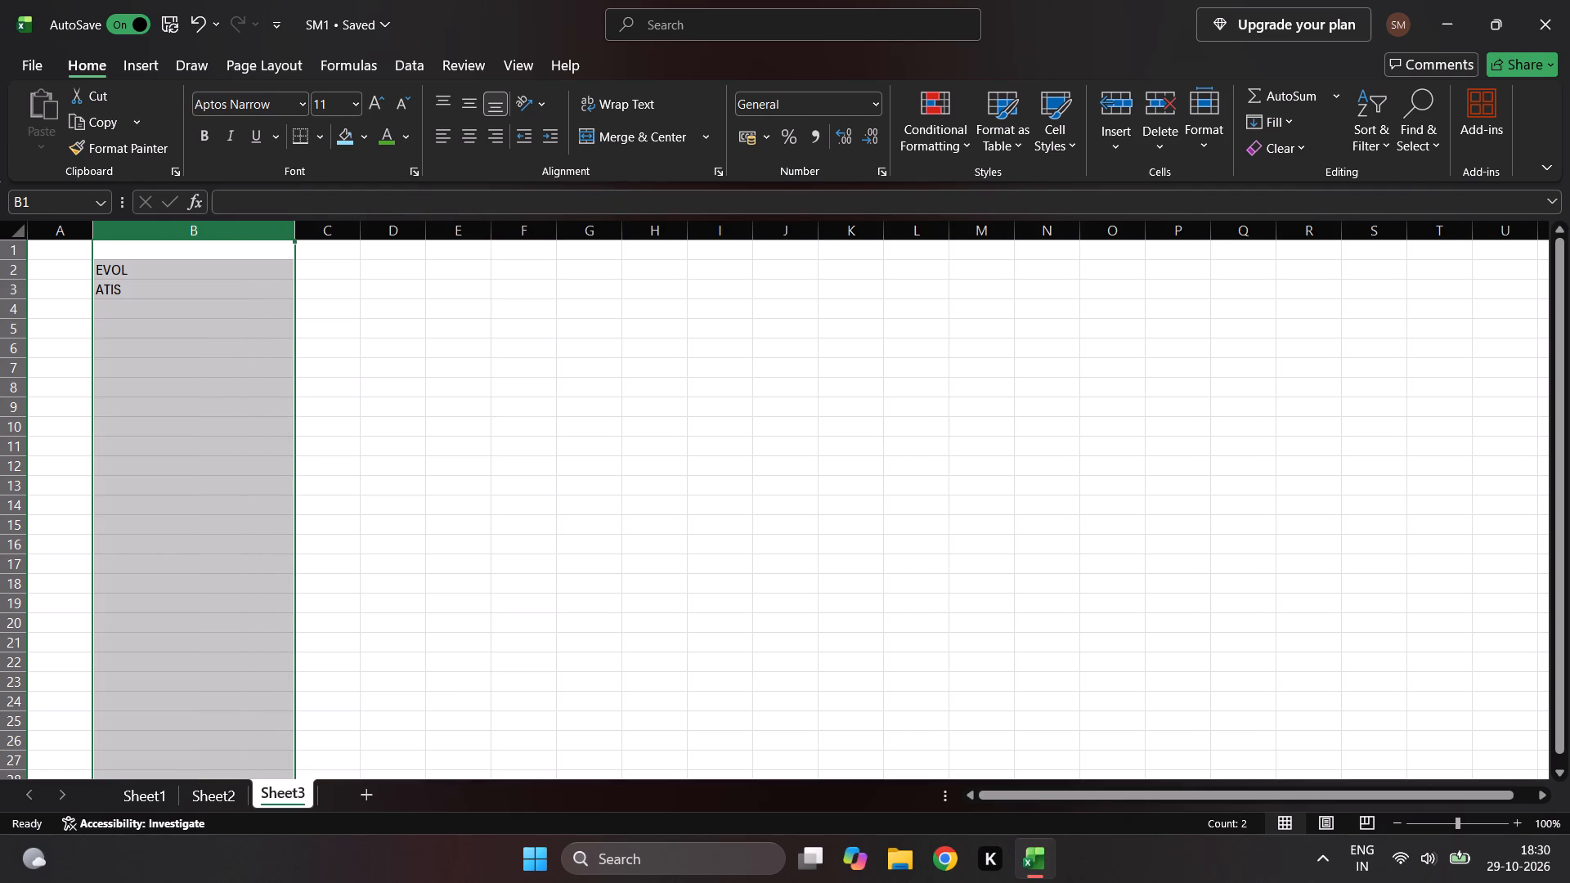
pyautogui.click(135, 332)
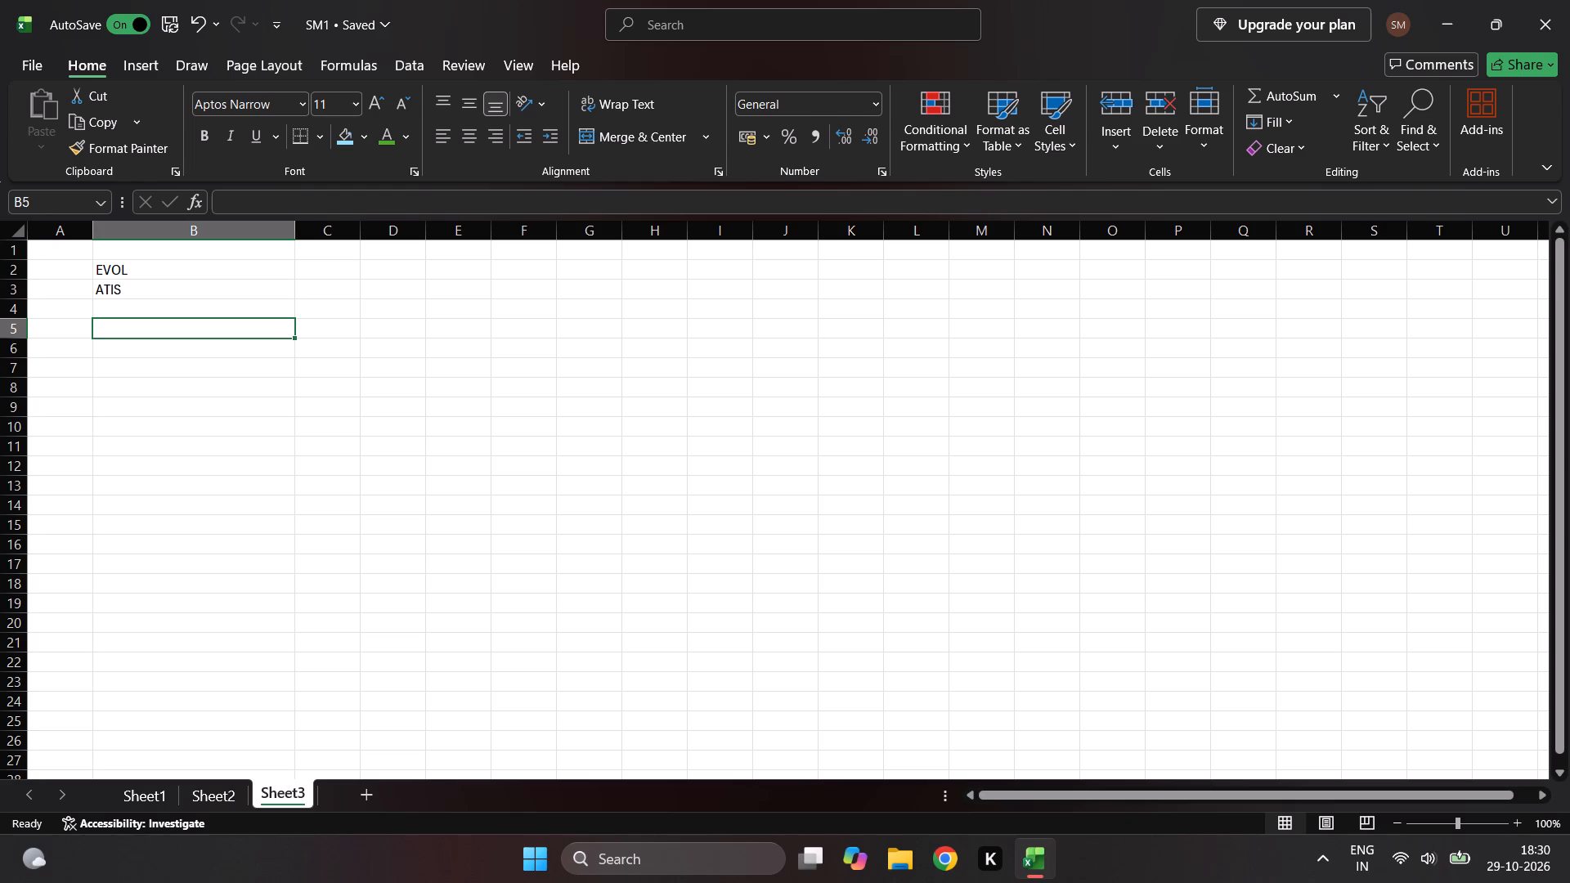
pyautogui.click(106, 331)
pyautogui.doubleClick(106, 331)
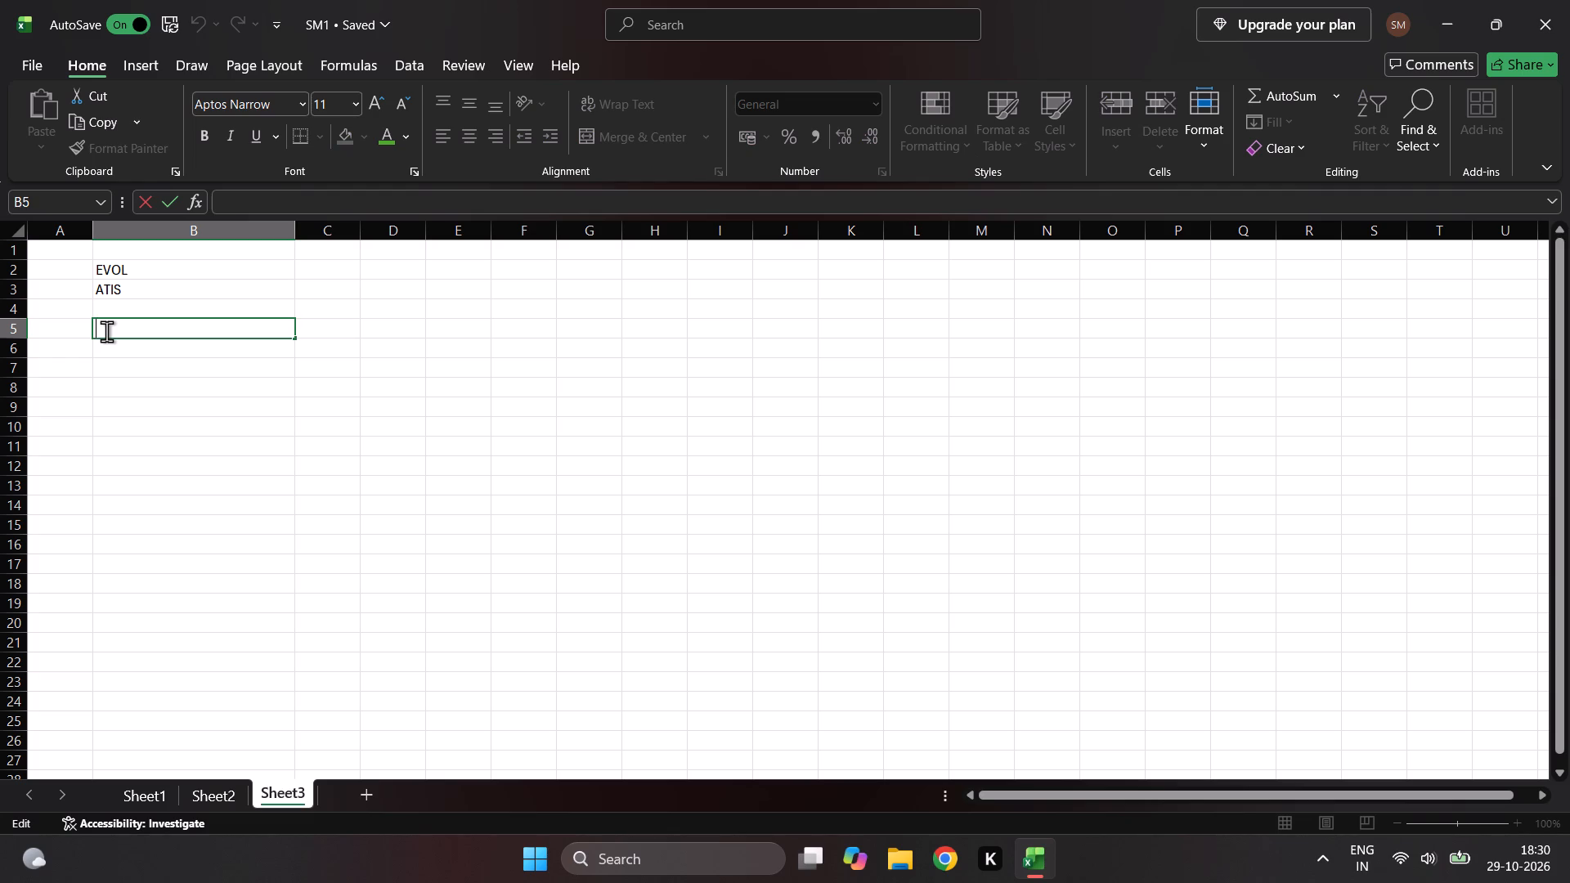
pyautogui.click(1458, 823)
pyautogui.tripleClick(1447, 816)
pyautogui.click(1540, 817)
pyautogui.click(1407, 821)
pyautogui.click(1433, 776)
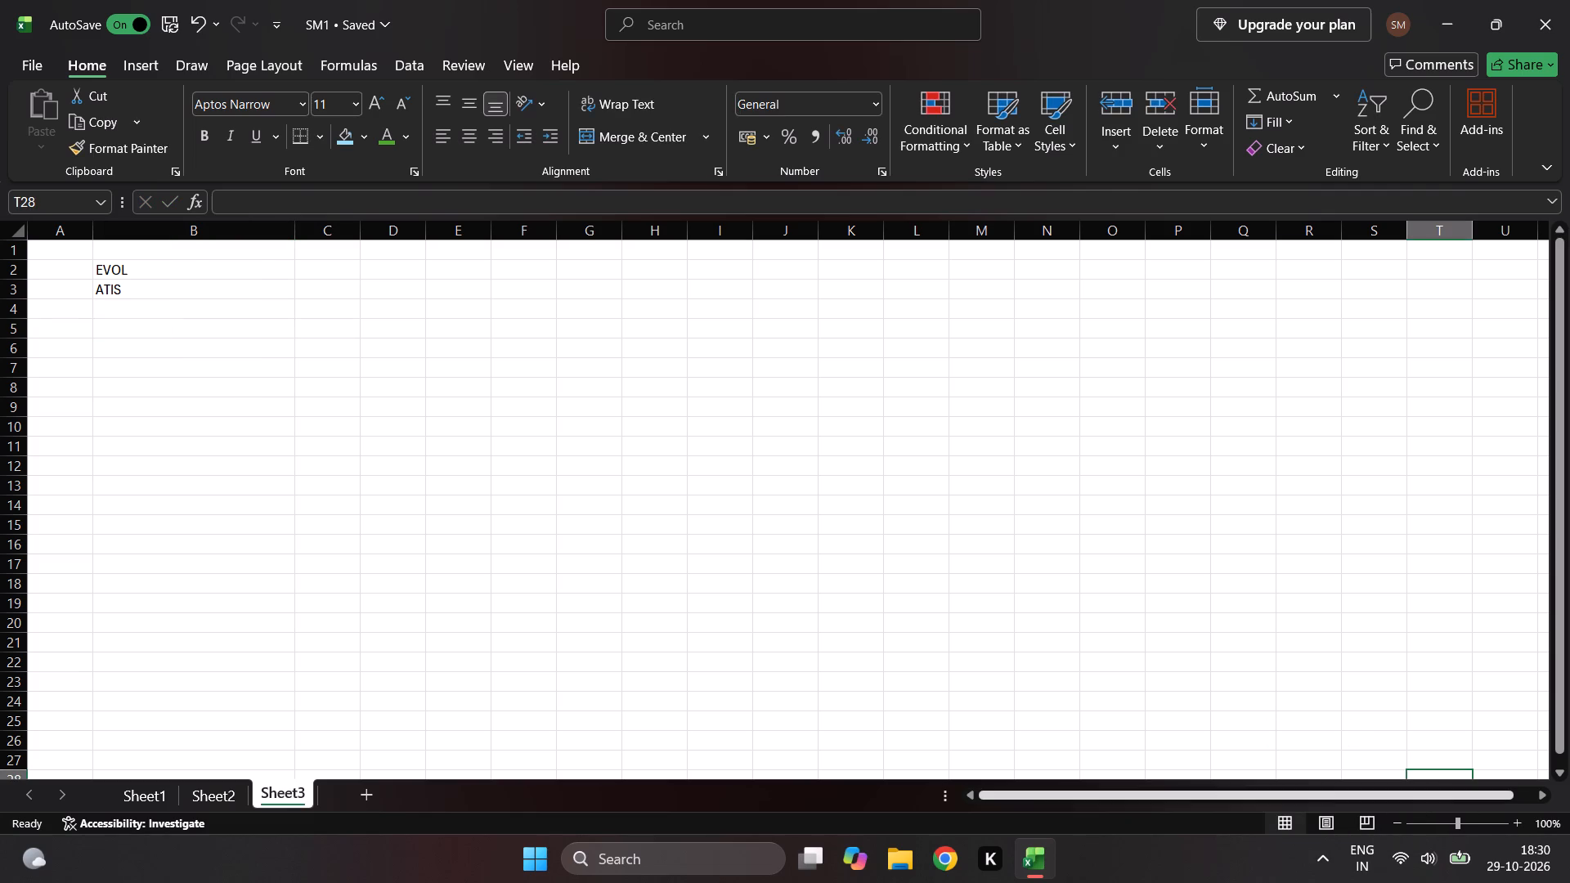
# Enter the text EVOL ATIS in cell B5, leaving row 4 blank.
pyautogui.click(209, 314)
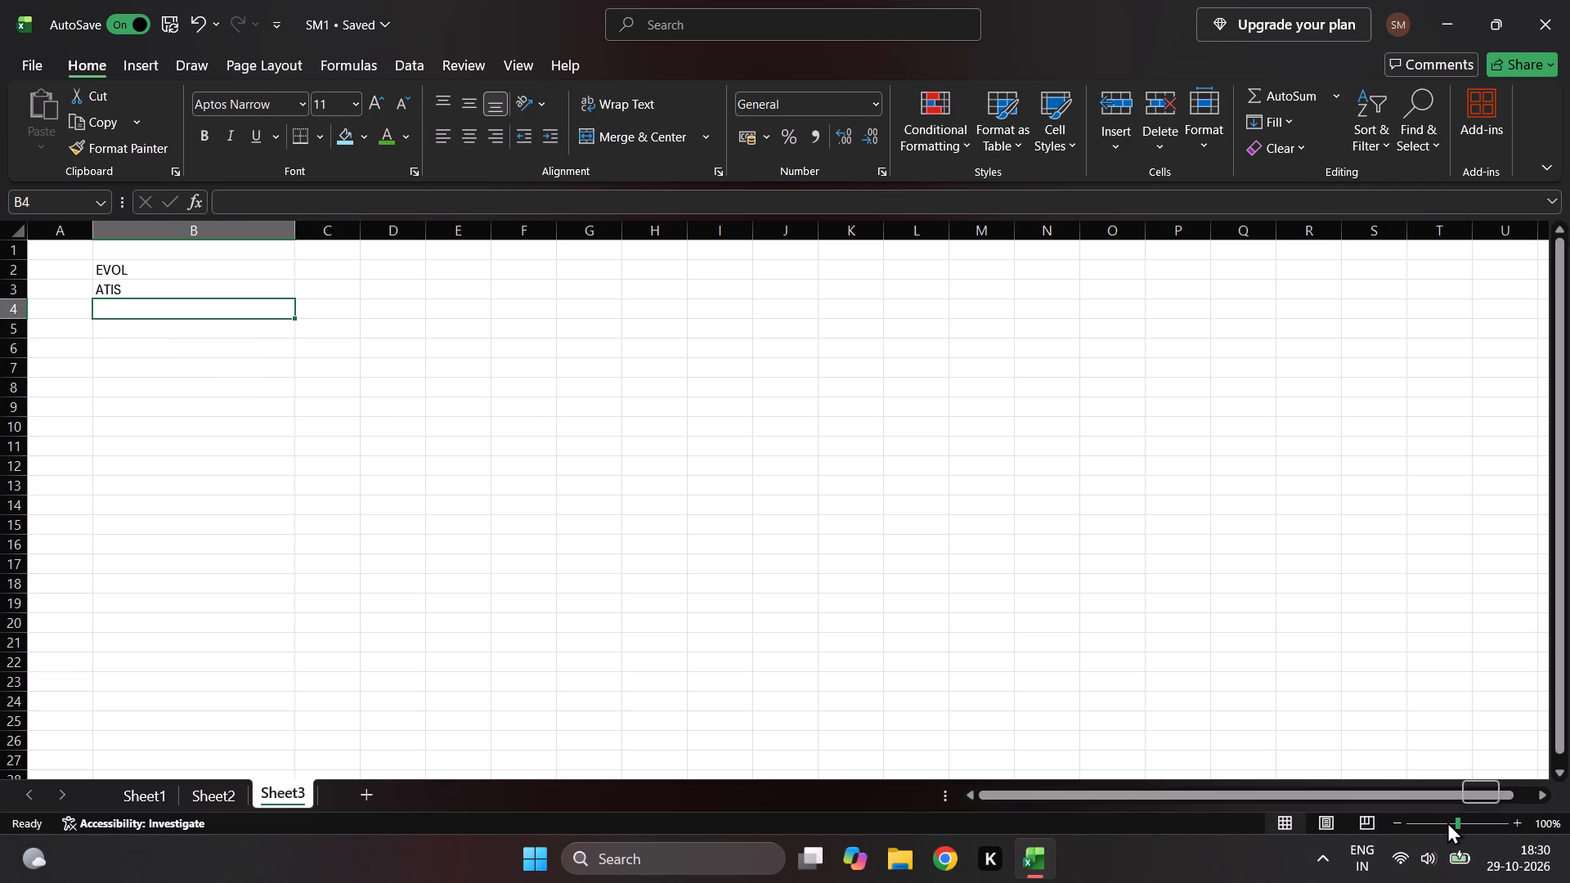
pyautogui.click(1397, 816)
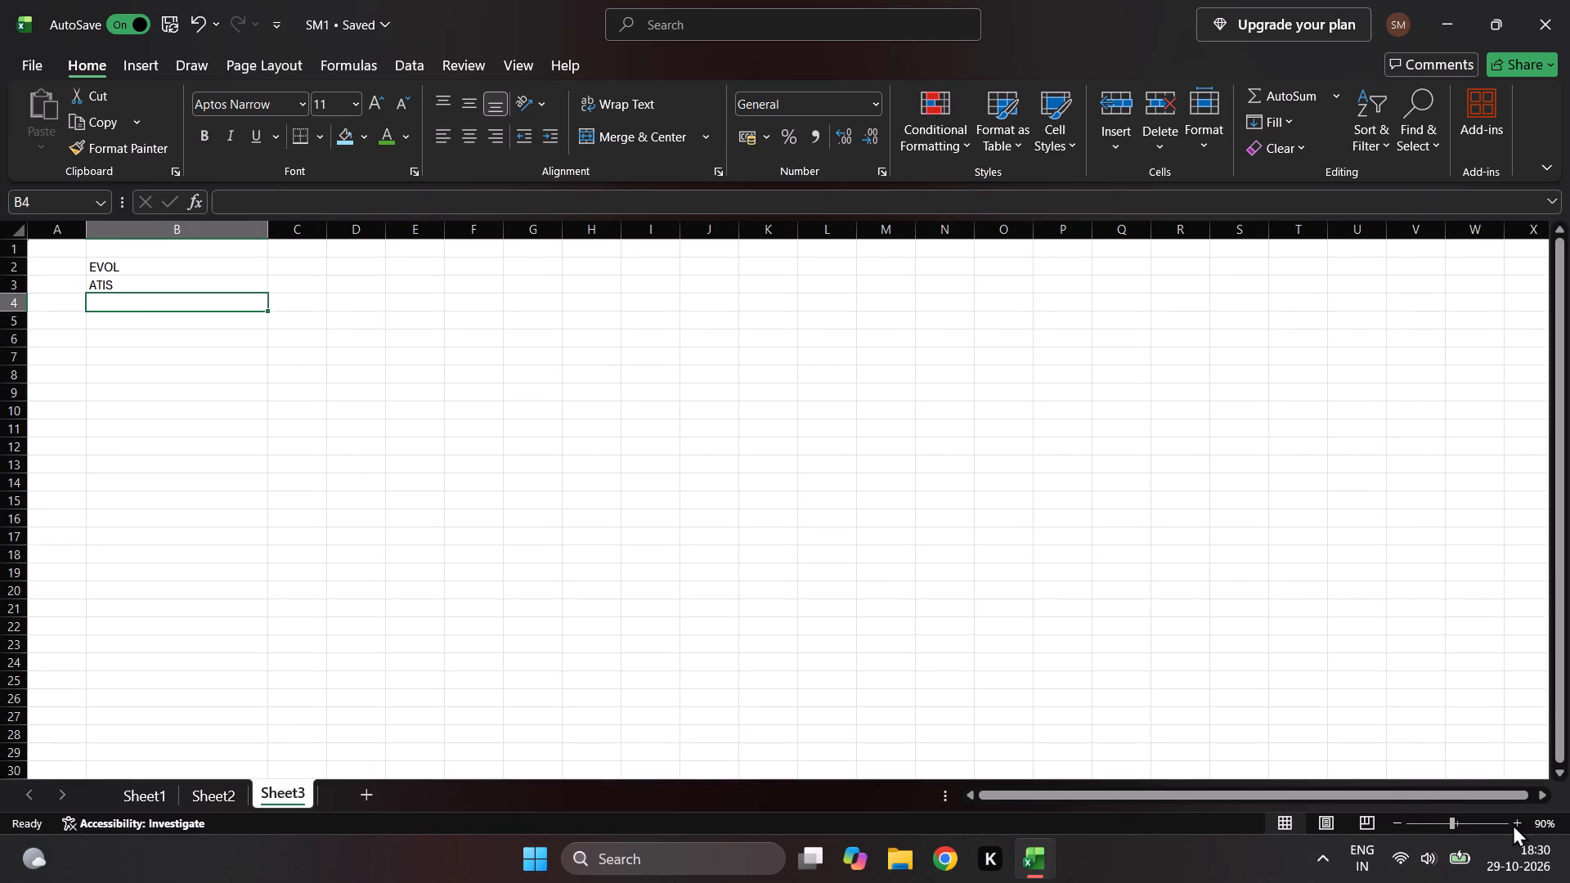
pyautogui.click(1513, 824)
pyautogui.click(1513, 824)
pyautogui.click(1513, 824)
pyautogui.click(1511, 824)
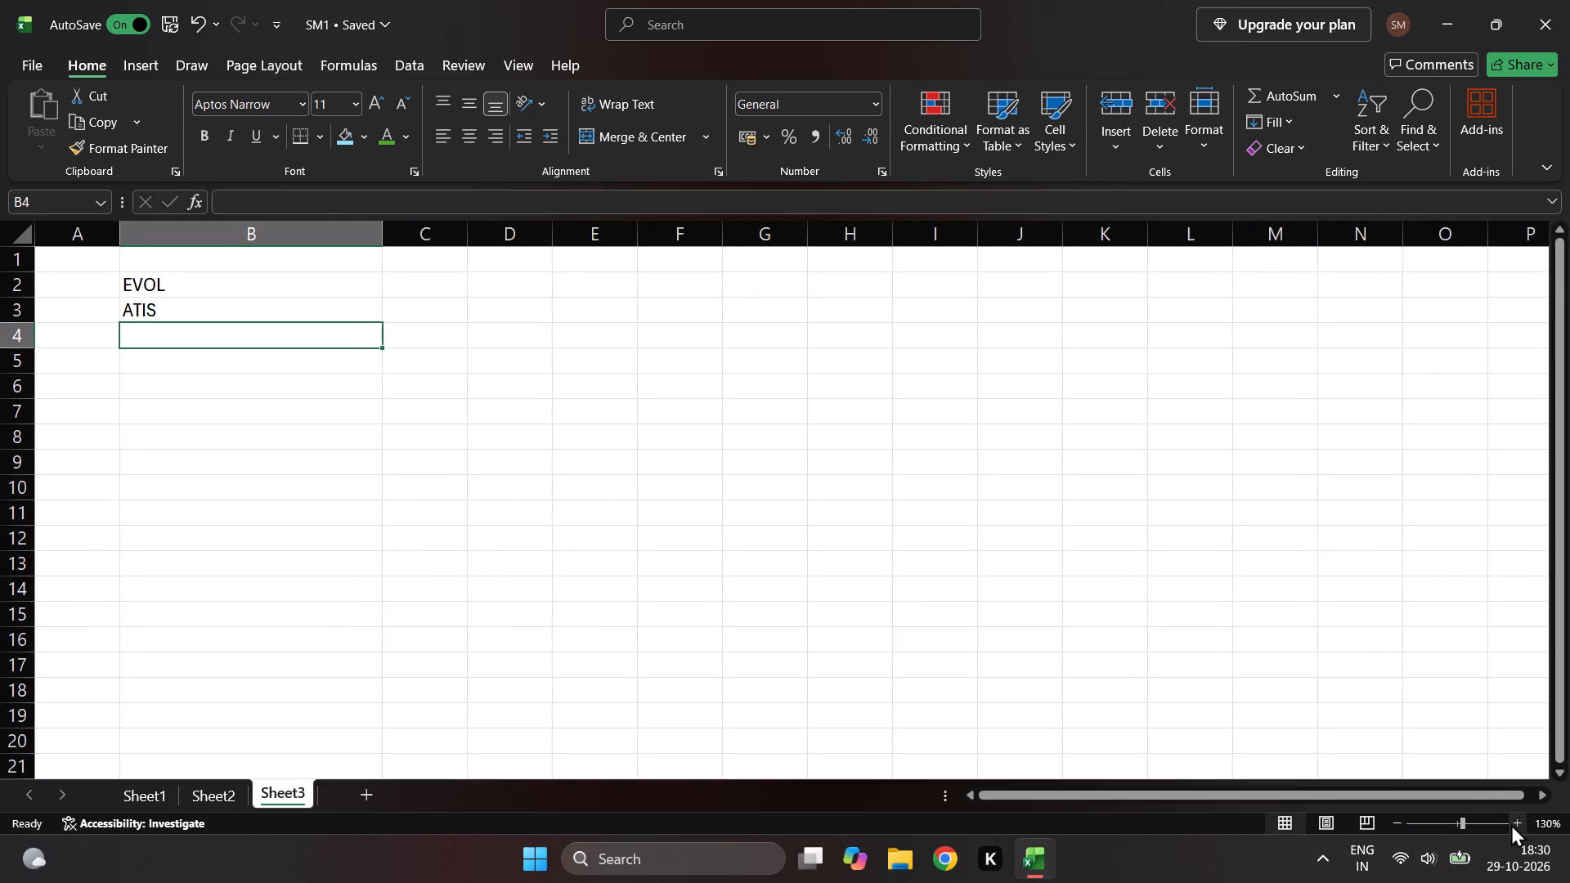
pyautogui.click(1511, 824)
pyautogui.click(176, 386)
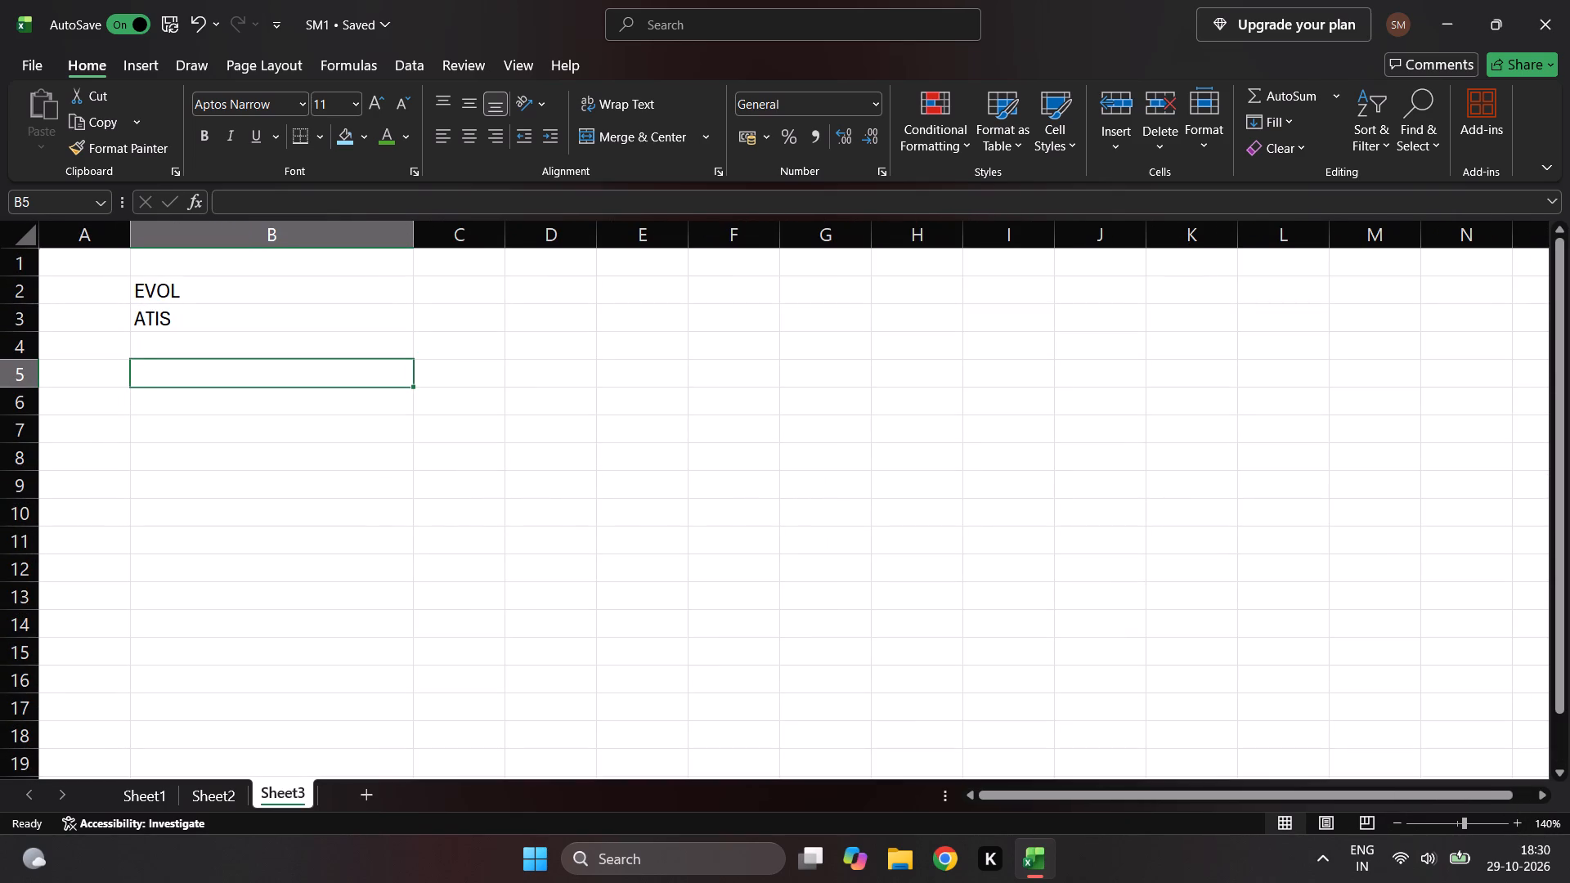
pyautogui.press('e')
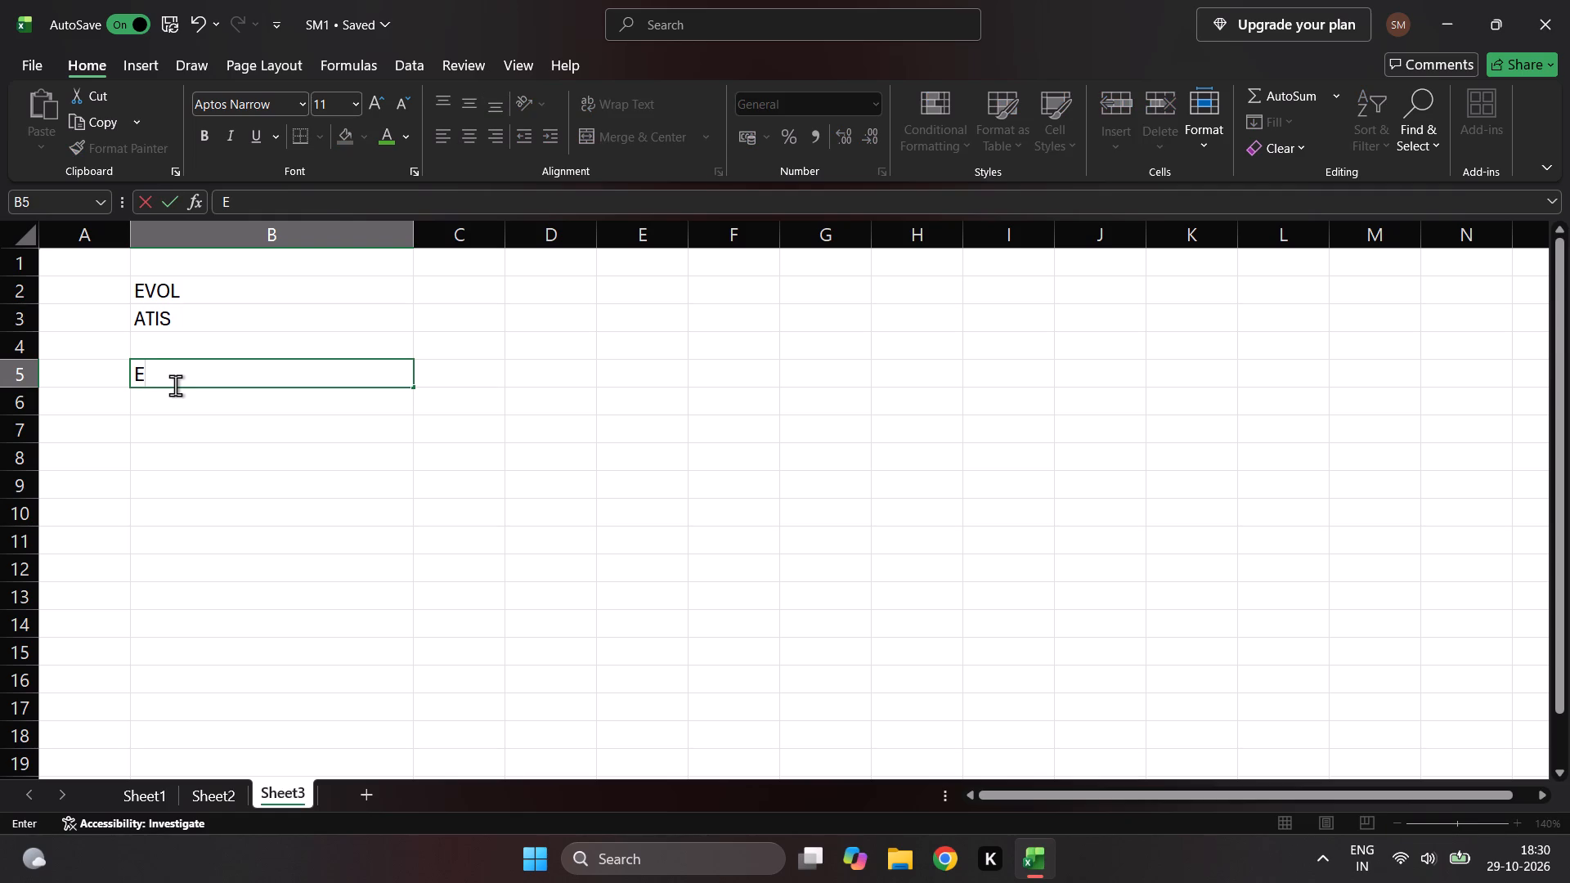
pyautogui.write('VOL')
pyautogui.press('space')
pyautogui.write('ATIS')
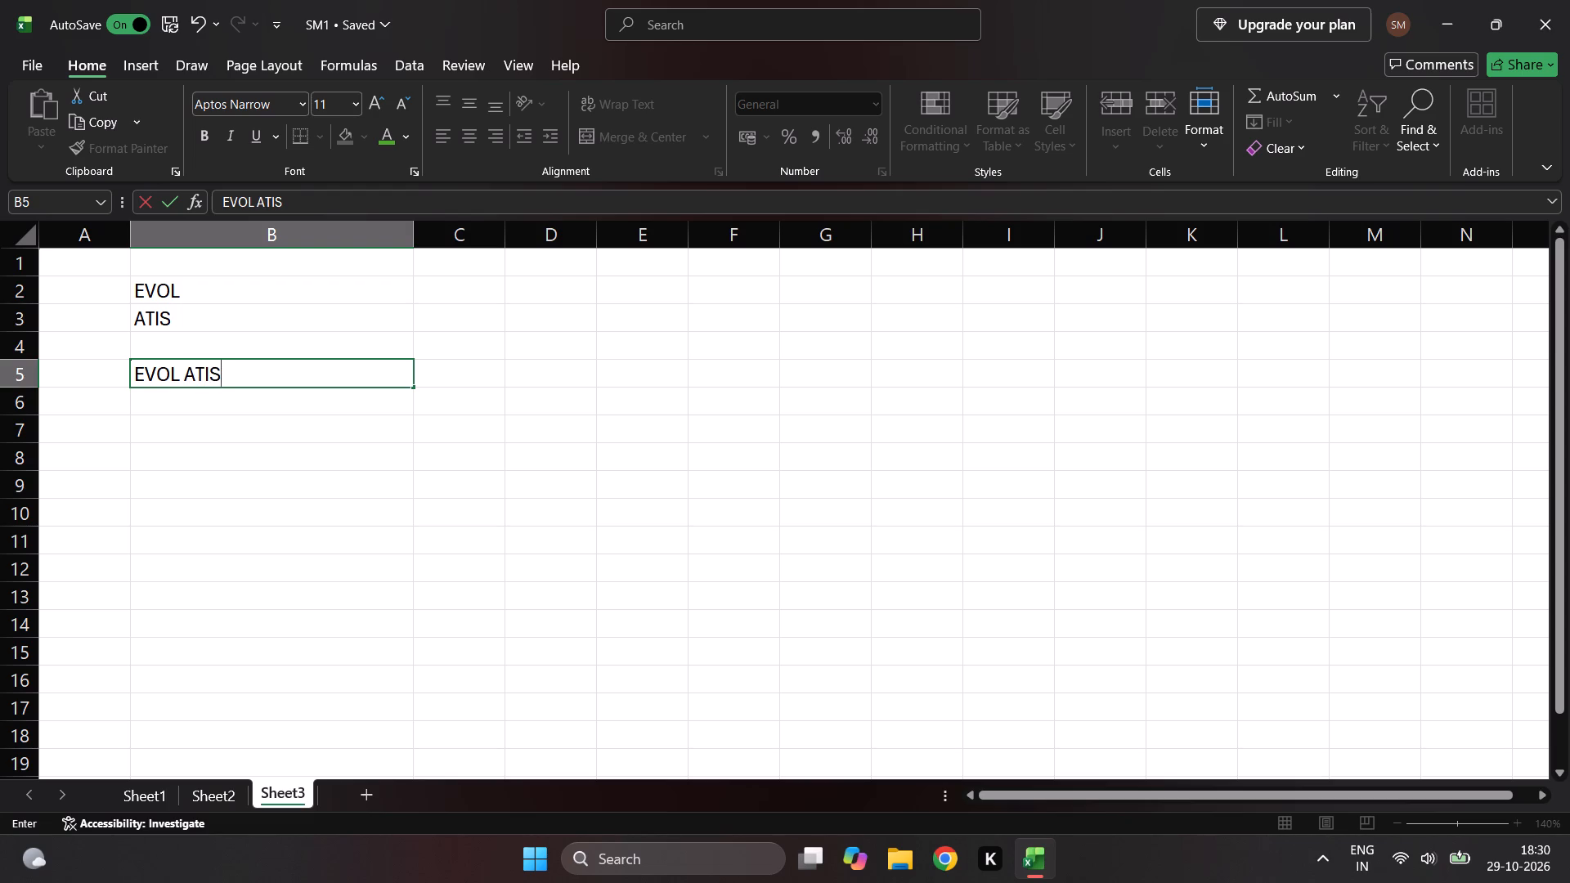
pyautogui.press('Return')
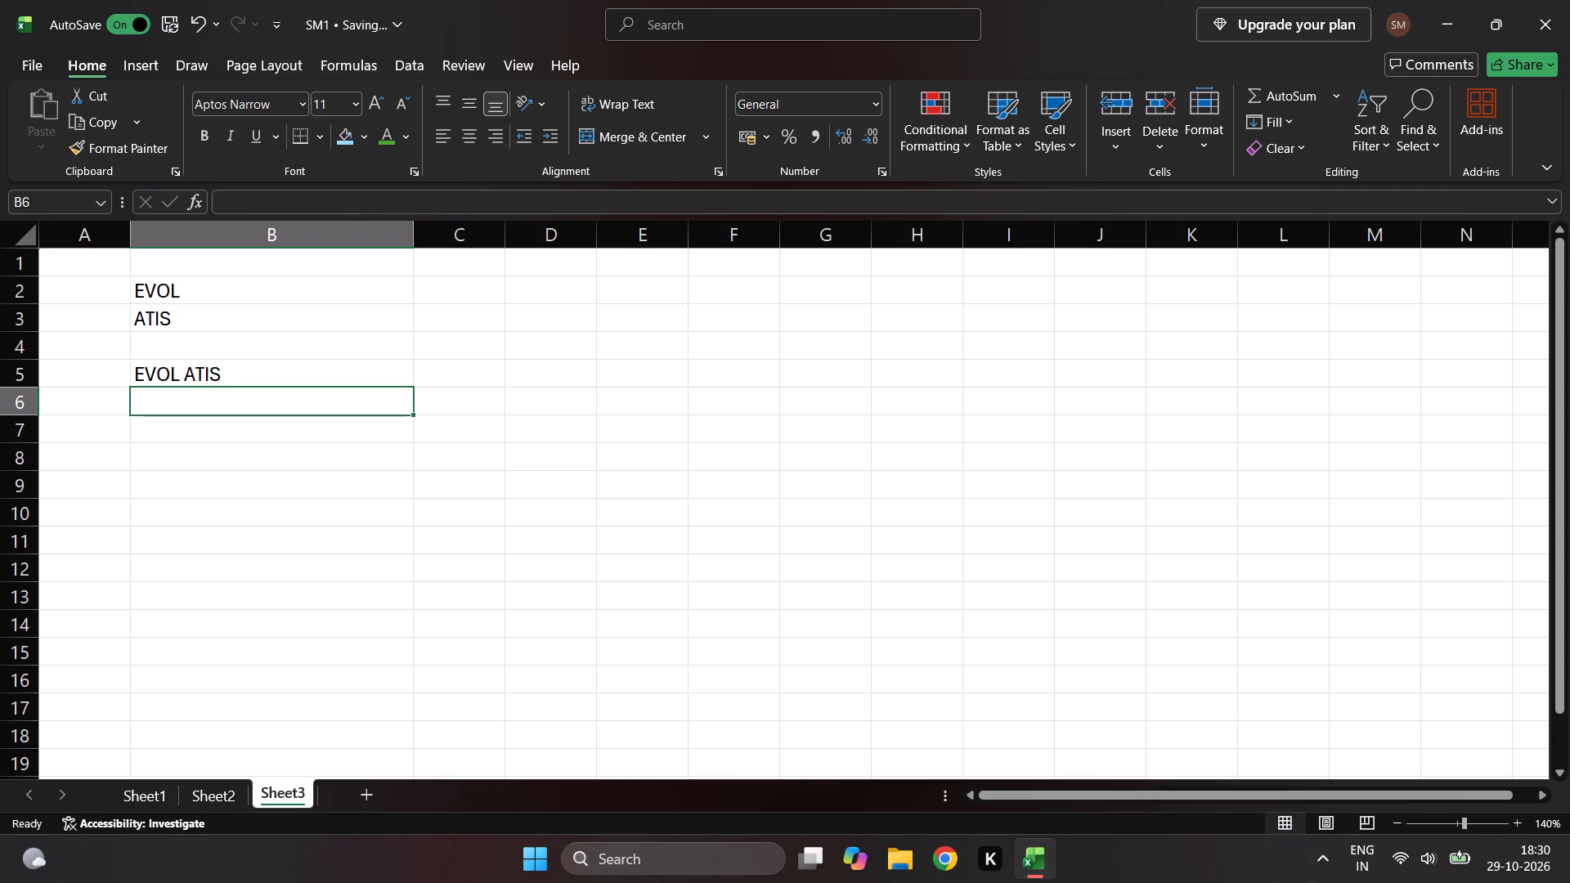
# Enter the company's industrial-area address line, ending with a comma, in cell B6.
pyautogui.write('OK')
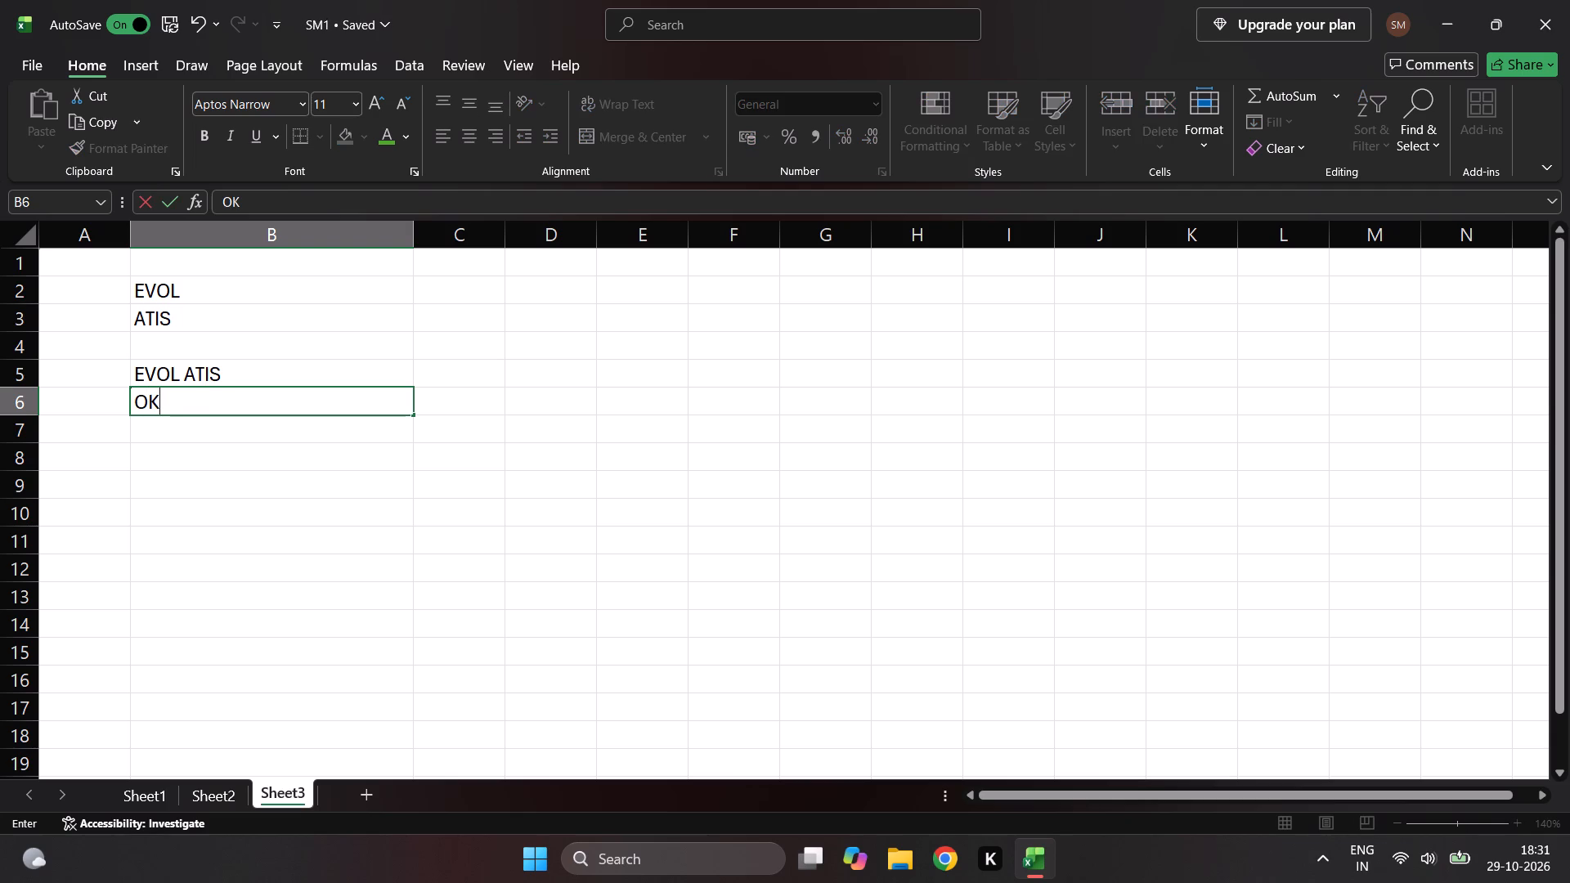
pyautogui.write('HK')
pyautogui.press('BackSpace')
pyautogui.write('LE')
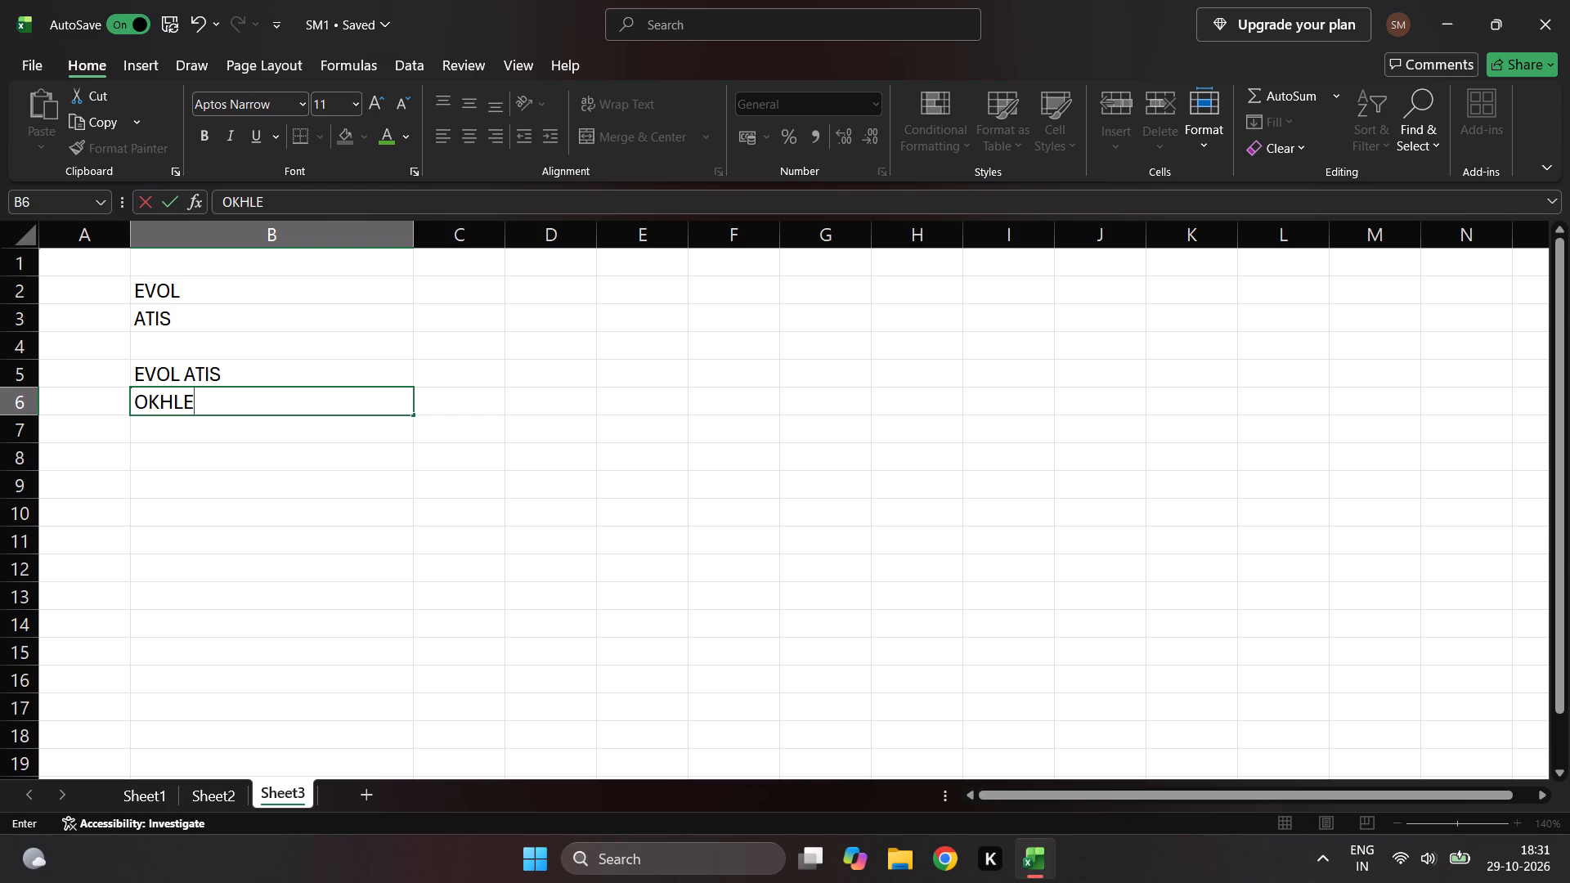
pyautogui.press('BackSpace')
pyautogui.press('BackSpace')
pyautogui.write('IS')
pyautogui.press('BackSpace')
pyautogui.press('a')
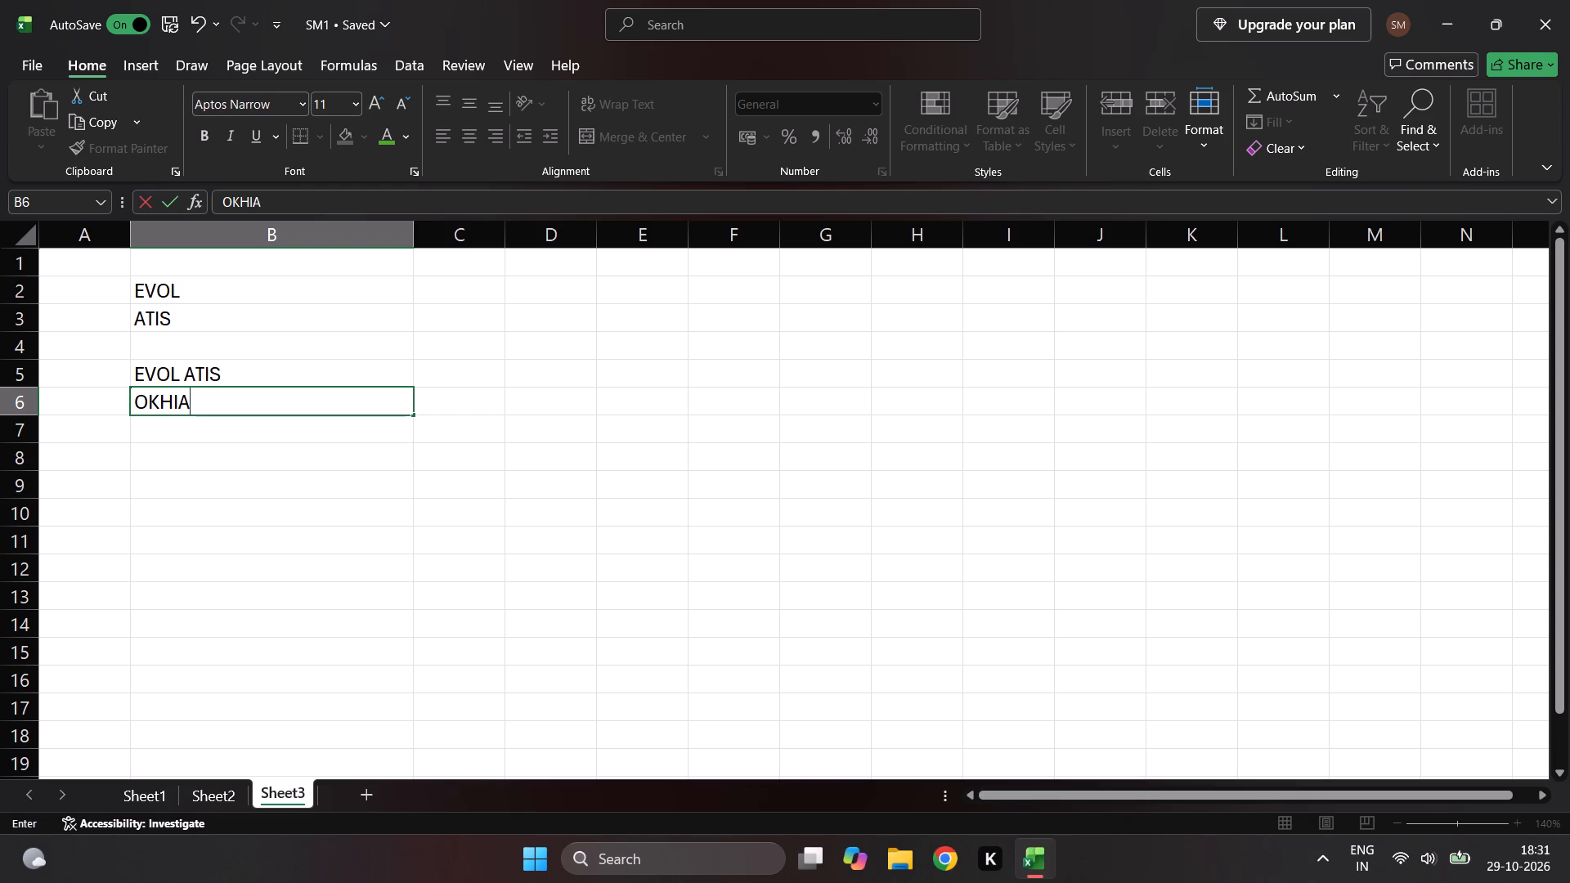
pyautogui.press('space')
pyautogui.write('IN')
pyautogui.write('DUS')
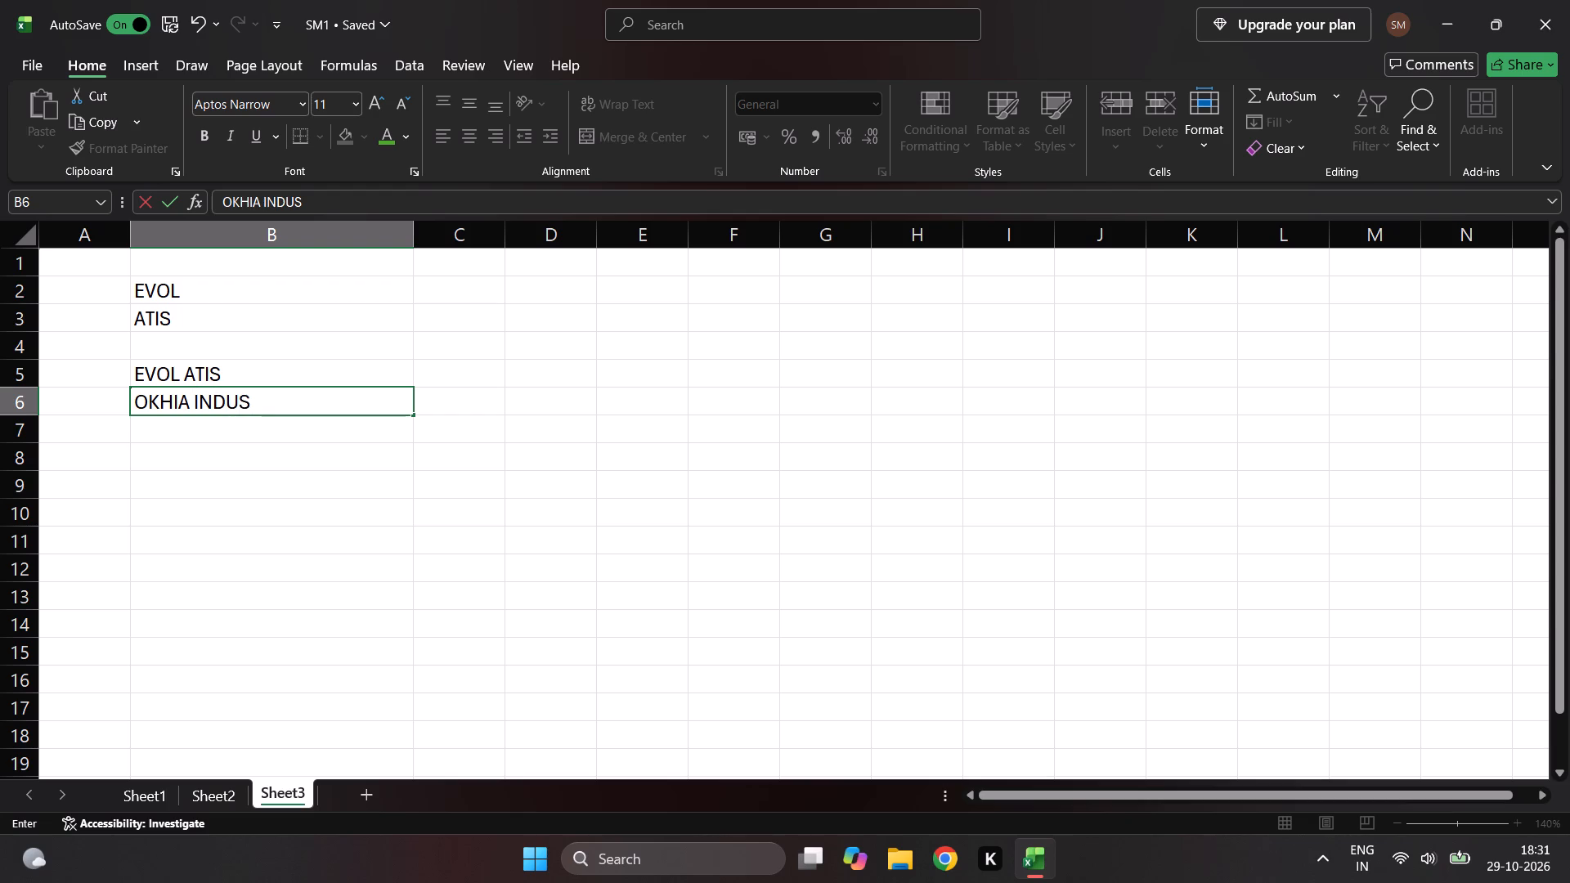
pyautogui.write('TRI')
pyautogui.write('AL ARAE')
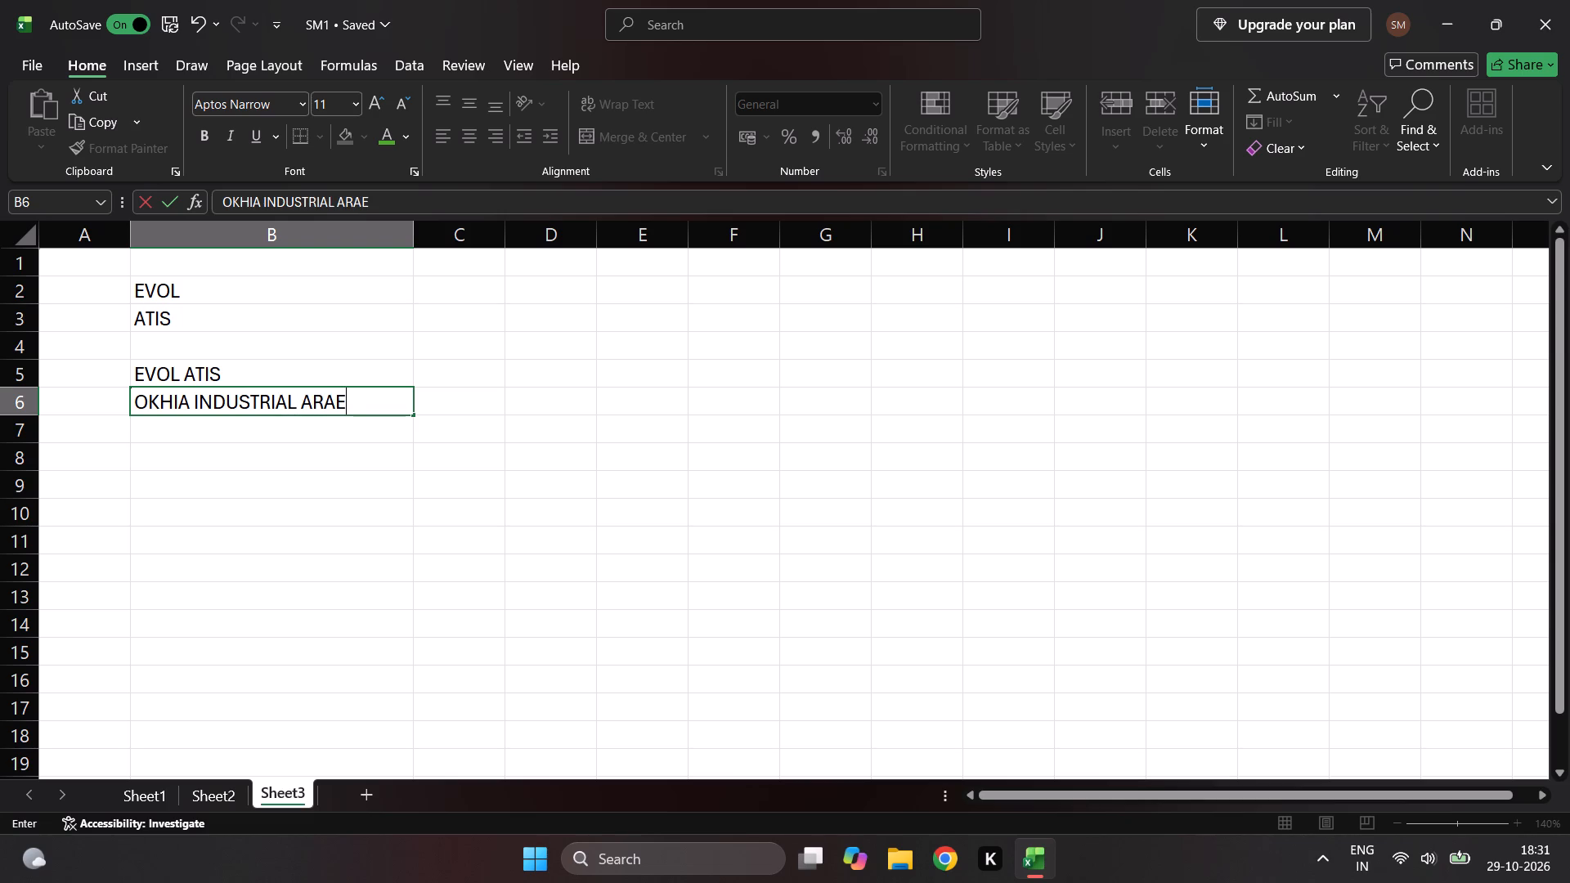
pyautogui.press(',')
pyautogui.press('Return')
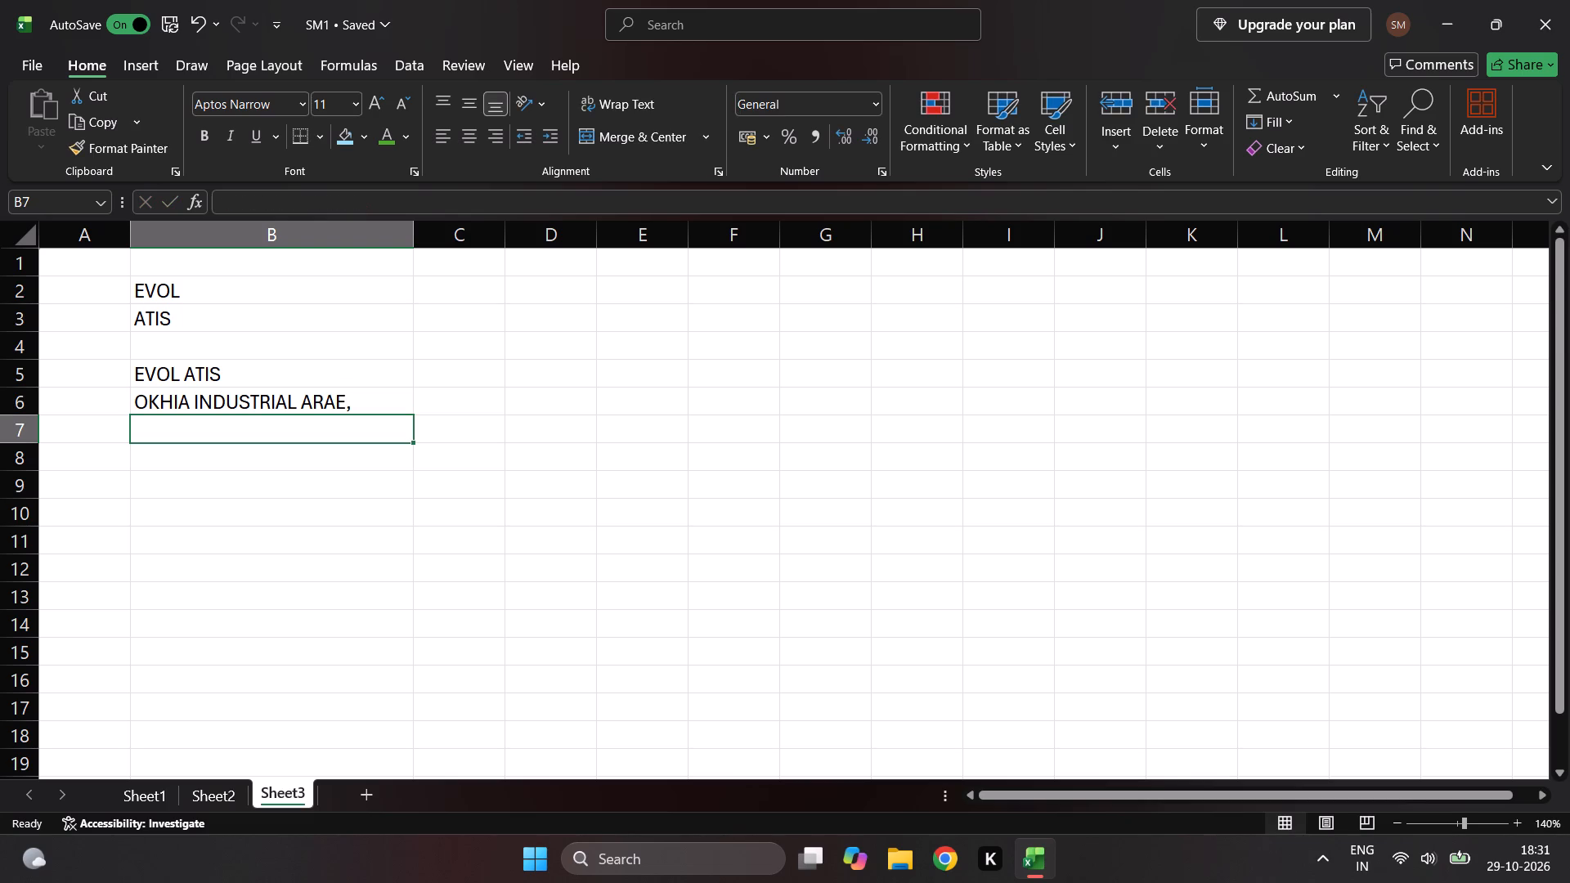
# Enter the company's city and postal code, joined by a hyphen, in cell B7.
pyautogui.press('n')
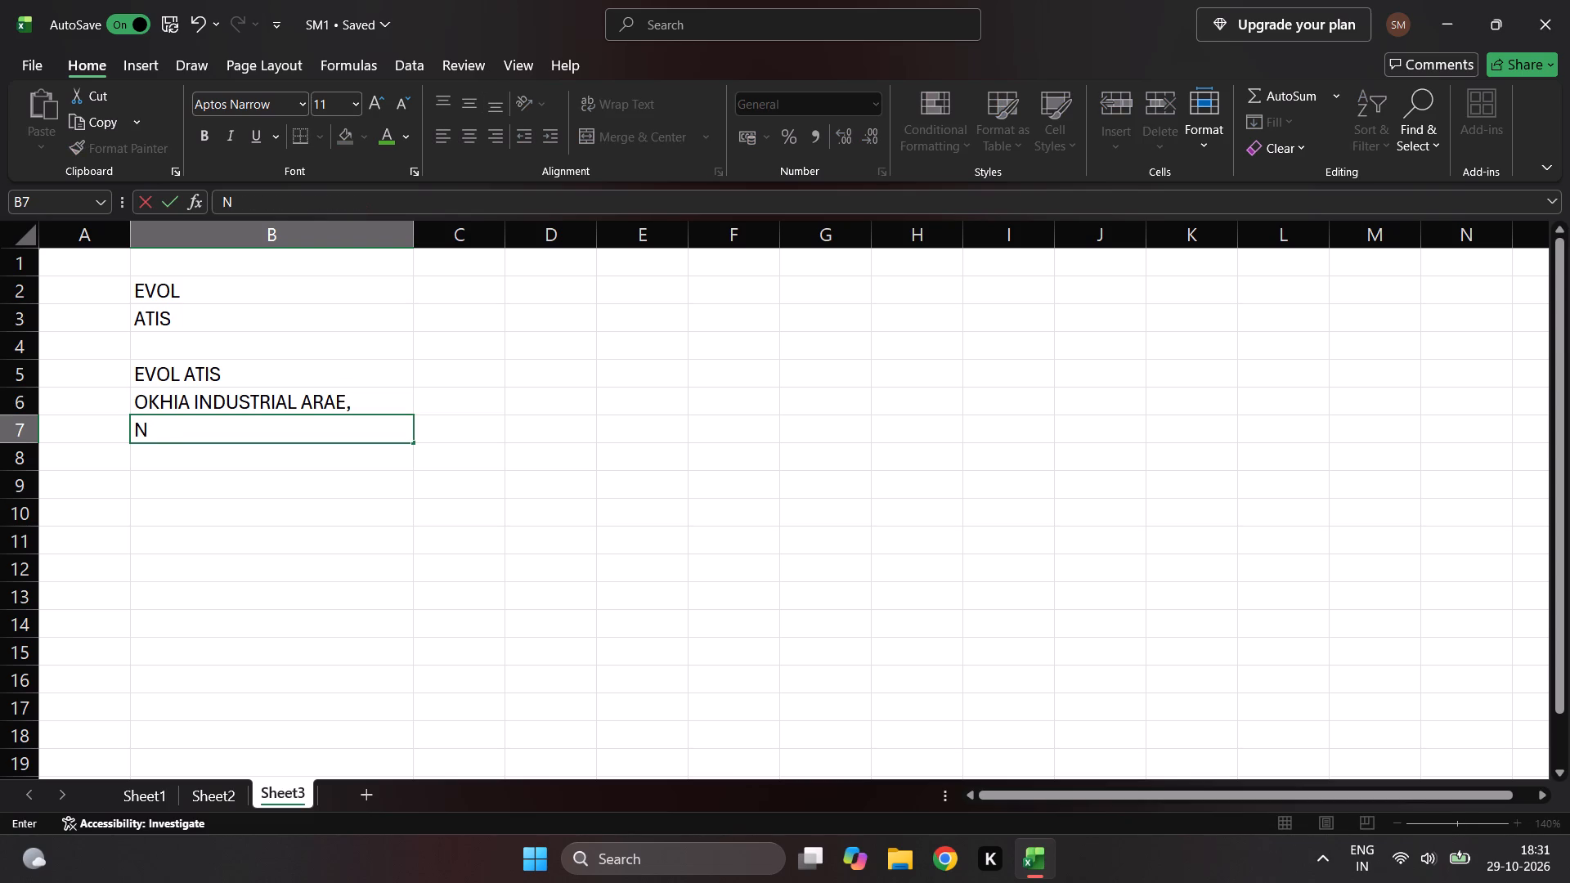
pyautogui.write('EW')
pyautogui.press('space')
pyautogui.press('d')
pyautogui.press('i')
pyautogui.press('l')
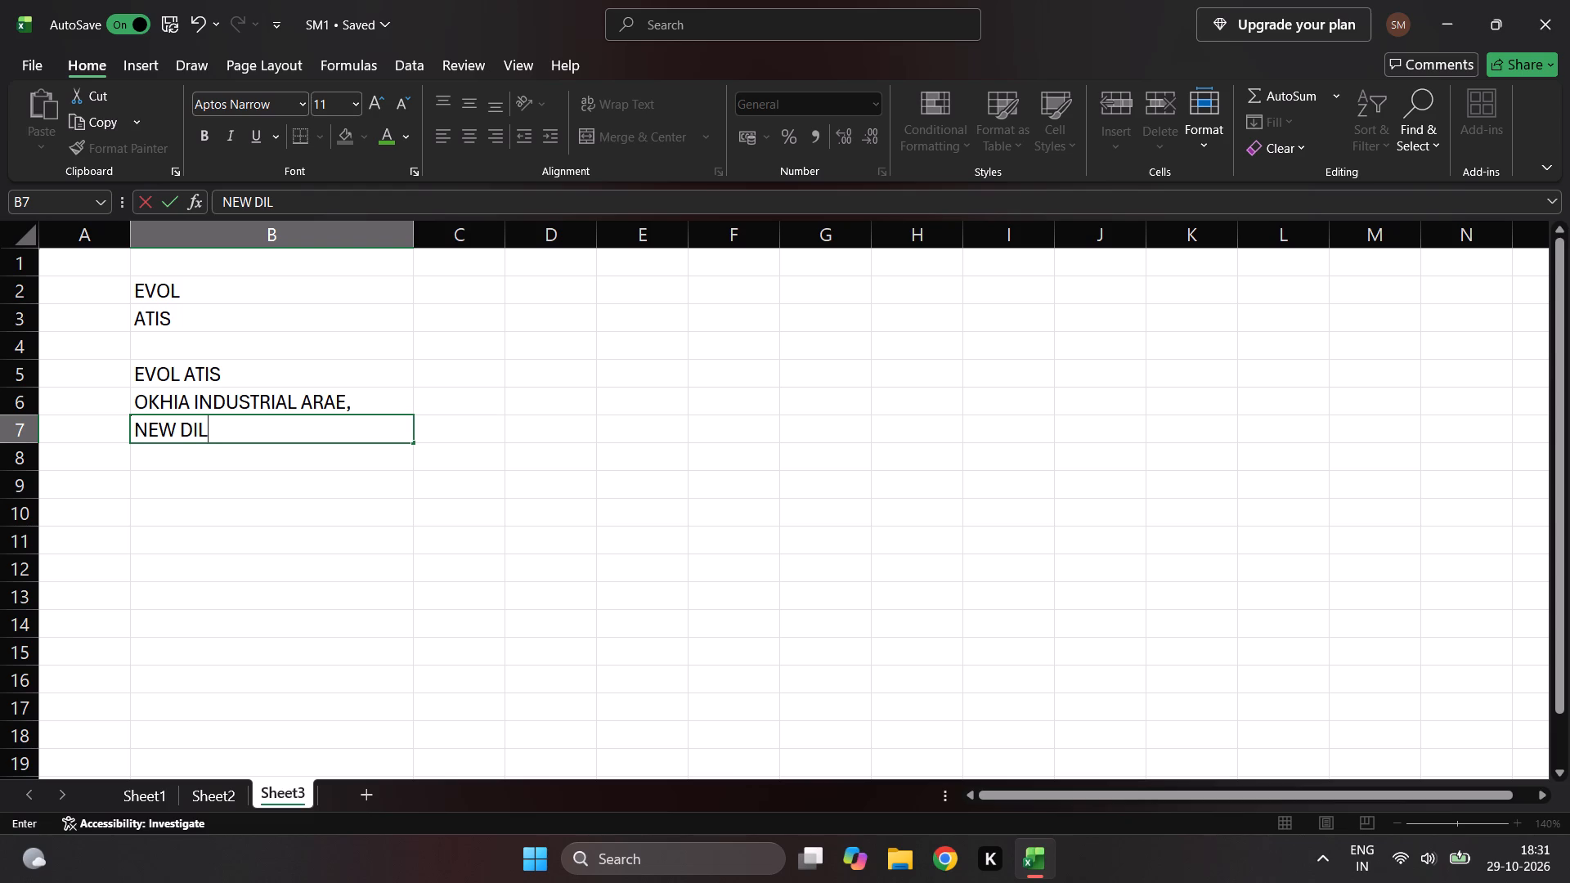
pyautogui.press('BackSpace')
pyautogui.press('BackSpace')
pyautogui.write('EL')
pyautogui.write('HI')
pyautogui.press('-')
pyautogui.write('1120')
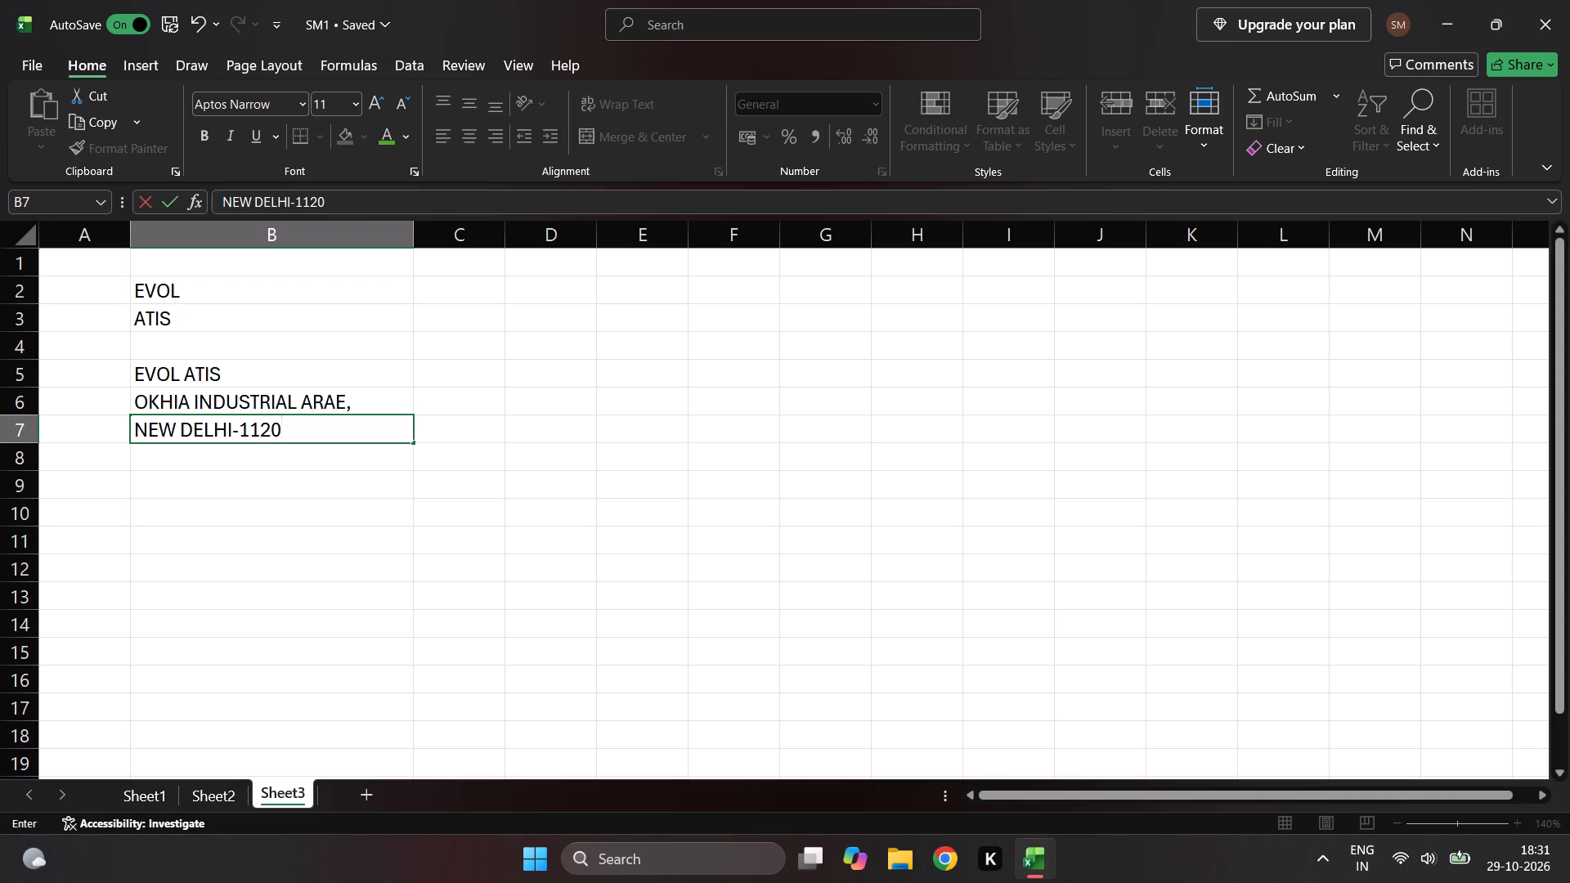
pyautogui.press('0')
pyautogui.click(254, 429)
pyautogui.click(255, 429)
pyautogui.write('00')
pyautogui.doubleClick(310, 434)
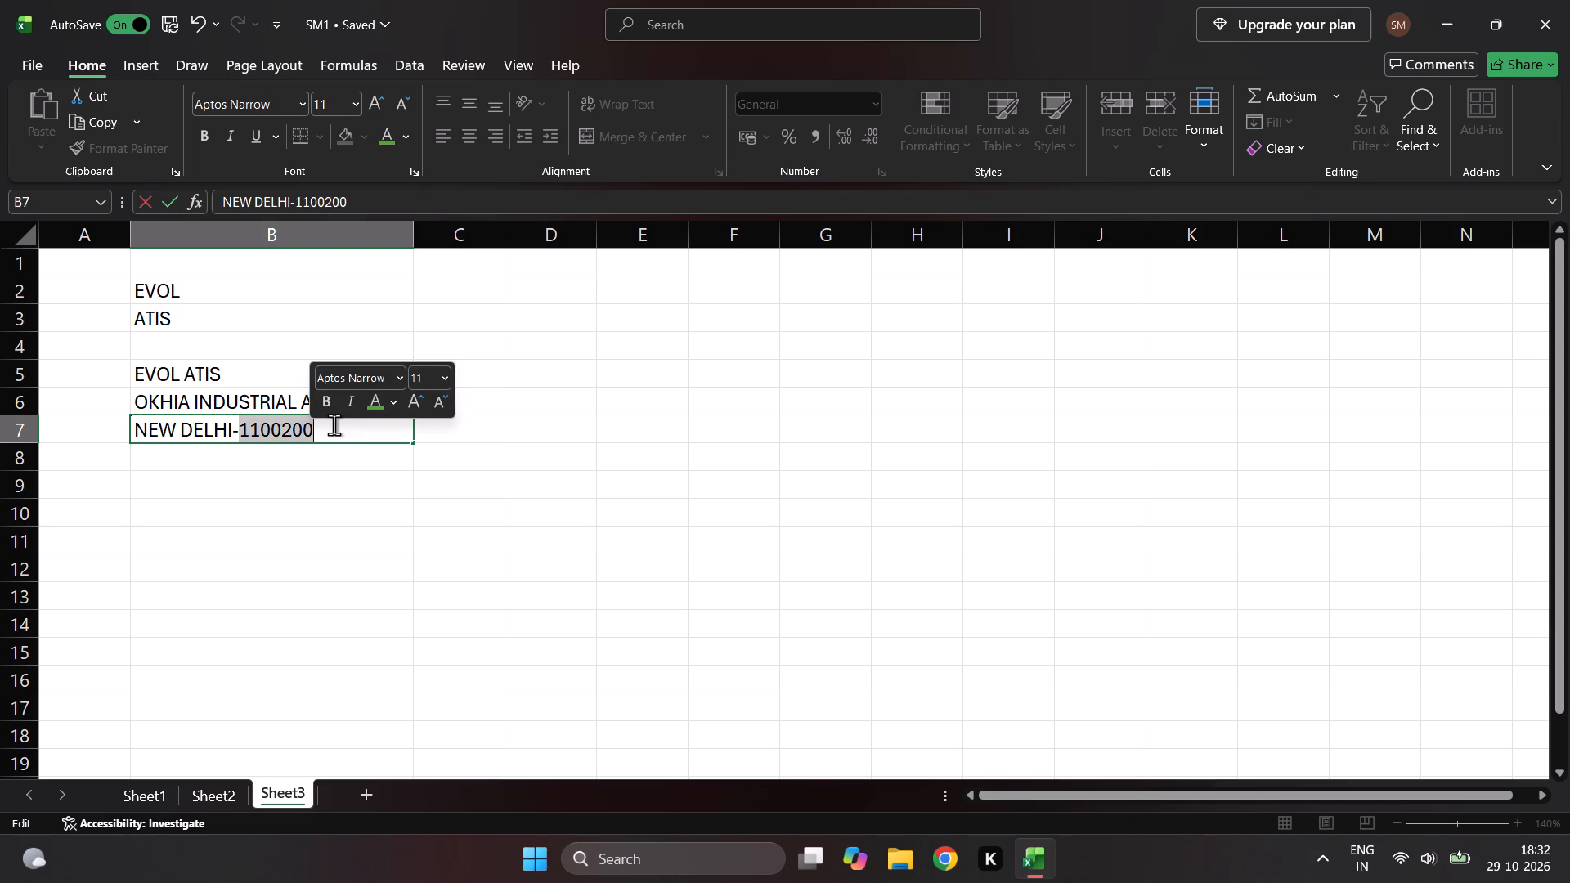
pyautogui.click(343, 425)
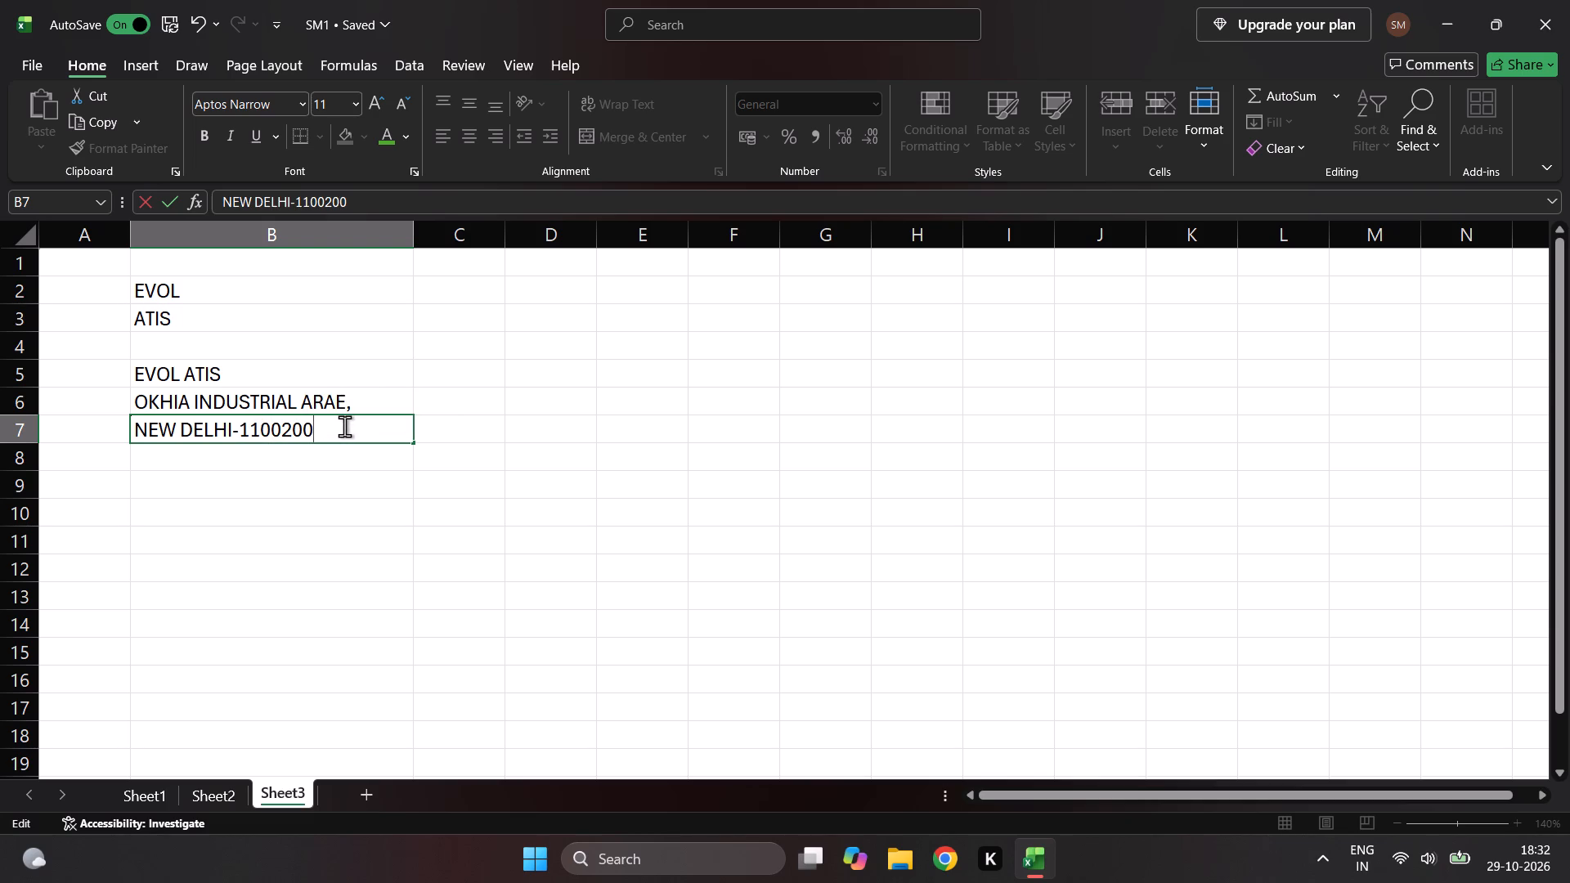
pyautogui.press('BackSpace')
pyautogui.press('Return')
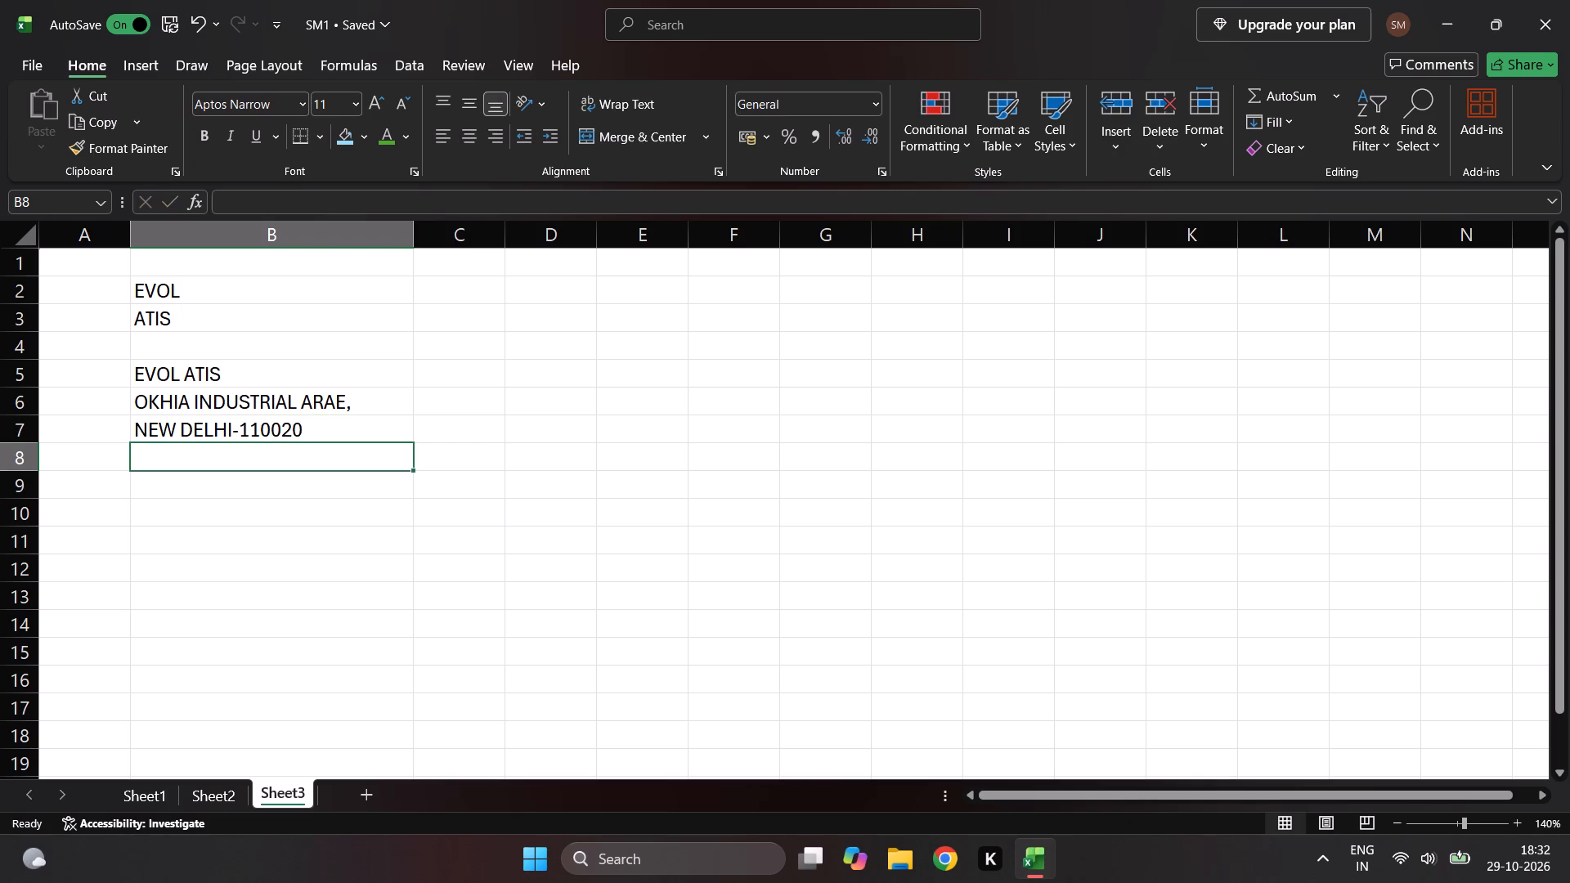
# Start the phone line in cell B8 with the label PHONE.
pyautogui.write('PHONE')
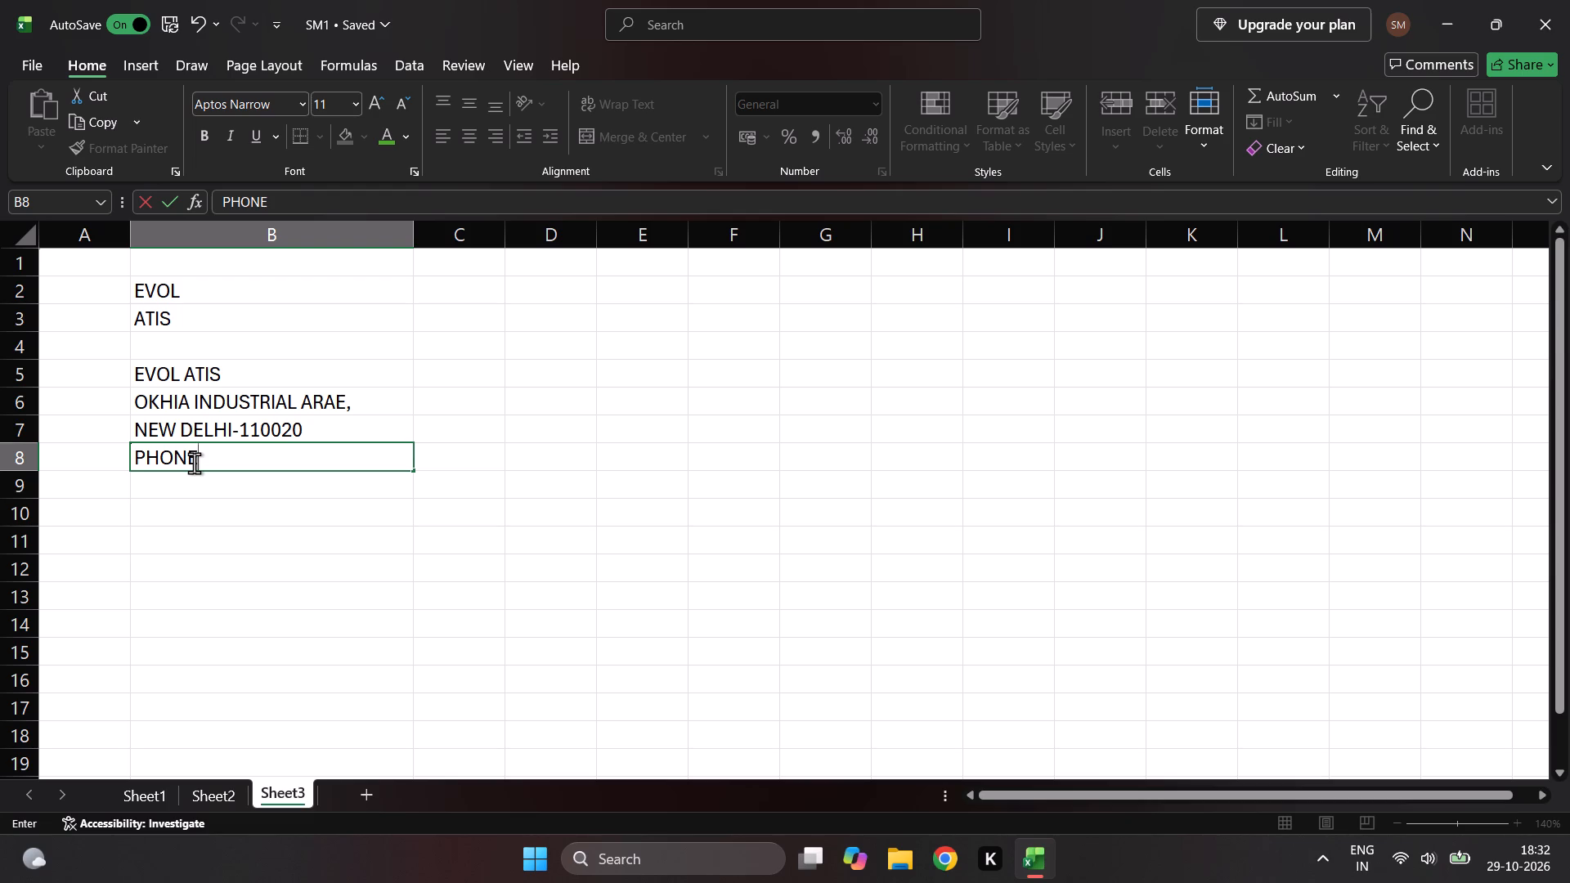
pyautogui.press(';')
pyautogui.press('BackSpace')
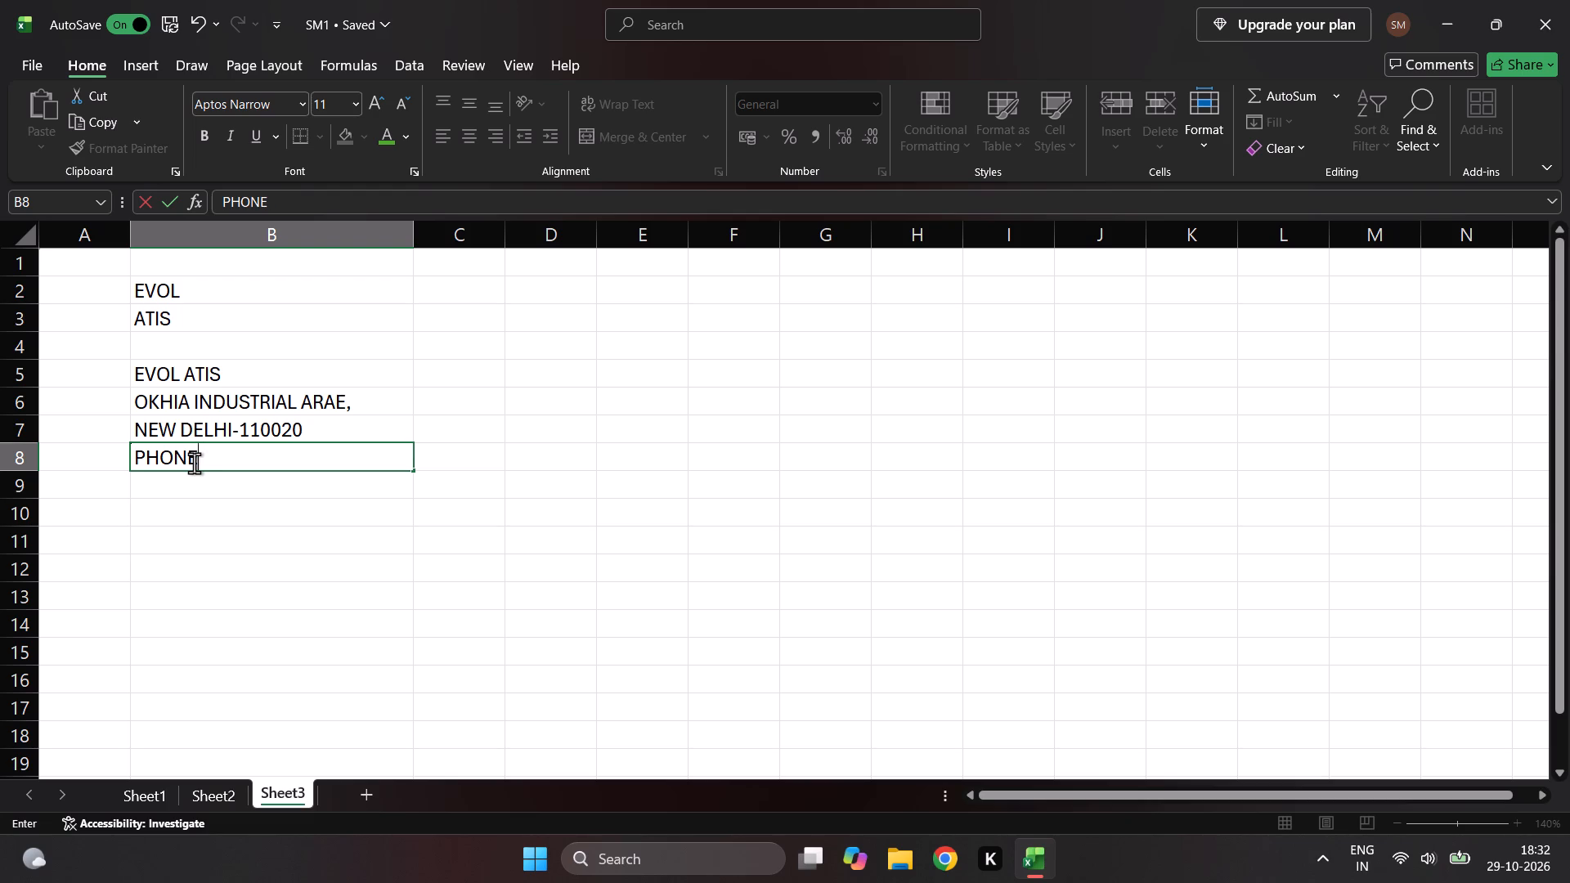
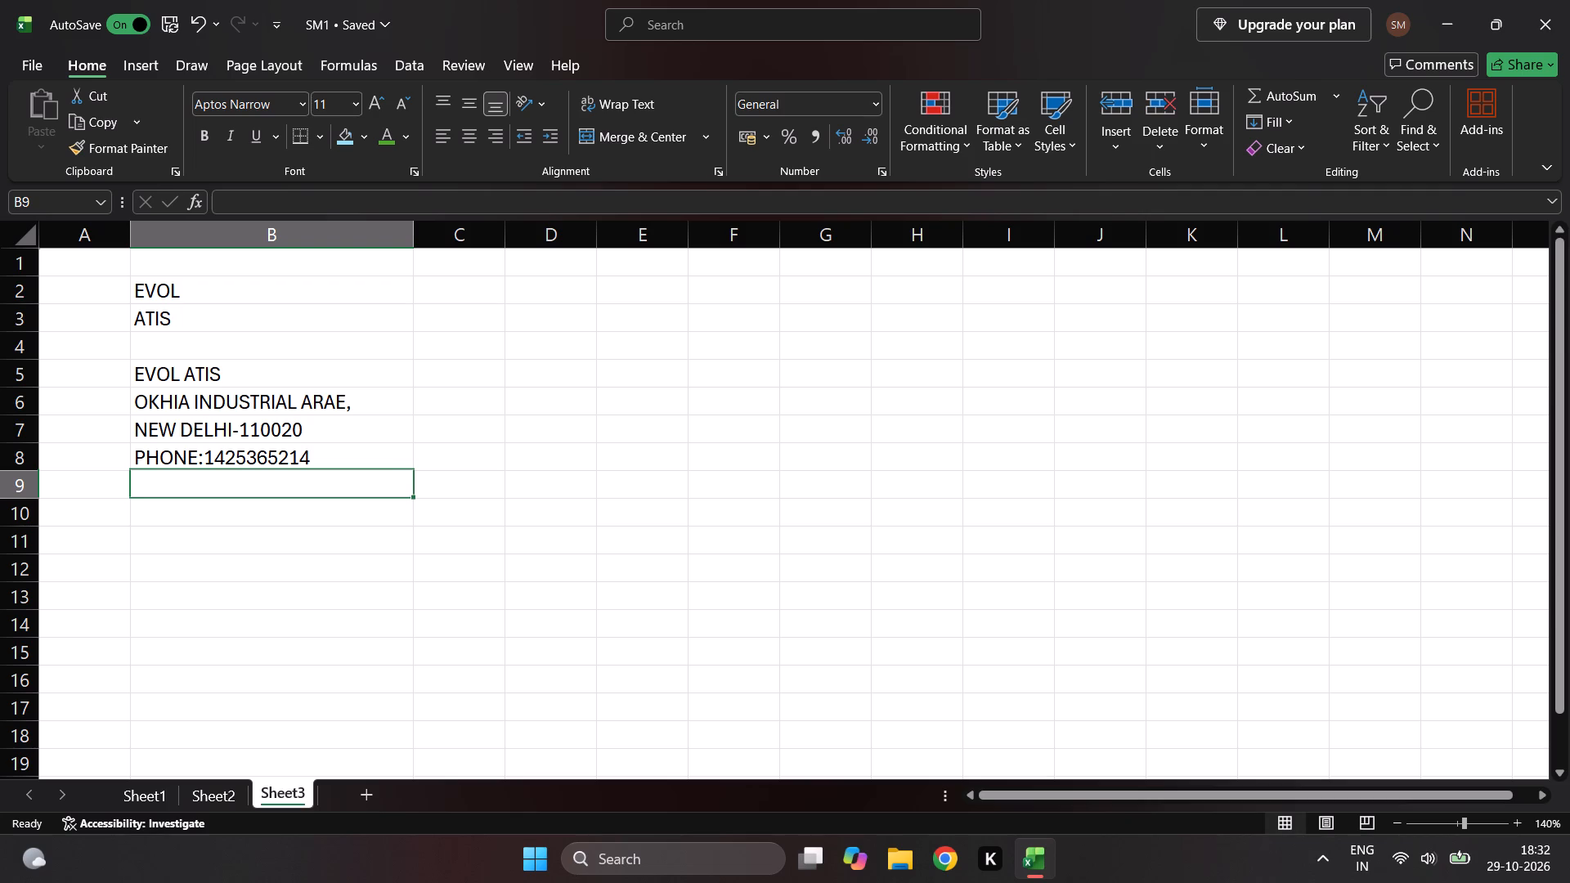
# Enter the company's tax registration line in cell B9, with the label GSTIN and the number joined by a colon.
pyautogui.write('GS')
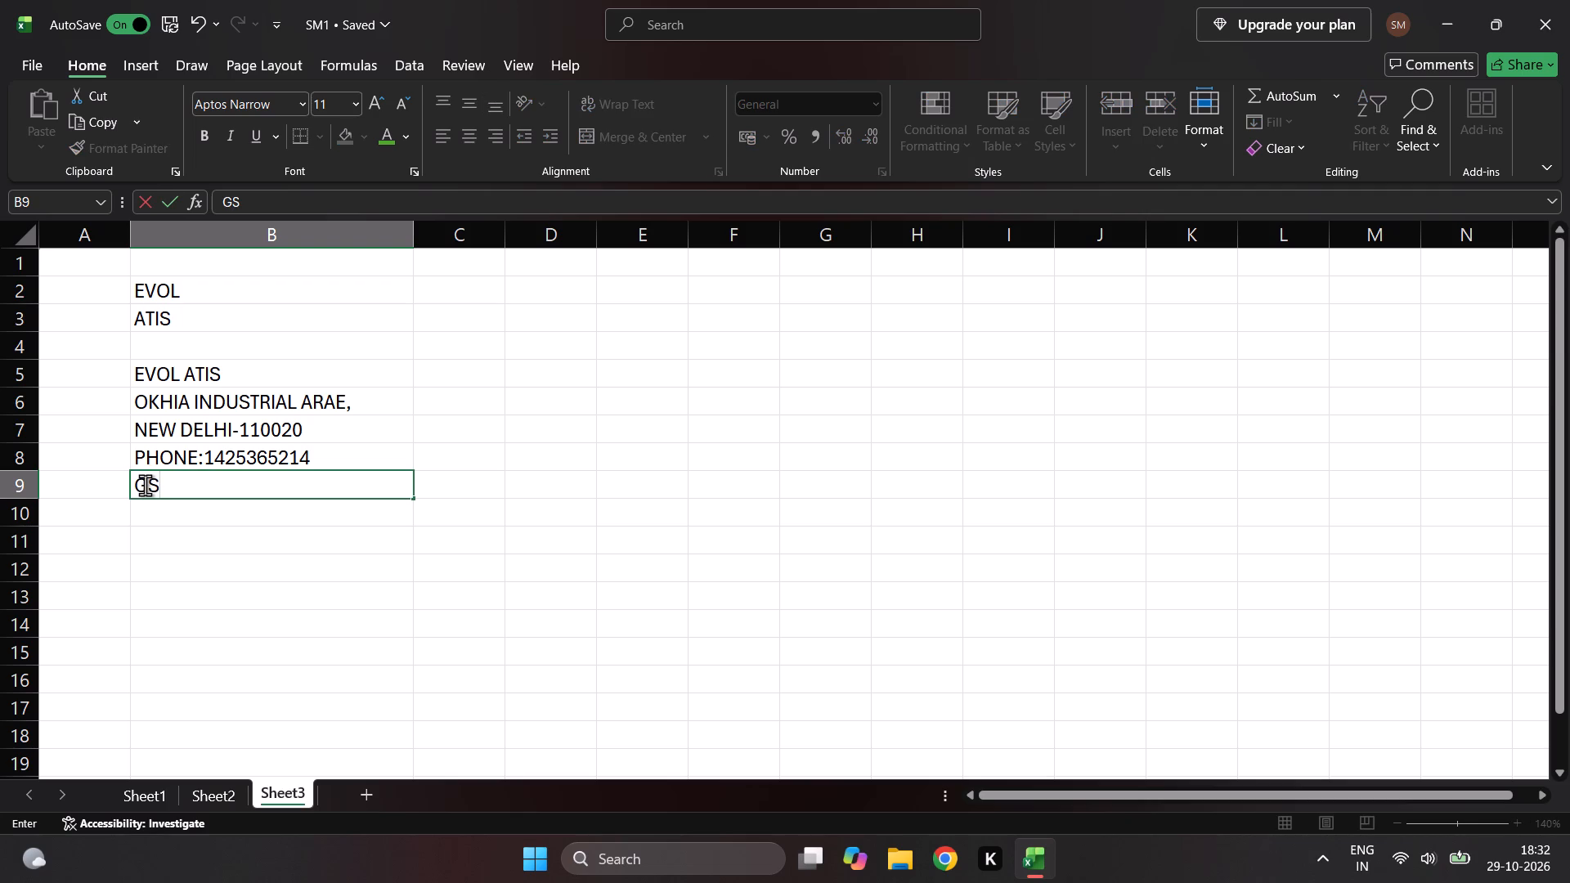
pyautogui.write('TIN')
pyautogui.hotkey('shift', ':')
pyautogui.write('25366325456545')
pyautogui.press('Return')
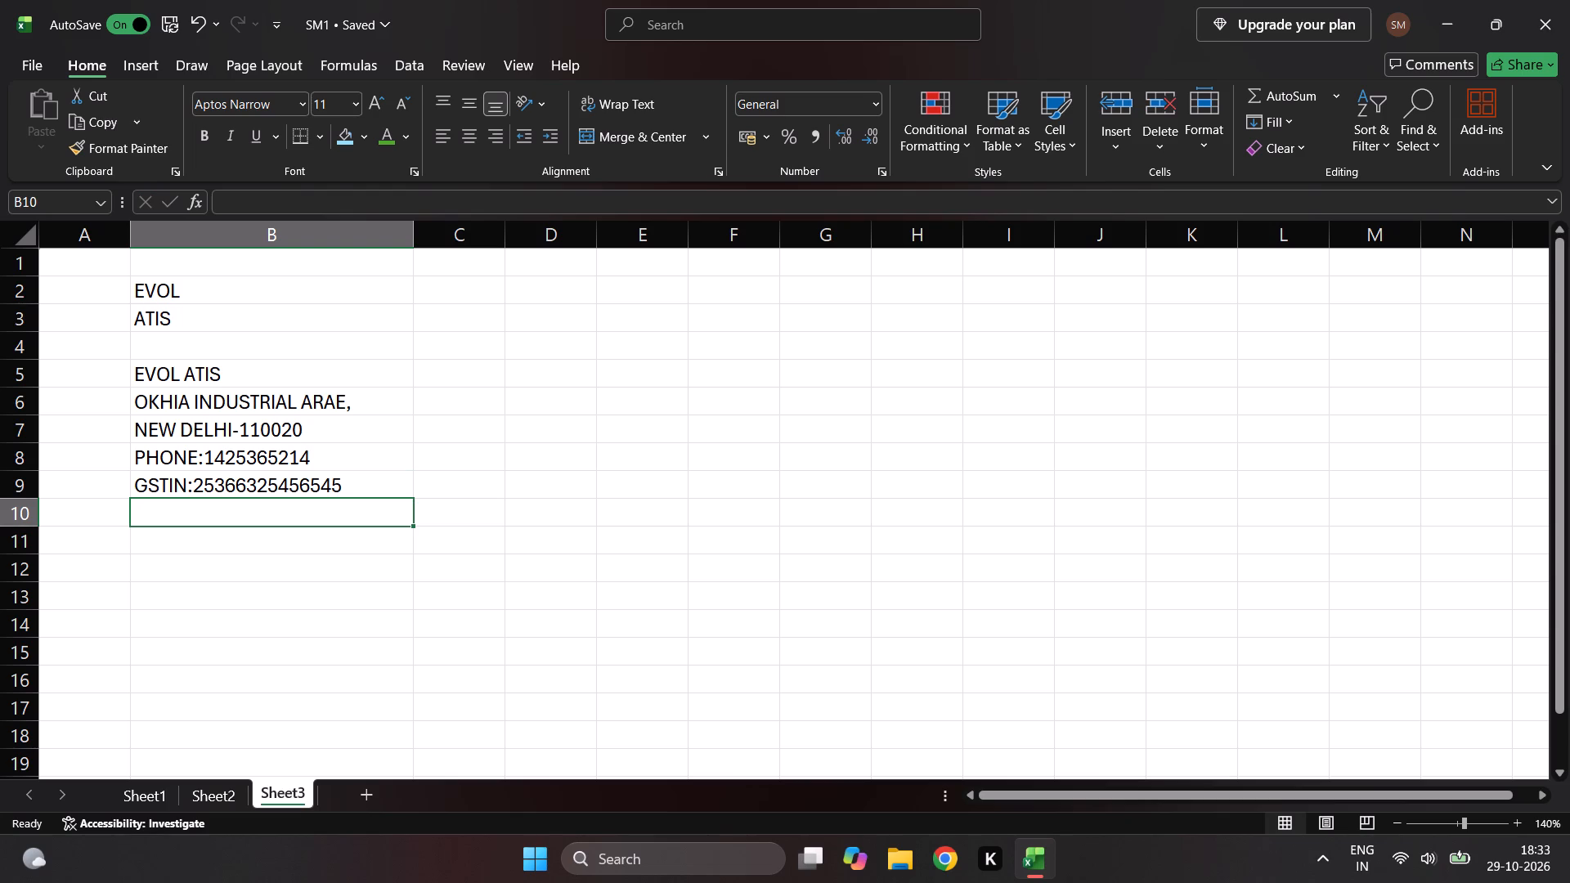
# Merge and center cells B11 and C11, leaving row 10 blank below the company details.
pyautogui.click(211, 599)
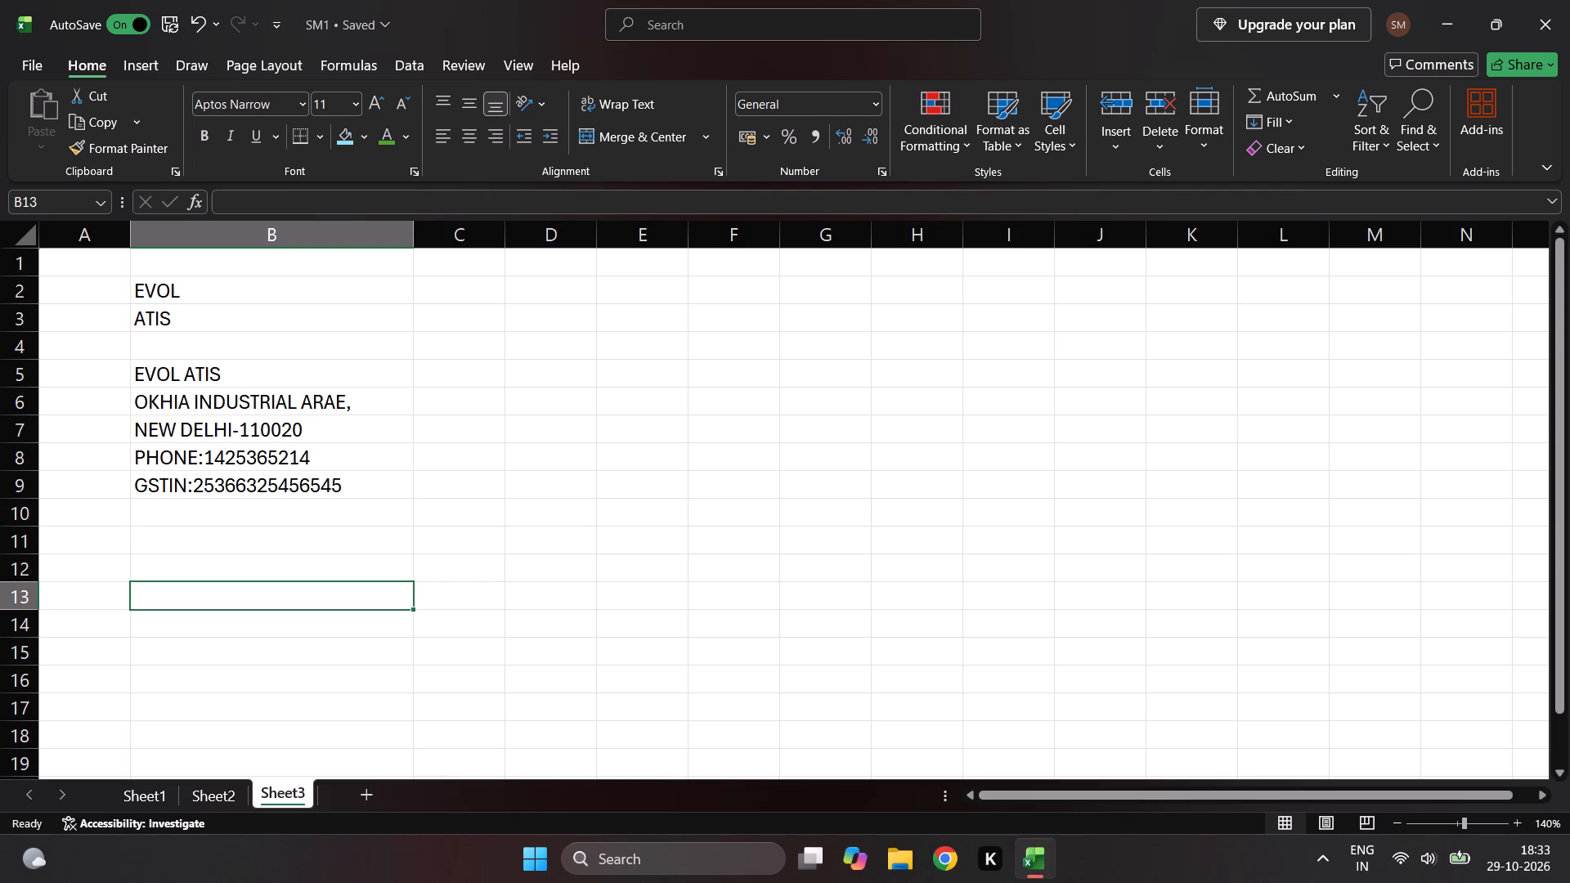
pyautogui.click(257, 549)
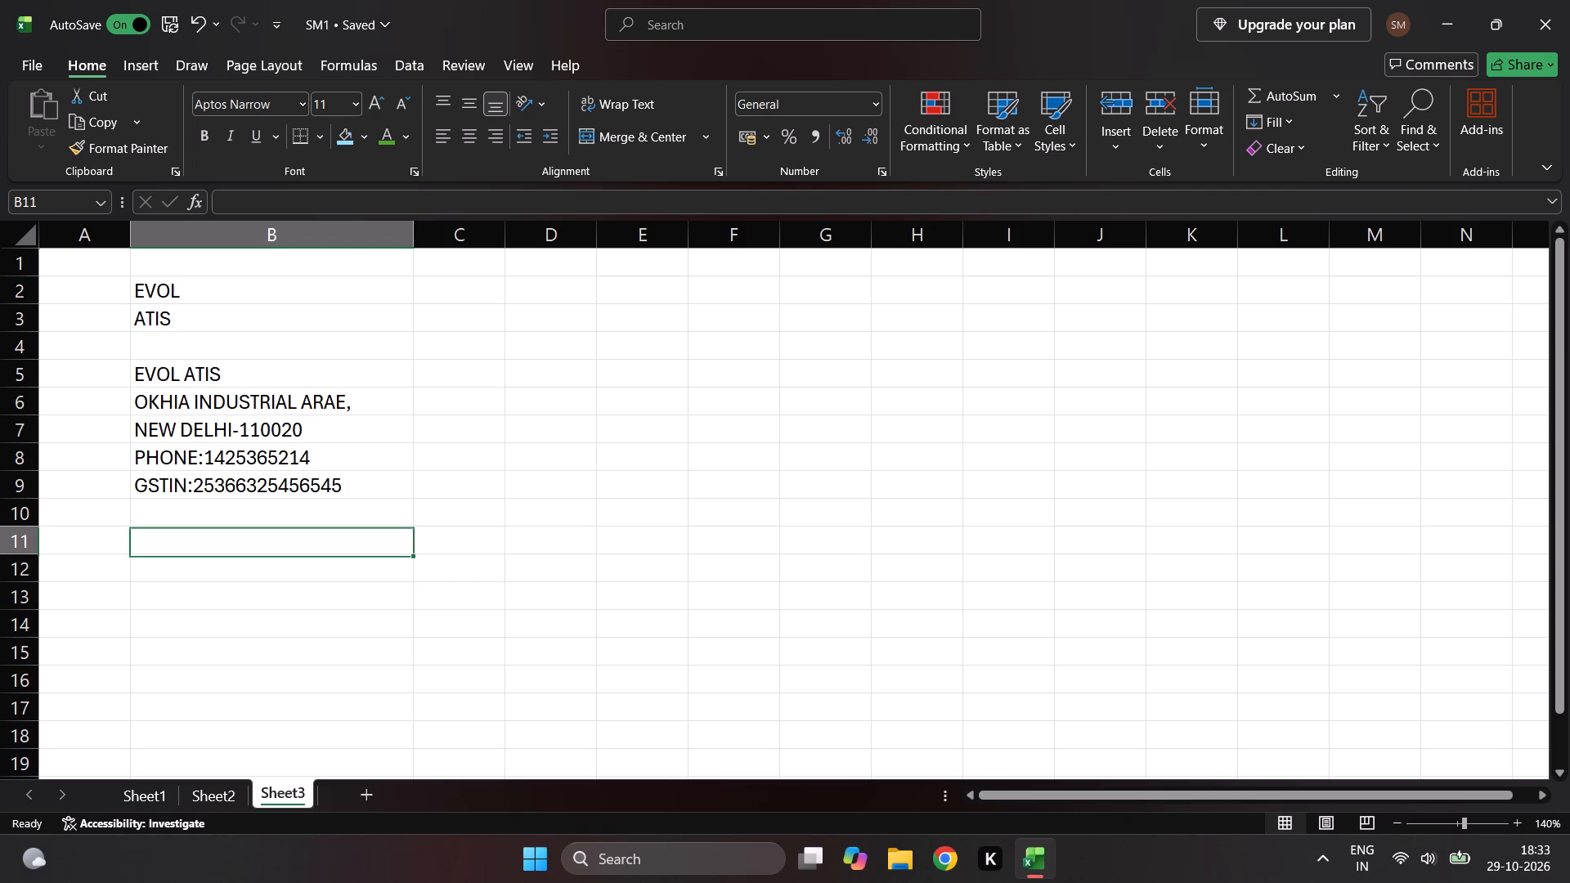
pyautogui.moveTo(404, 545); pyautogui.dragTo(435, 543)
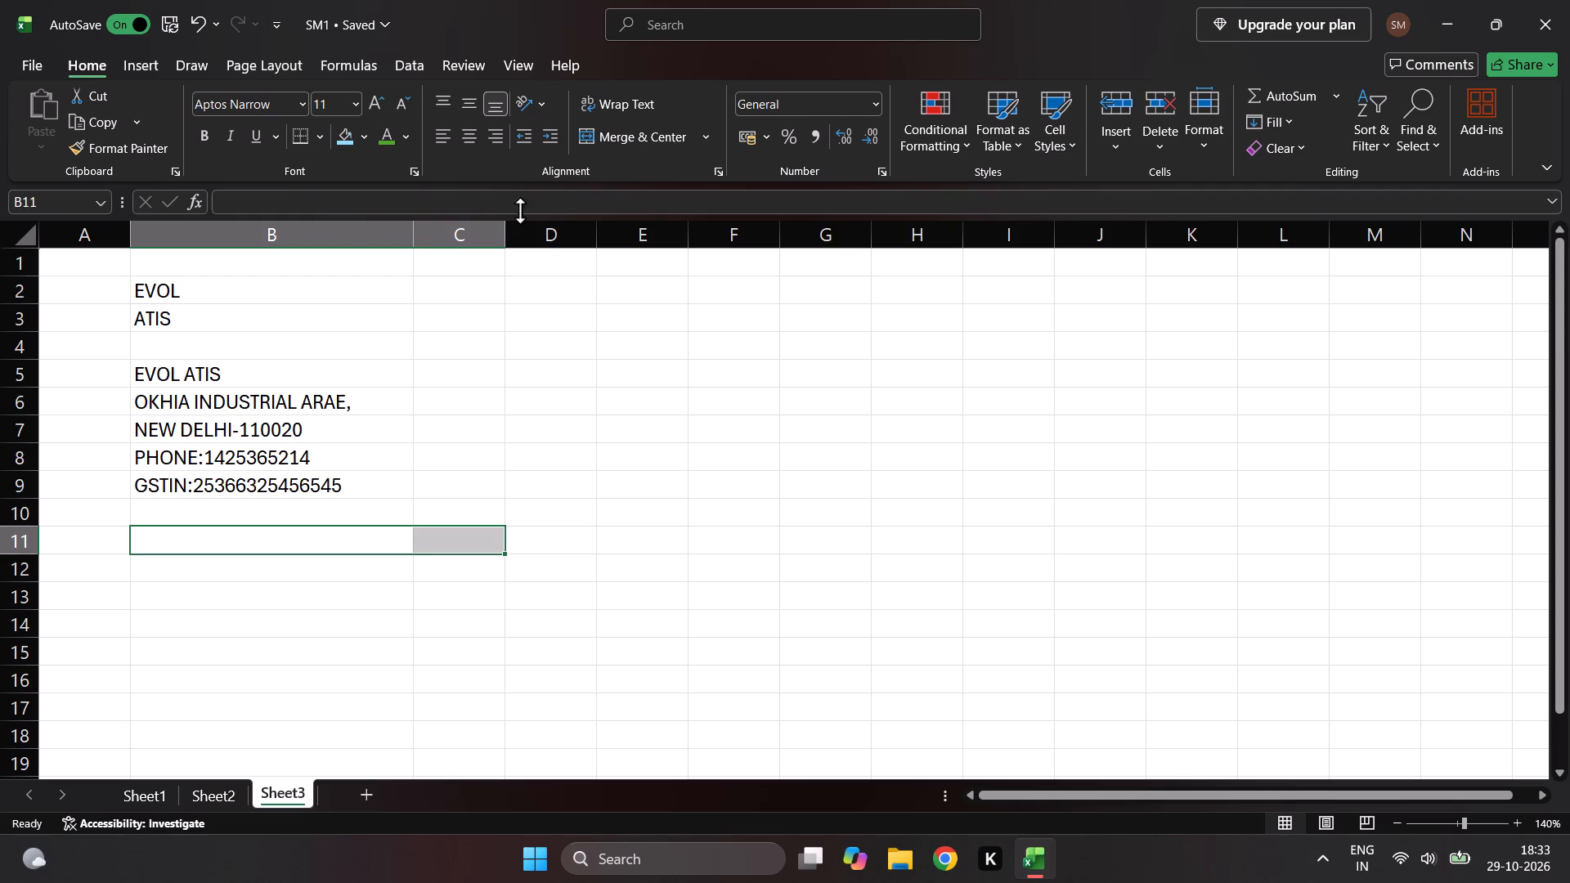
pyautogui.click(616, 139)
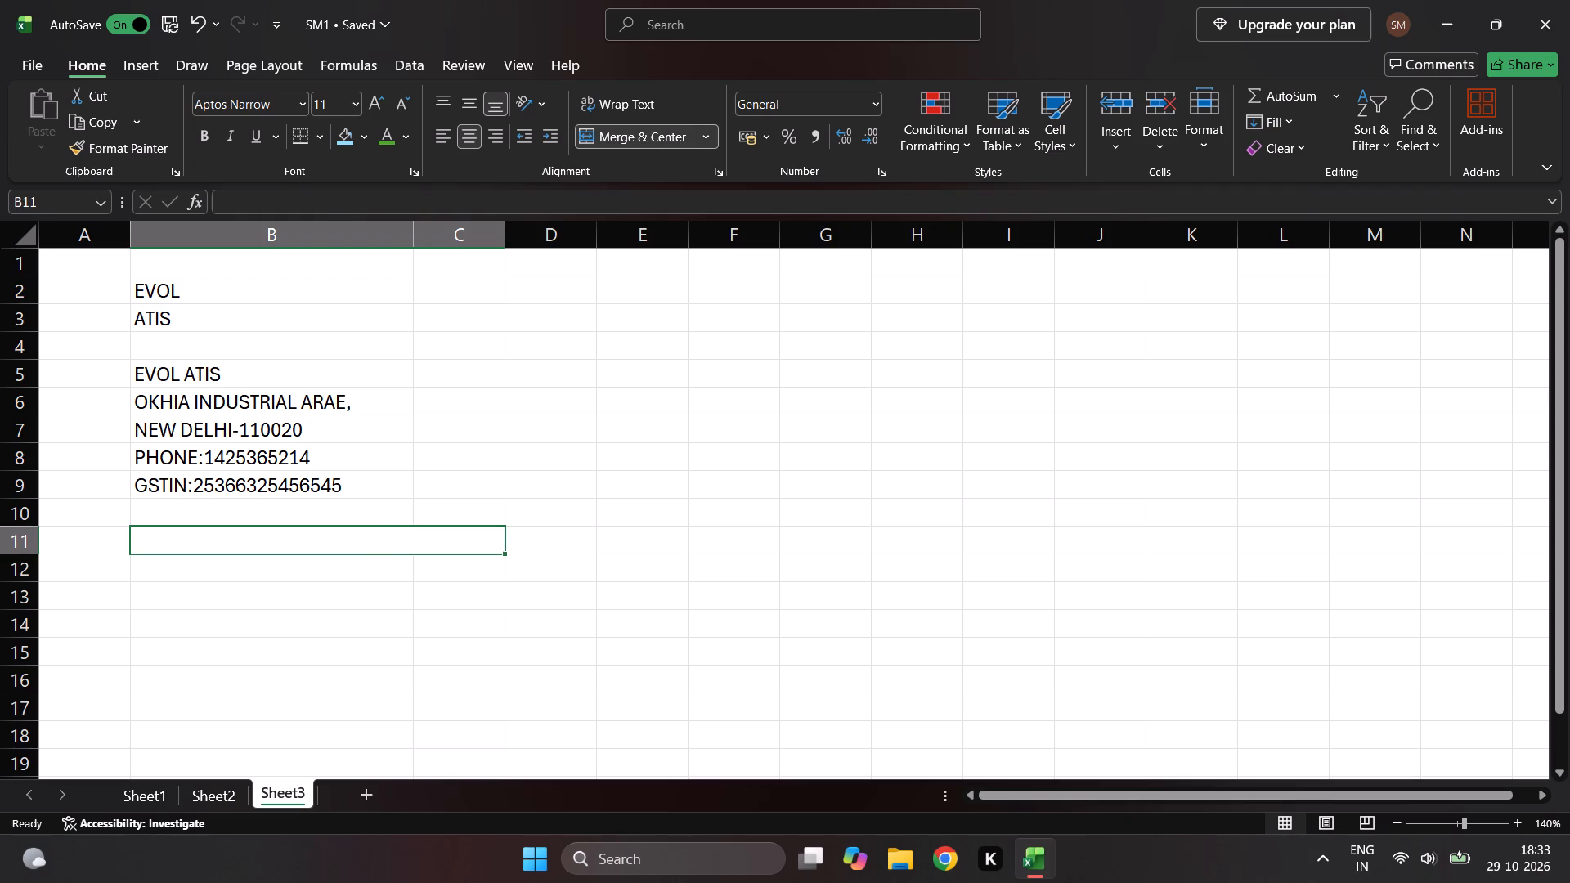
# Enter the heading BILL TO in the merged cell B11.
pyautogui.doubleClick(374, 542)
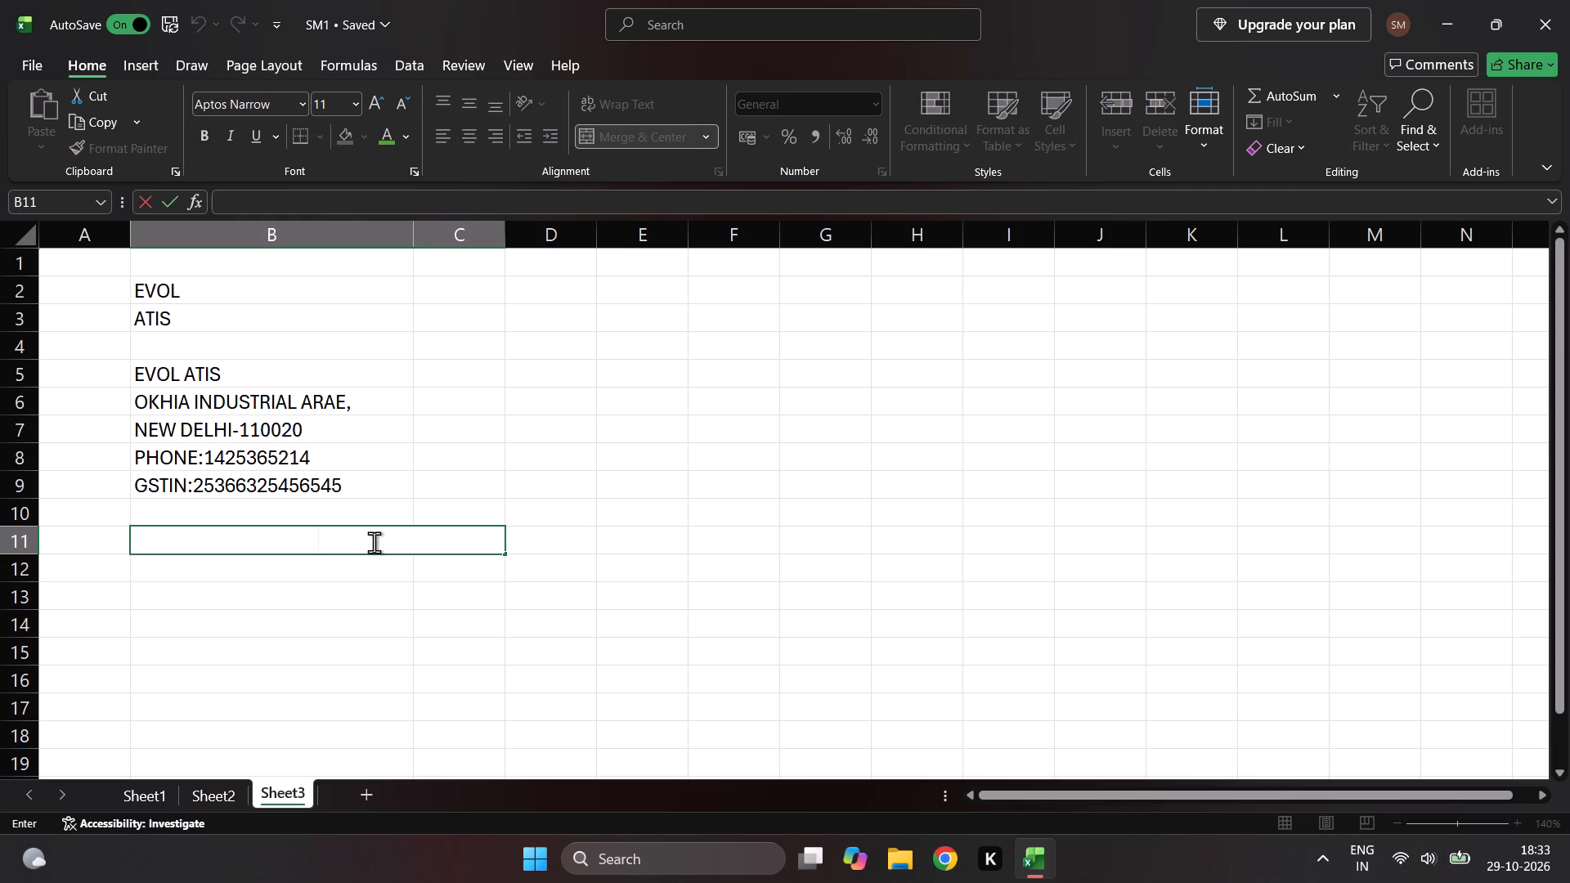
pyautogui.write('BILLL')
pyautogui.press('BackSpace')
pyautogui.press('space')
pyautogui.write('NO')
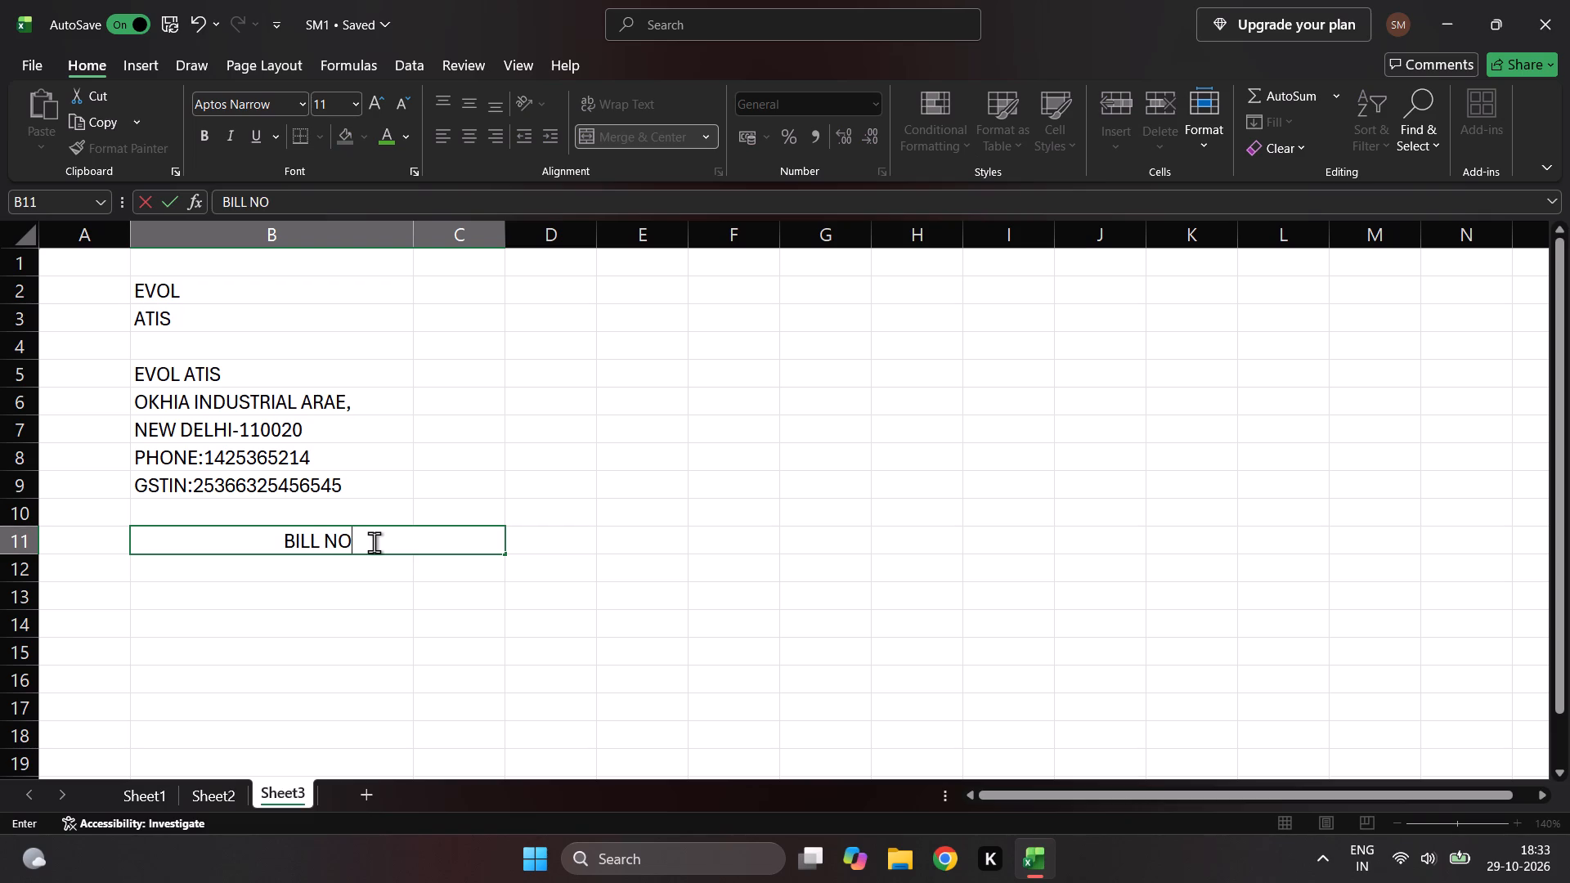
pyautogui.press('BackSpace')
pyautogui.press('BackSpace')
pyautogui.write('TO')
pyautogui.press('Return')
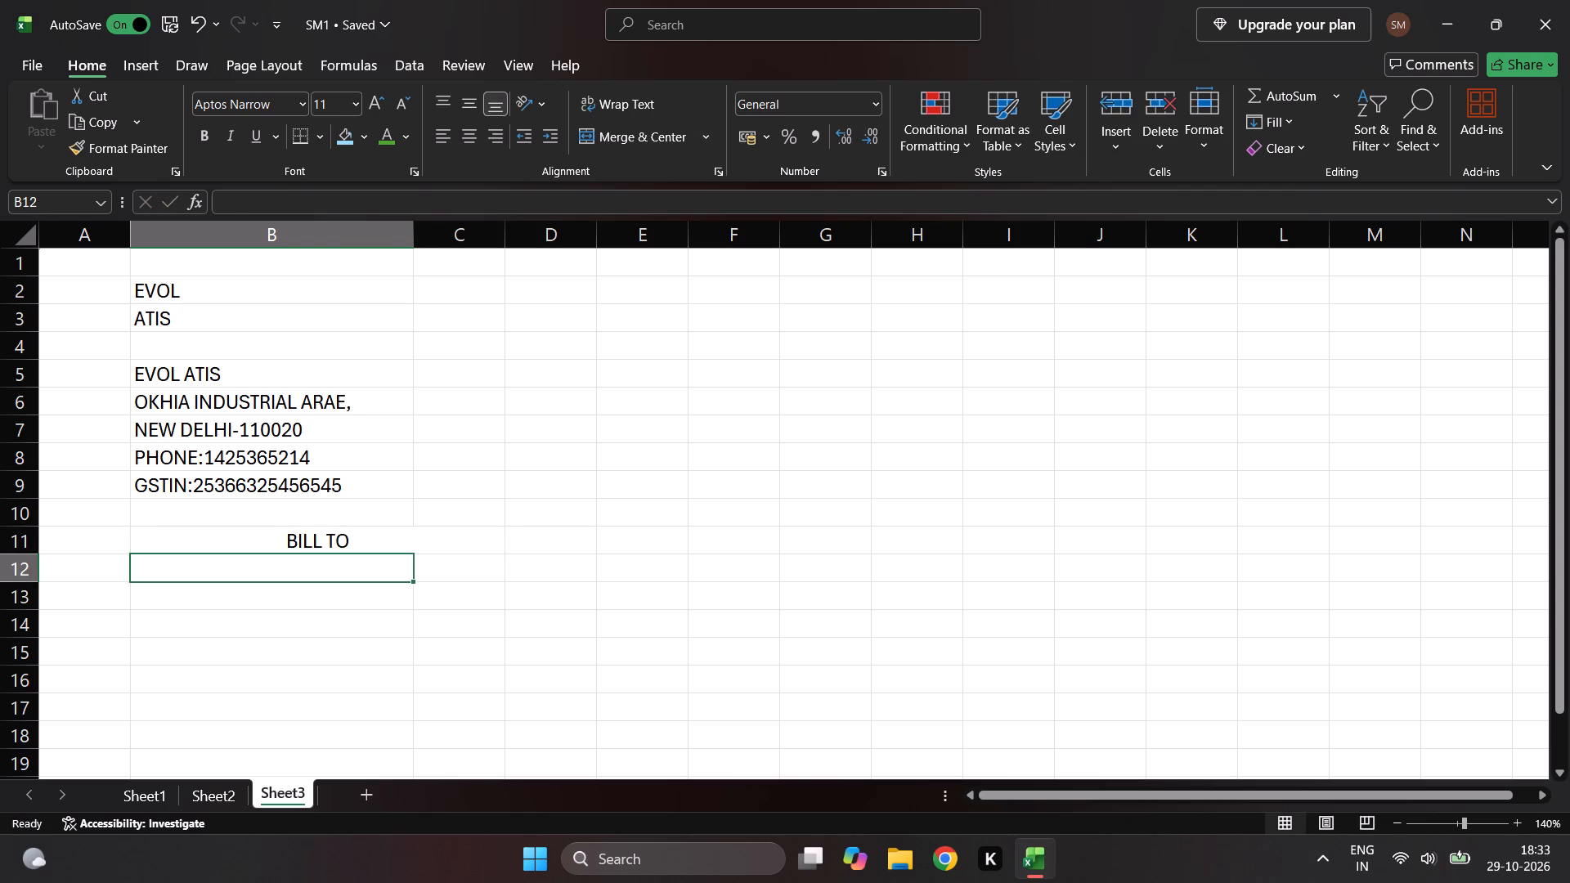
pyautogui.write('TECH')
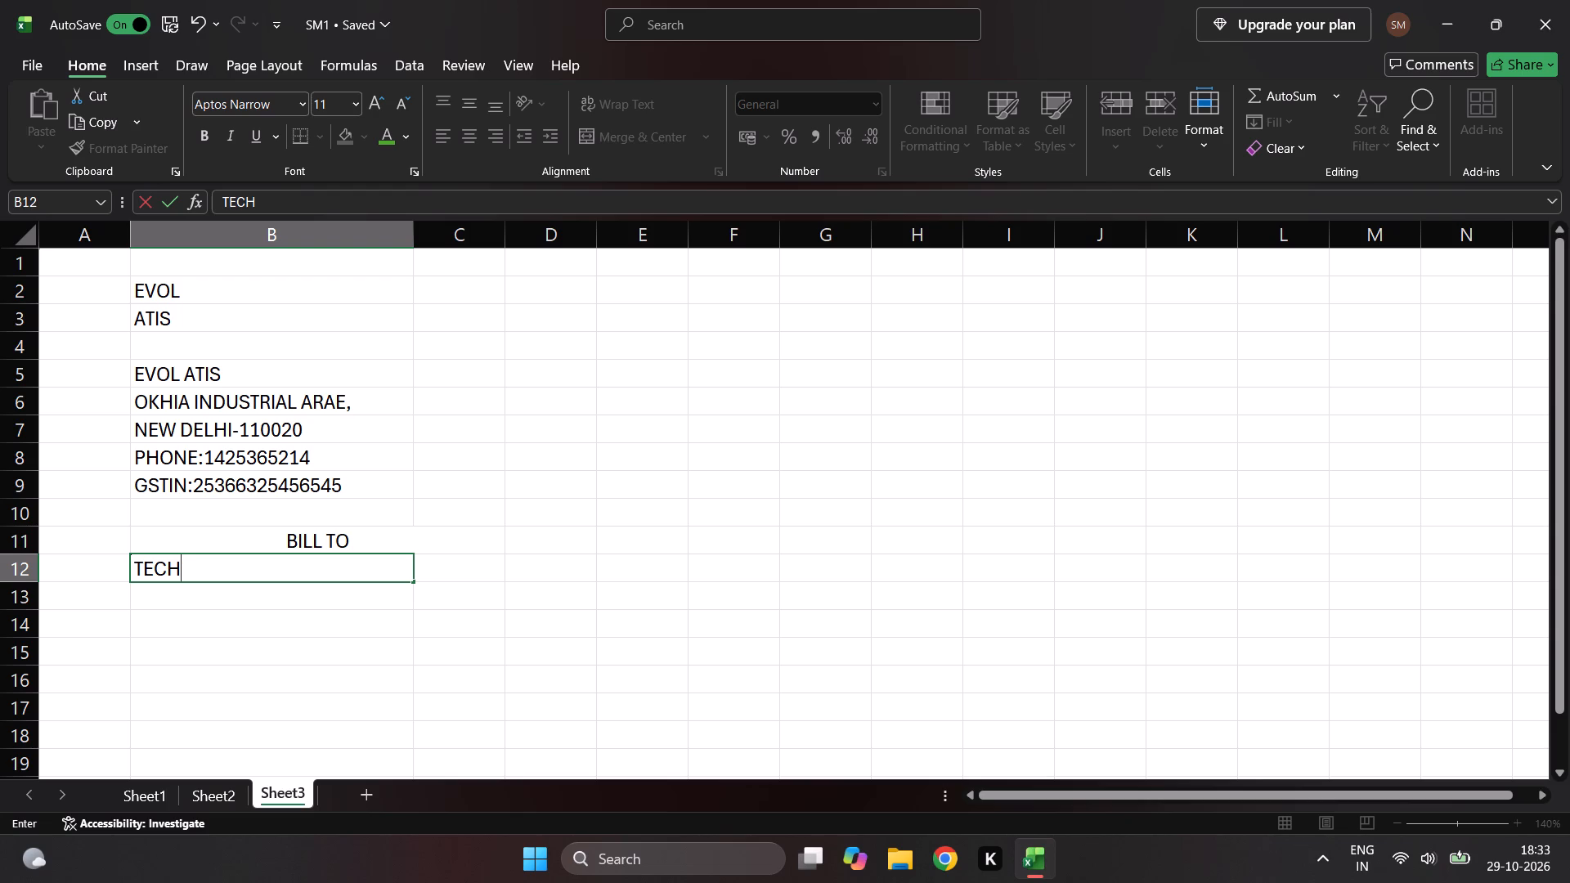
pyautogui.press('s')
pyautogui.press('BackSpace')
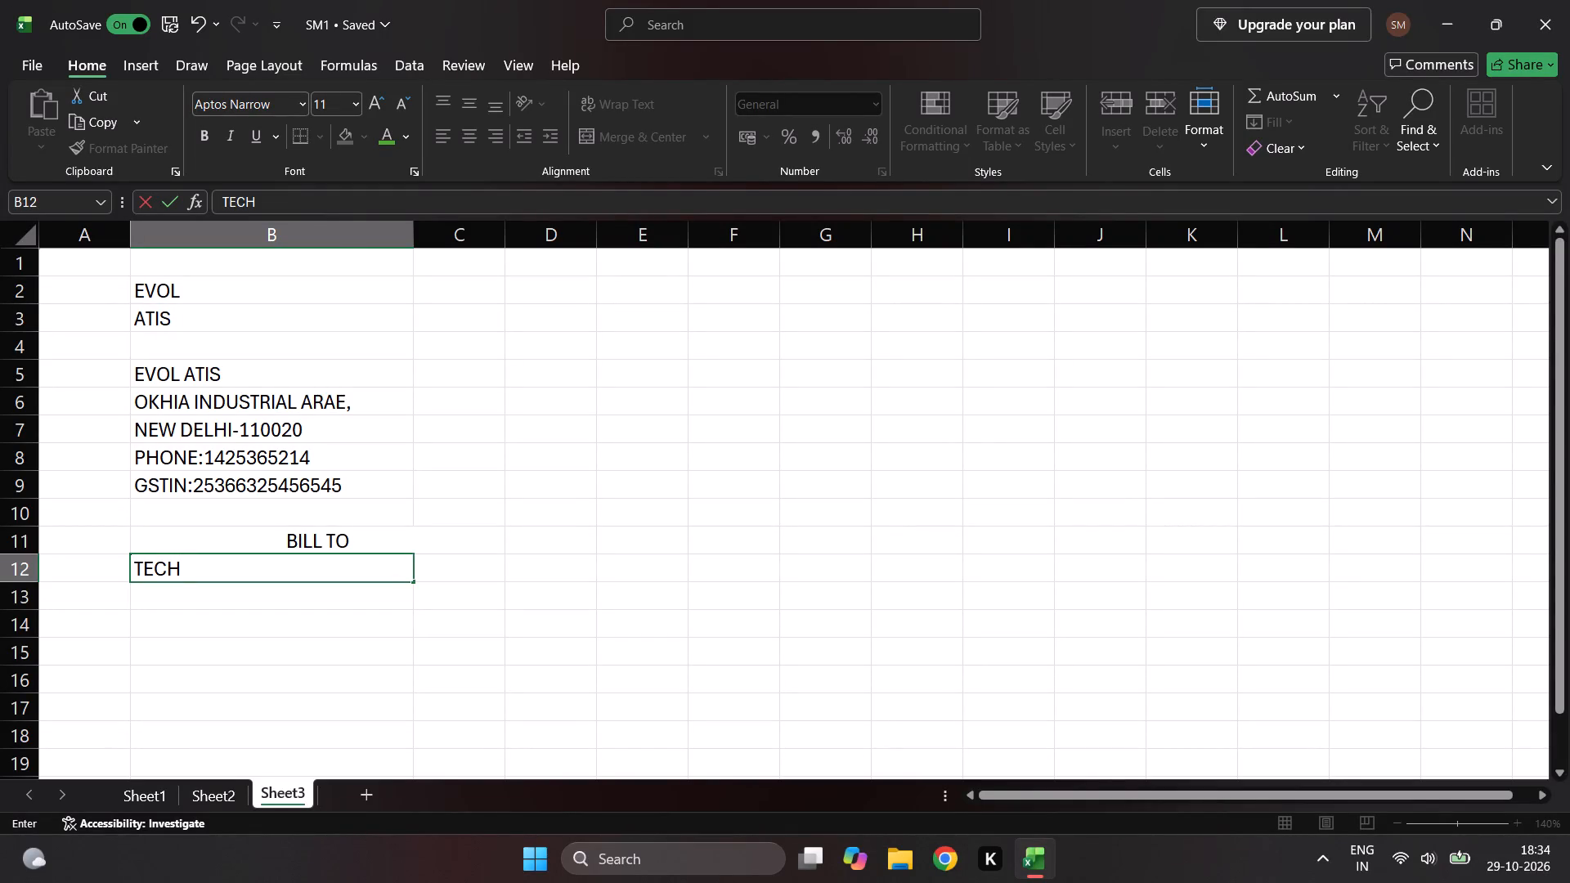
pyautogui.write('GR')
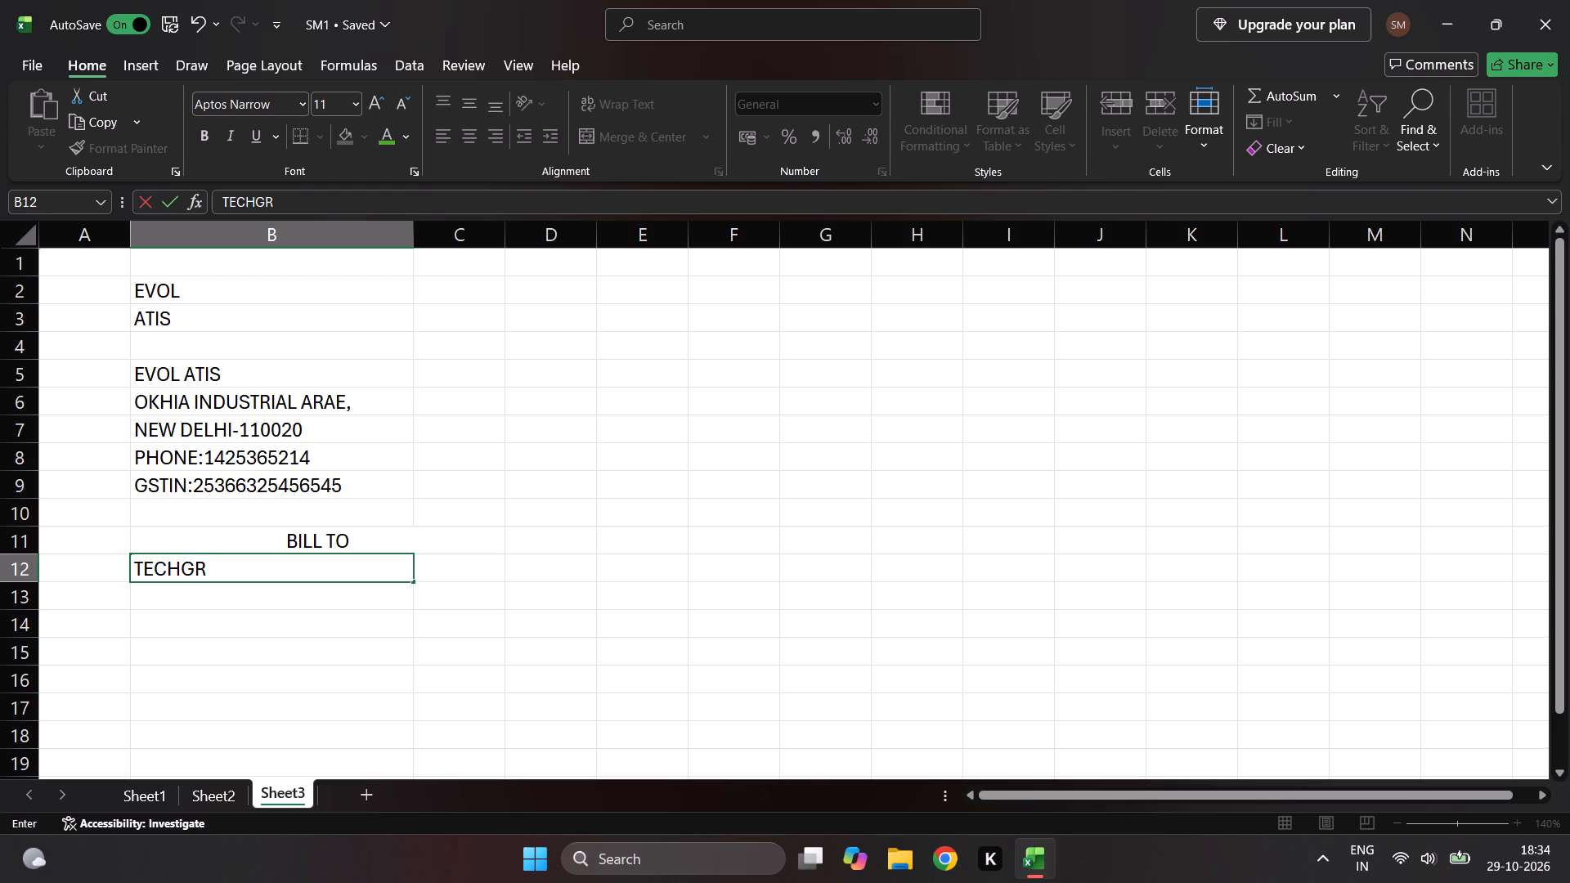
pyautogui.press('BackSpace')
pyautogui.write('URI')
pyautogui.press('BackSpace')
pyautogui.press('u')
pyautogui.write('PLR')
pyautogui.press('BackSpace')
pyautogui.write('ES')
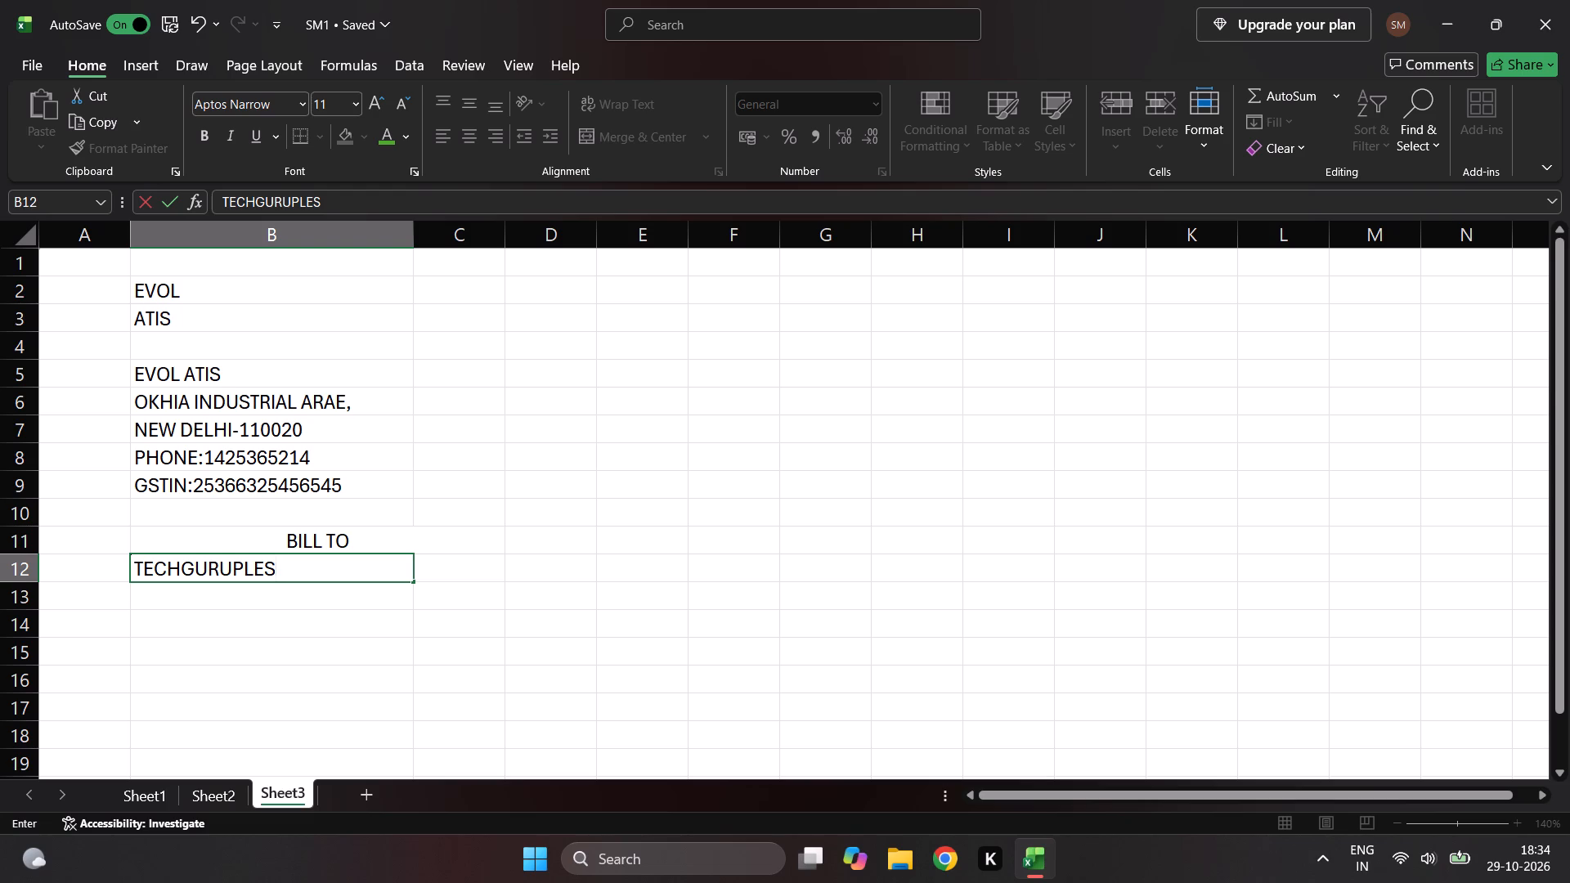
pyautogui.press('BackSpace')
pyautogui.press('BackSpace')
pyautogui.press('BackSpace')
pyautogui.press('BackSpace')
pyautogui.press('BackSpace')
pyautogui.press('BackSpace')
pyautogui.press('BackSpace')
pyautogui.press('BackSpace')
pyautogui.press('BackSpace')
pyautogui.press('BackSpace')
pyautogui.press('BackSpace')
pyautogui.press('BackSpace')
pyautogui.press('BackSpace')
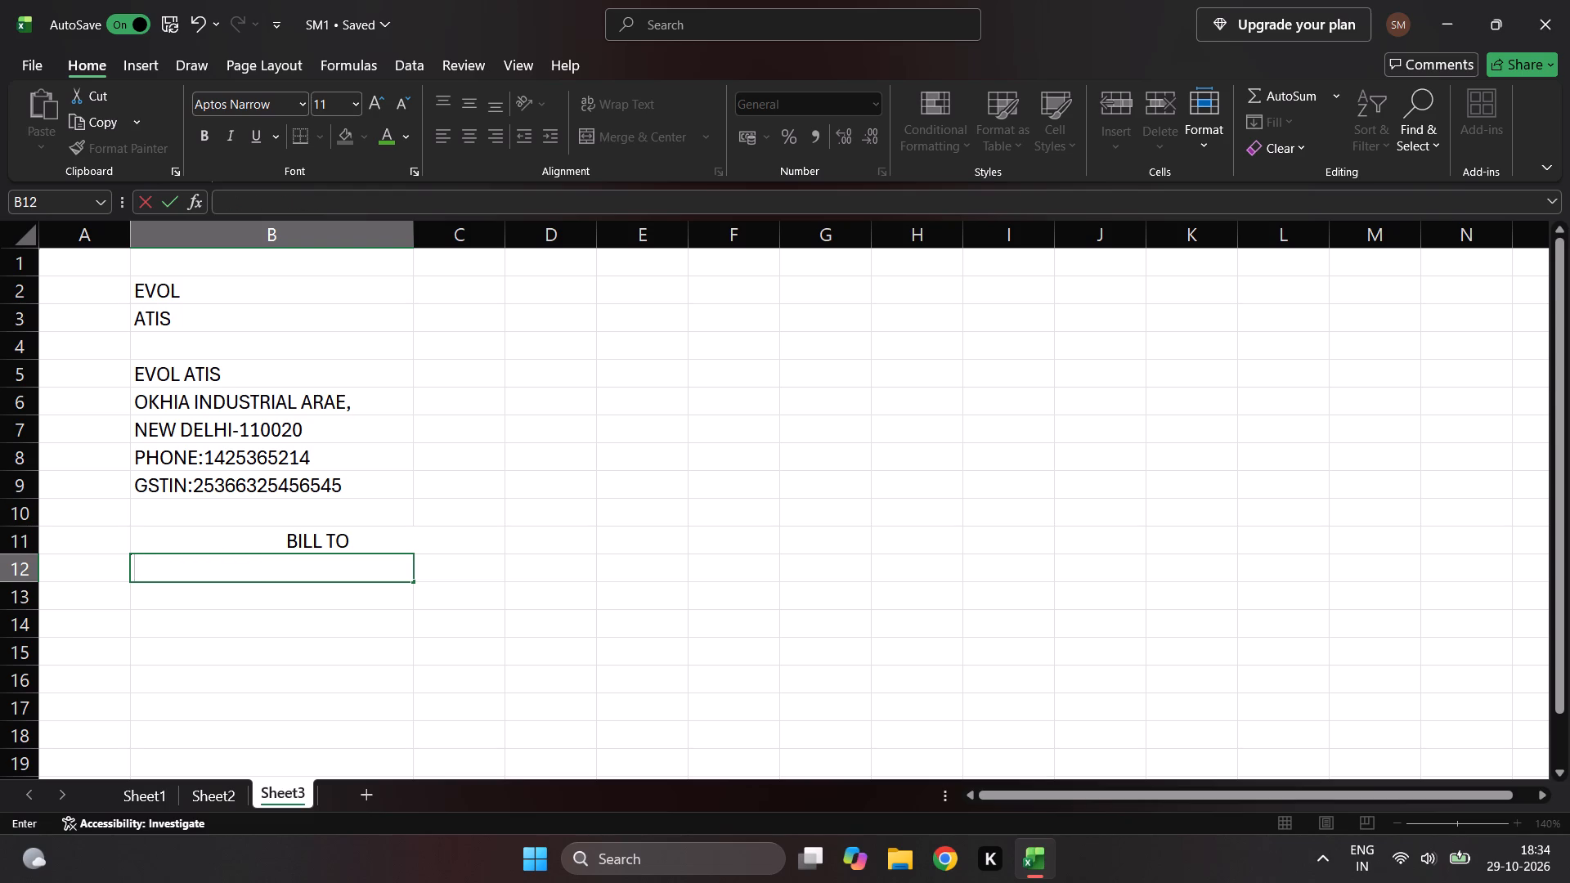
# Enter the customer company name TechGuruPles in mixed case in cell B12, under the BILL TO heading.
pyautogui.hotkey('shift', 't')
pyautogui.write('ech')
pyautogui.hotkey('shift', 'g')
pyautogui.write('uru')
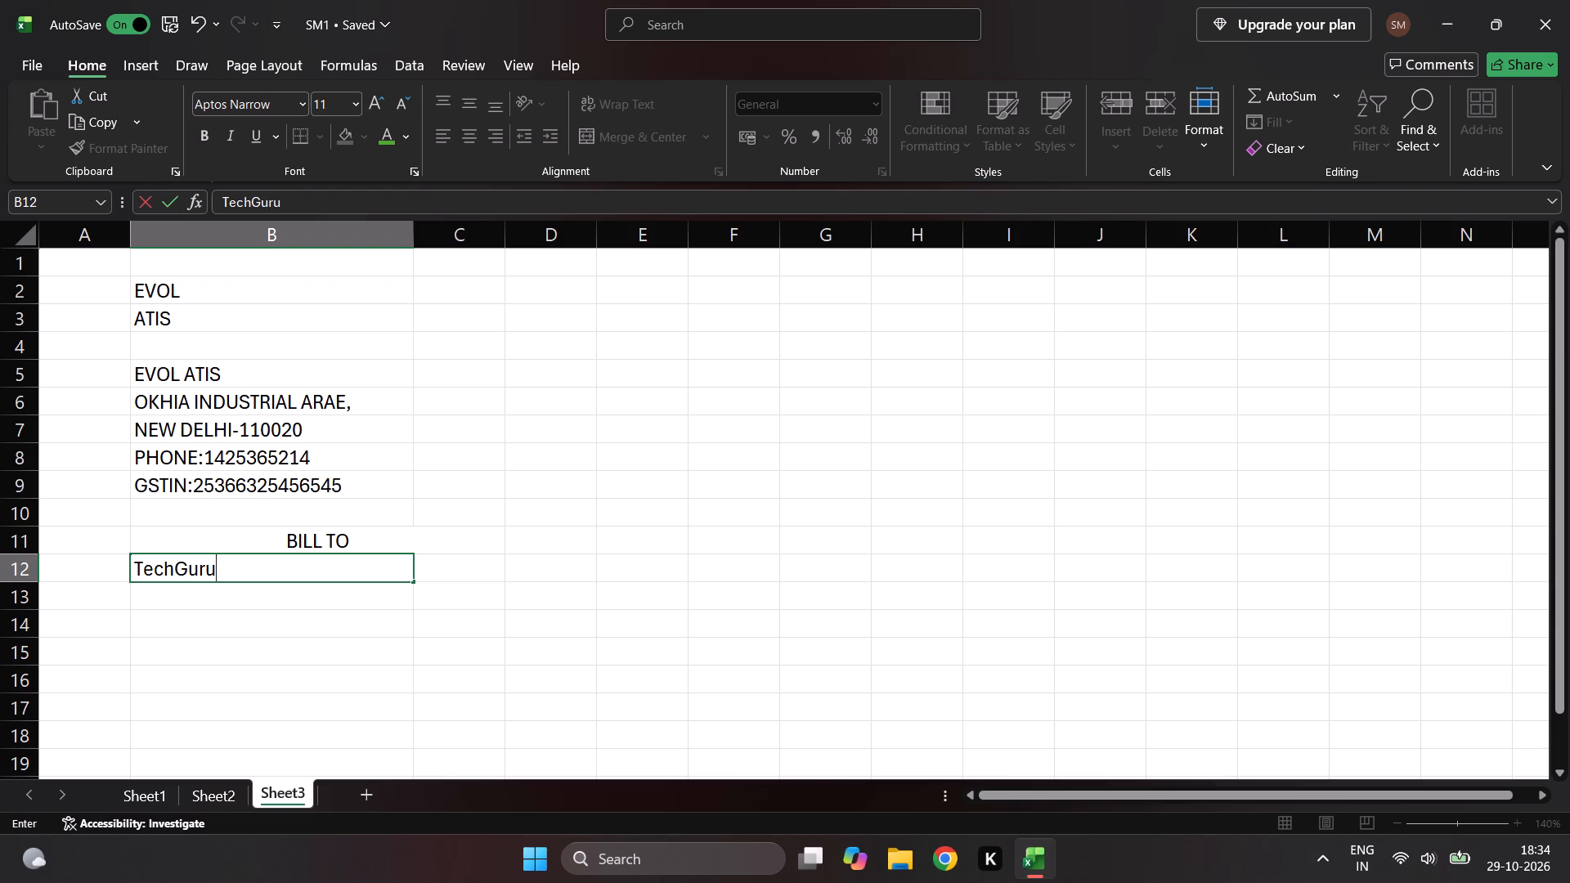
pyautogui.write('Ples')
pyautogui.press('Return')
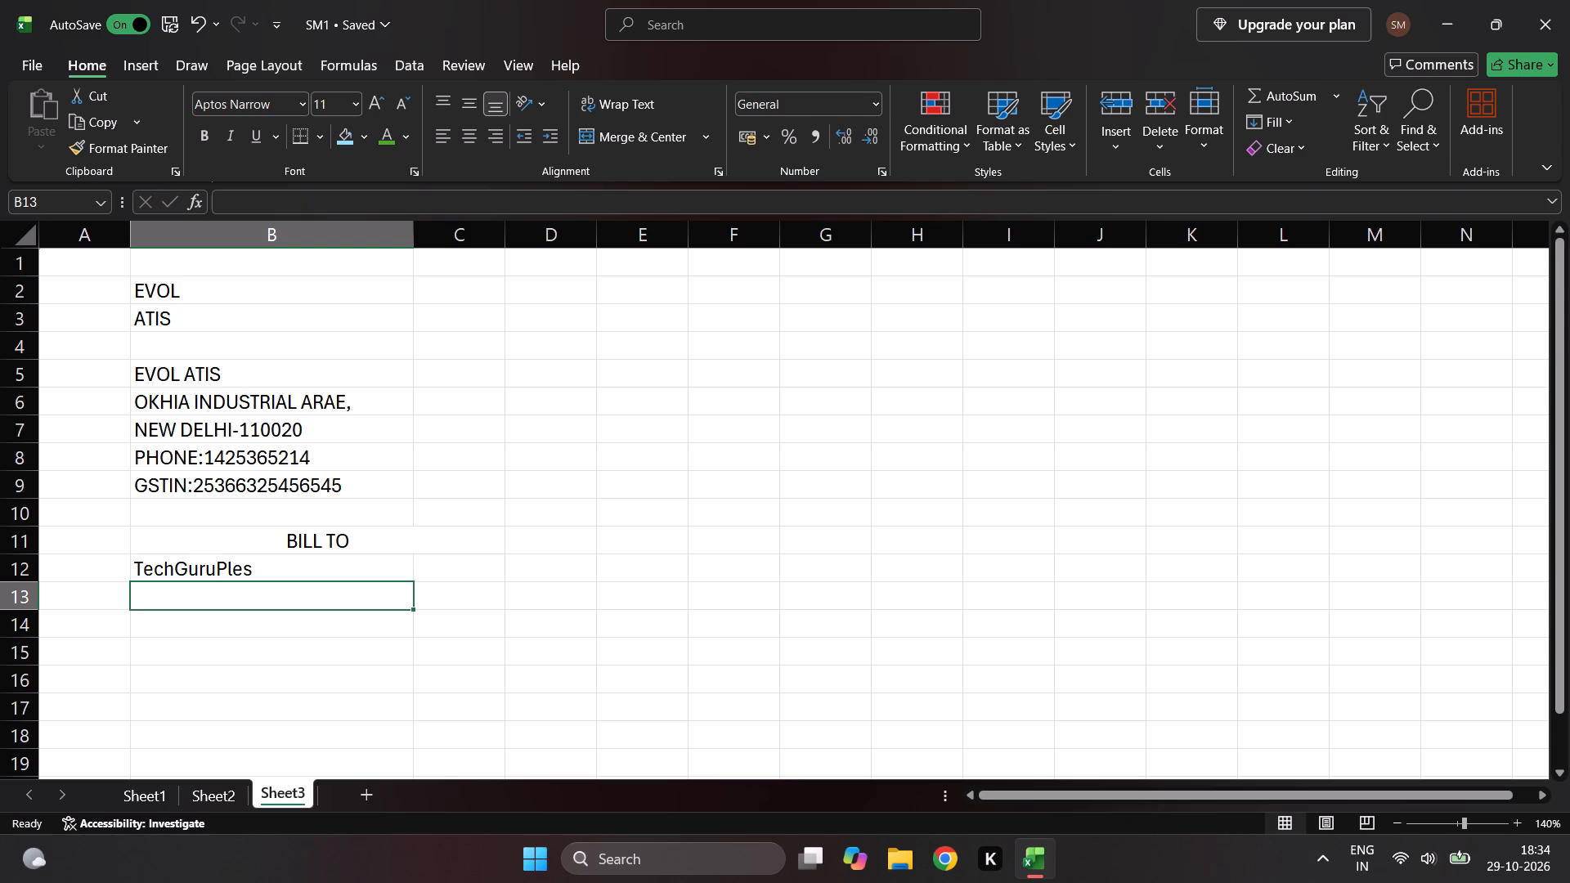
# Enter the customer's address line in cell B13, giving sector number, city and state abbreviation, each followed by a comma.
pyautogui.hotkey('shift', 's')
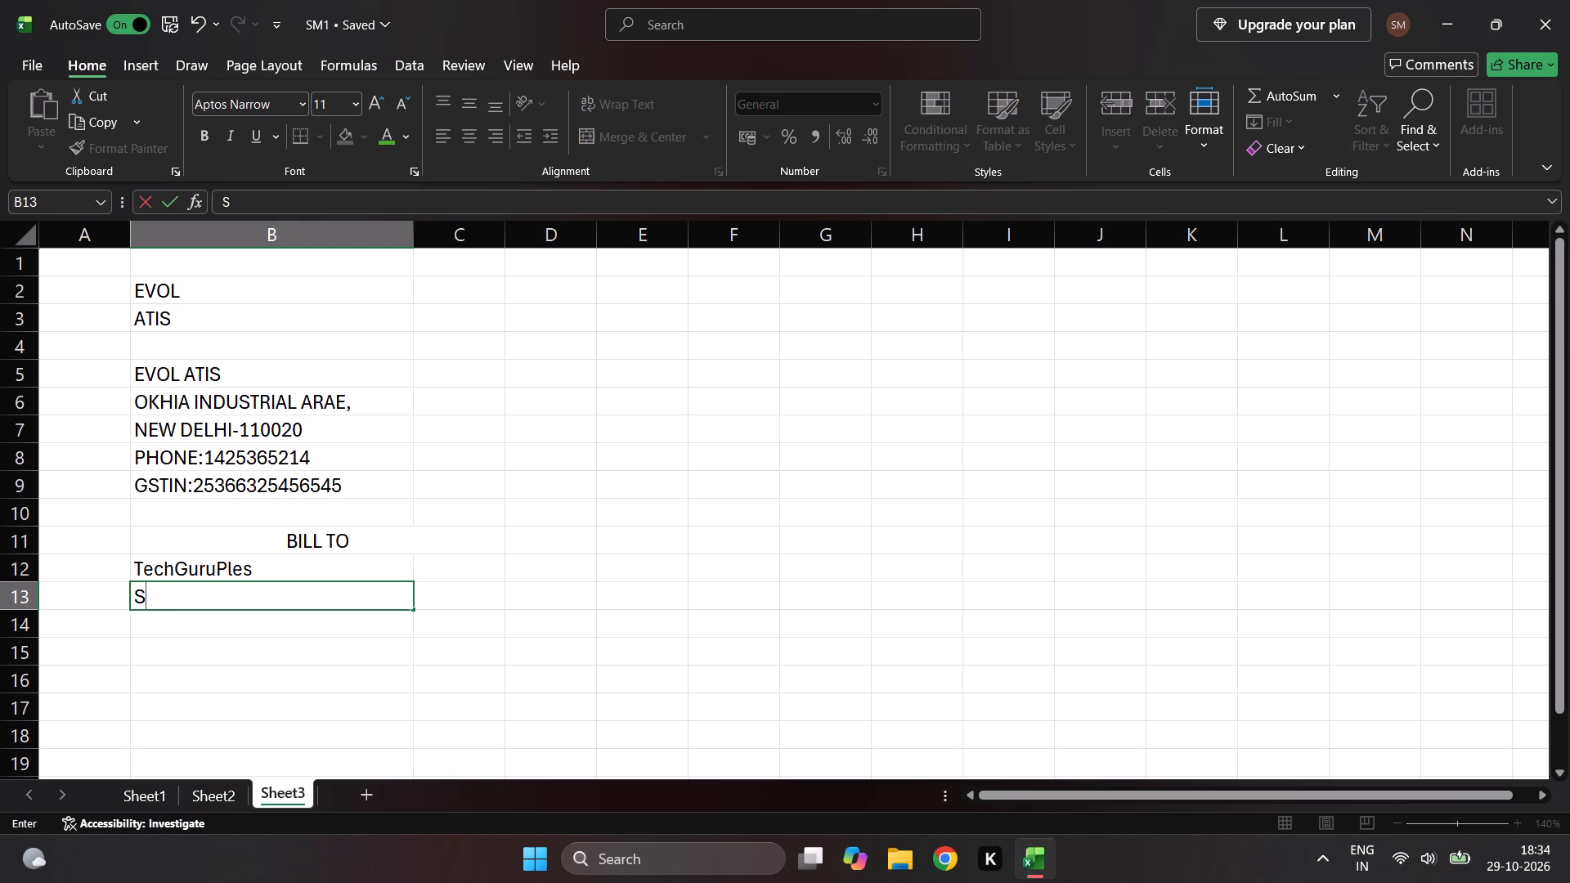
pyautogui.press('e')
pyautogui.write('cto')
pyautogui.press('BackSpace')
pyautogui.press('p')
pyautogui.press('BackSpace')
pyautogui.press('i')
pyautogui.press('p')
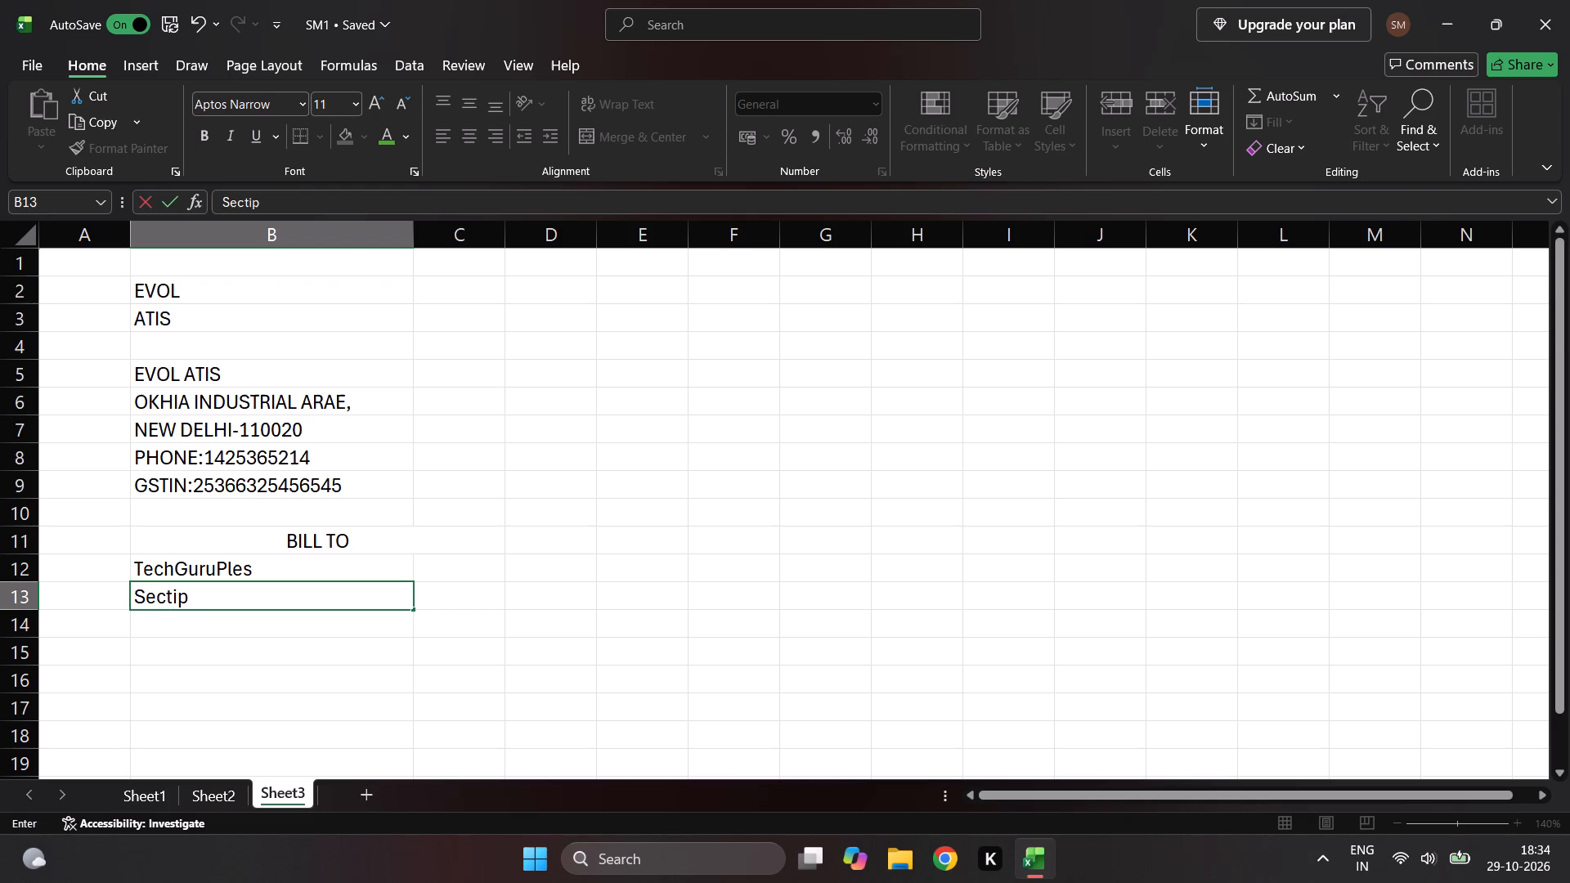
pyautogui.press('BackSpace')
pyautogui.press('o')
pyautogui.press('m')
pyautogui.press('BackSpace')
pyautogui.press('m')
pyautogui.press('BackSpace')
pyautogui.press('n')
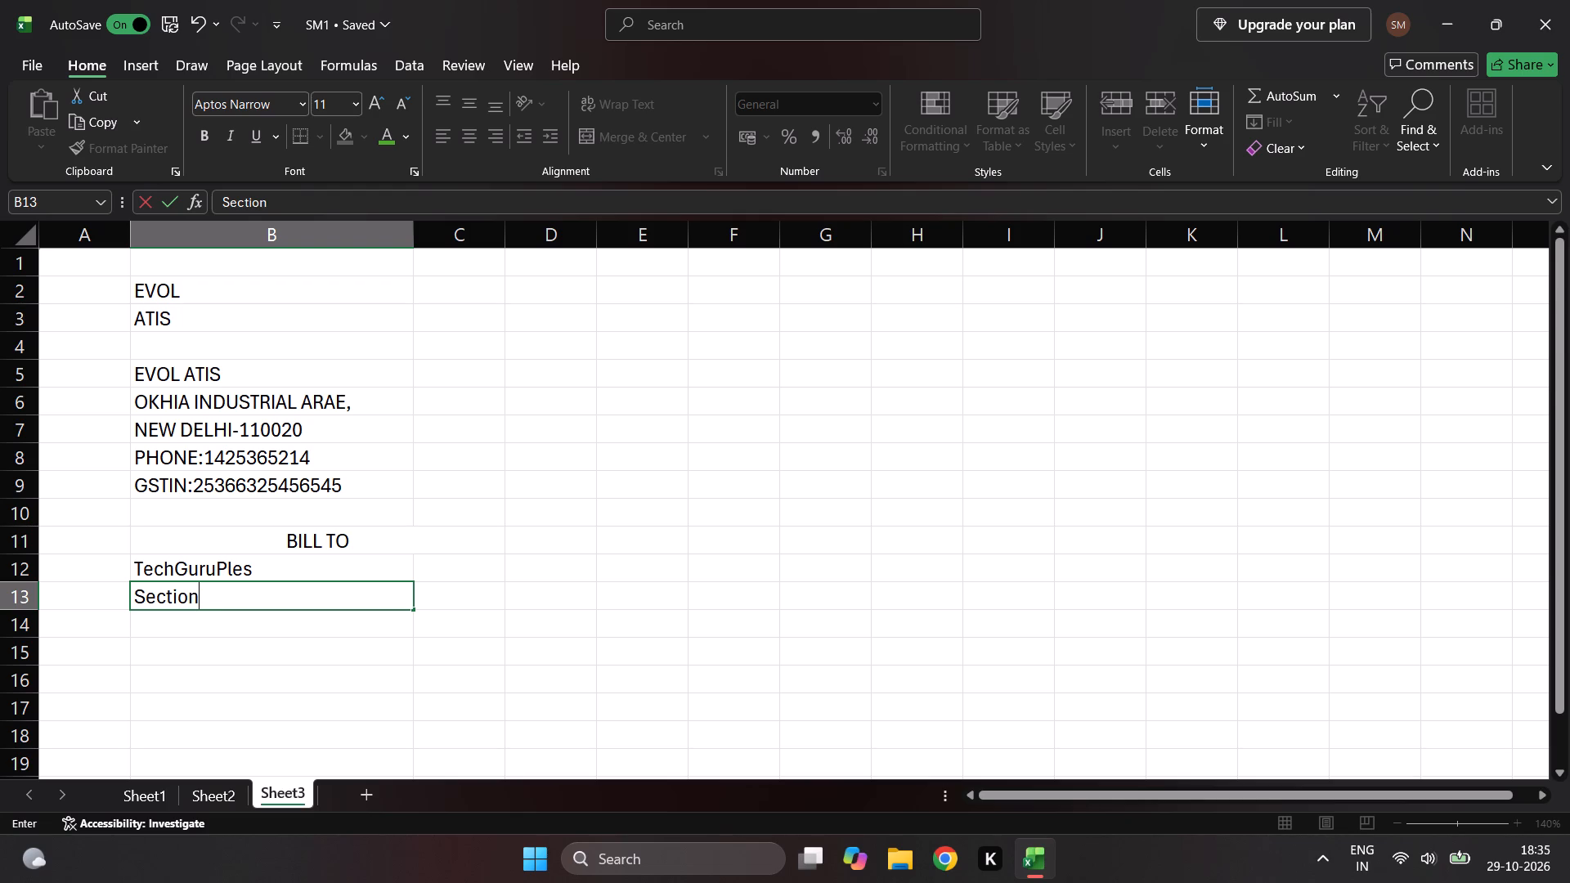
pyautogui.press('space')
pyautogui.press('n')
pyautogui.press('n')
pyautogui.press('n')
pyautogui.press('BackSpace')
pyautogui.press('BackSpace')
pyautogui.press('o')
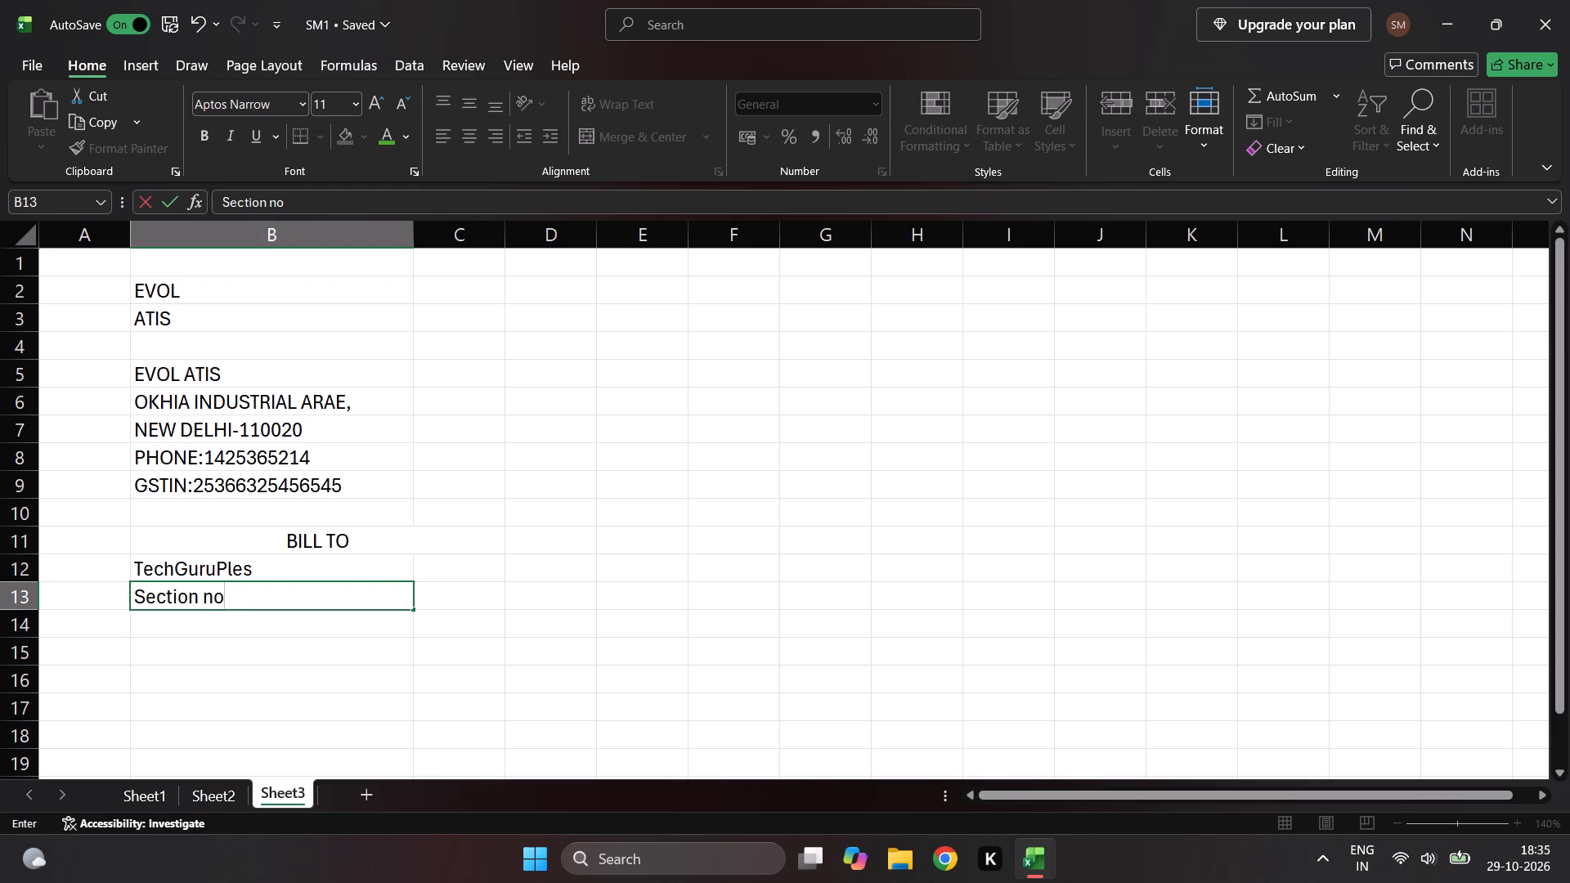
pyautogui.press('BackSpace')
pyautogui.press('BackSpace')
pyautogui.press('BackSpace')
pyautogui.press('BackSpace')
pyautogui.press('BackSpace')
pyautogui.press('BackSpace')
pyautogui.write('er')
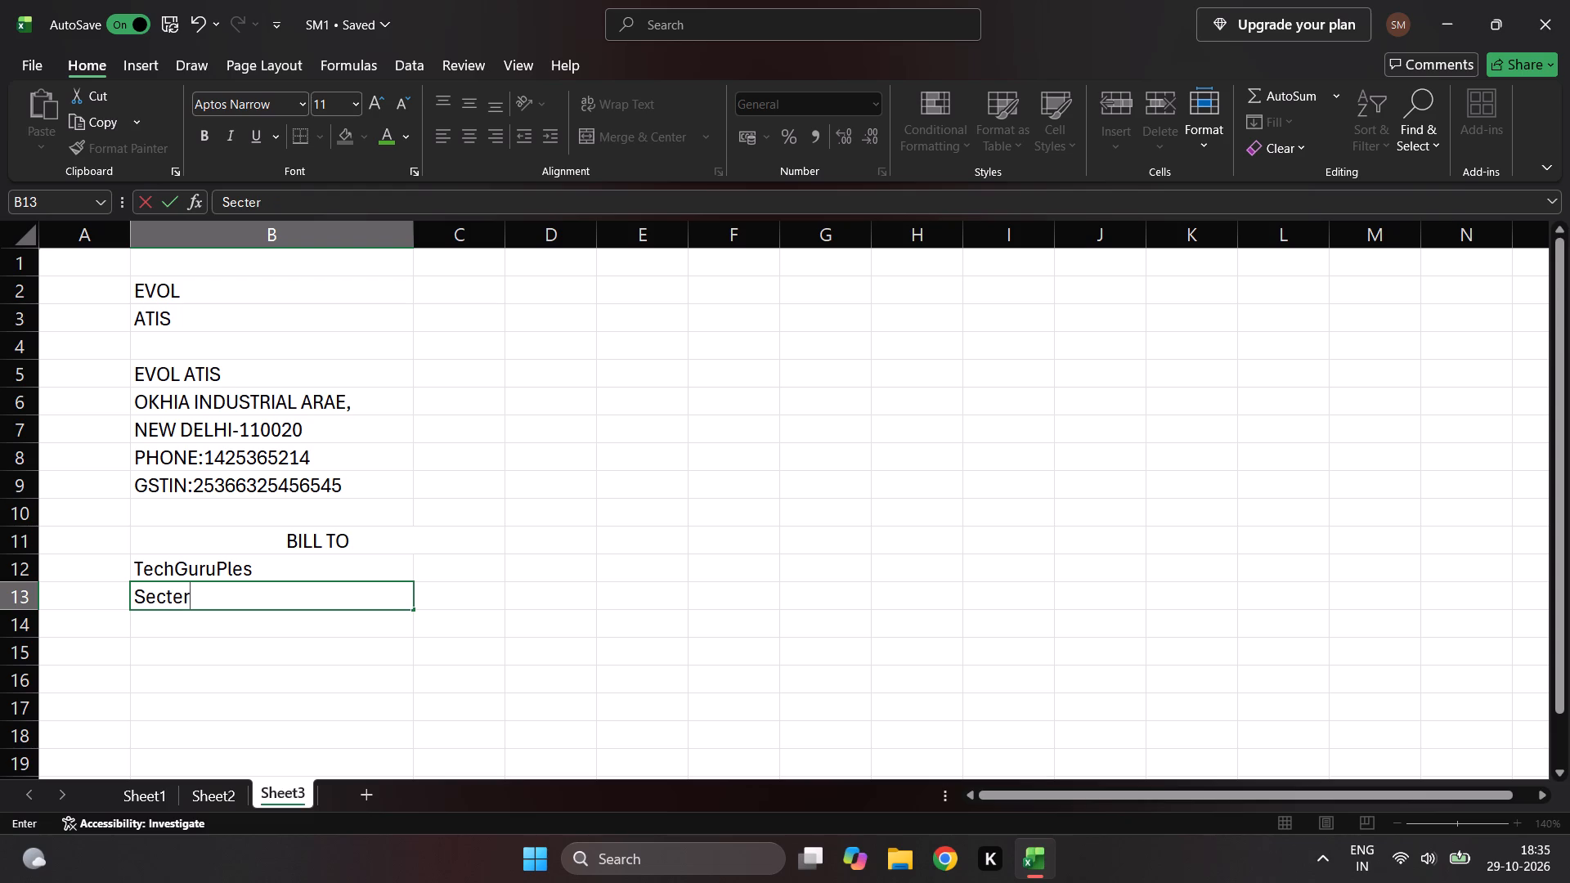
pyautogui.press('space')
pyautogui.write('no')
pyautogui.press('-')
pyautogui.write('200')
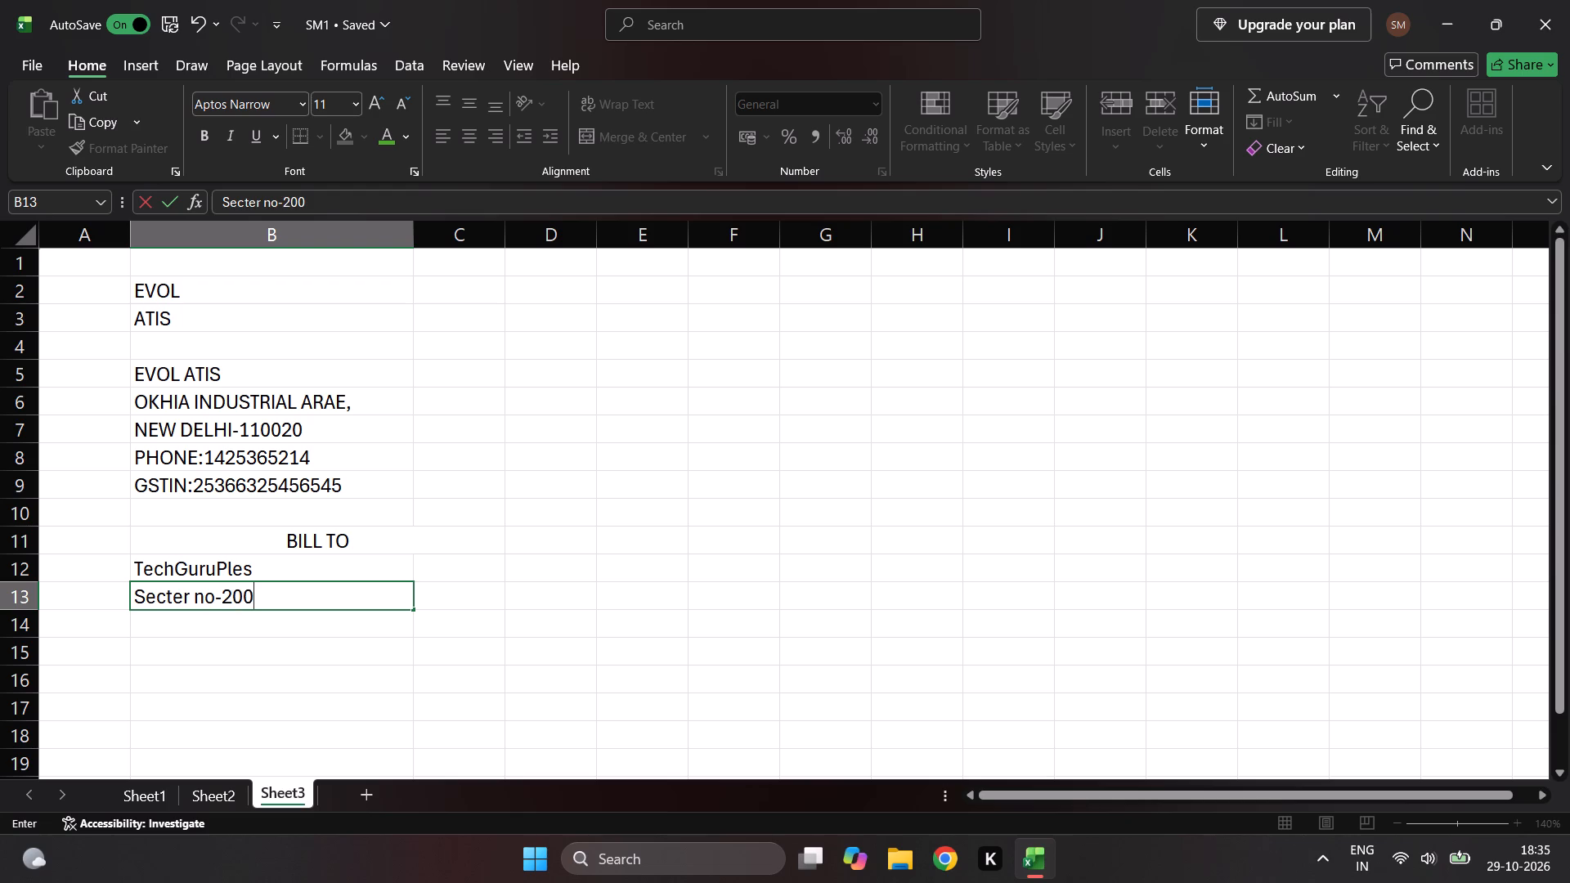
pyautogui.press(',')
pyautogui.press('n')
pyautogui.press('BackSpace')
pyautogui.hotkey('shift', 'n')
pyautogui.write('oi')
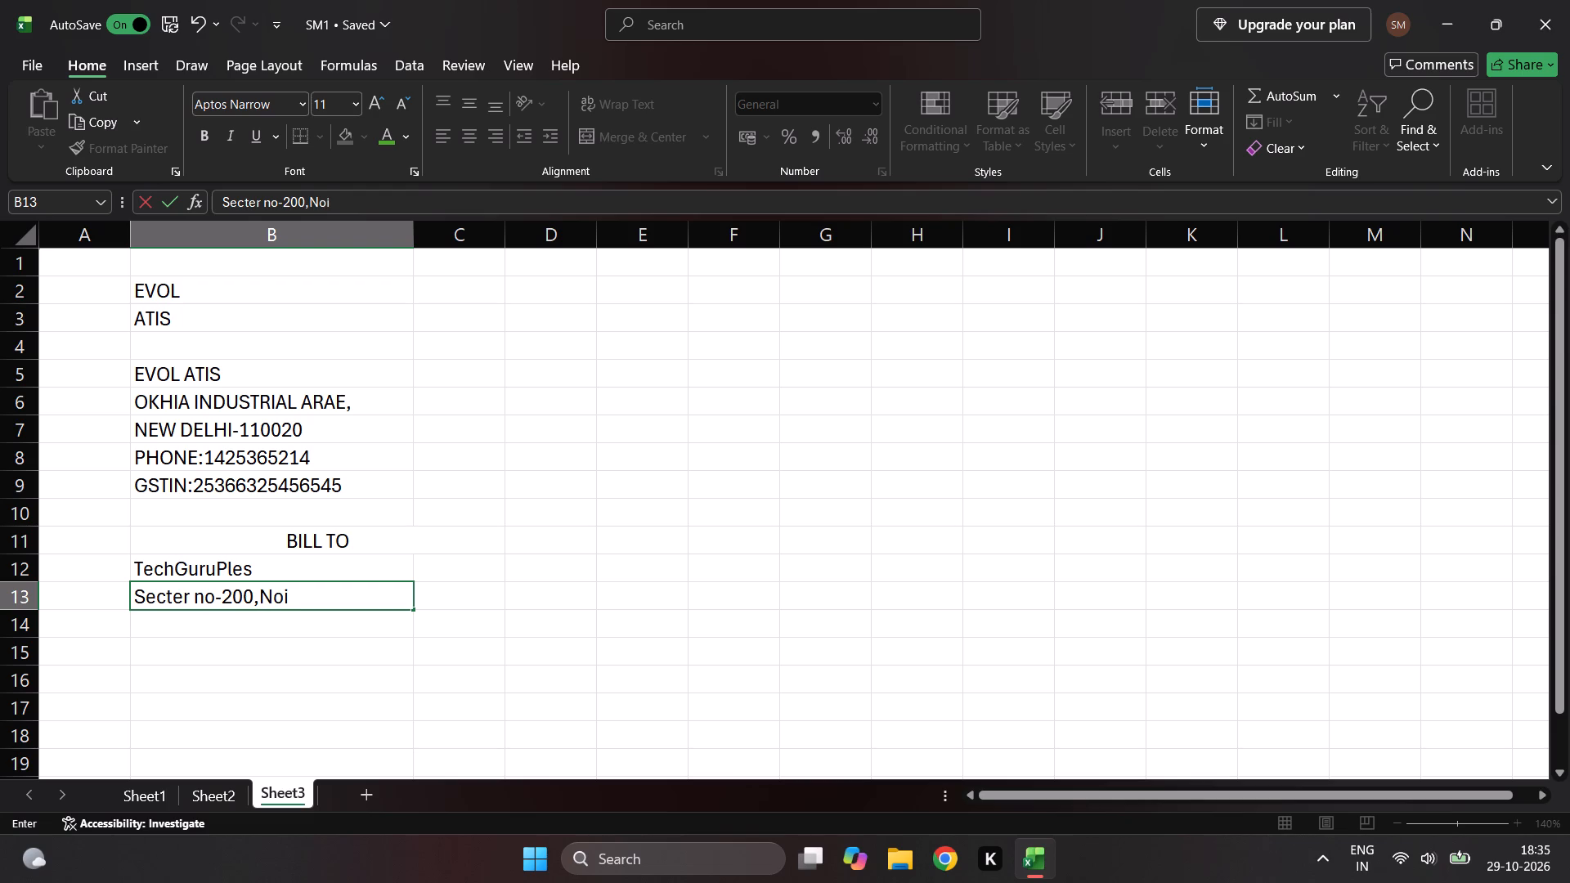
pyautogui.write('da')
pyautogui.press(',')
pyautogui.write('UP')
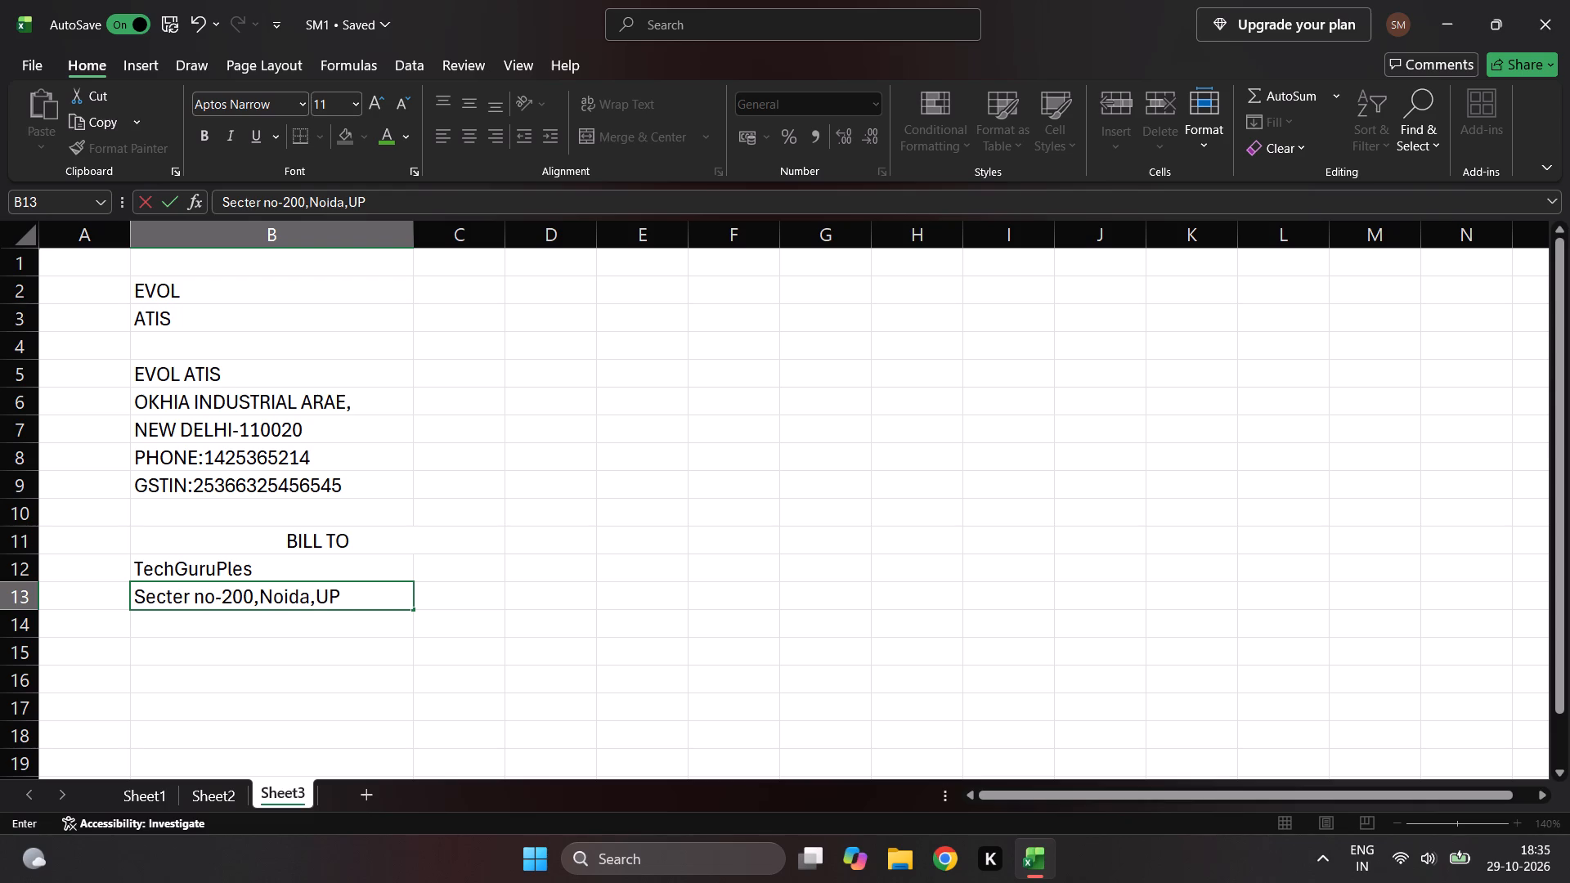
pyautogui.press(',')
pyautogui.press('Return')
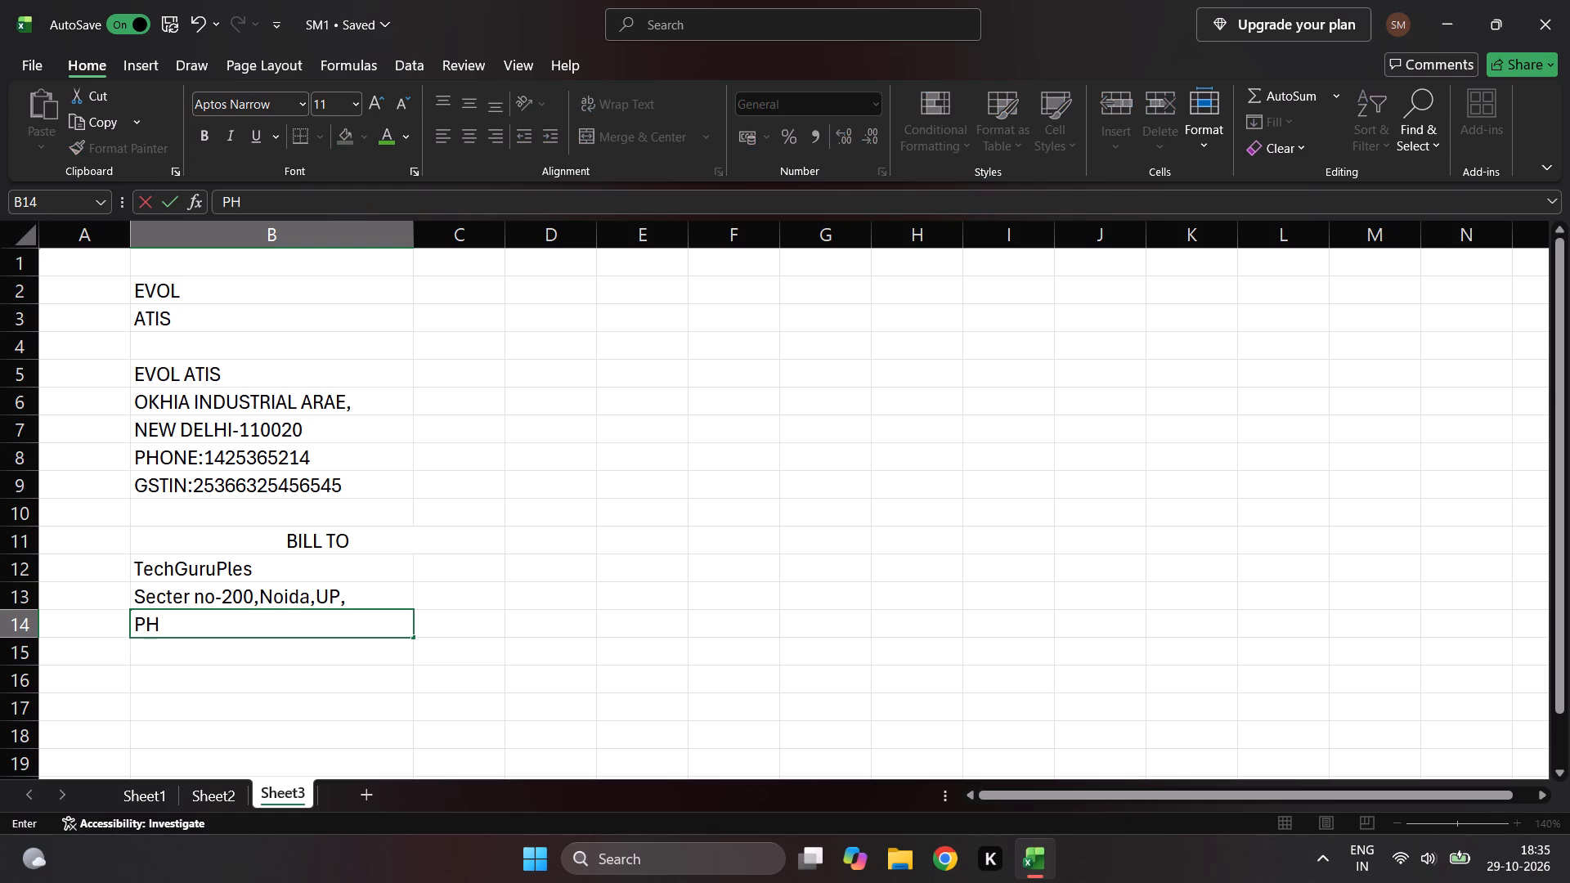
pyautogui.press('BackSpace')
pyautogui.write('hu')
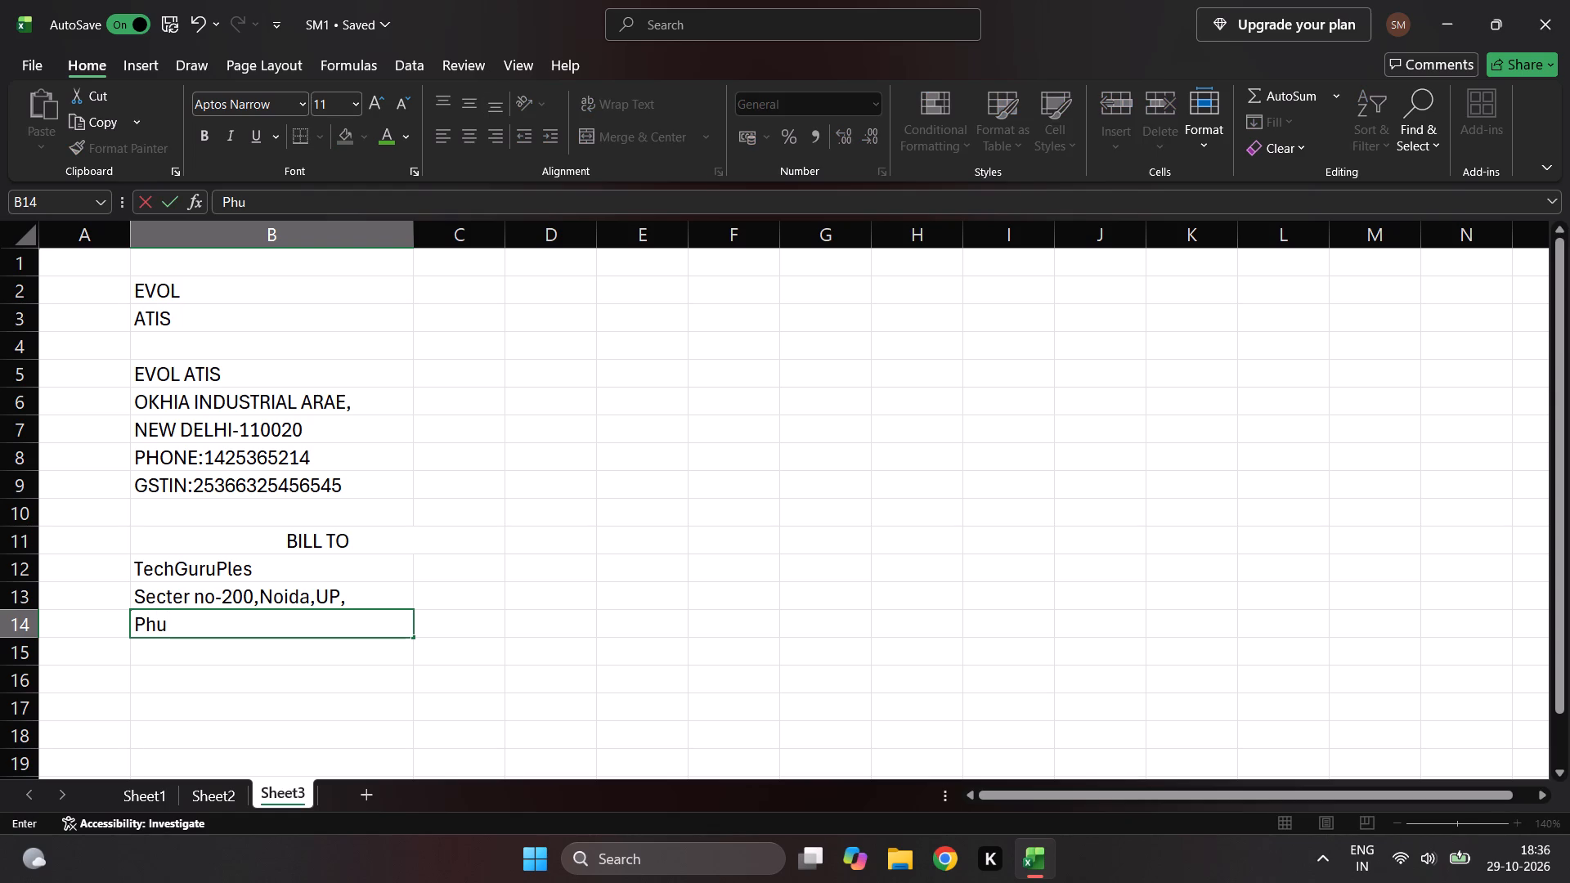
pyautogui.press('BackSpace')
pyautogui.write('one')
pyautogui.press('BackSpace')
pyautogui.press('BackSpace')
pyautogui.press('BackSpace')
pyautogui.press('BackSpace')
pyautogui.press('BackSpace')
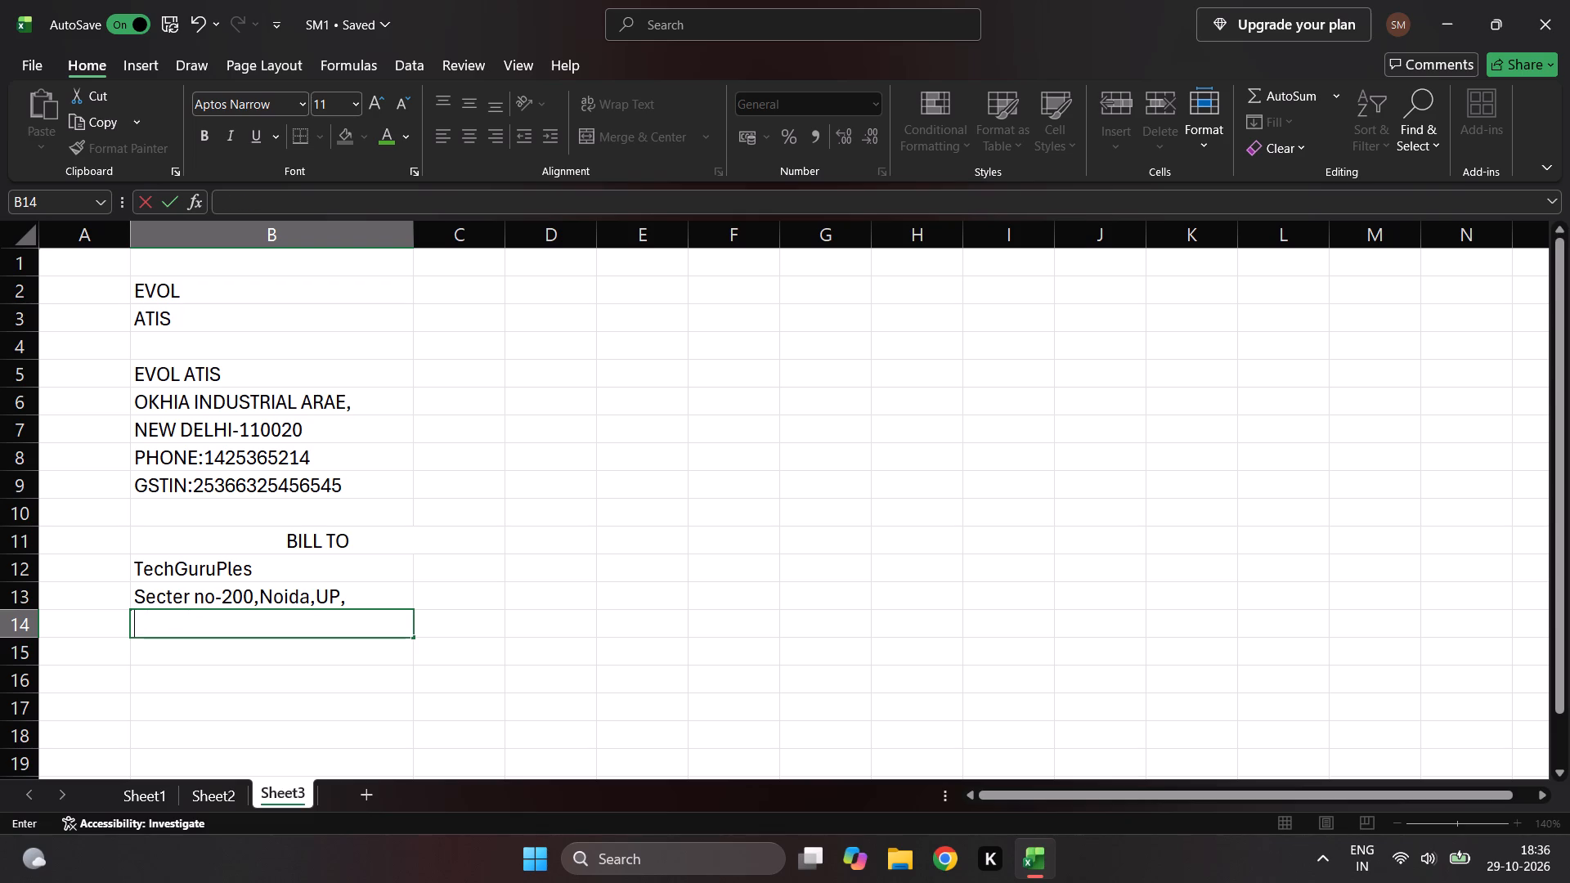
# Enter the customer's state name as Uhtr pradesh in cell B14, below the address line.
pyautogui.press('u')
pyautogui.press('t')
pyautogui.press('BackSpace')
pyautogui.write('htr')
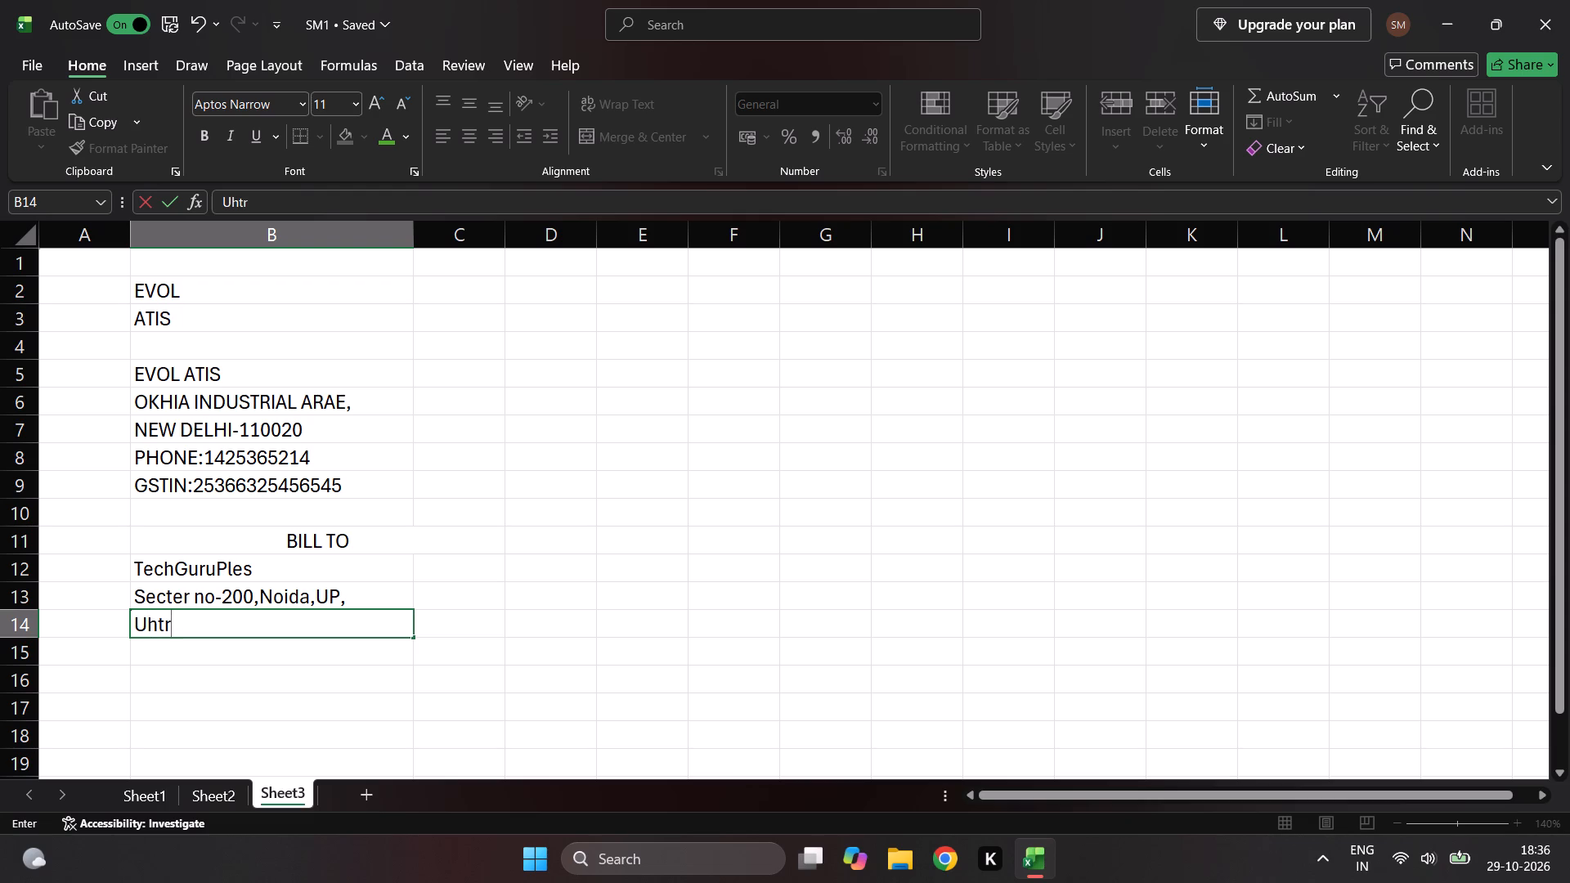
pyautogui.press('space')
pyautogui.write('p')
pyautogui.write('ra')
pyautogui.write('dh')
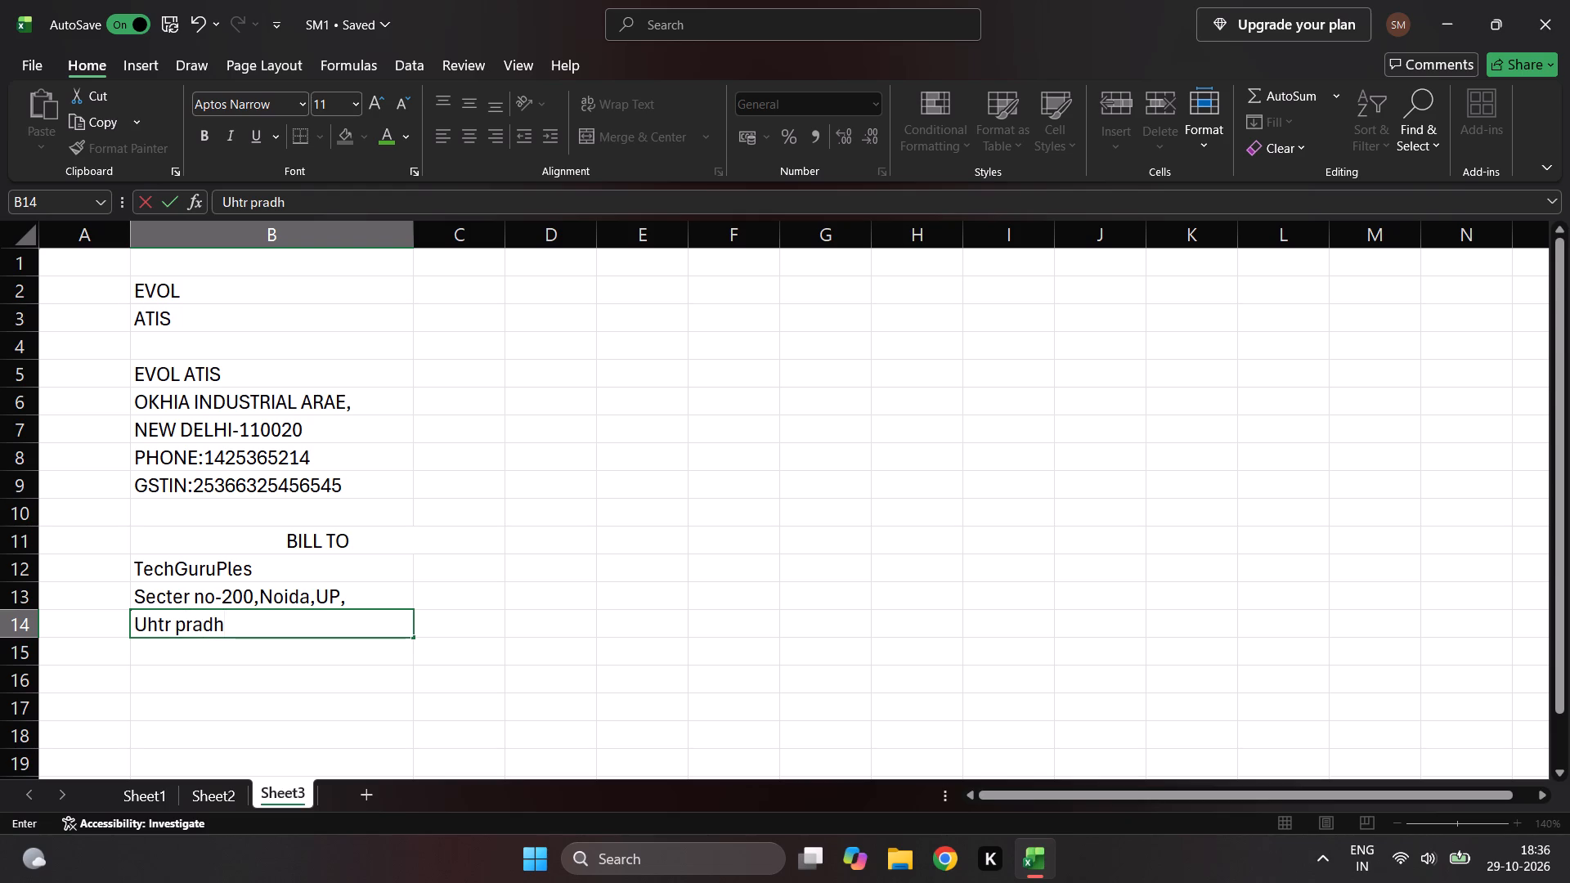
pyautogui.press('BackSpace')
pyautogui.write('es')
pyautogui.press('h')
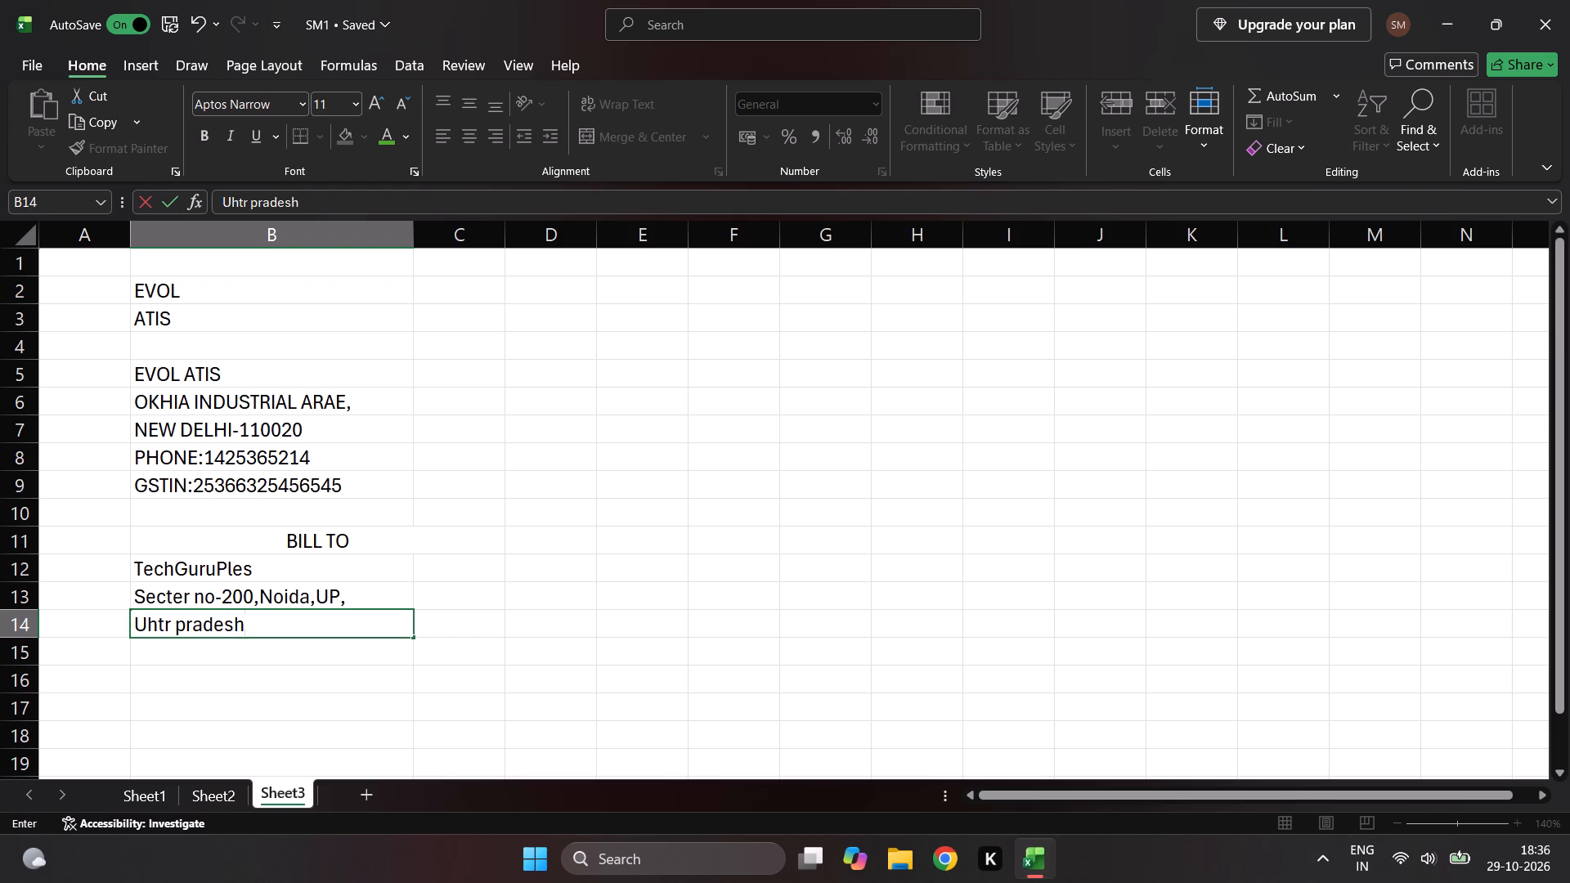
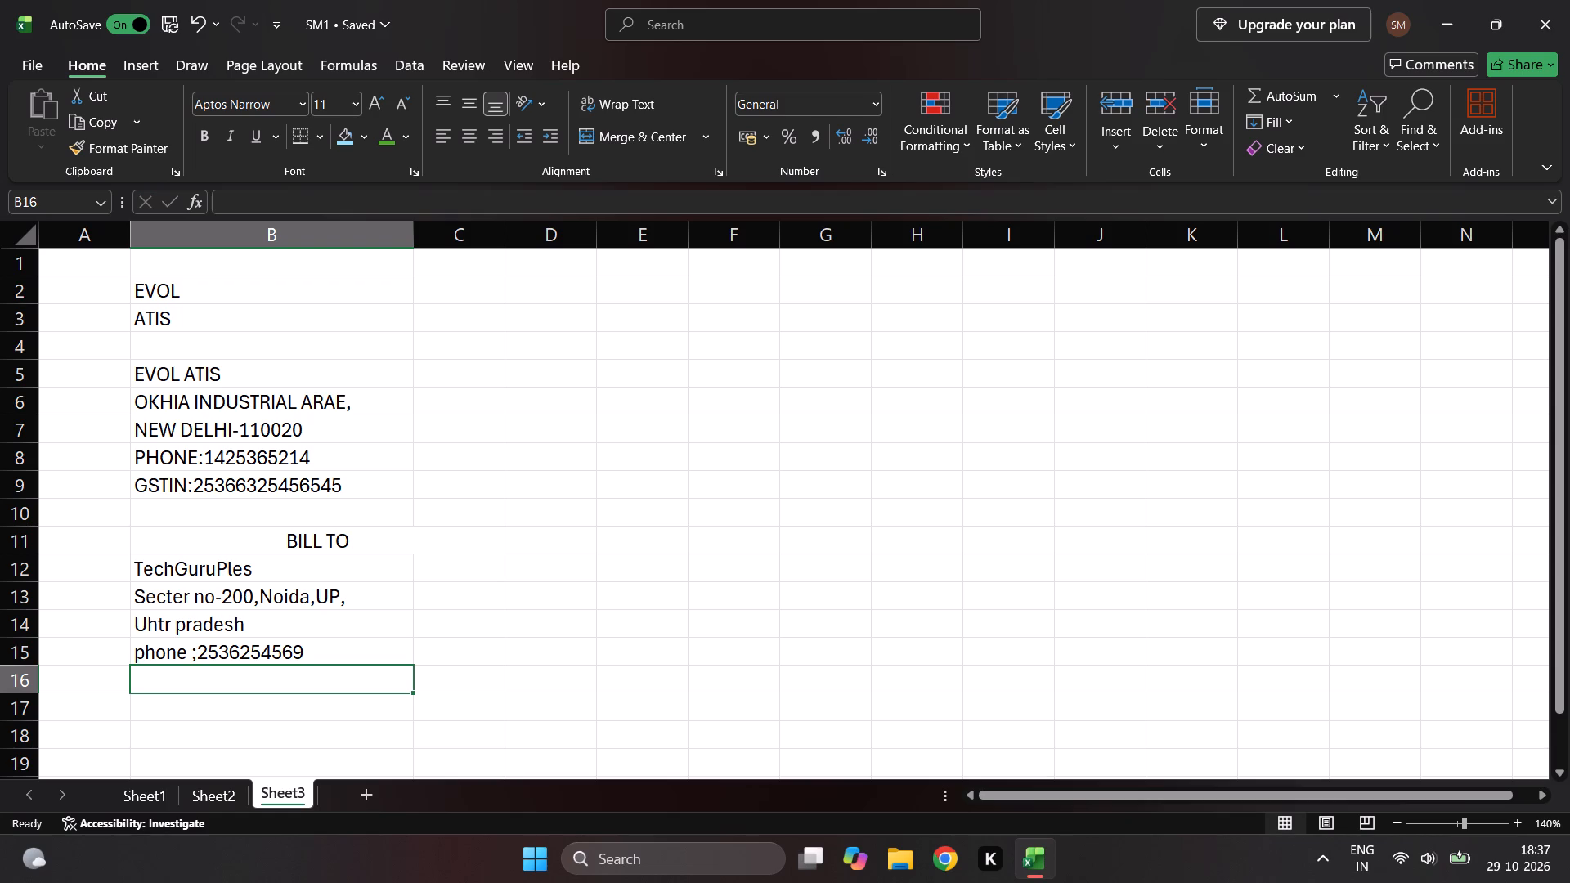
# Enter the customer's GSTIN in cell B16, starting with the label GSTIN and a colon.
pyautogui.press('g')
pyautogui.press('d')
pyautogui.press('BackSpace')
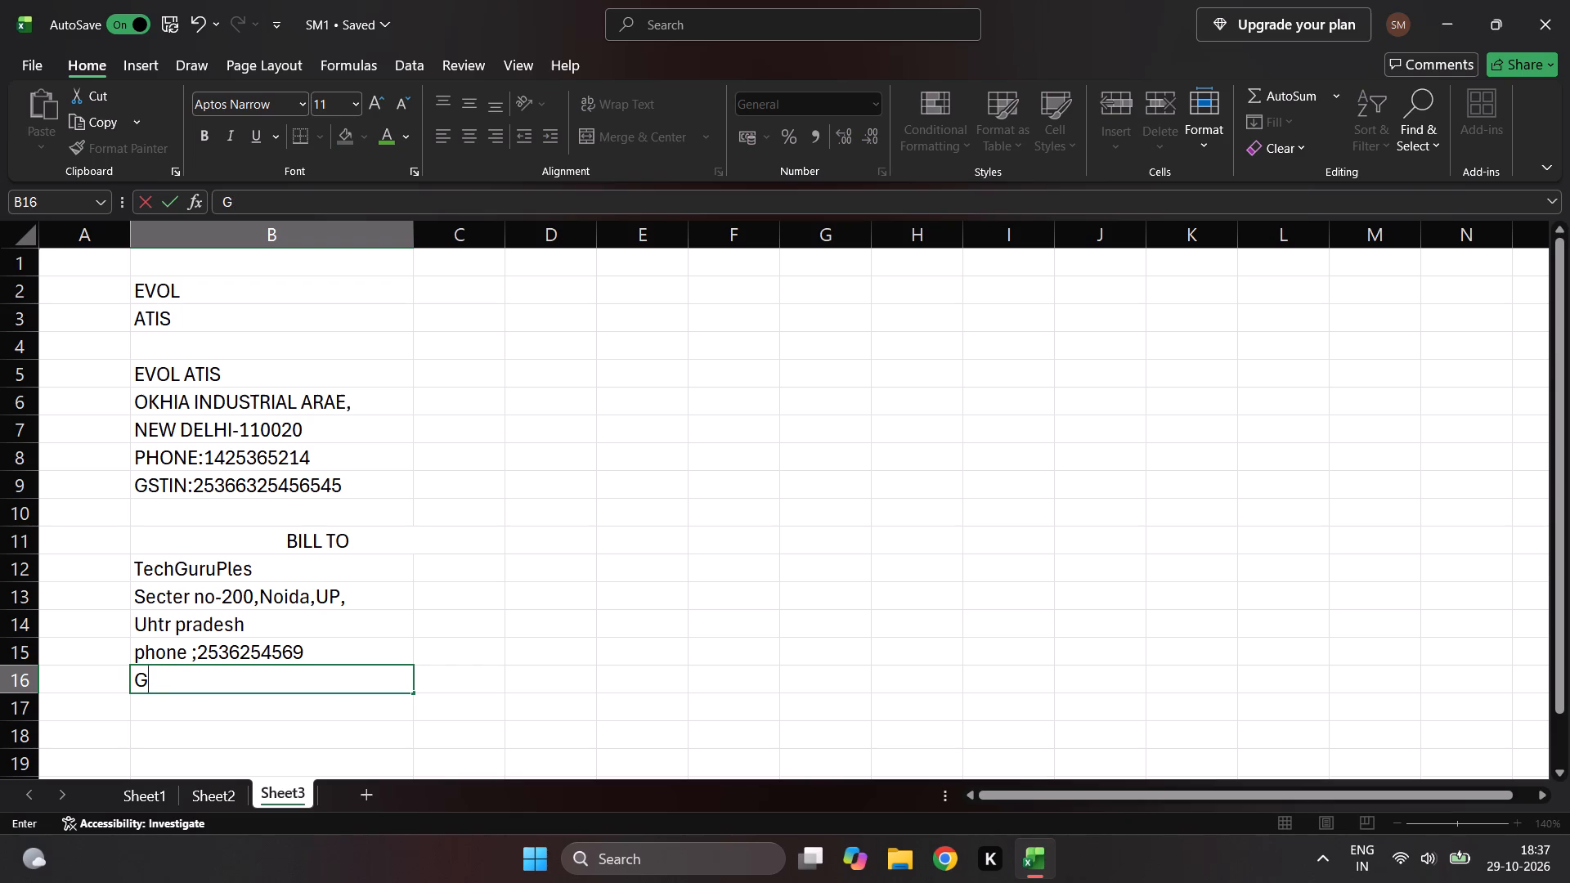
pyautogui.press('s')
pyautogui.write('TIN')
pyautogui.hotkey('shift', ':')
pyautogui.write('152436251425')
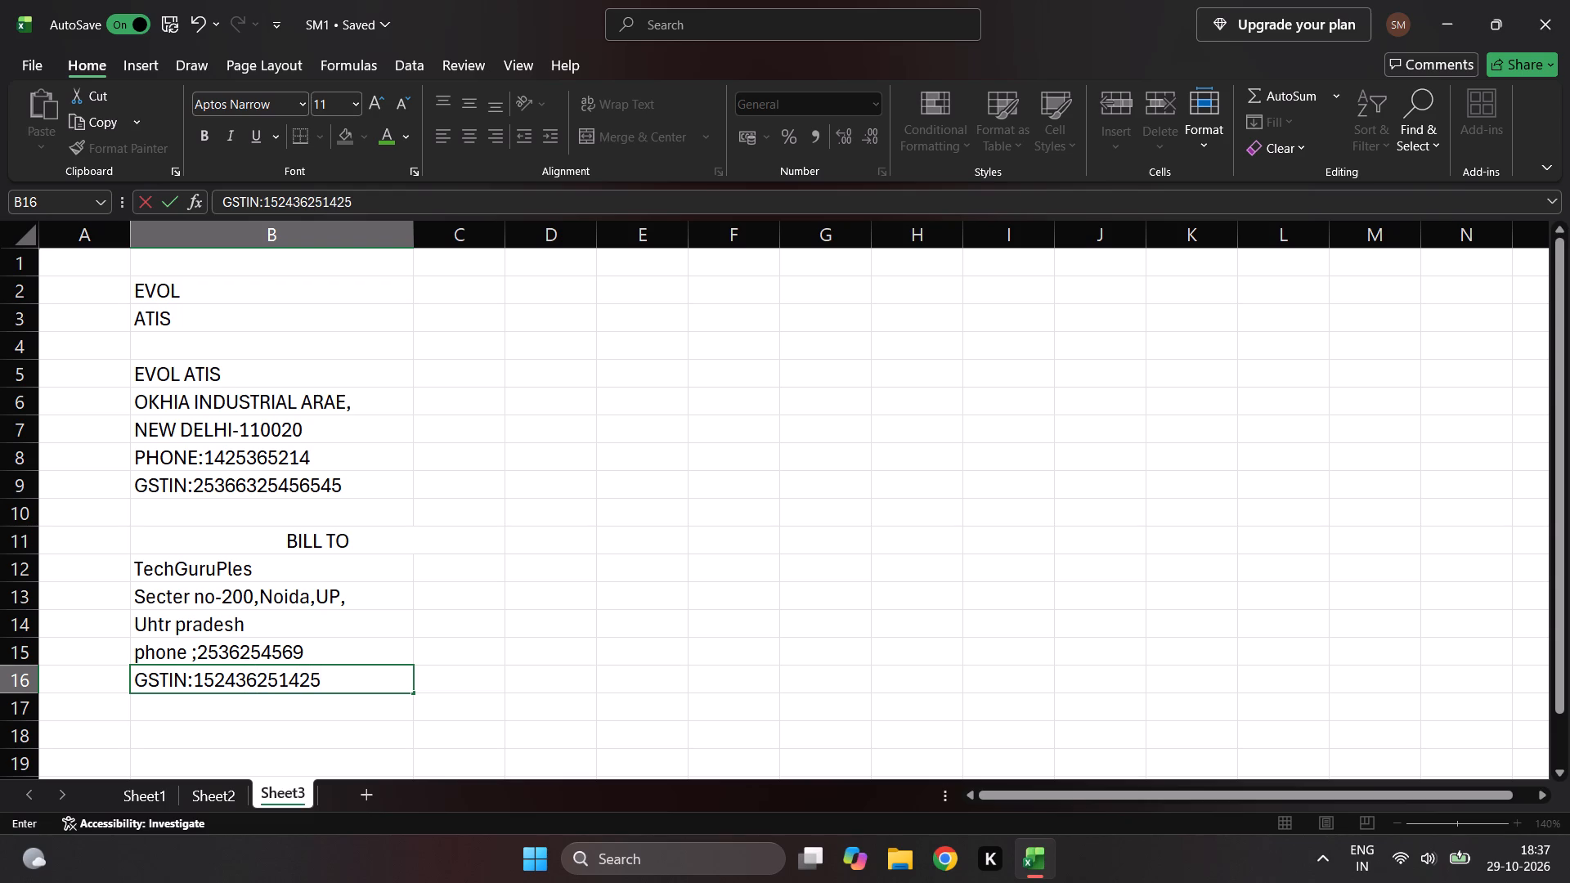
# Enter the column heading SL.No. in cell B18, leaving row 17 blank below the customer block.
pyautogui.scroll(-1, 253, 558)
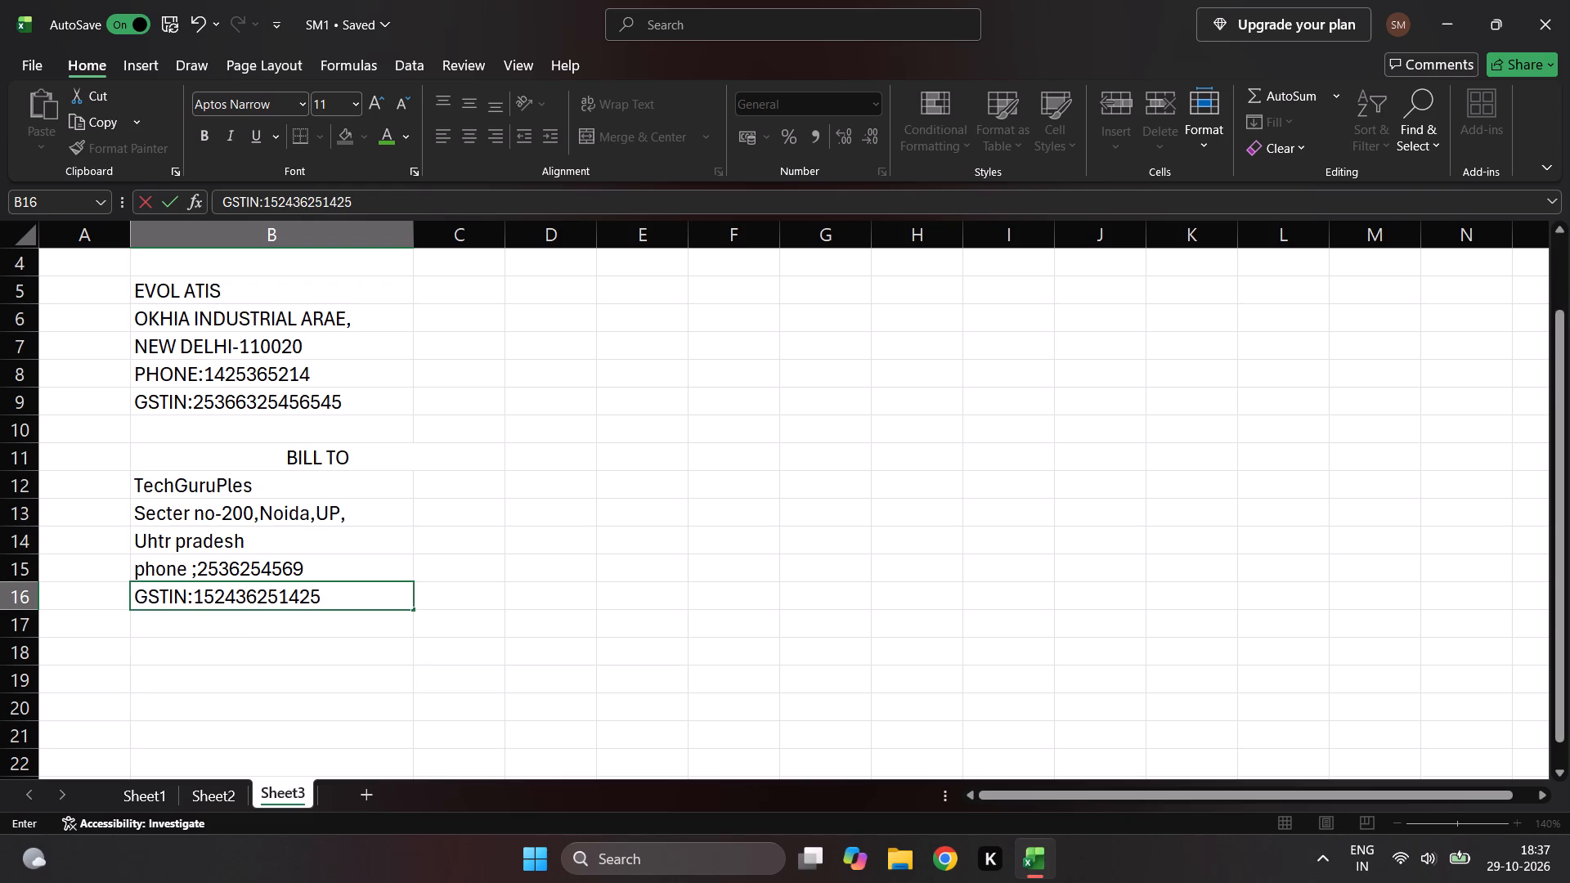
pyautogui.click(189, 656)
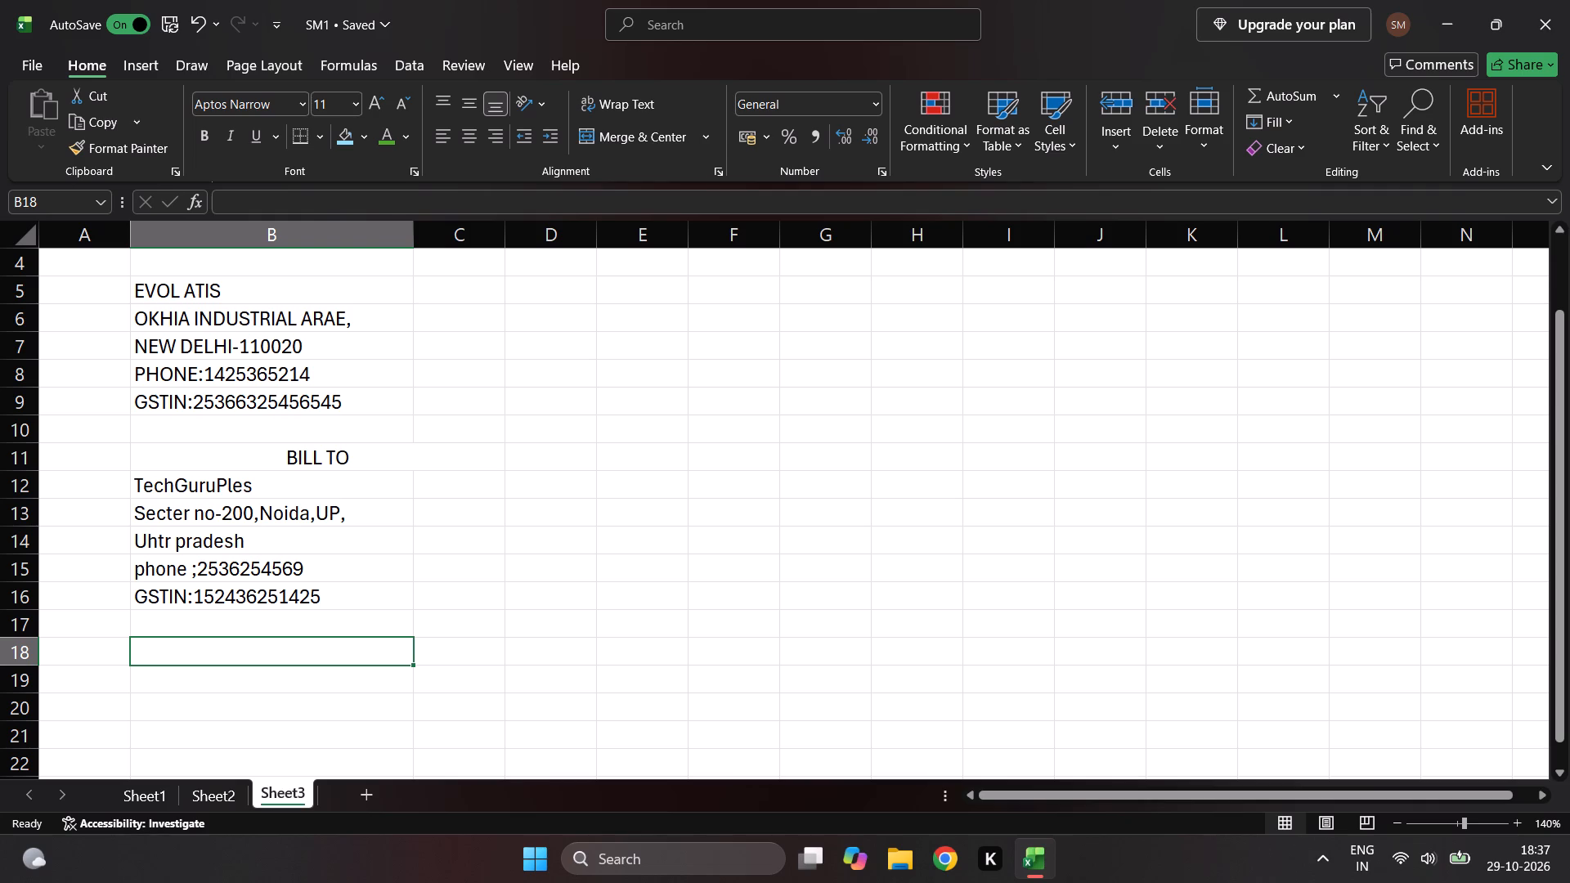
pyautogui.click(177, 652)
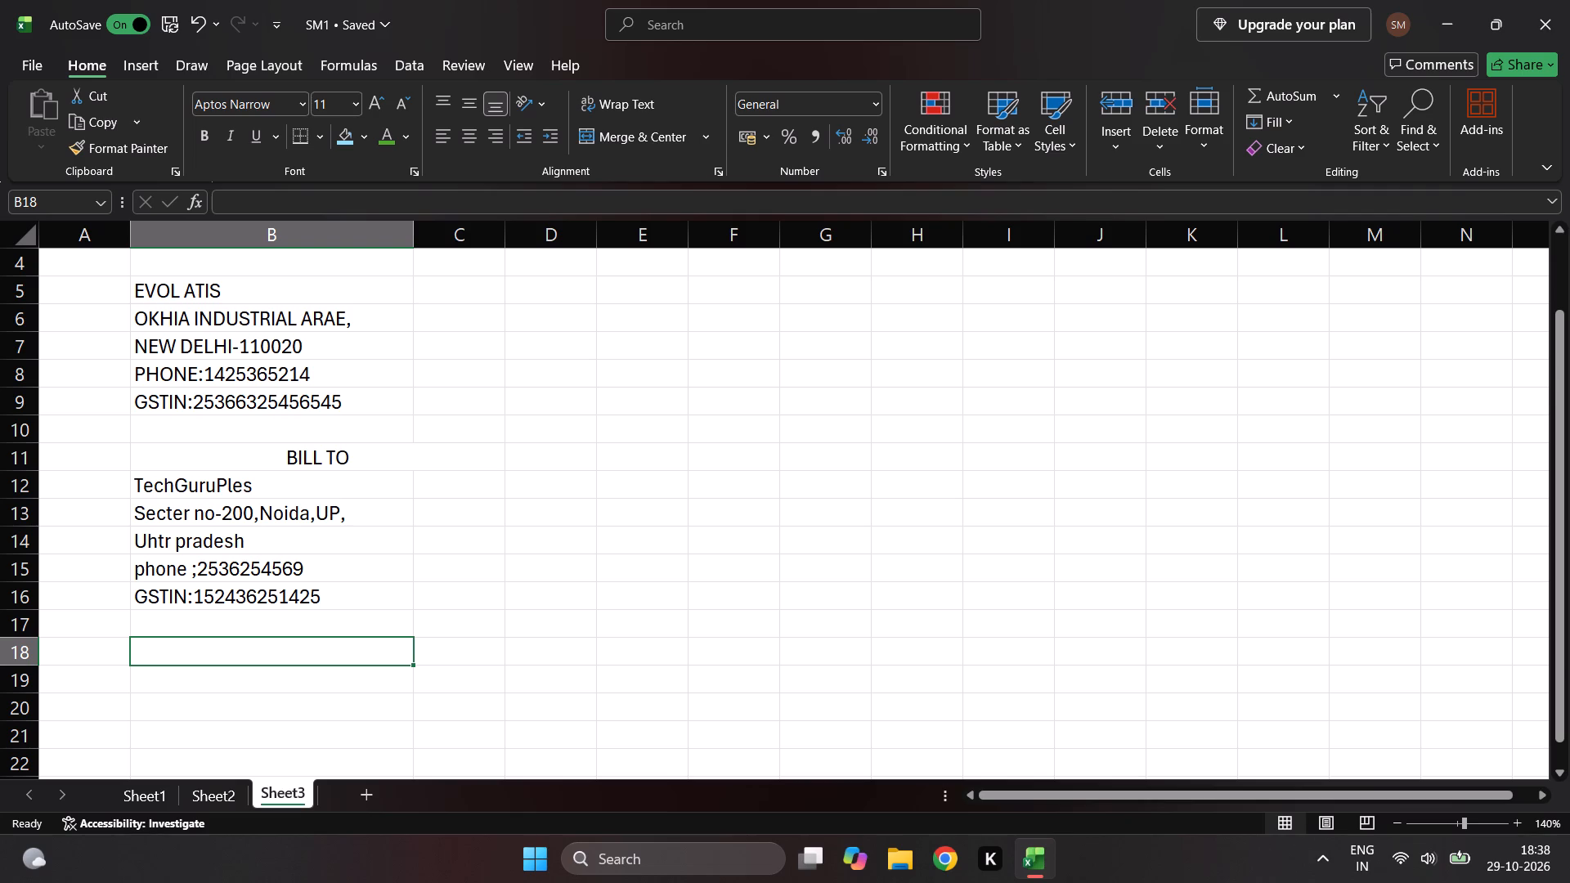
pyautogui.click(192, 648)
pyautogui.doubleClick(192, 648)
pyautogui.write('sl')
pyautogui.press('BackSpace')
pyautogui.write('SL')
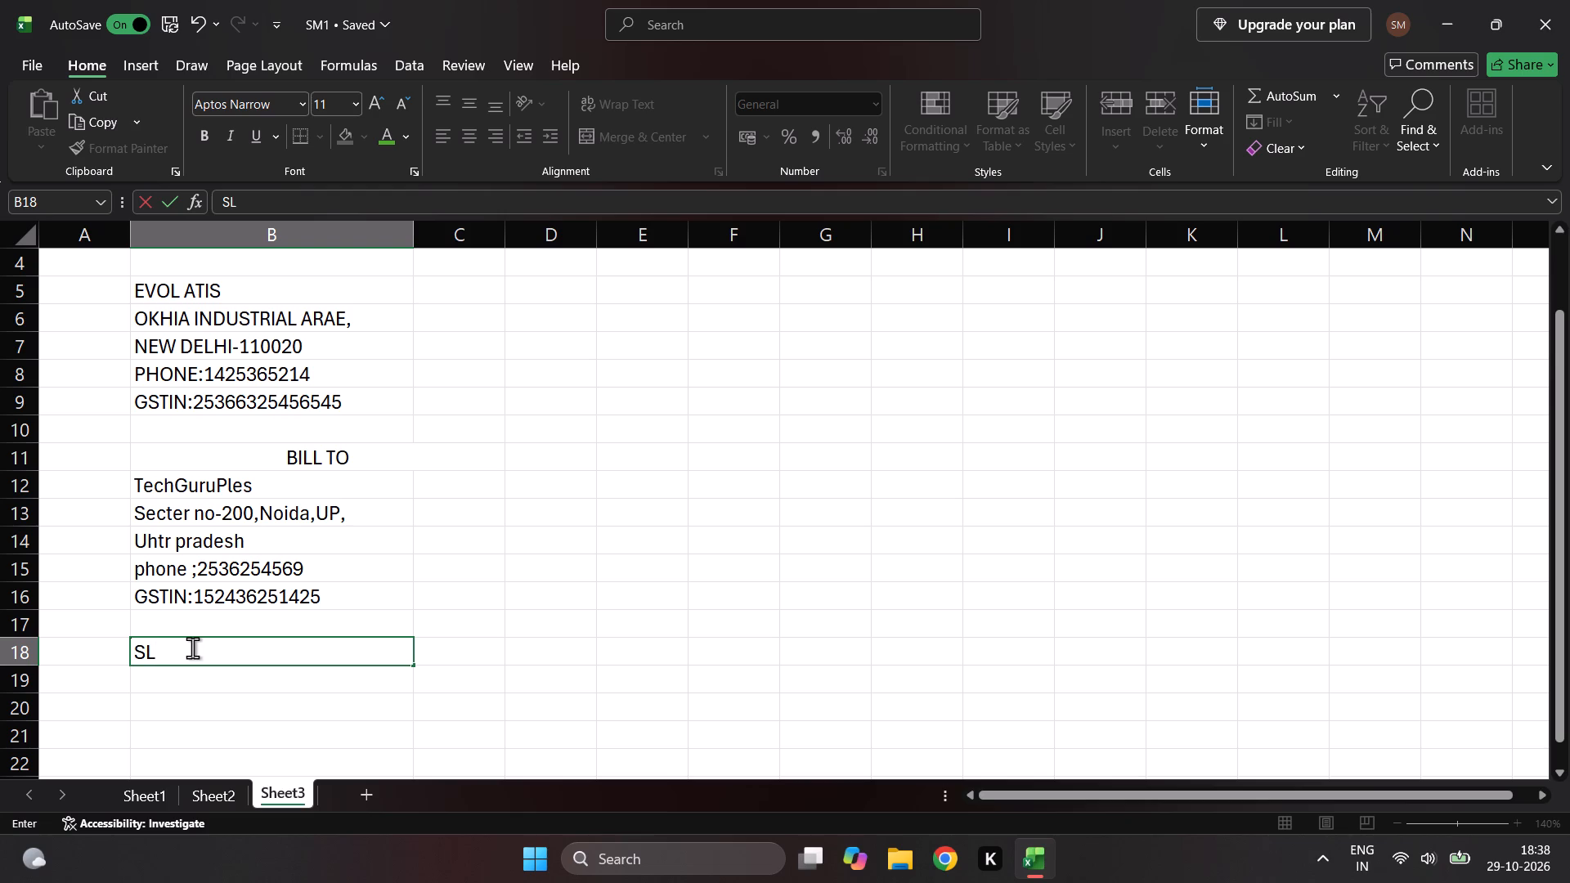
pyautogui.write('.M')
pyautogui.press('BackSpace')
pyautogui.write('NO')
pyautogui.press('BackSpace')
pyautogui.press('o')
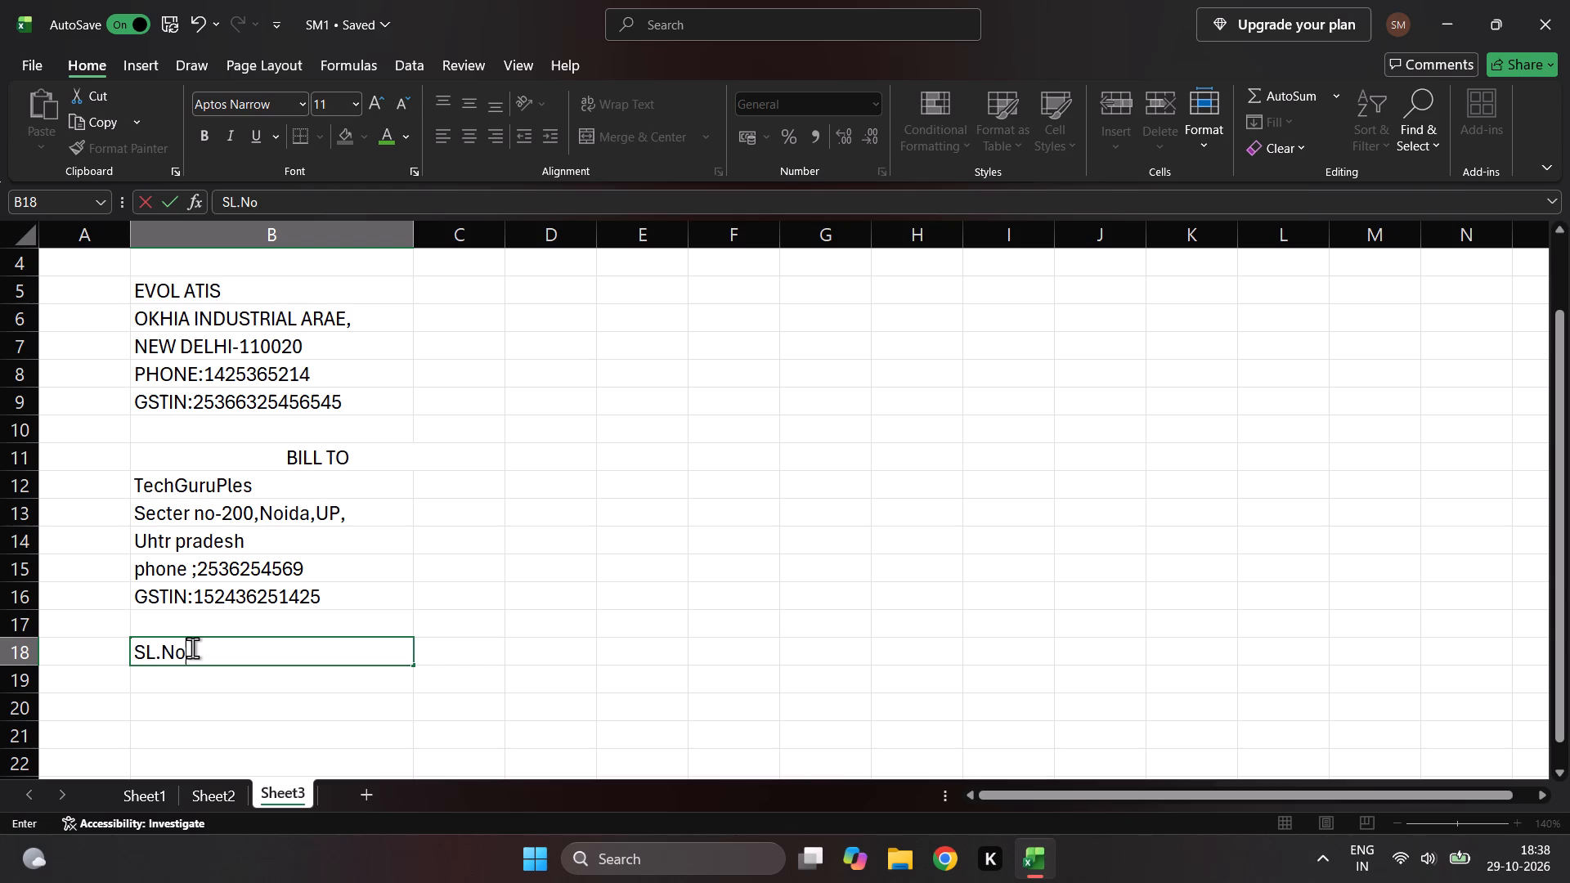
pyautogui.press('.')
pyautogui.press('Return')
# Enter the serial numbers 1 and 2 in cells B19 and B20, below the SL.No. heading.
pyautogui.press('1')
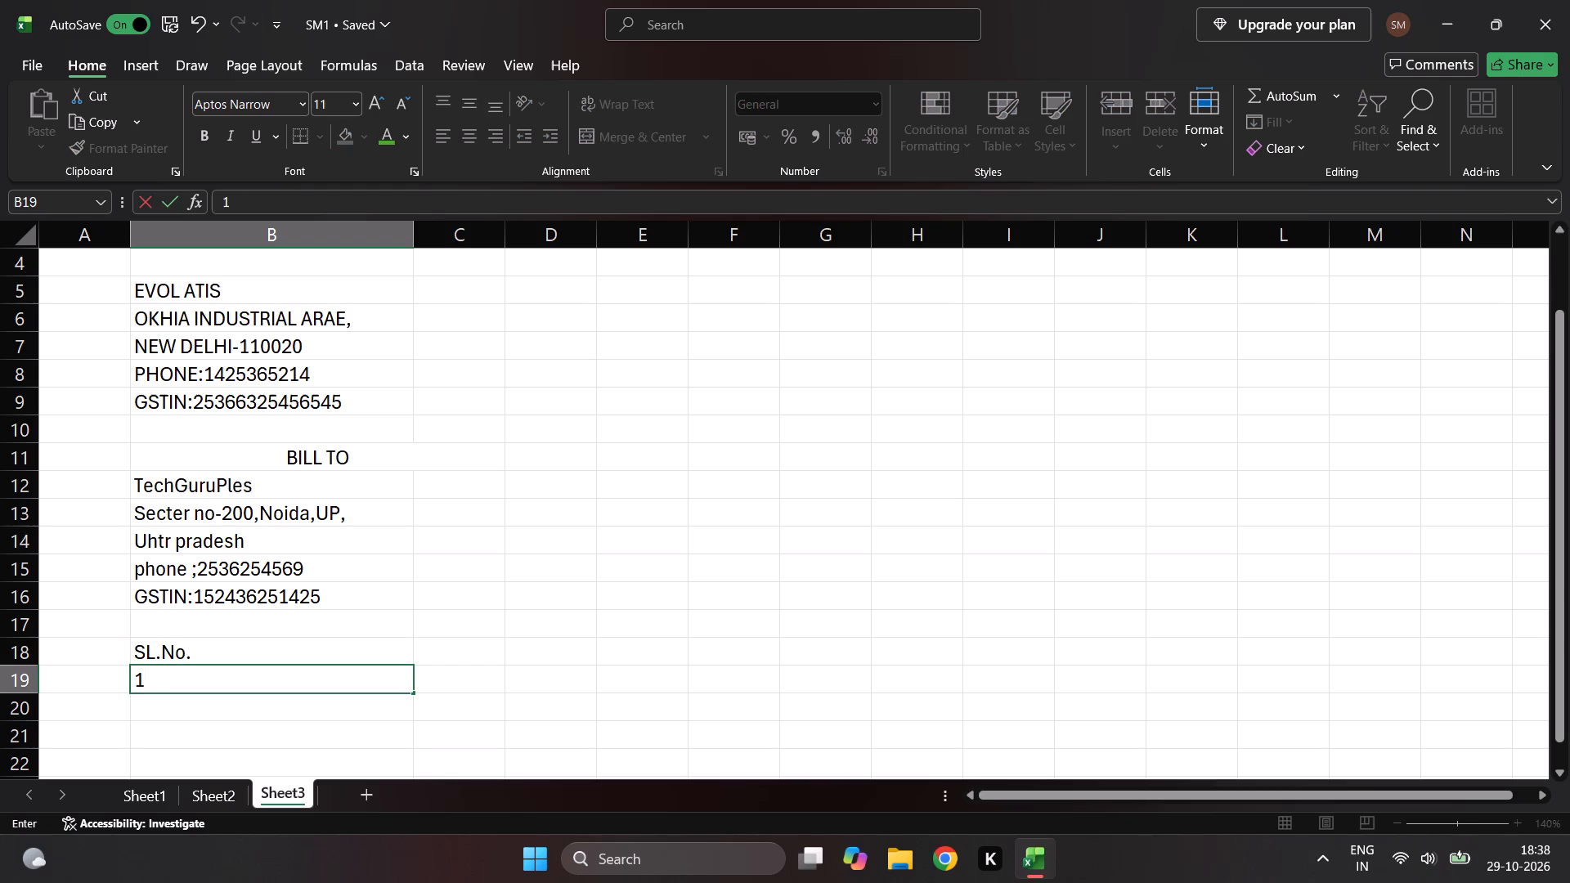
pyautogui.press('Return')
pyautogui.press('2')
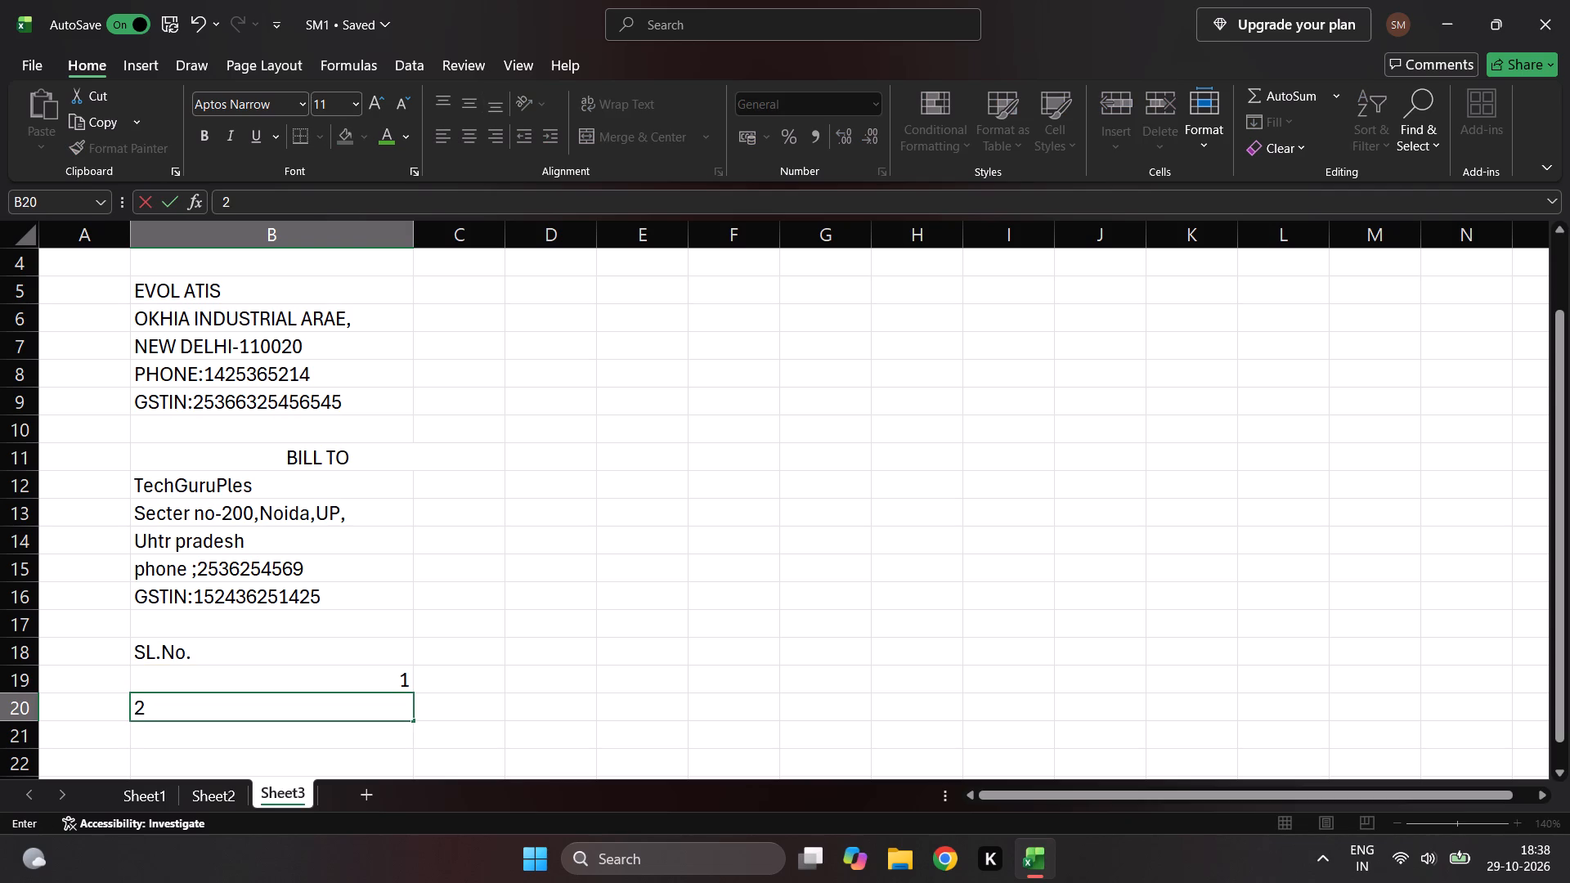
pyautogui.click(386, 693)
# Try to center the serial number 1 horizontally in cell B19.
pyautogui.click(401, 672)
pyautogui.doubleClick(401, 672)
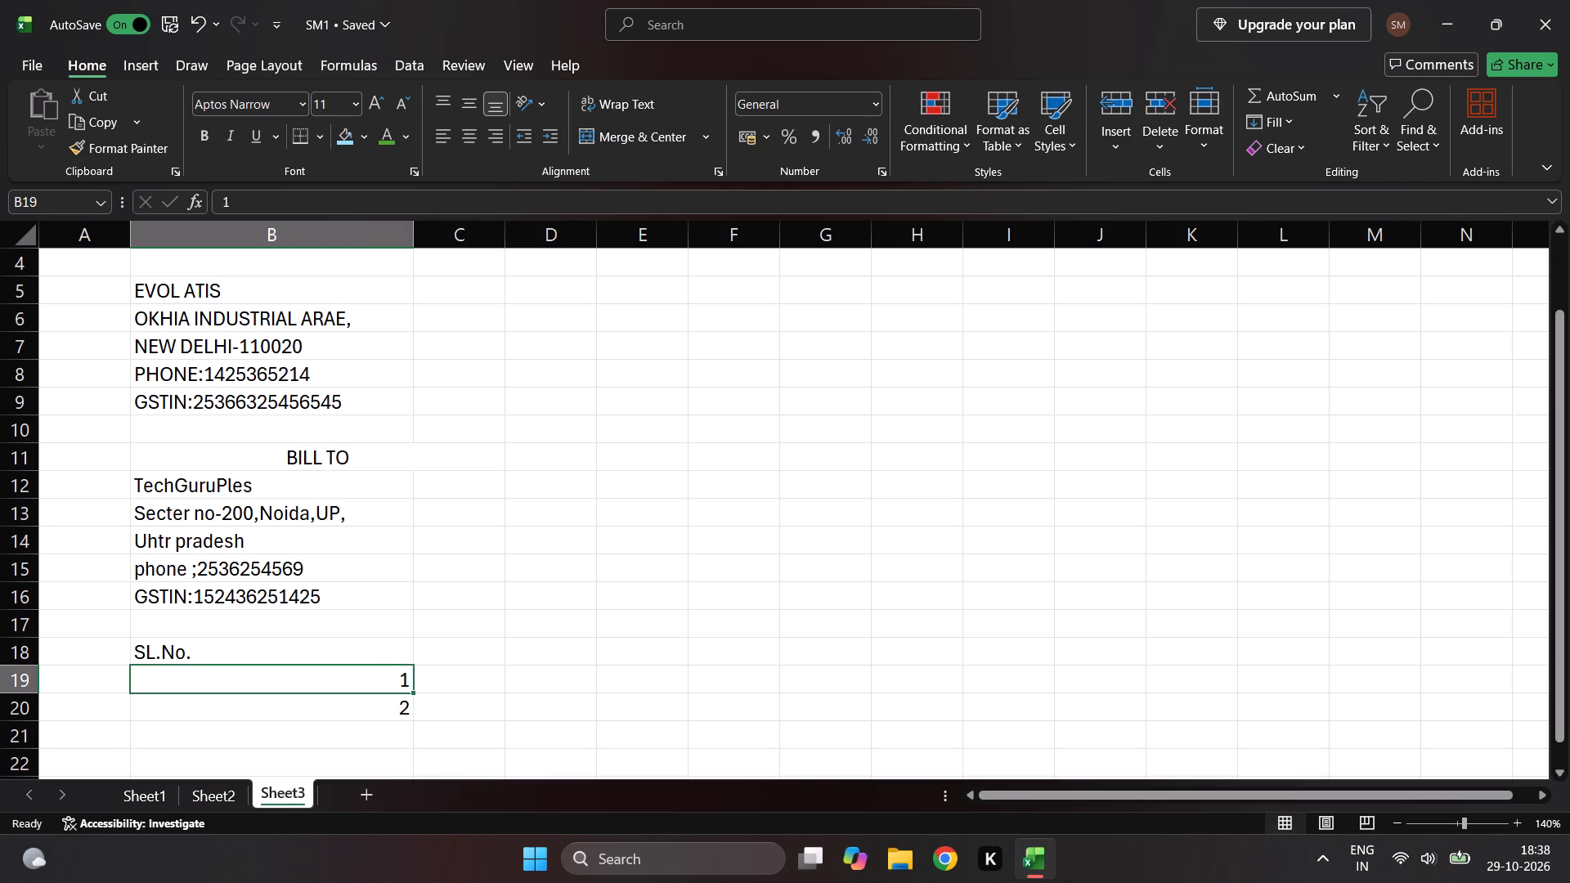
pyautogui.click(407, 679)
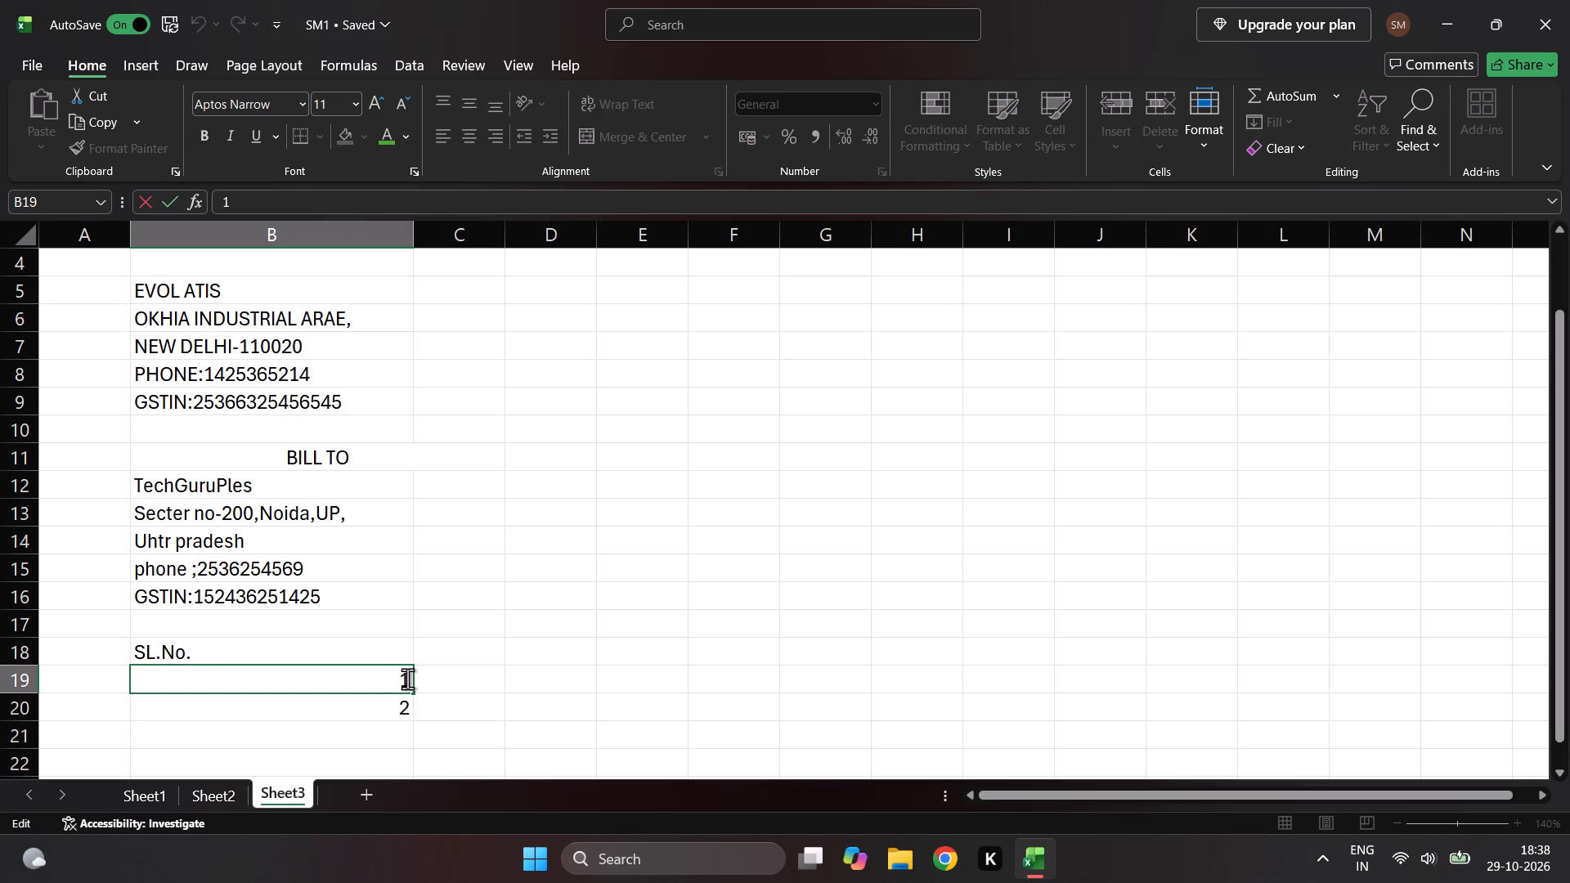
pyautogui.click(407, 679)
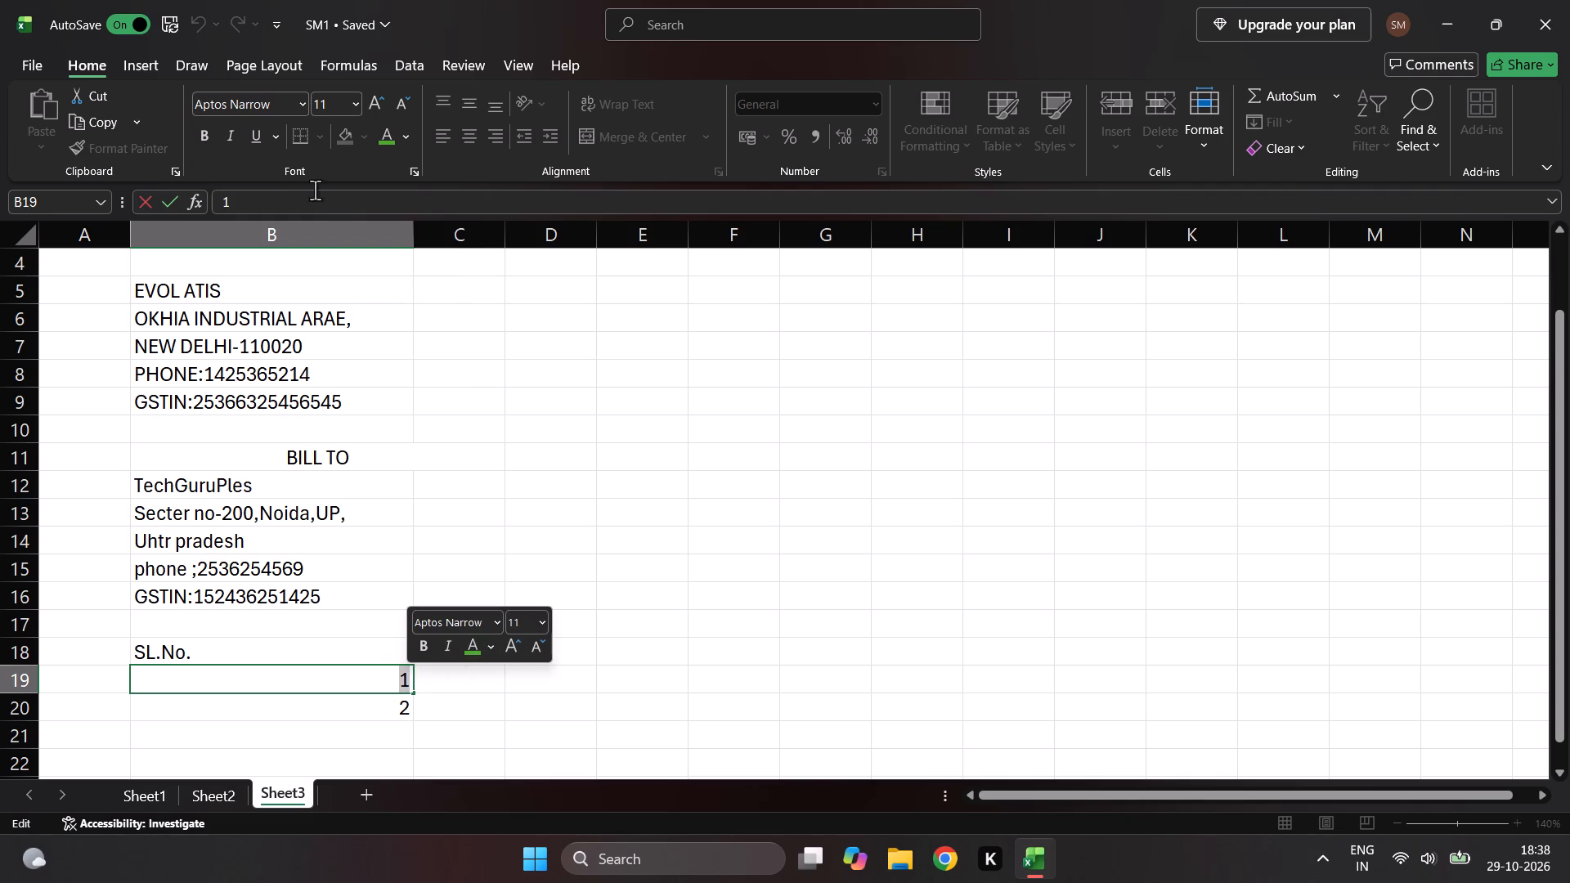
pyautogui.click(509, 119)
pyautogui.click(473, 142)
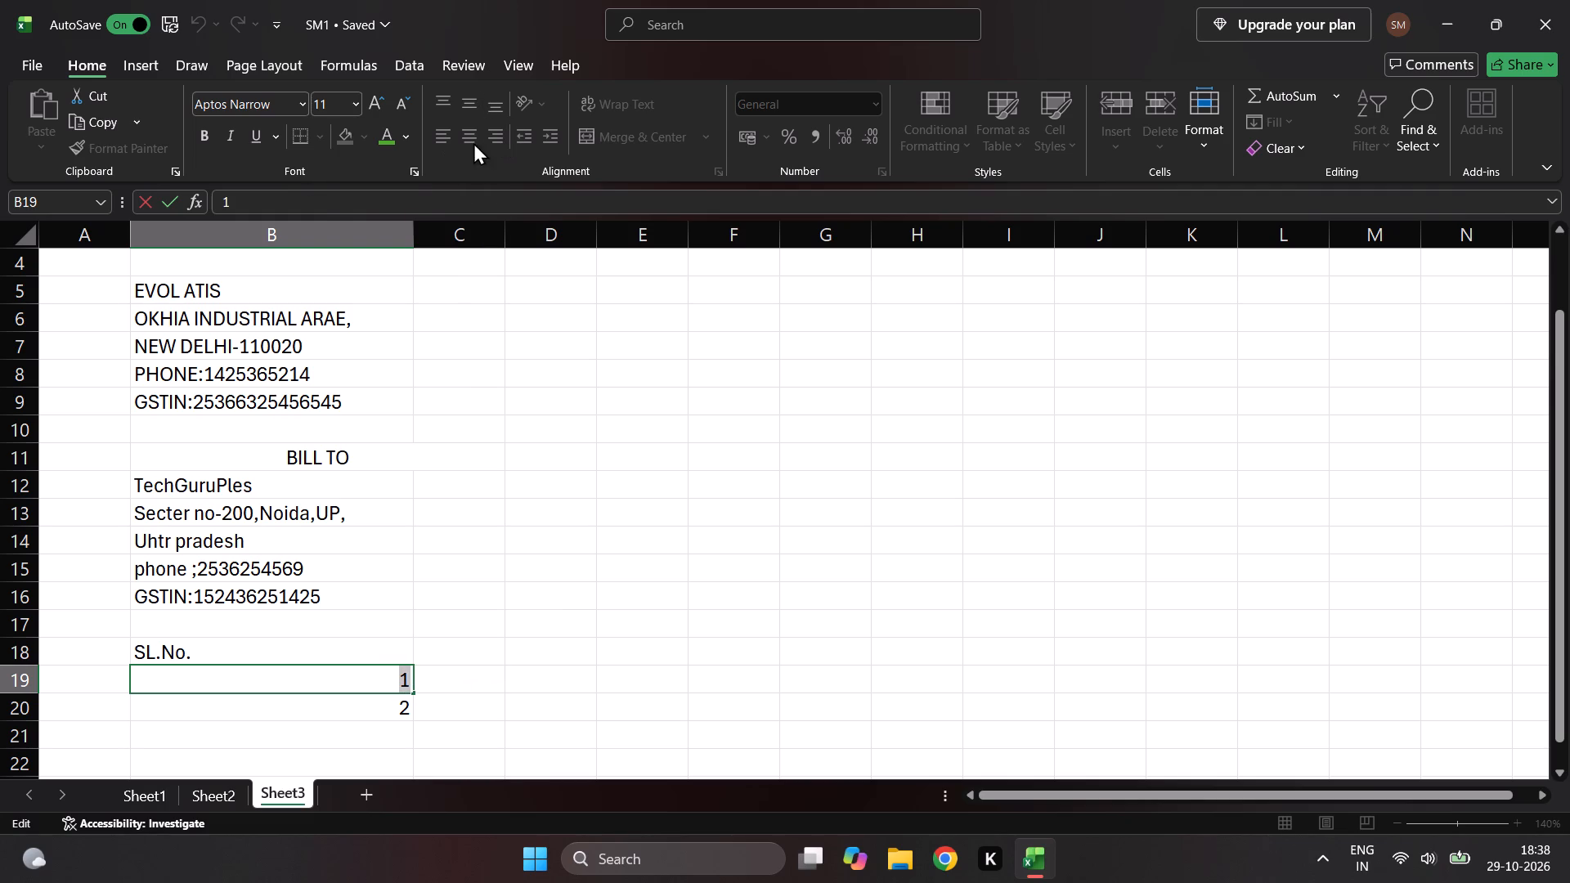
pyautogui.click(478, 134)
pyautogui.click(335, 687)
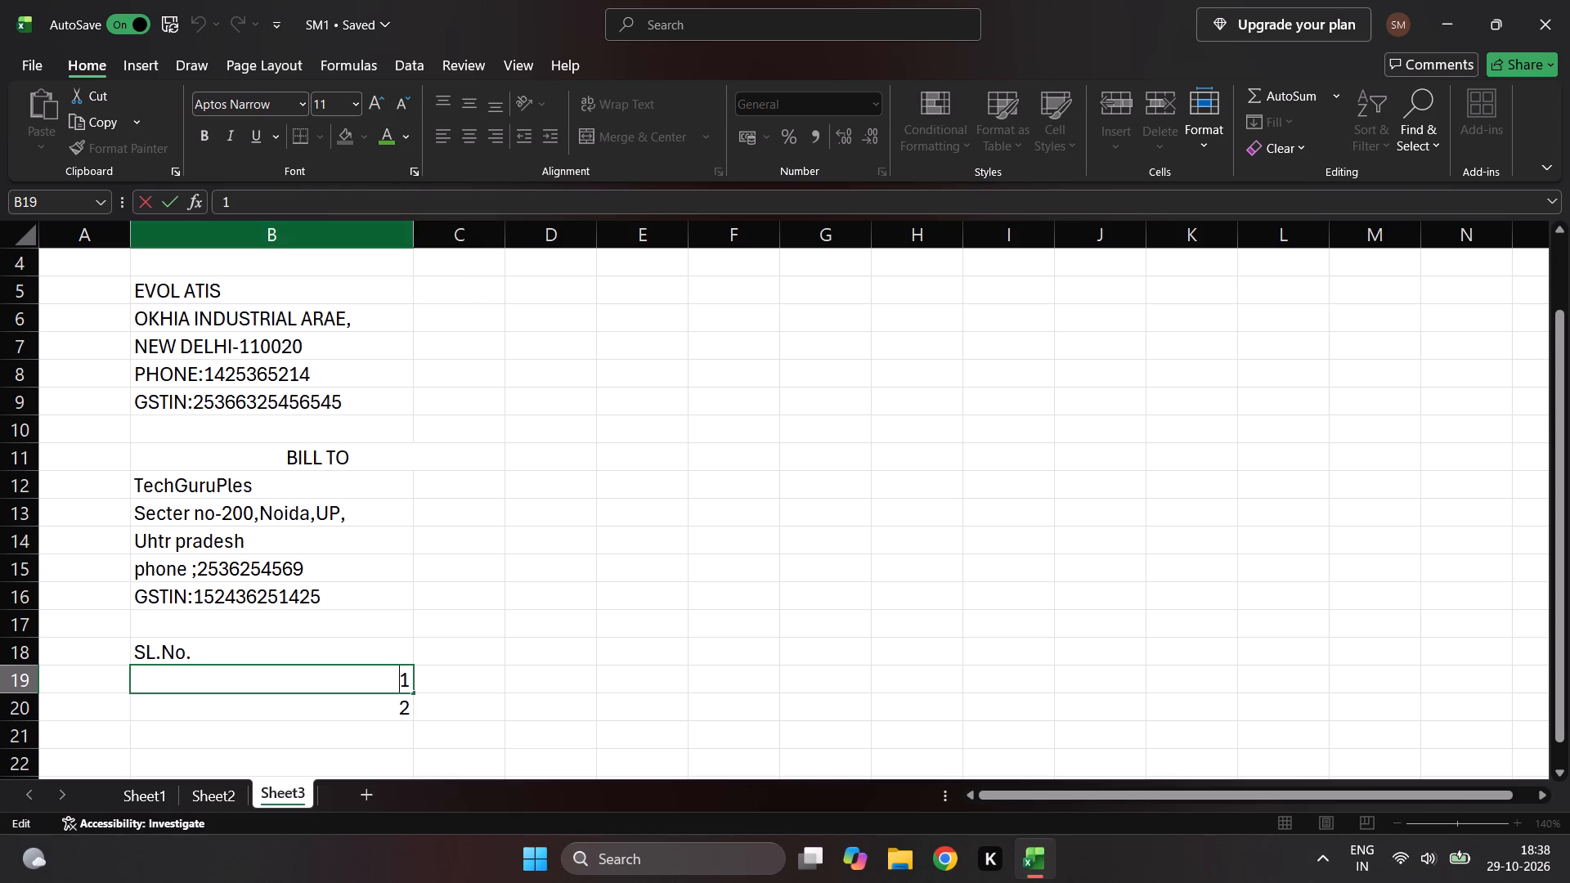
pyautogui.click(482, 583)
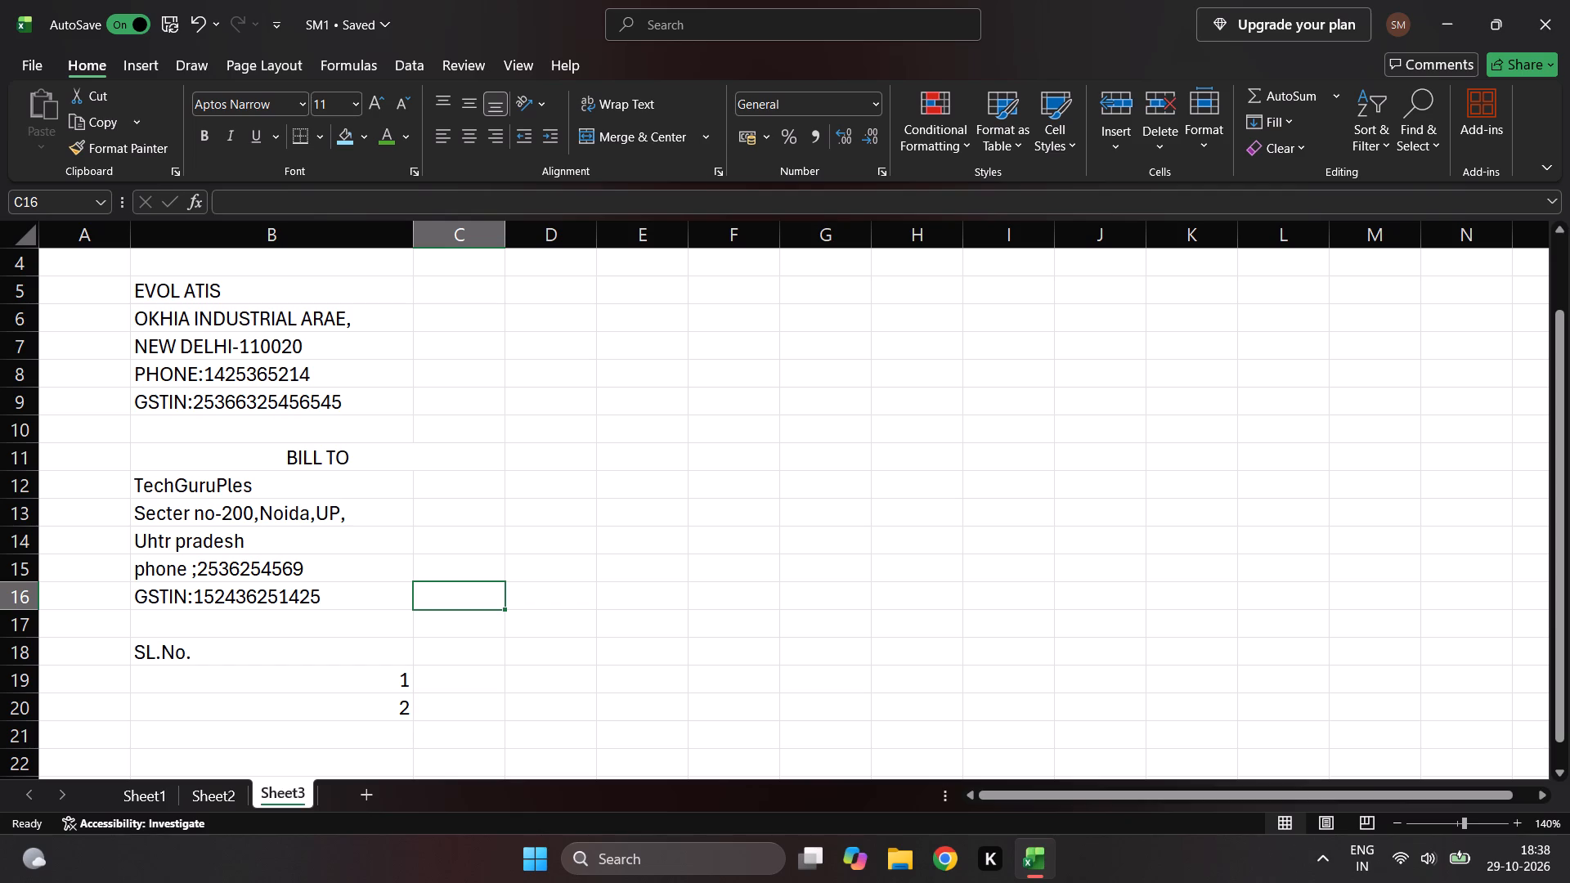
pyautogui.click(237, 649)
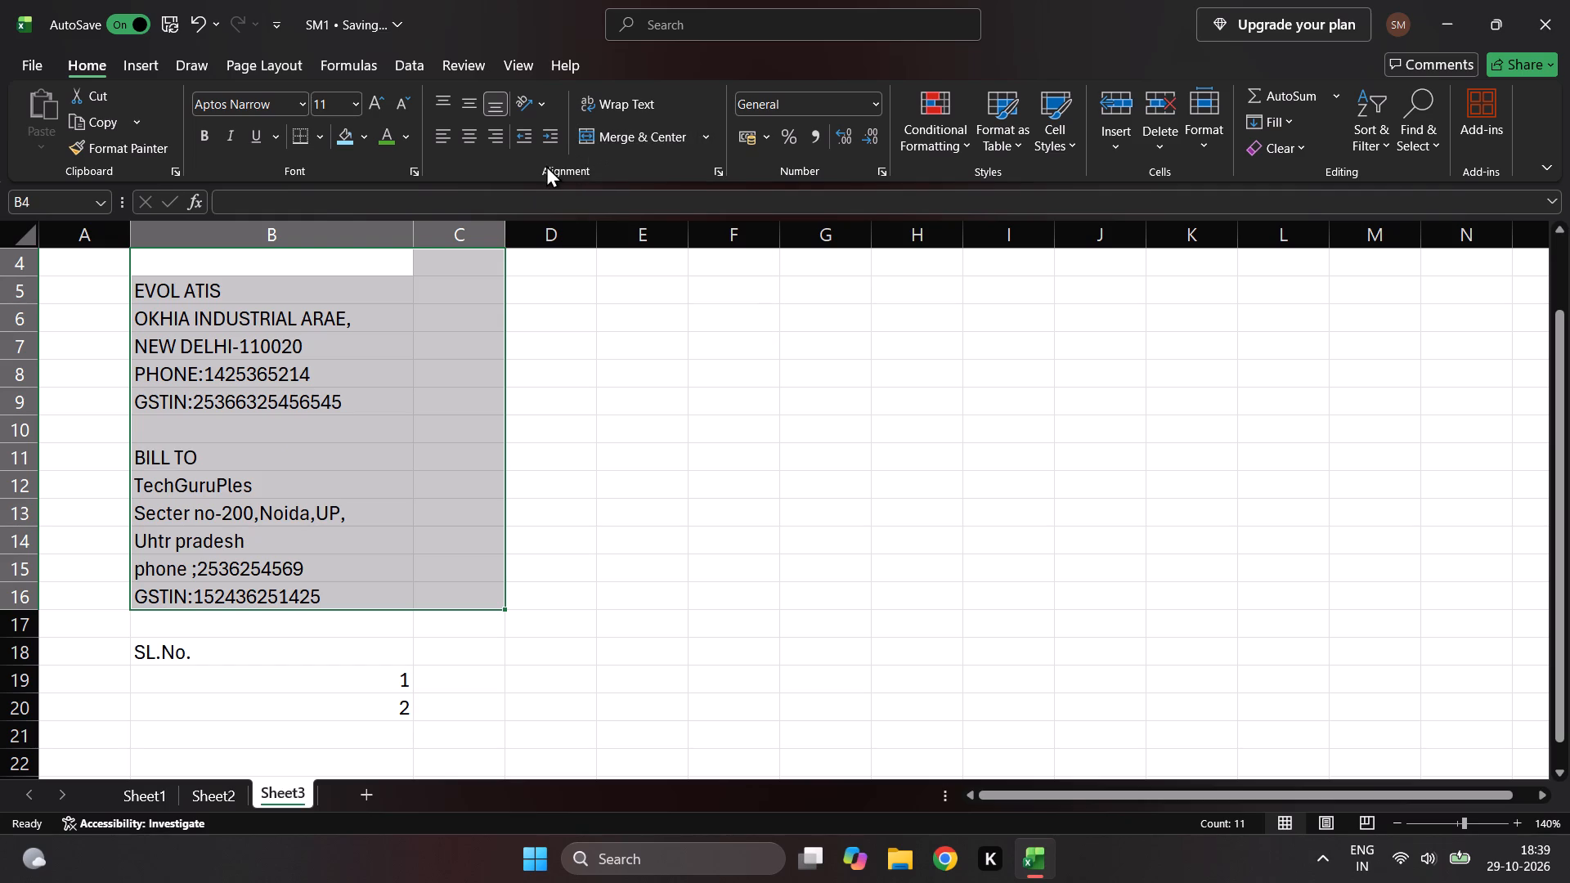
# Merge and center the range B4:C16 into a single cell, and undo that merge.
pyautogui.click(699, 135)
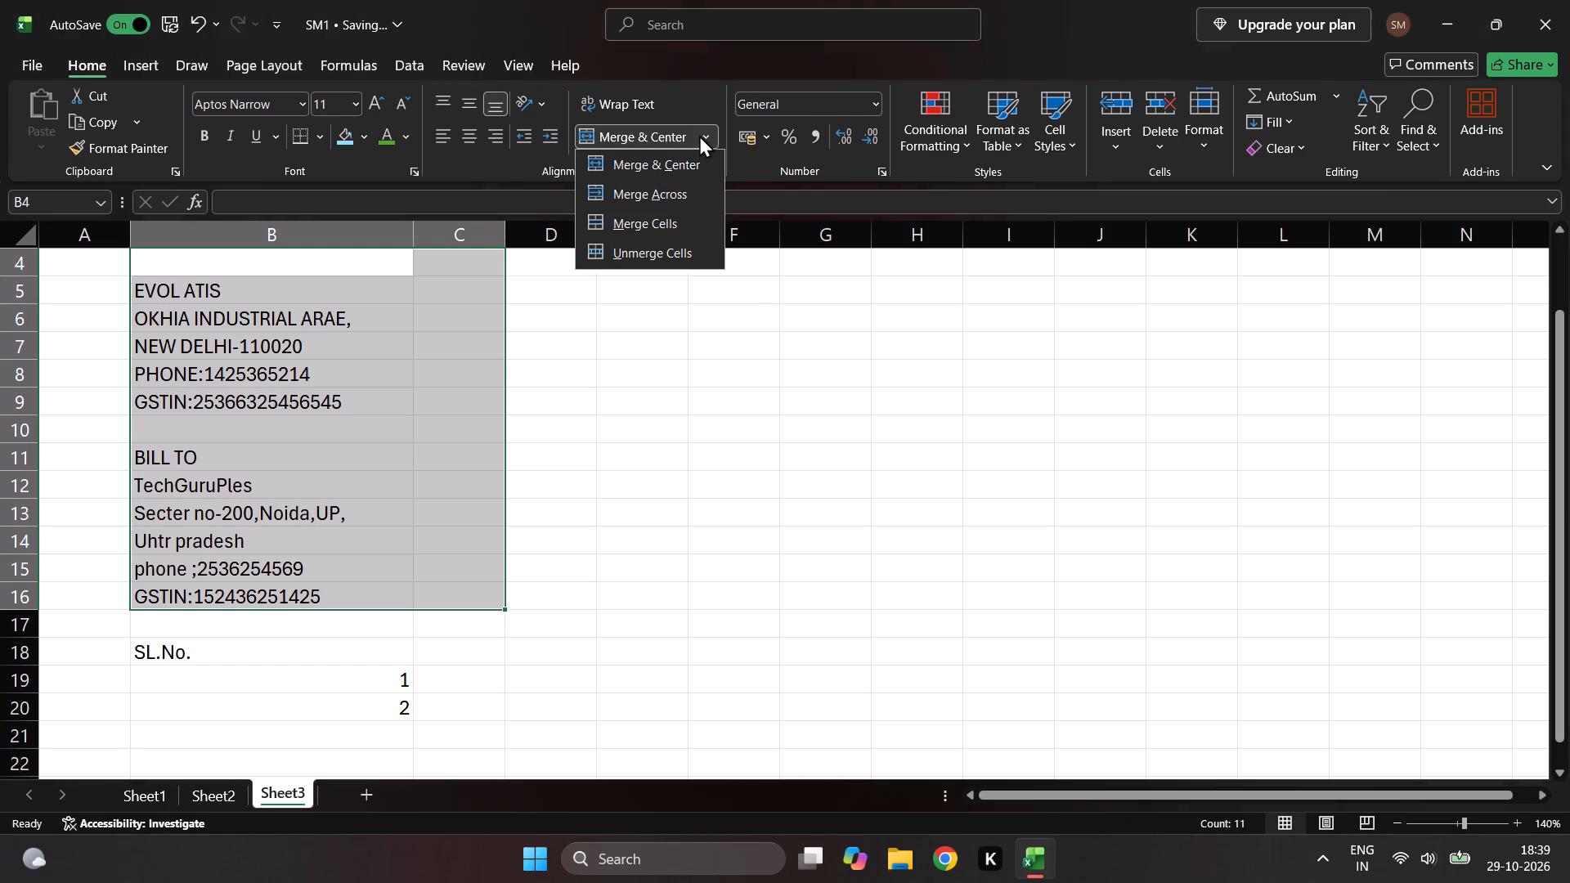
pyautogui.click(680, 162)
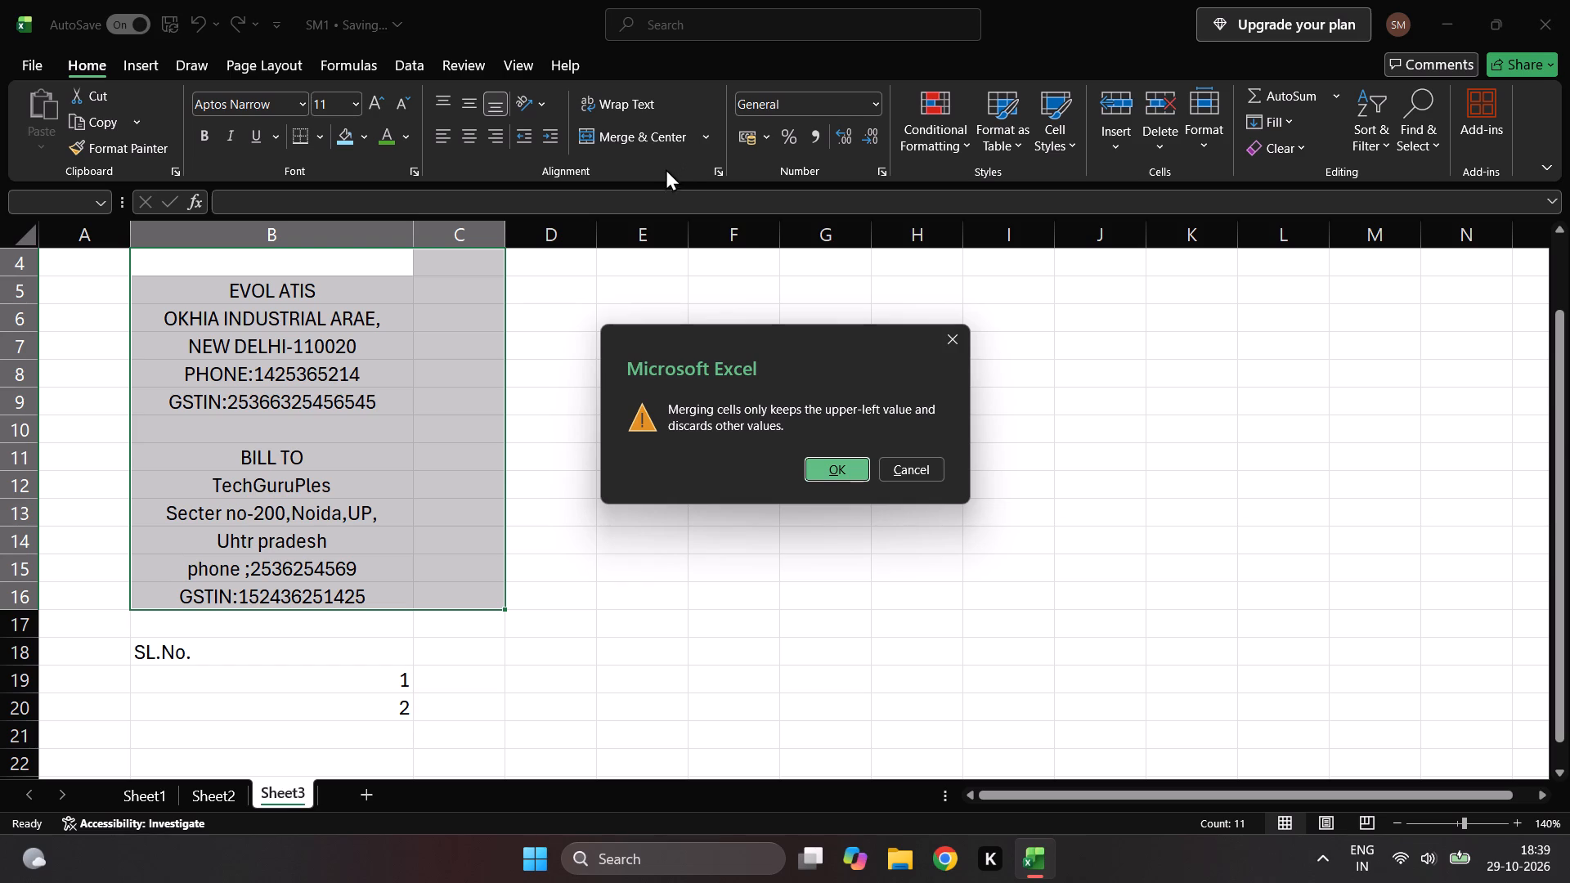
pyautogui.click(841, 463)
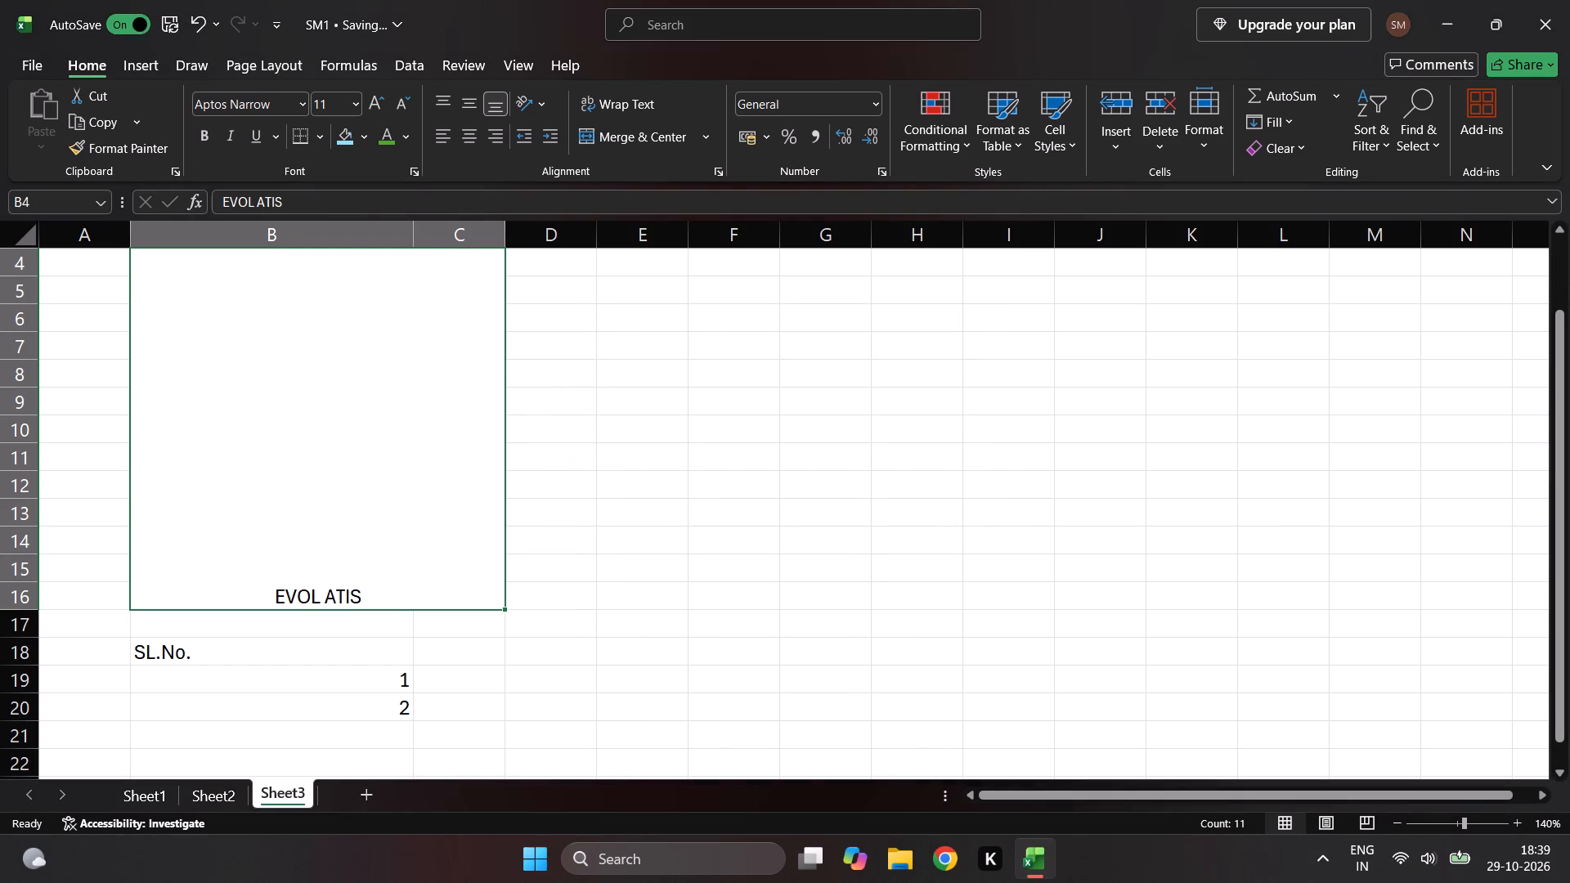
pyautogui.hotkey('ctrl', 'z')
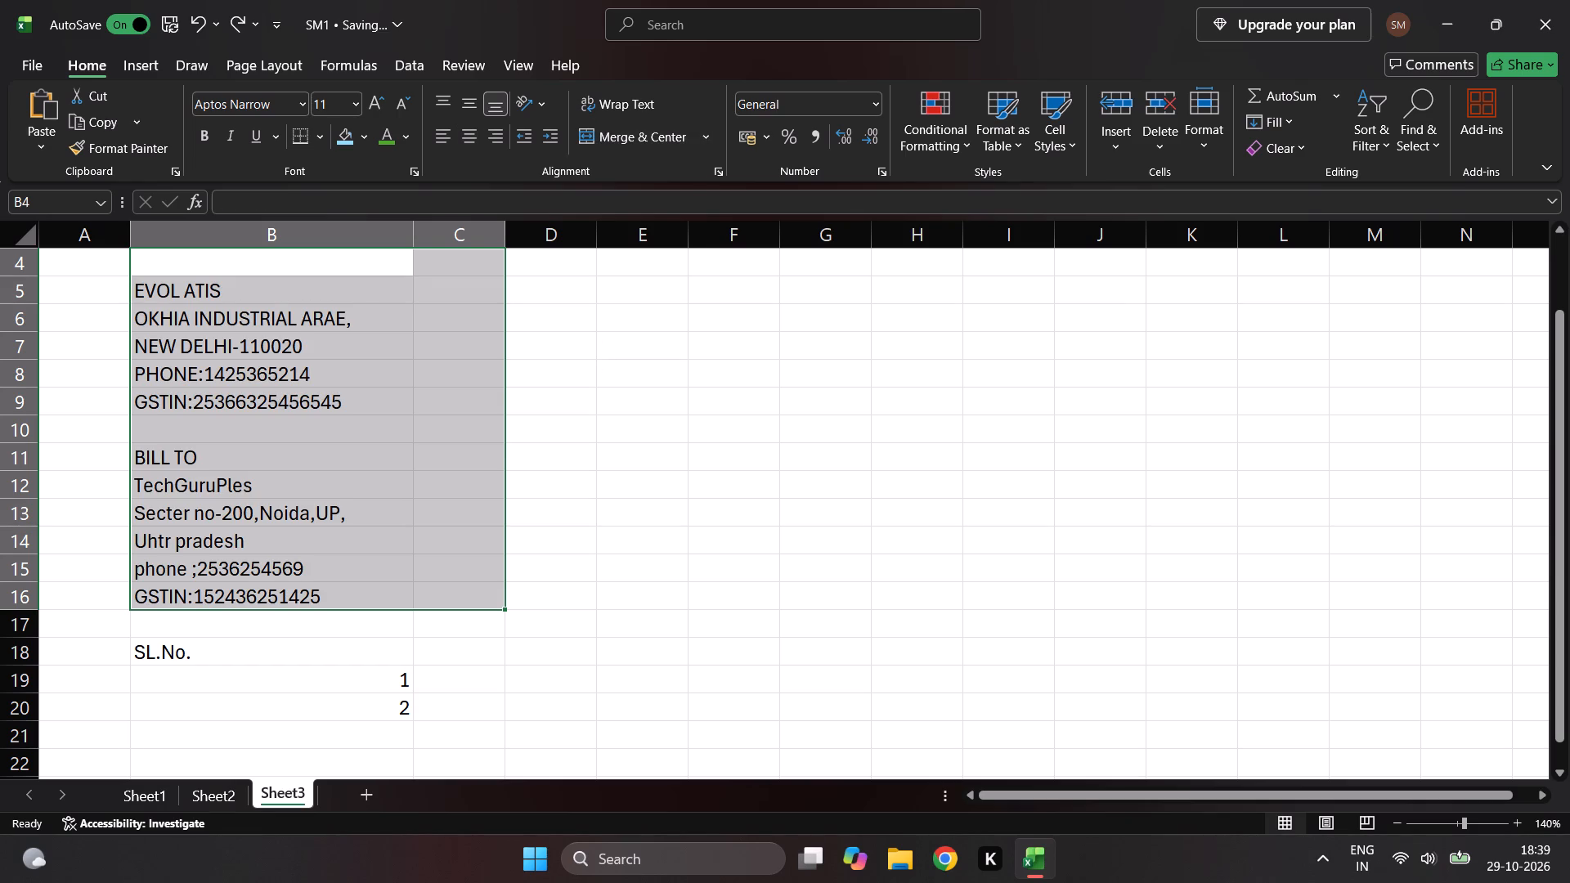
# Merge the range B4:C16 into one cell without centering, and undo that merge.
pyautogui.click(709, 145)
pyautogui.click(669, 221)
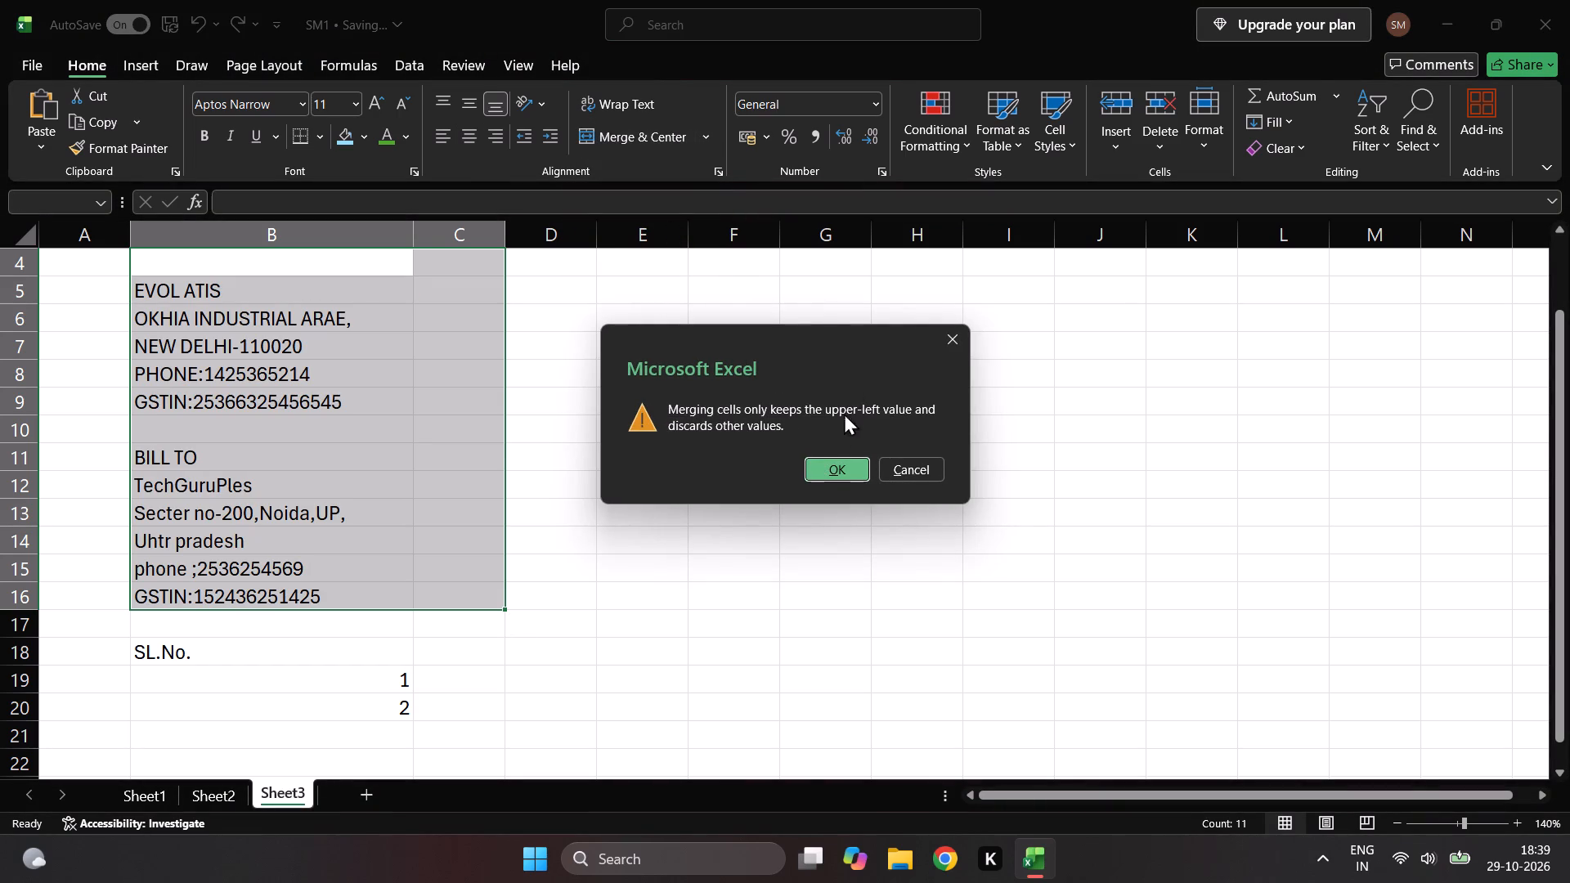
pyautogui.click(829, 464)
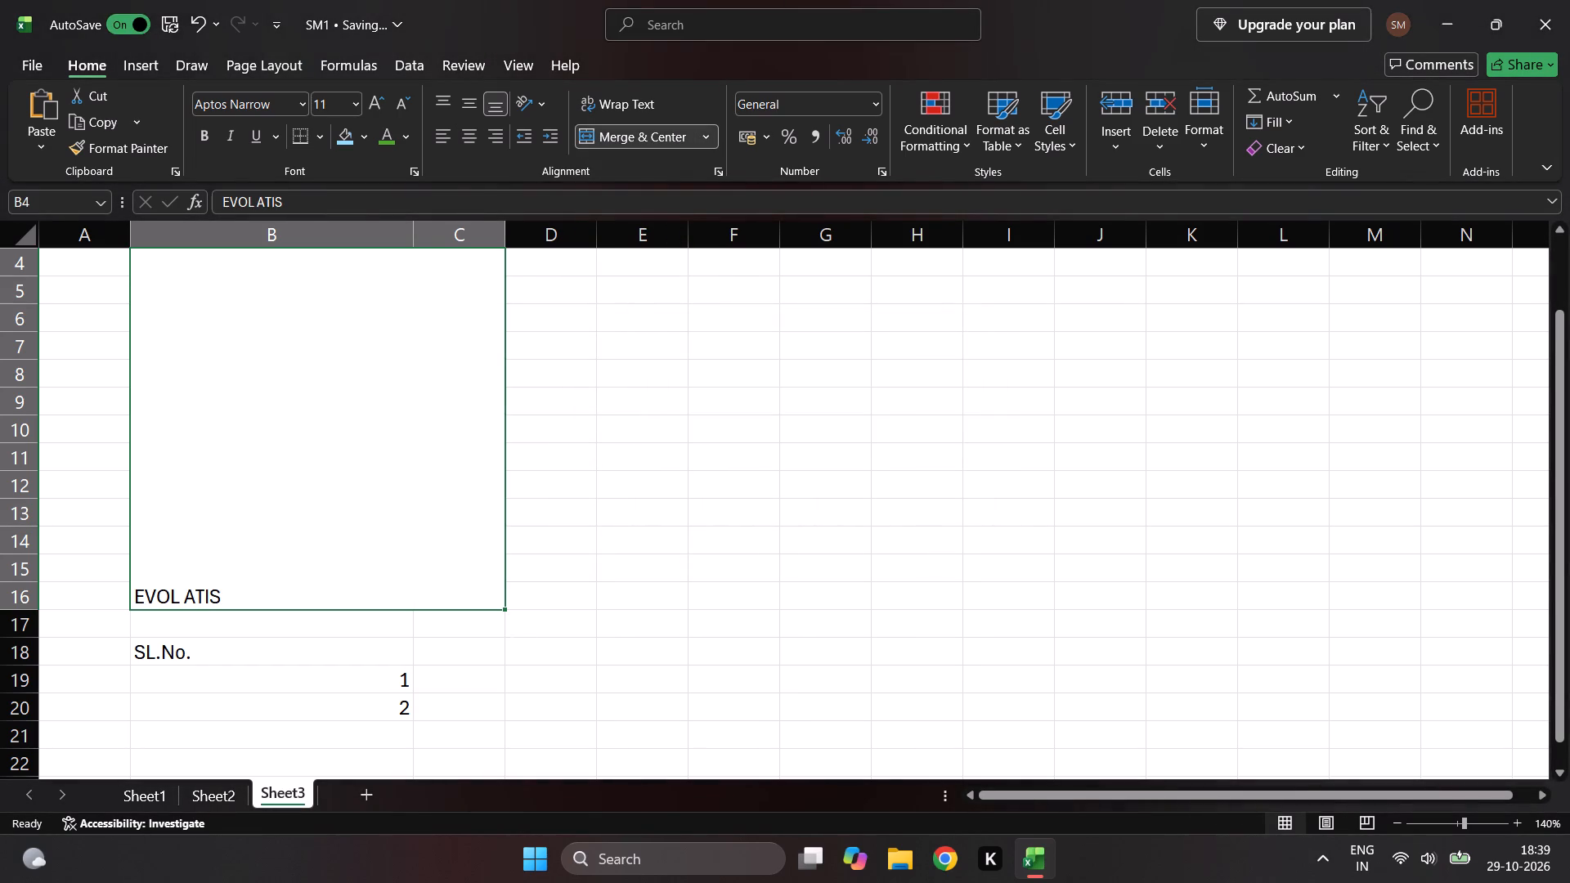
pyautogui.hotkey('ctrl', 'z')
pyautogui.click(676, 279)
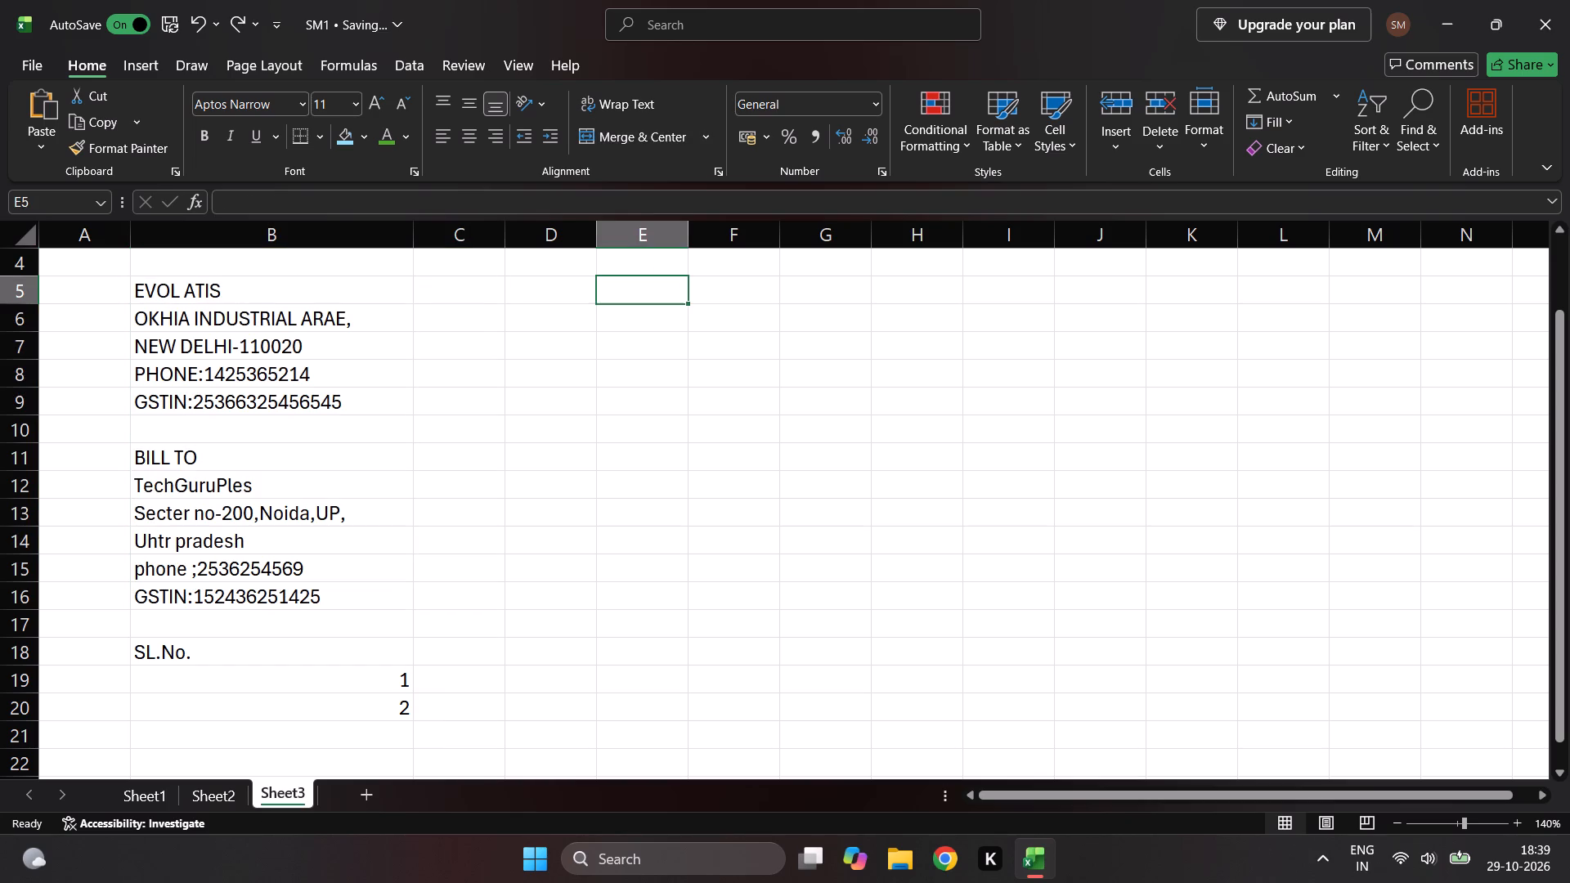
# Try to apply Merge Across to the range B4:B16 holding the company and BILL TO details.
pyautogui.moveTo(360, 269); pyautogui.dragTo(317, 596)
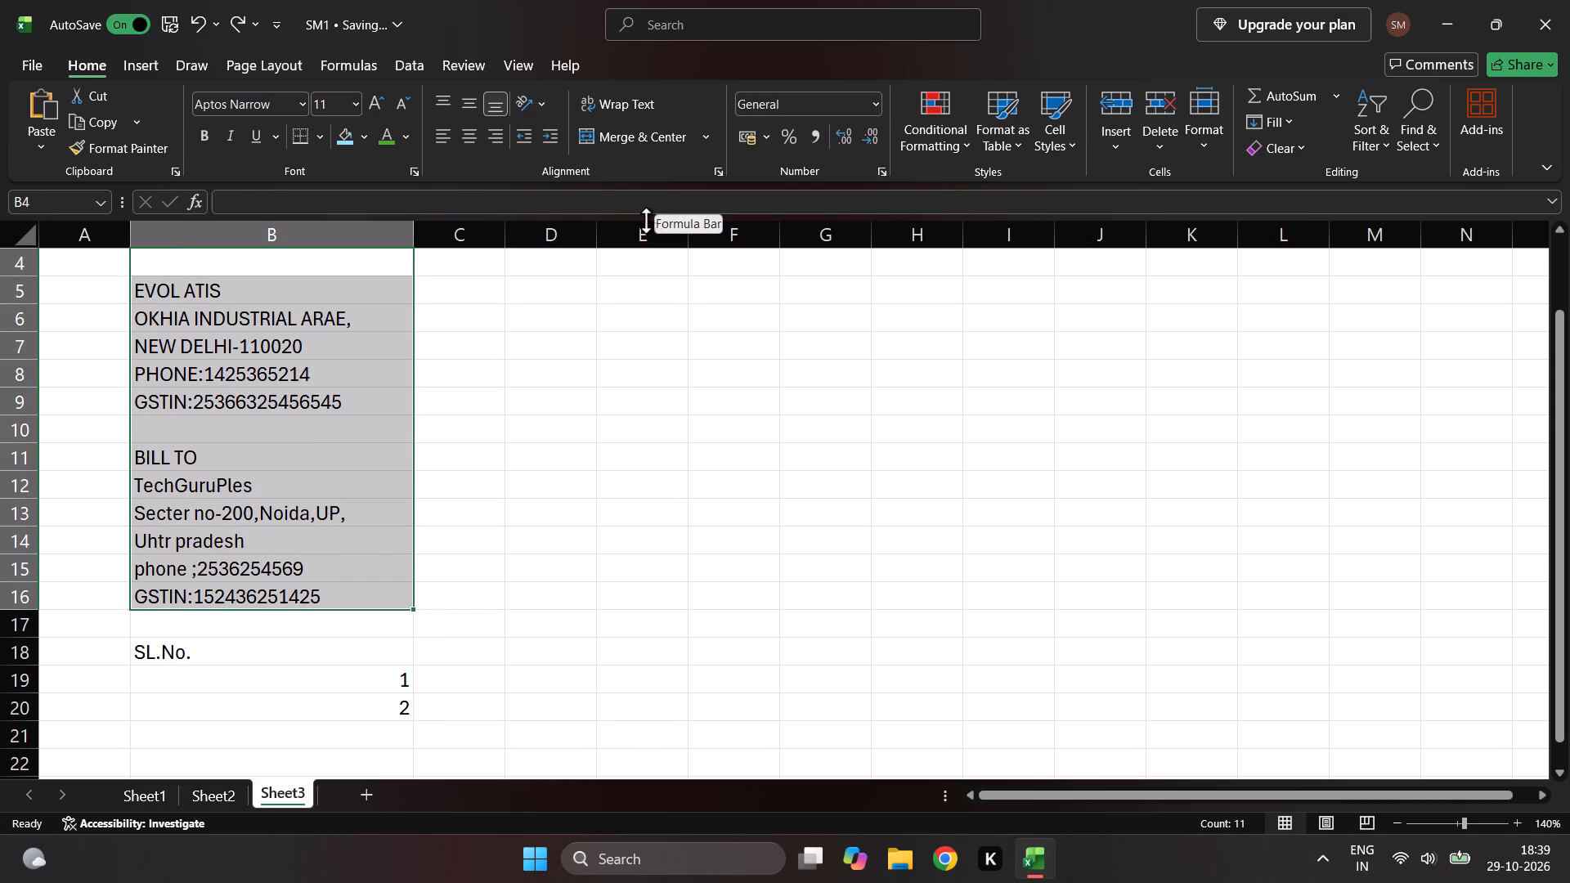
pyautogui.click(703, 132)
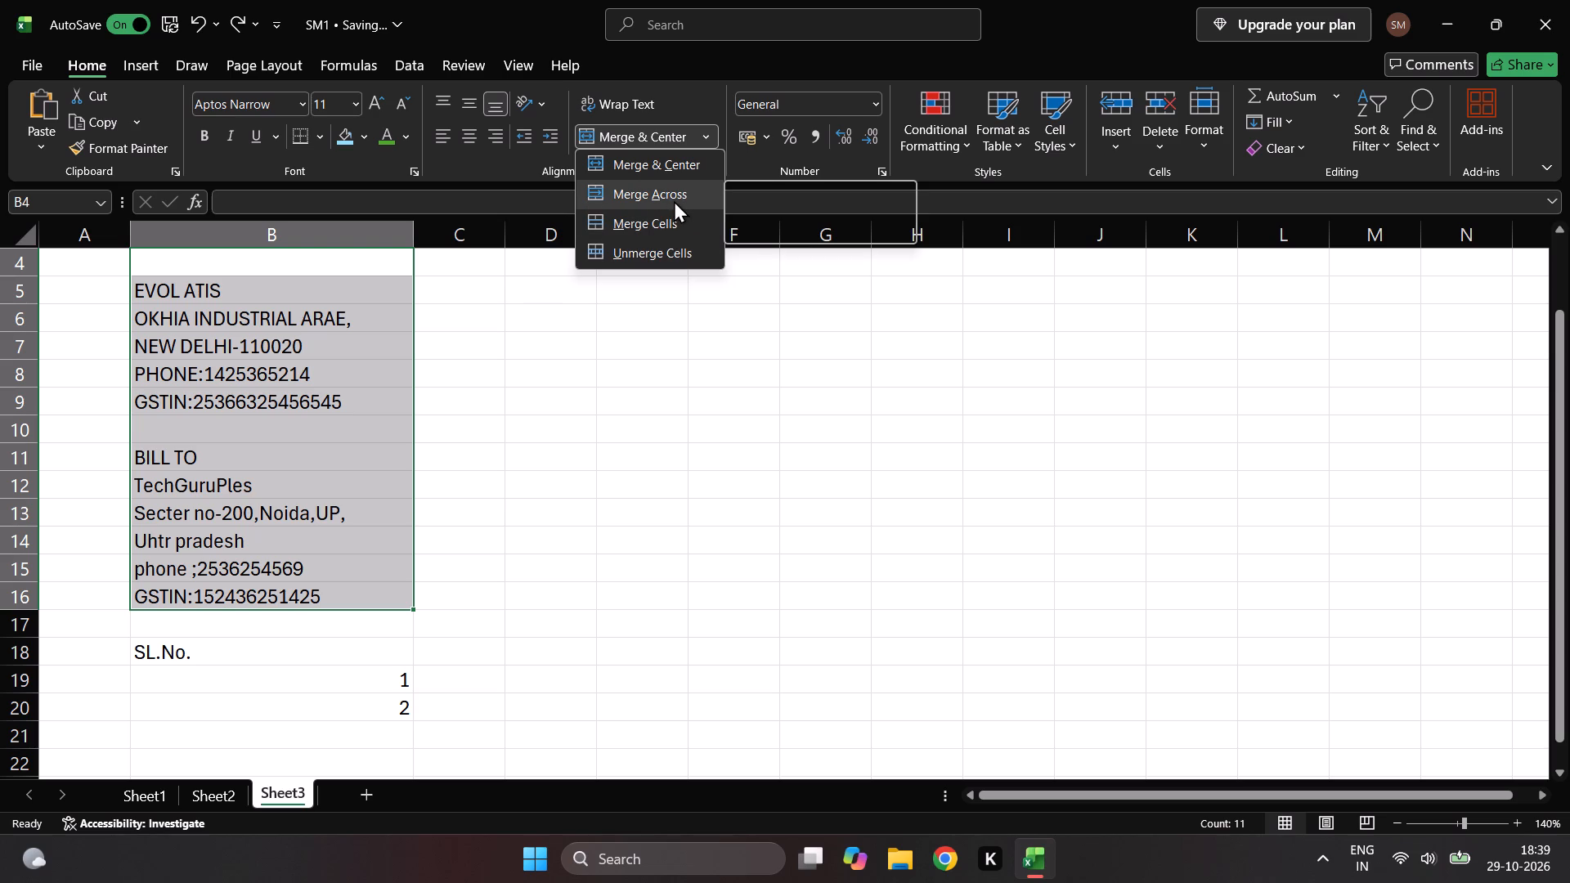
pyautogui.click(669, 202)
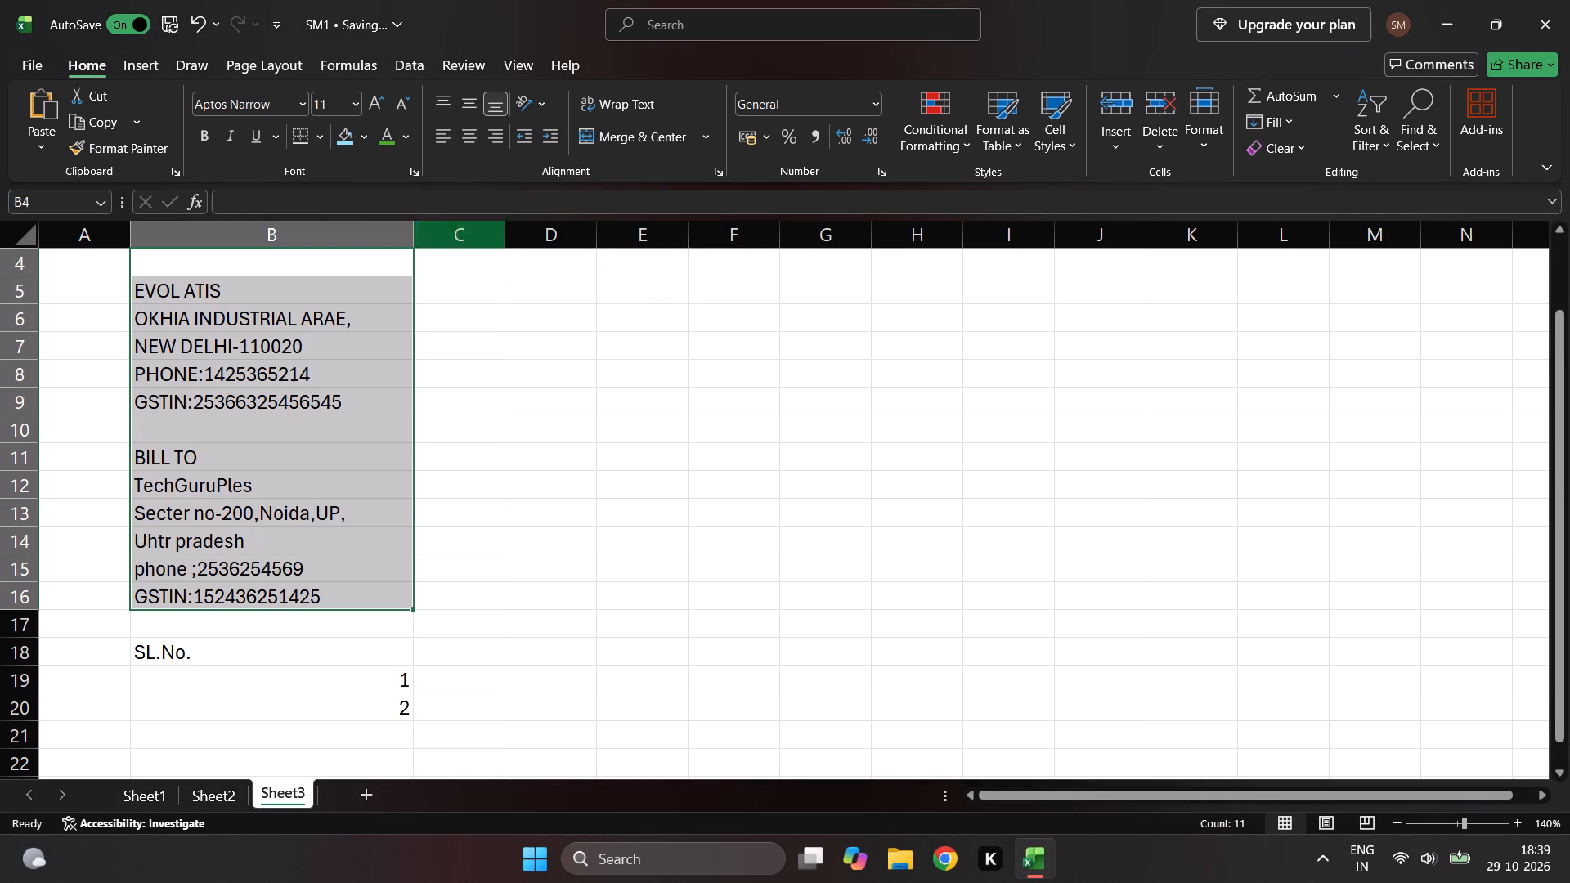
# Narrow column B to about the same width as the standard columns.
pyautogui.moveTo(417, 238); pyautogui.dragTo(317, 261)
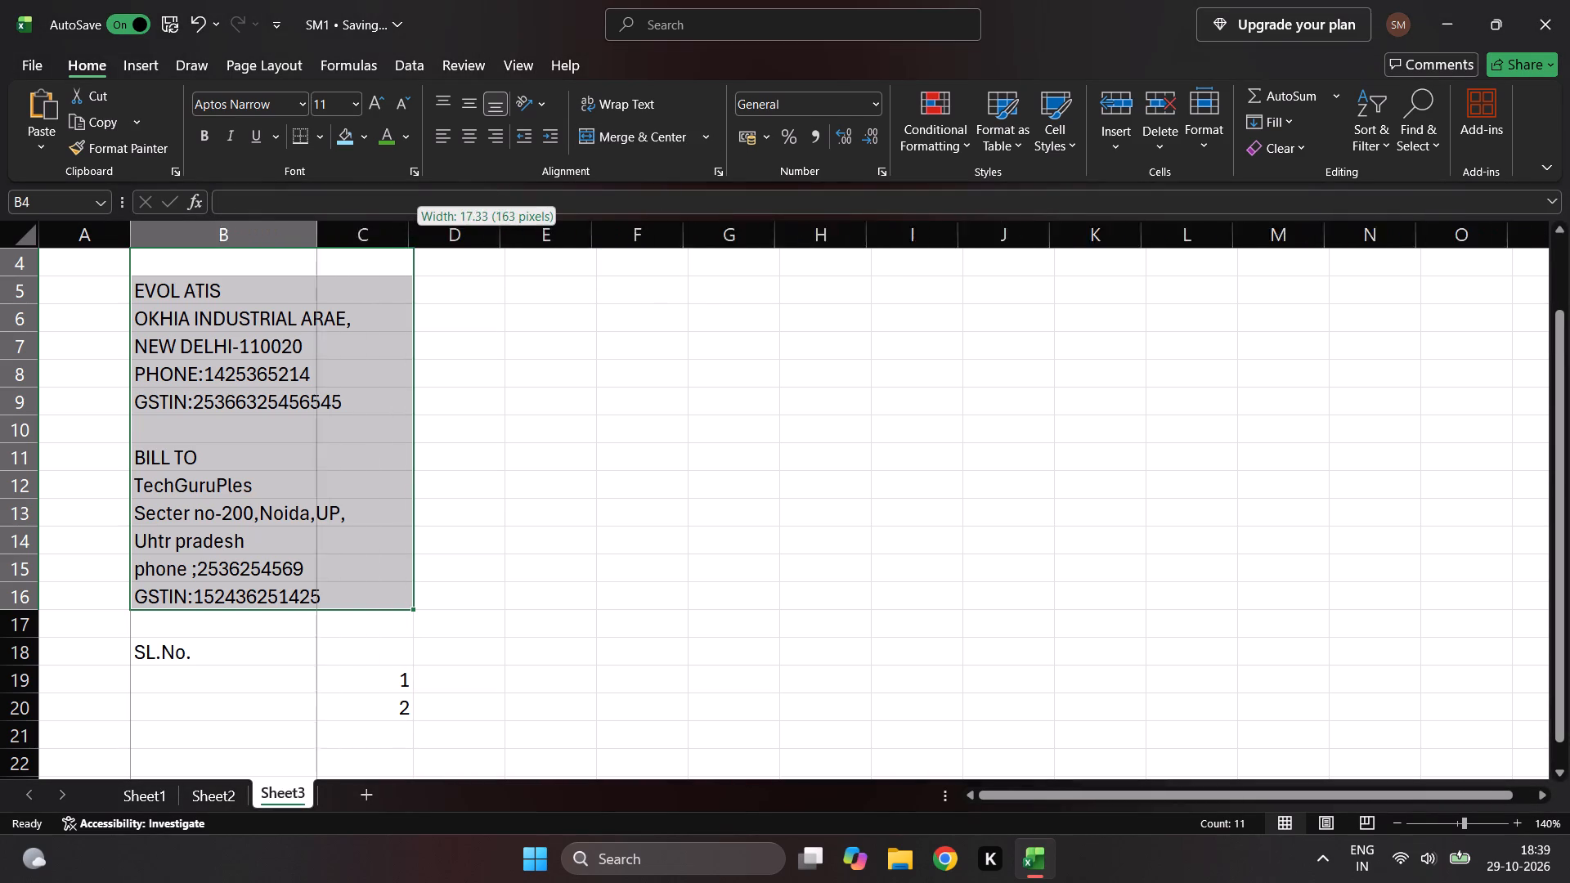
pyautogui.moveTo(317, 261); pyautogui.dragTo(225, 303)
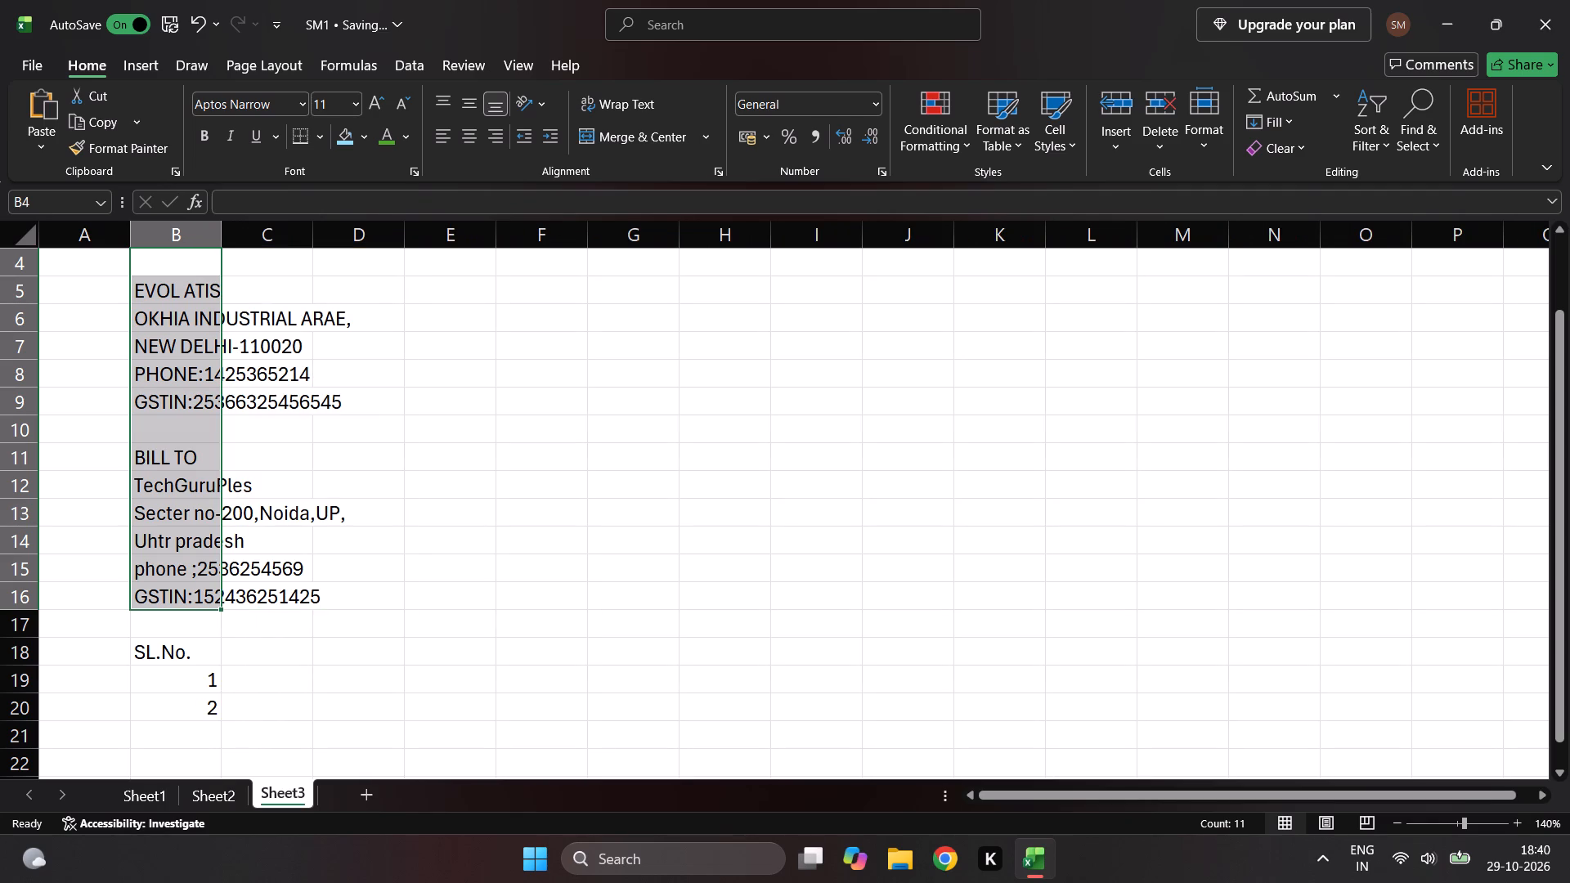
pyautogui.click(168, 715)
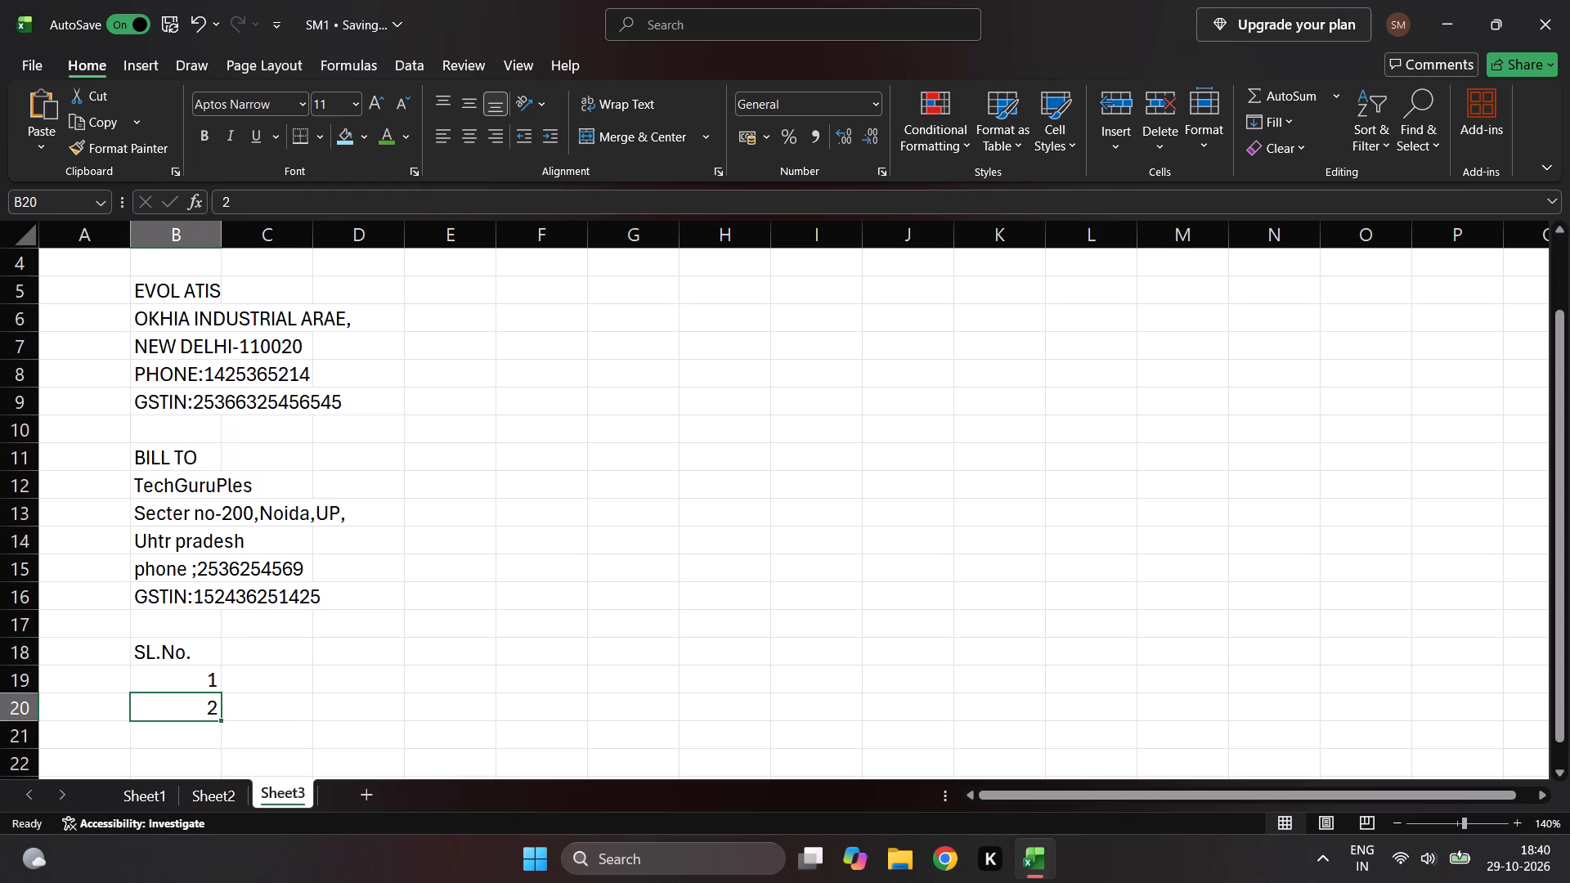
# Widen column C to about three times the width of a standard column.
pyautogui.click(256, 654)
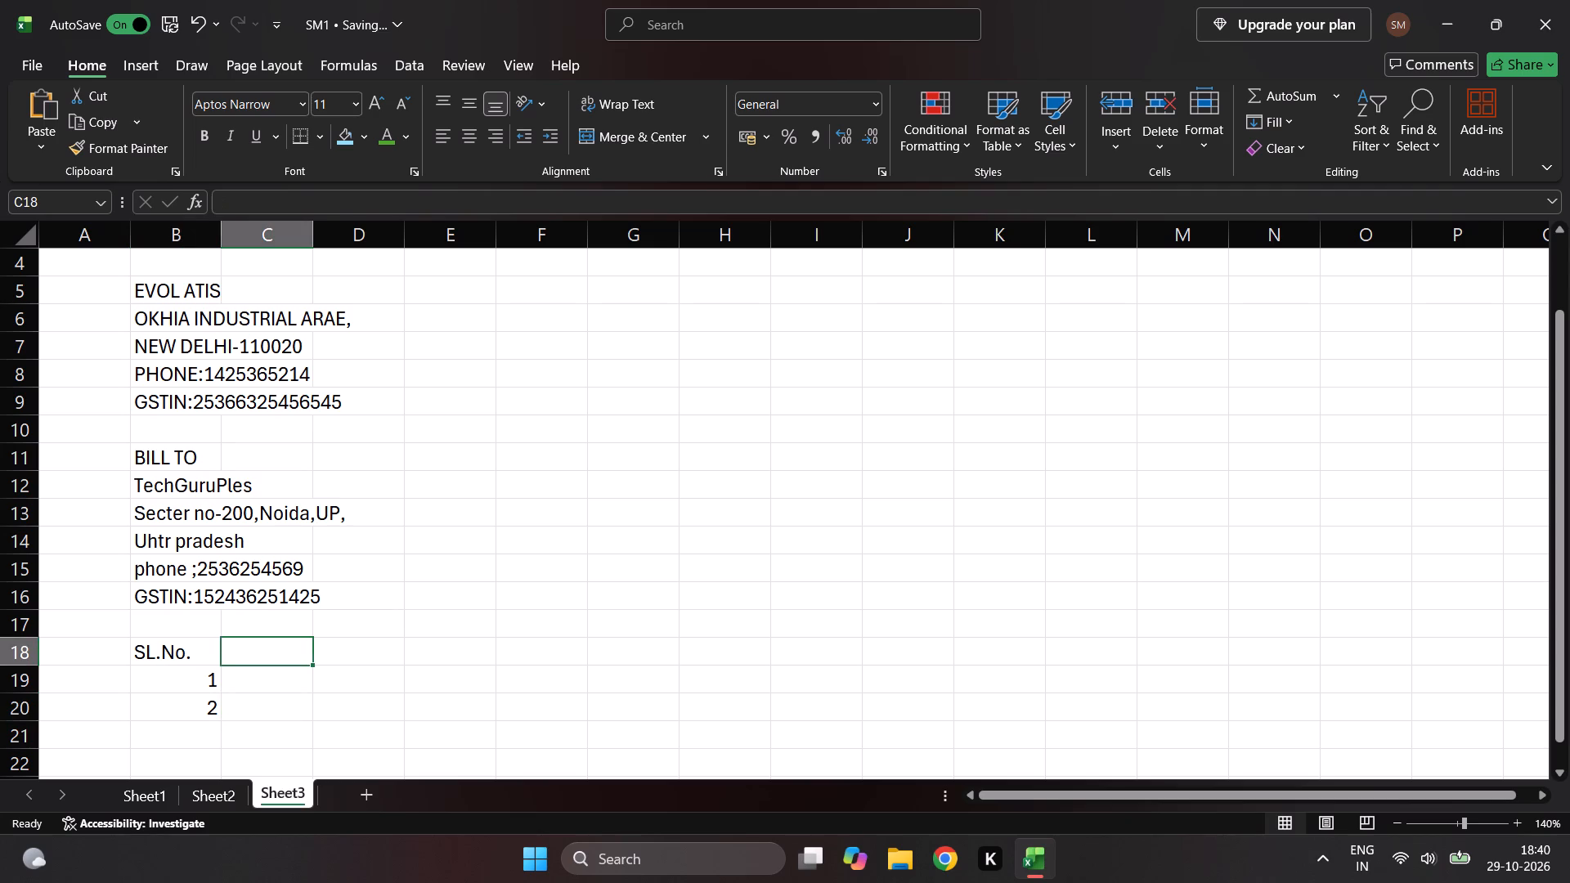
pyautogui.moveTo(314, 238); pyautogui.dragTo(496, 257)
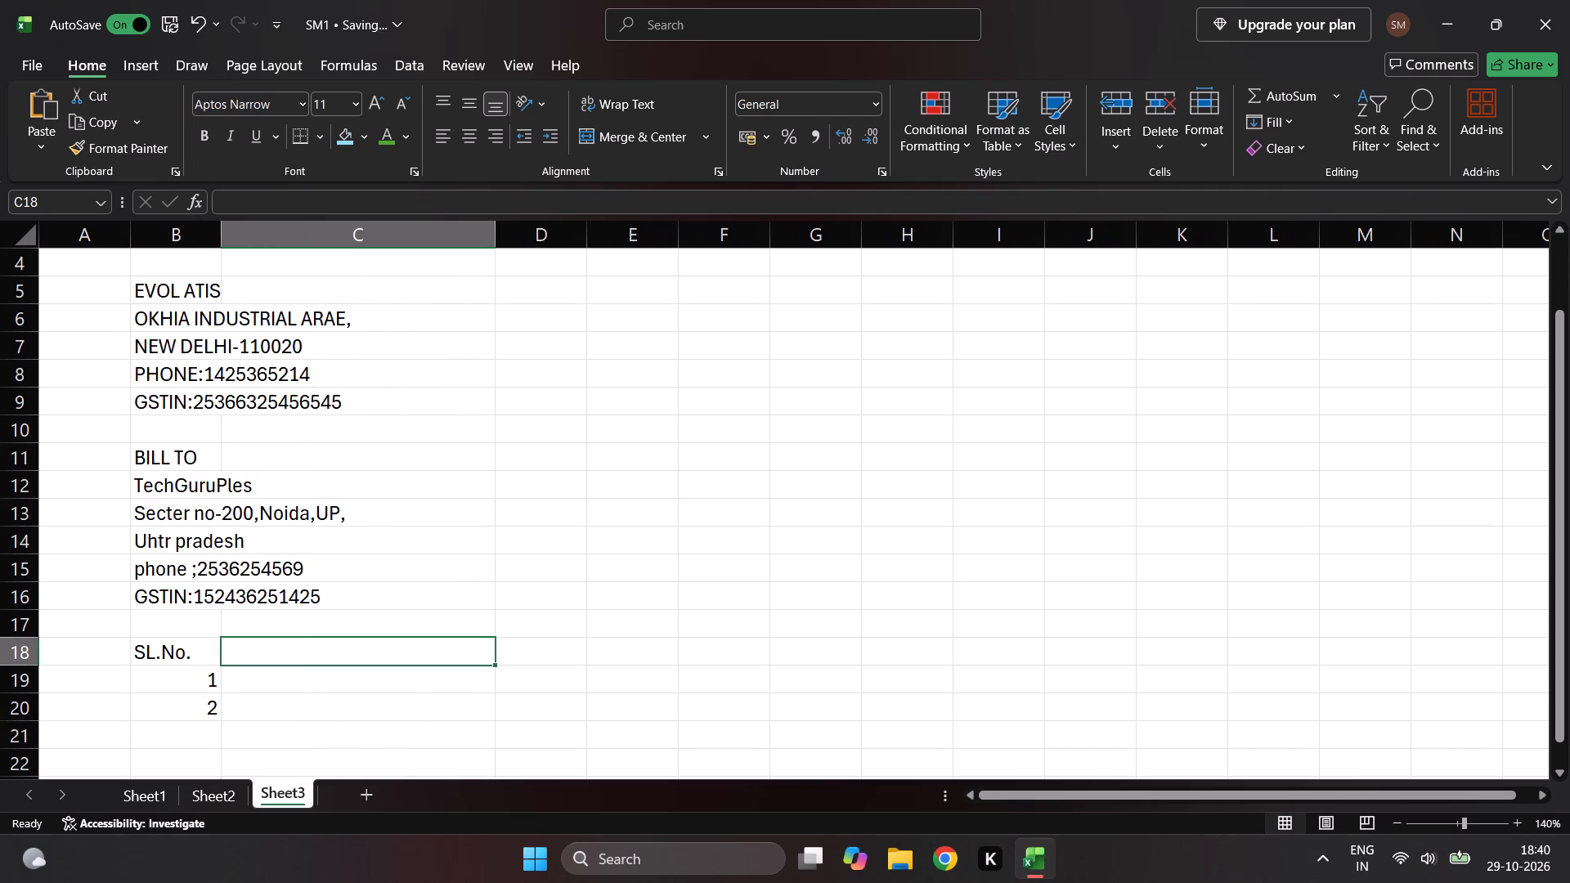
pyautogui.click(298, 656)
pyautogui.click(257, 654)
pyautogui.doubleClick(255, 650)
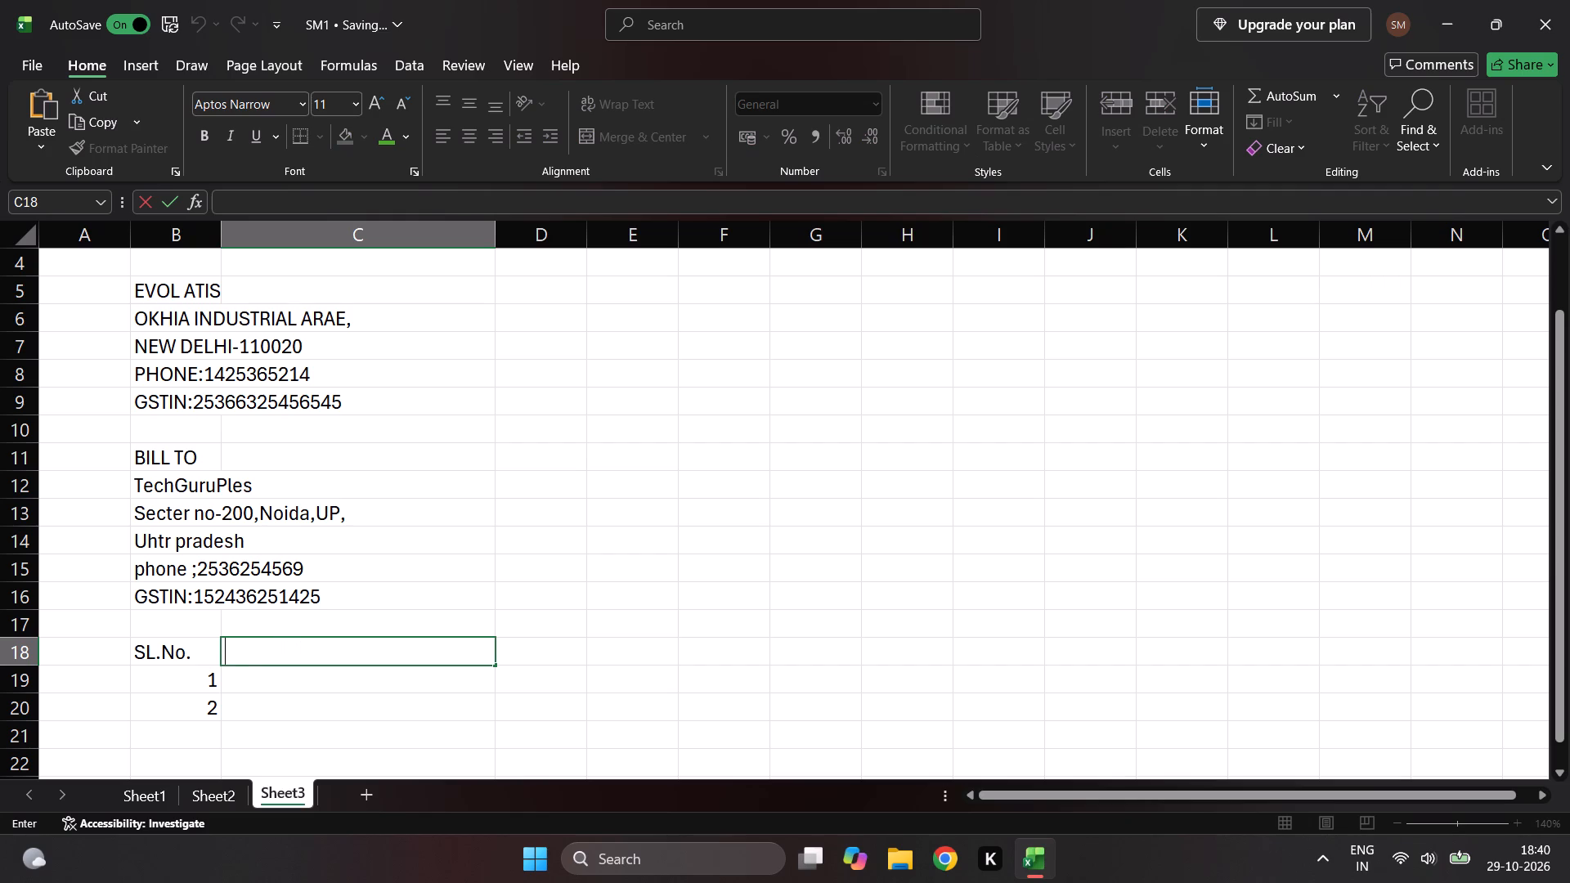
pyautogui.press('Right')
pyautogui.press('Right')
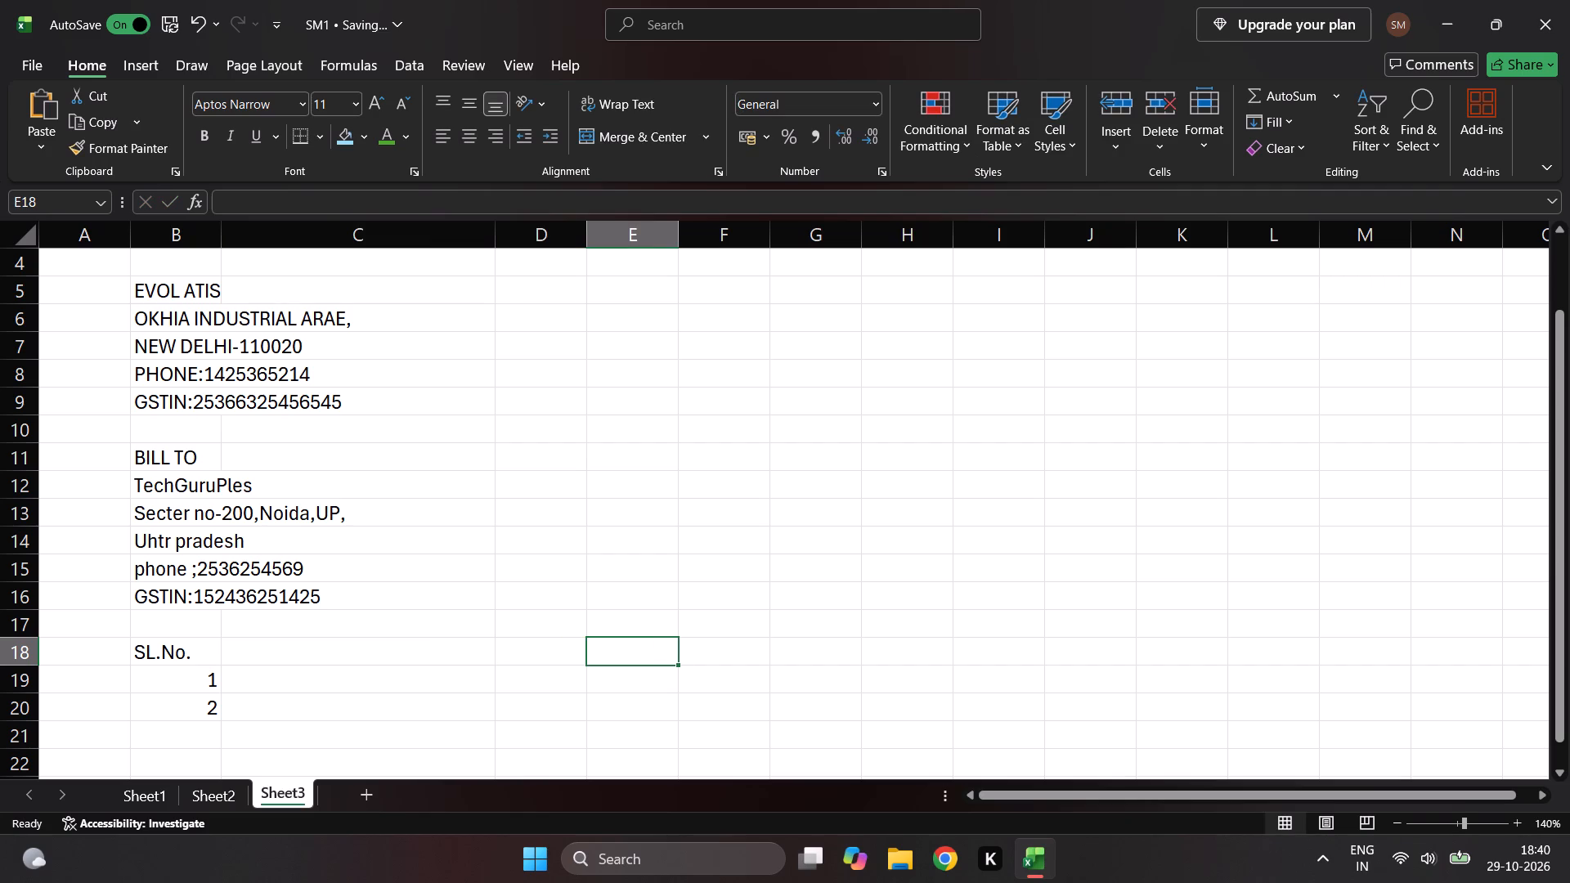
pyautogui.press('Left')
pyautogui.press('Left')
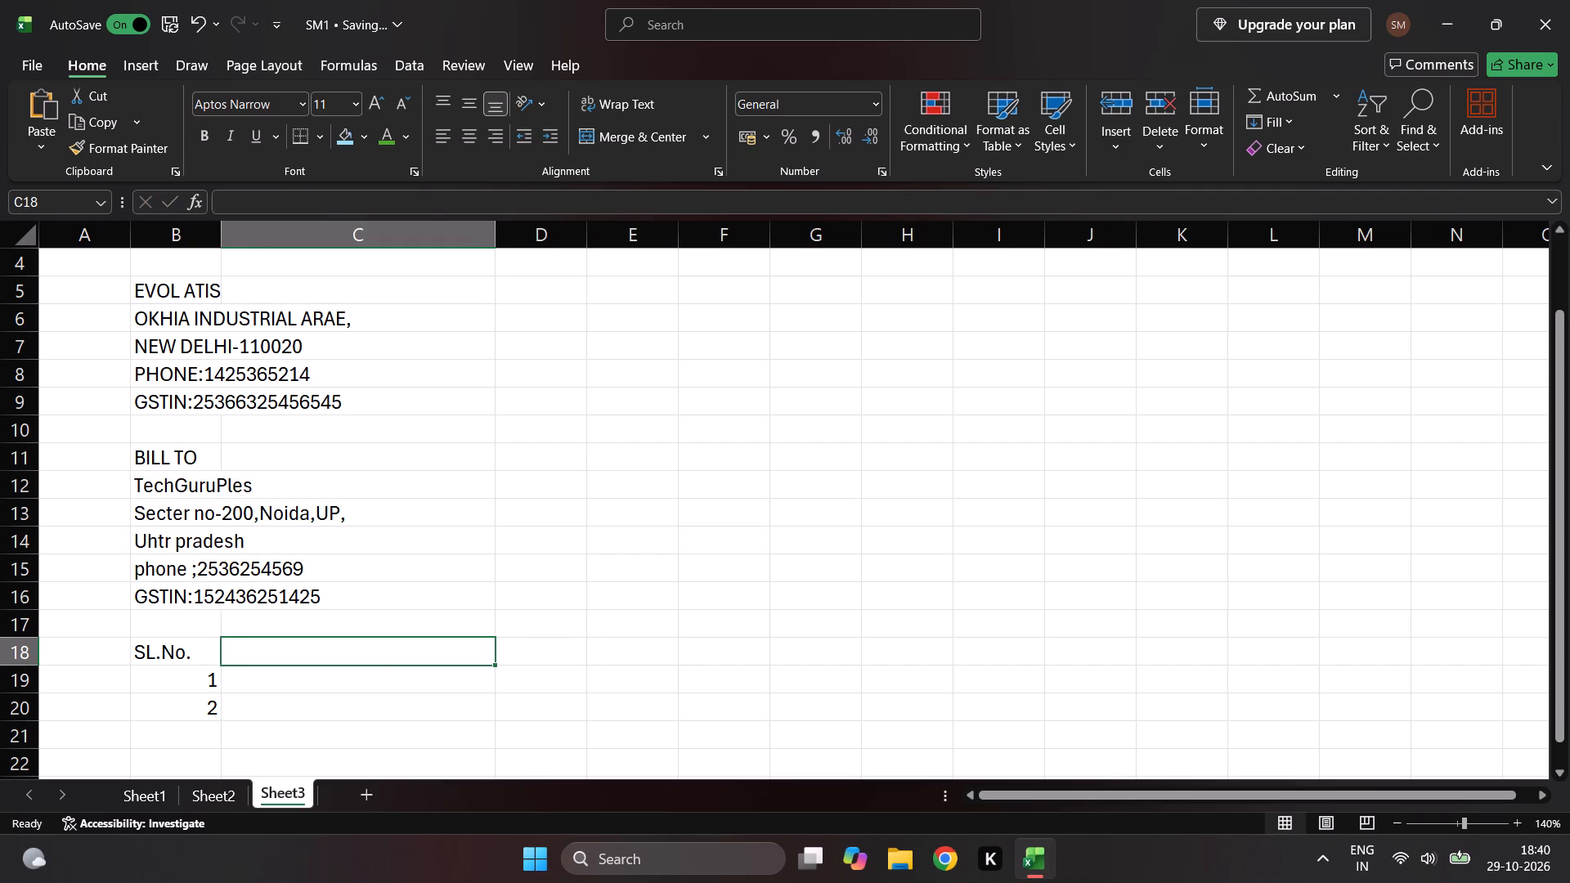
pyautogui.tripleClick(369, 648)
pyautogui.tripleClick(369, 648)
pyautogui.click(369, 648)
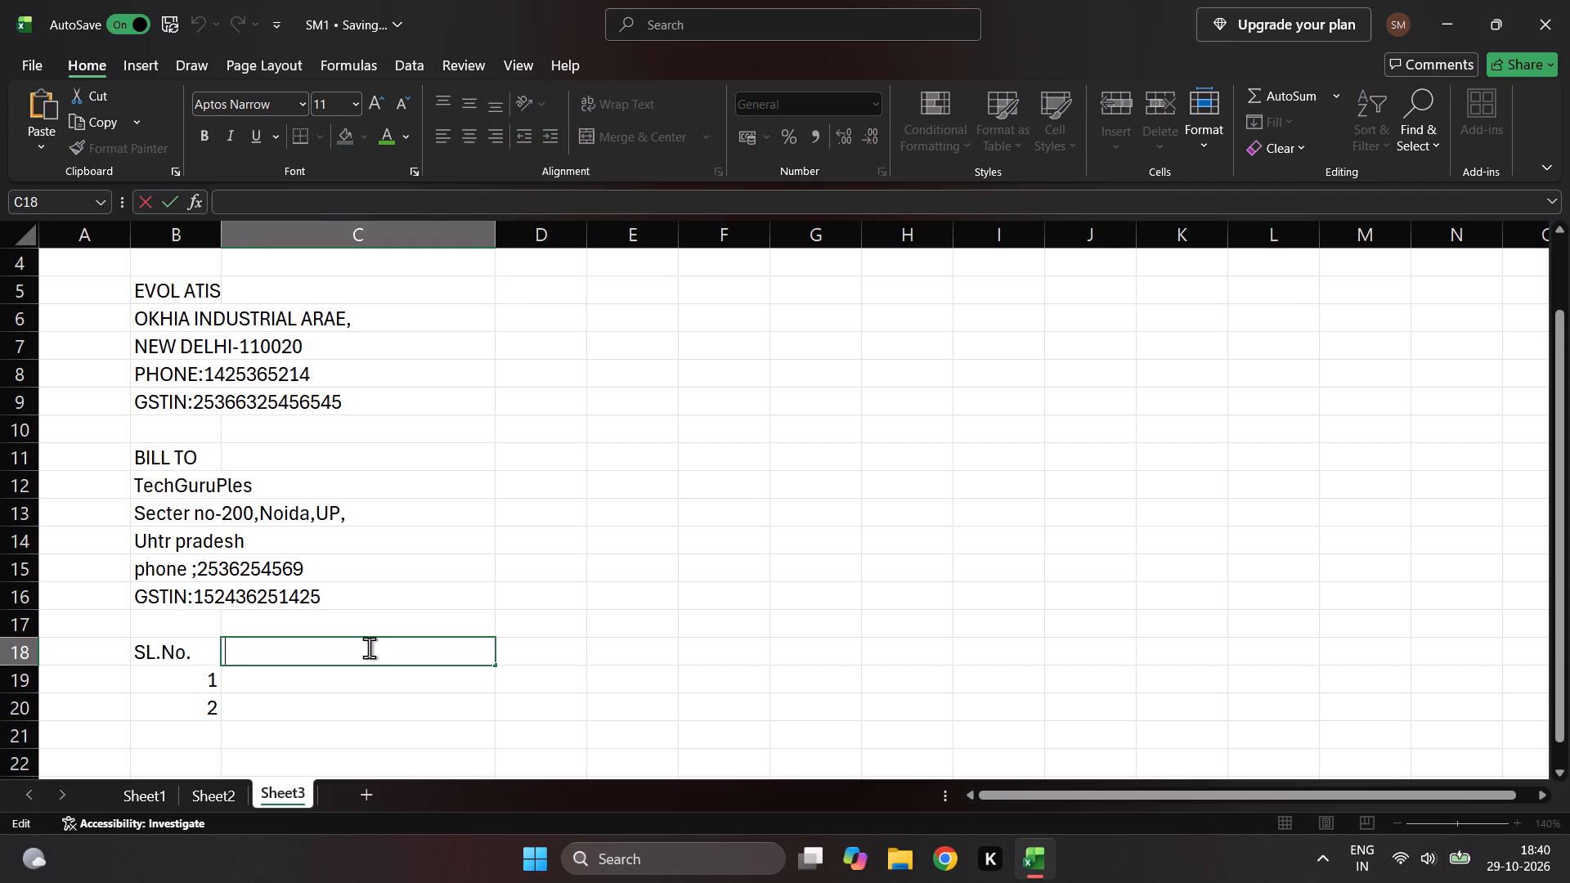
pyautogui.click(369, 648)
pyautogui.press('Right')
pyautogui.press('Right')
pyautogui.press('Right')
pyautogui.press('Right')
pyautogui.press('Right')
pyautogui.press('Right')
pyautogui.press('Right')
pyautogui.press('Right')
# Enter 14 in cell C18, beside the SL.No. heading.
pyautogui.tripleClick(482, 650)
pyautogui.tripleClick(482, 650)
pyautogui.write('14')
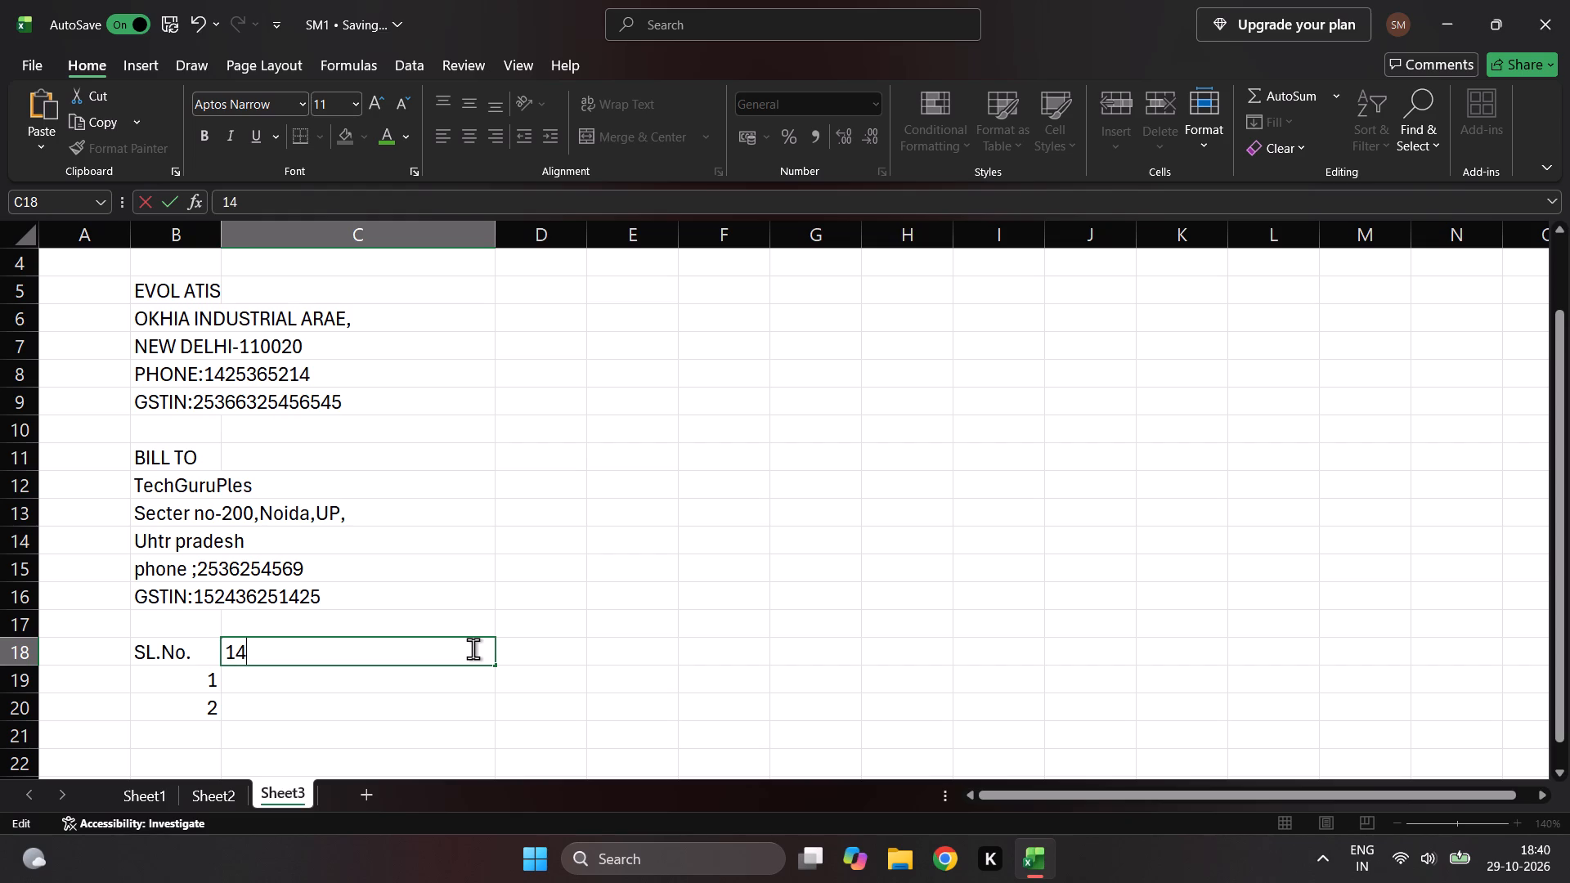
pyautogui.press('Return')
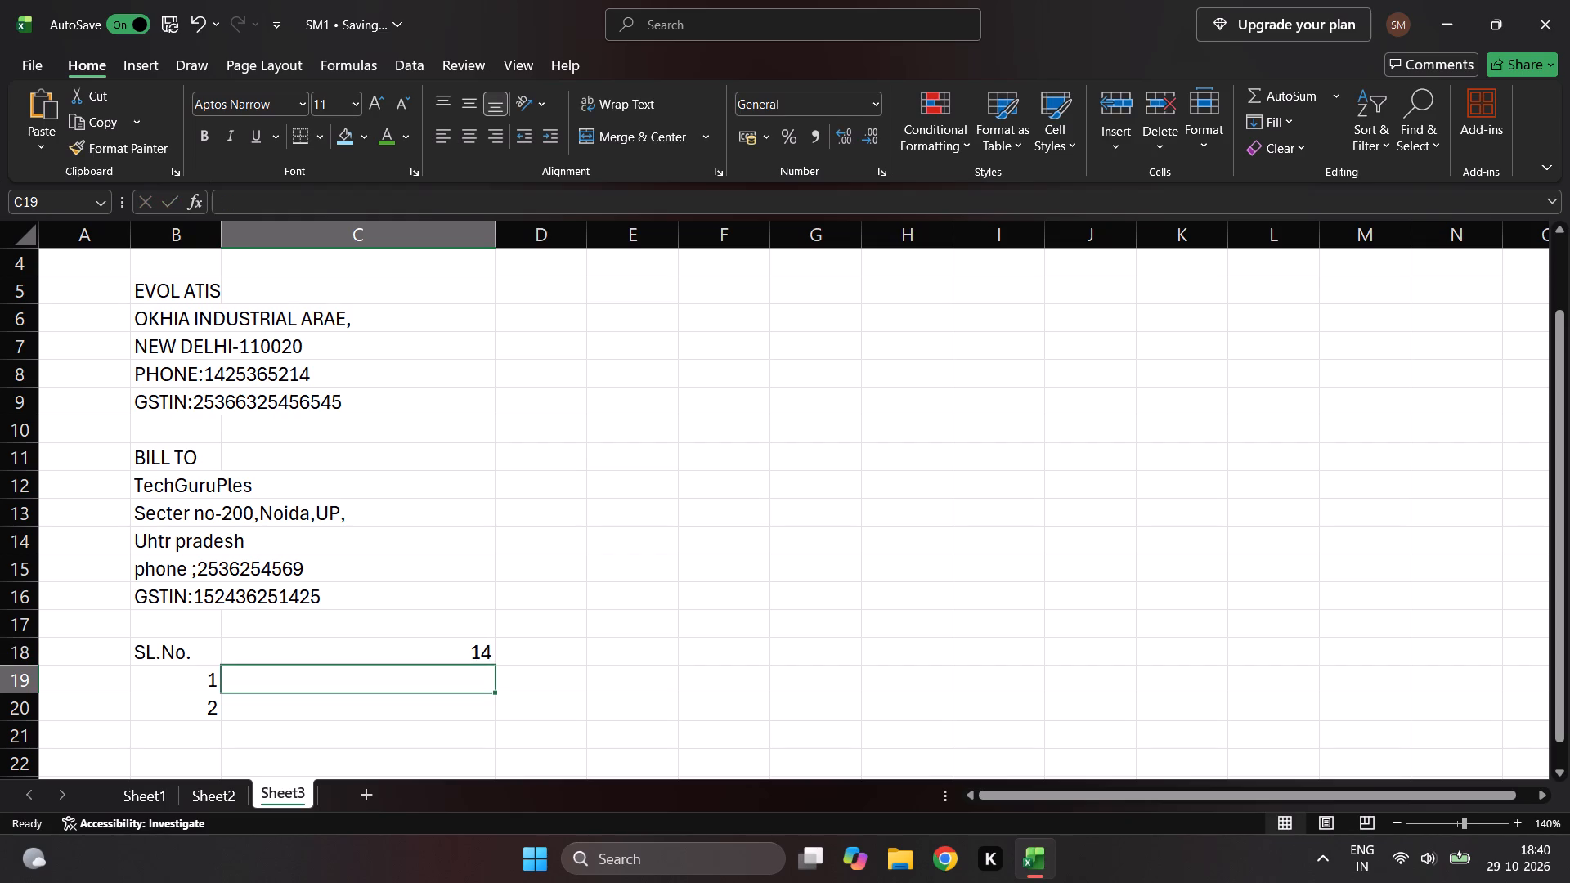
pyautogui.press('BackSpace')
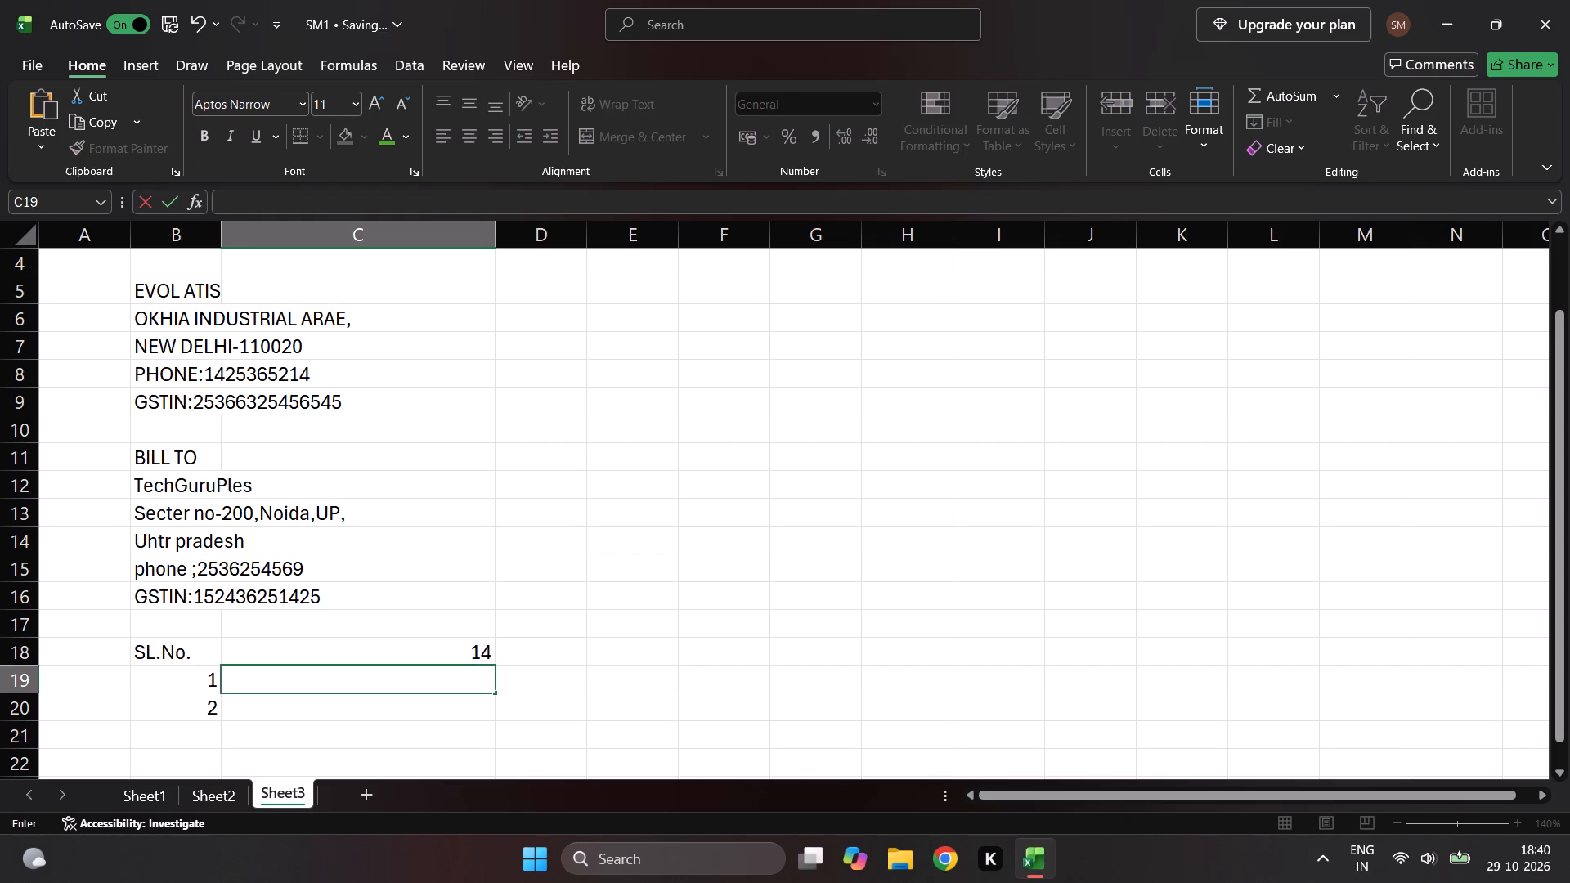
# Replace the entry in cell C18 with the column heading ITEM.
pyautogui.click(478, 654)
pyautogui.click(478, 654)
pyautogui.click(478, 654)
pyautogui.click(478, 654)
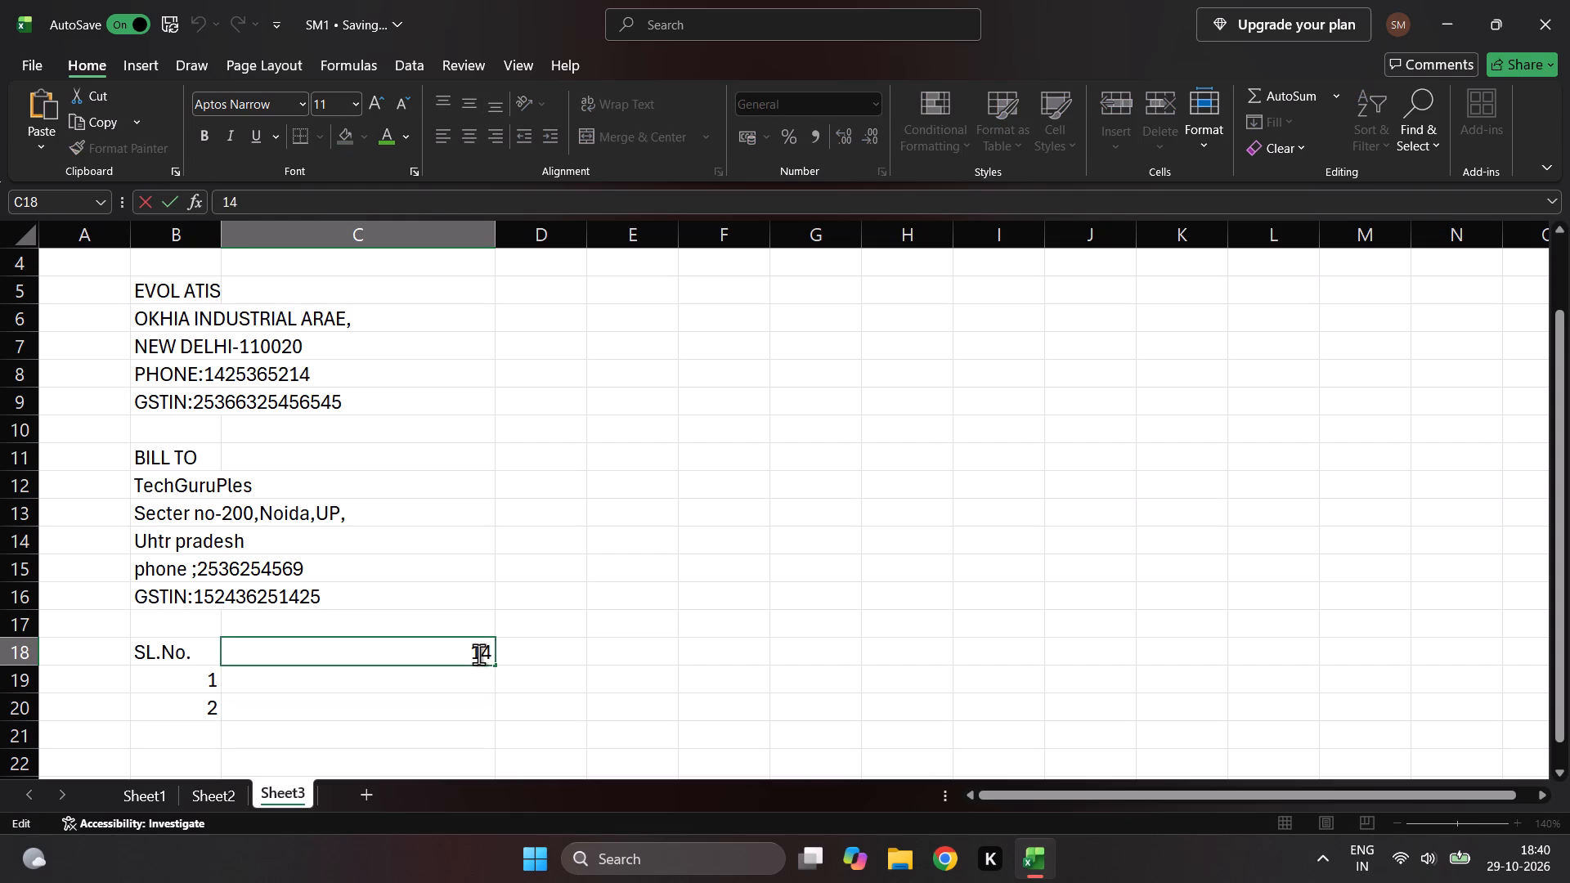
pyautogui.doubleClick(478, 654)
pyautogui.press('BackSpace')
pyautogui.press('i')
pyautogui.press('BackSpace')
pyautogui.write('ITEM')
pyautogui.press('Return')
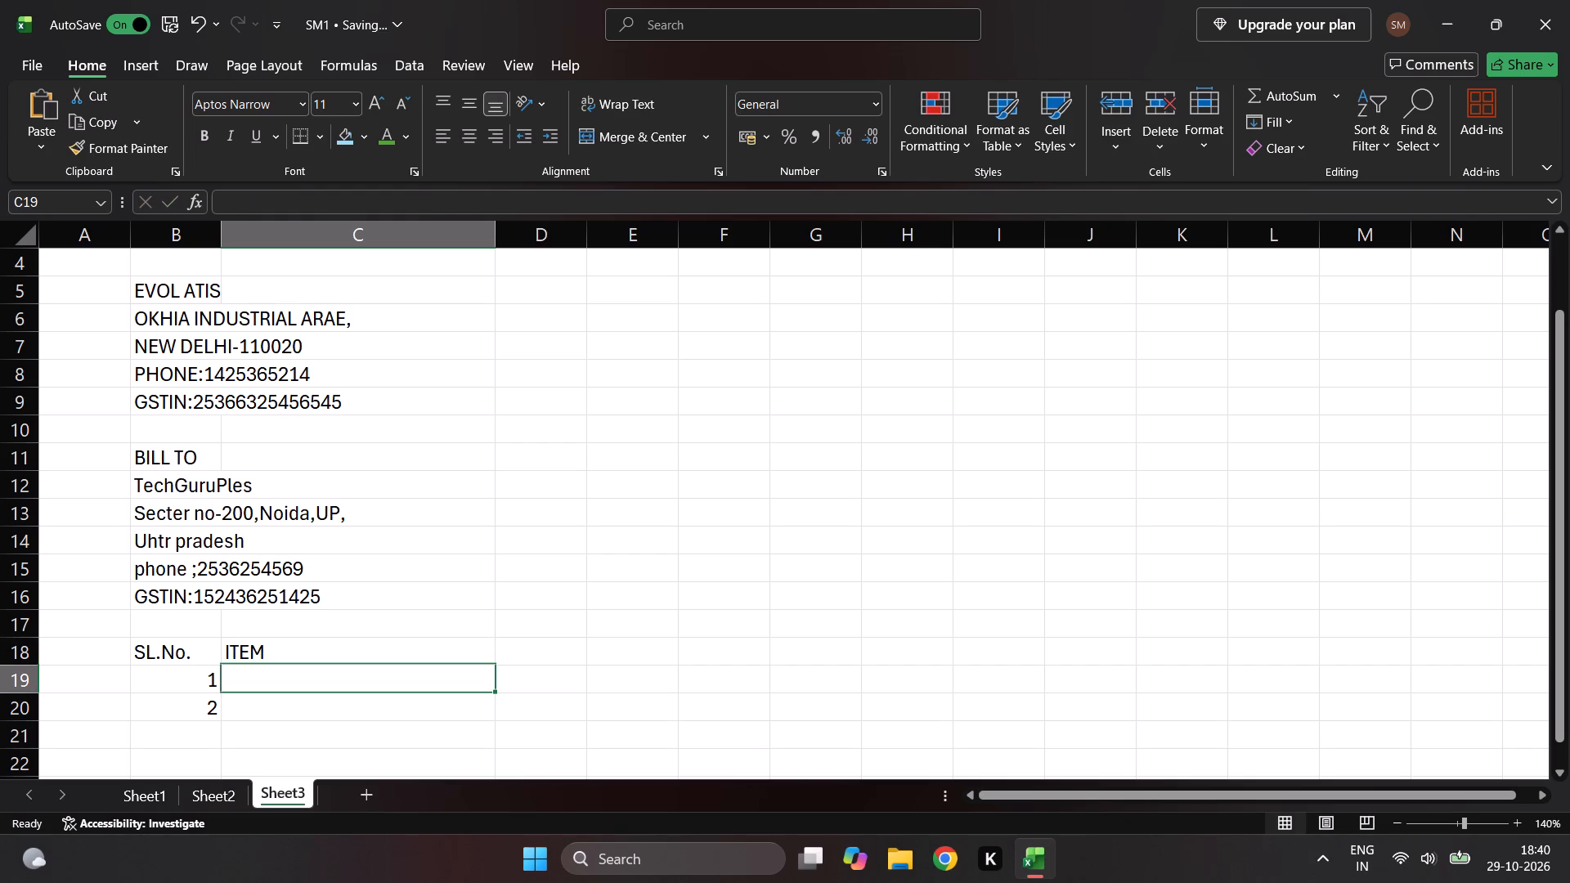
# Center the ITEM heading horizontally in cell C18.
pyautogui.click(334, 659)
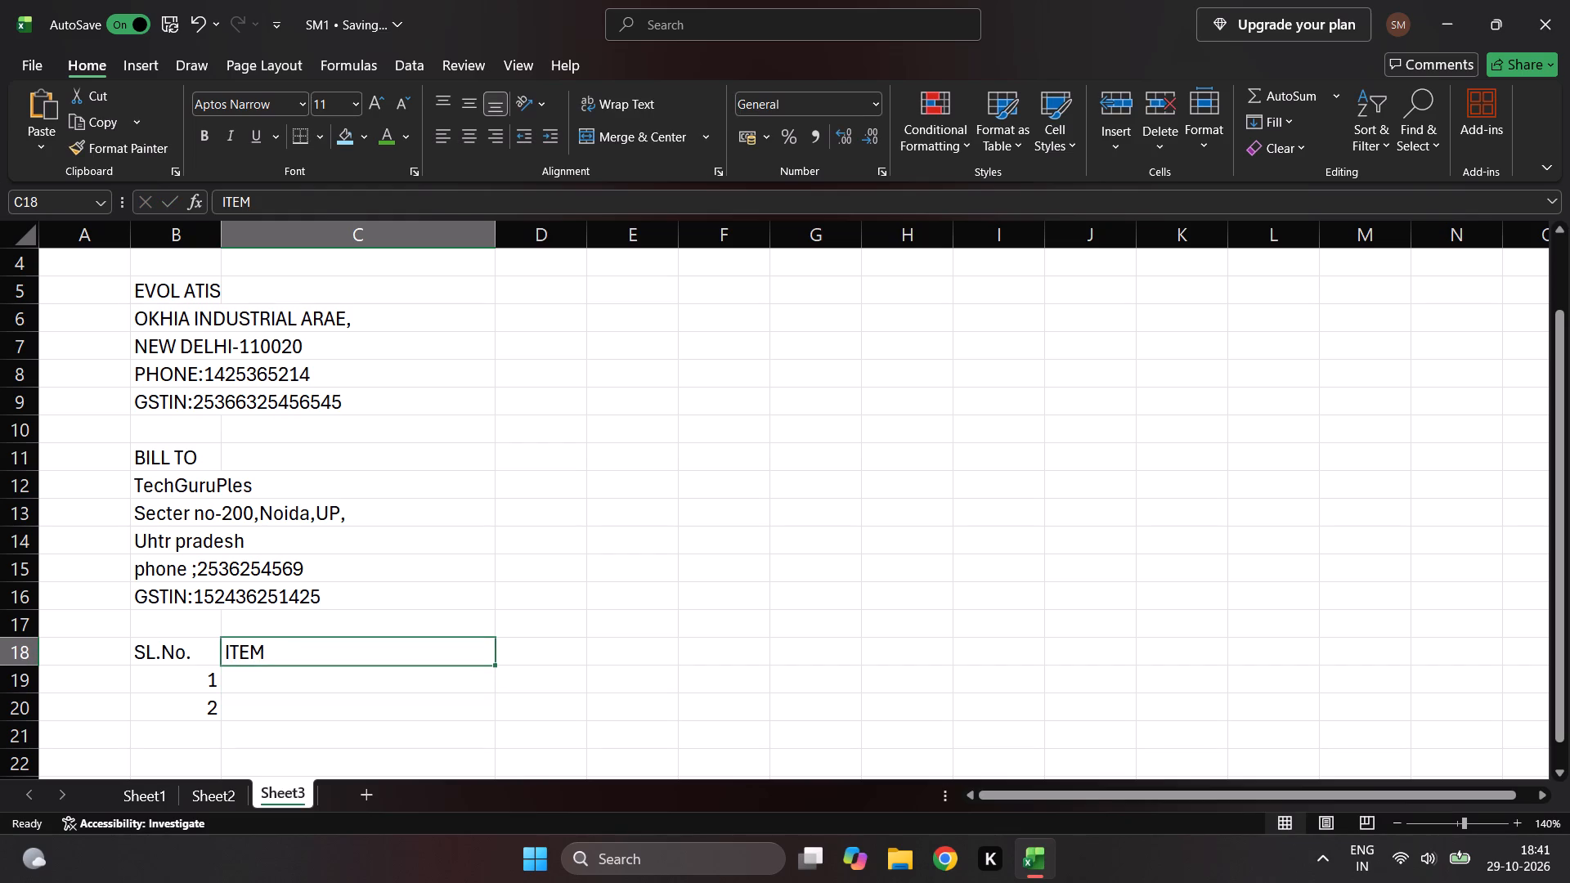
pyautogui.click(464, 132)
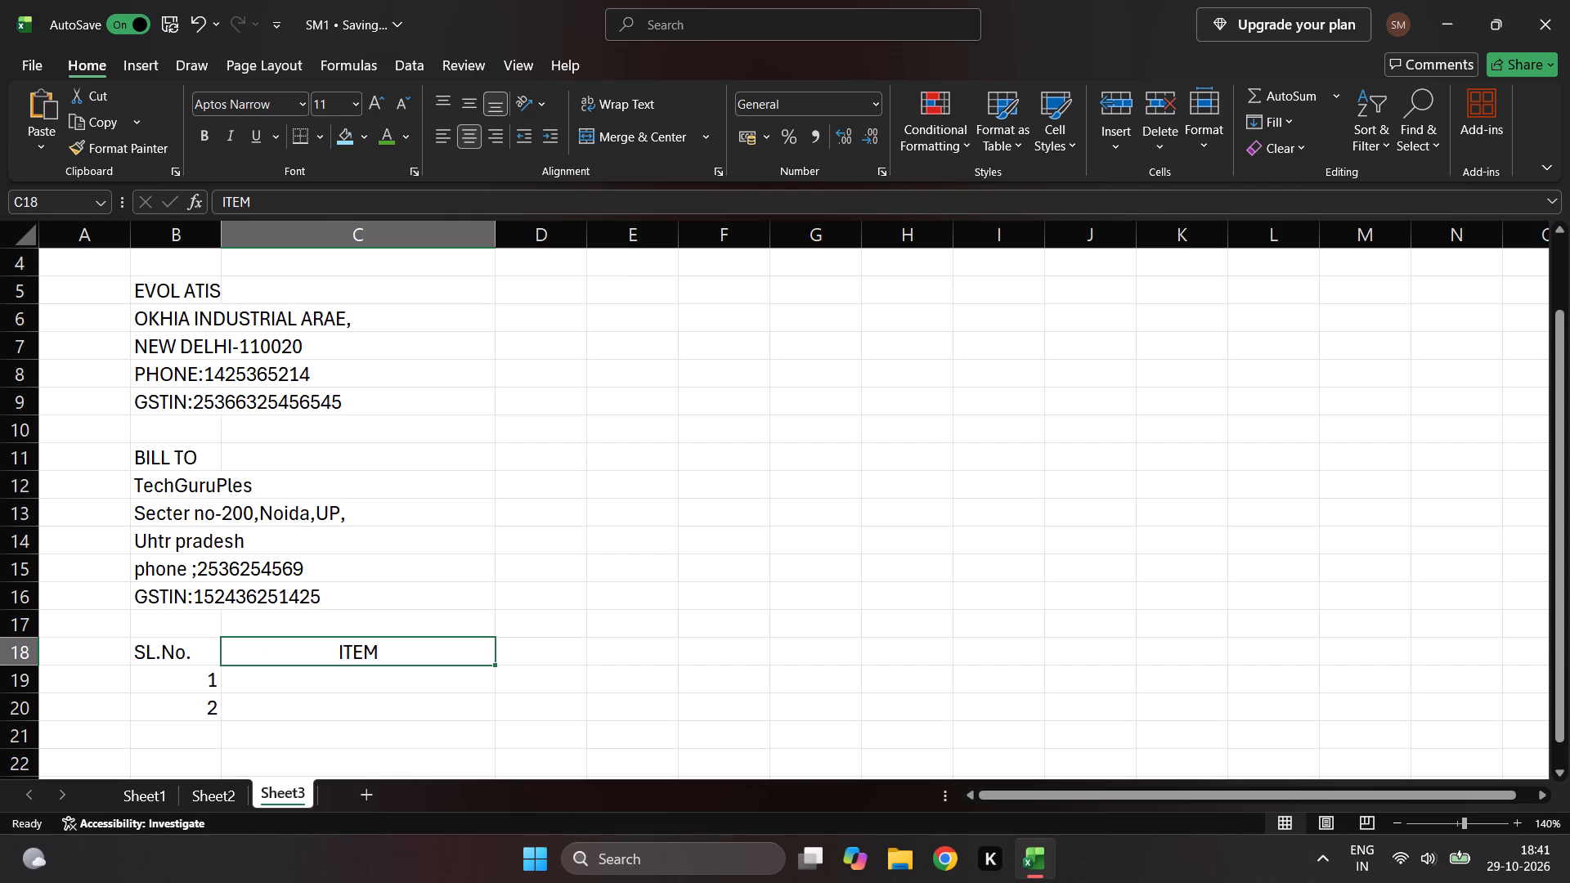
# Enter ITEM NAME 1 in cell C19, beside serial number 1.
pyautogui.click(339, 692)
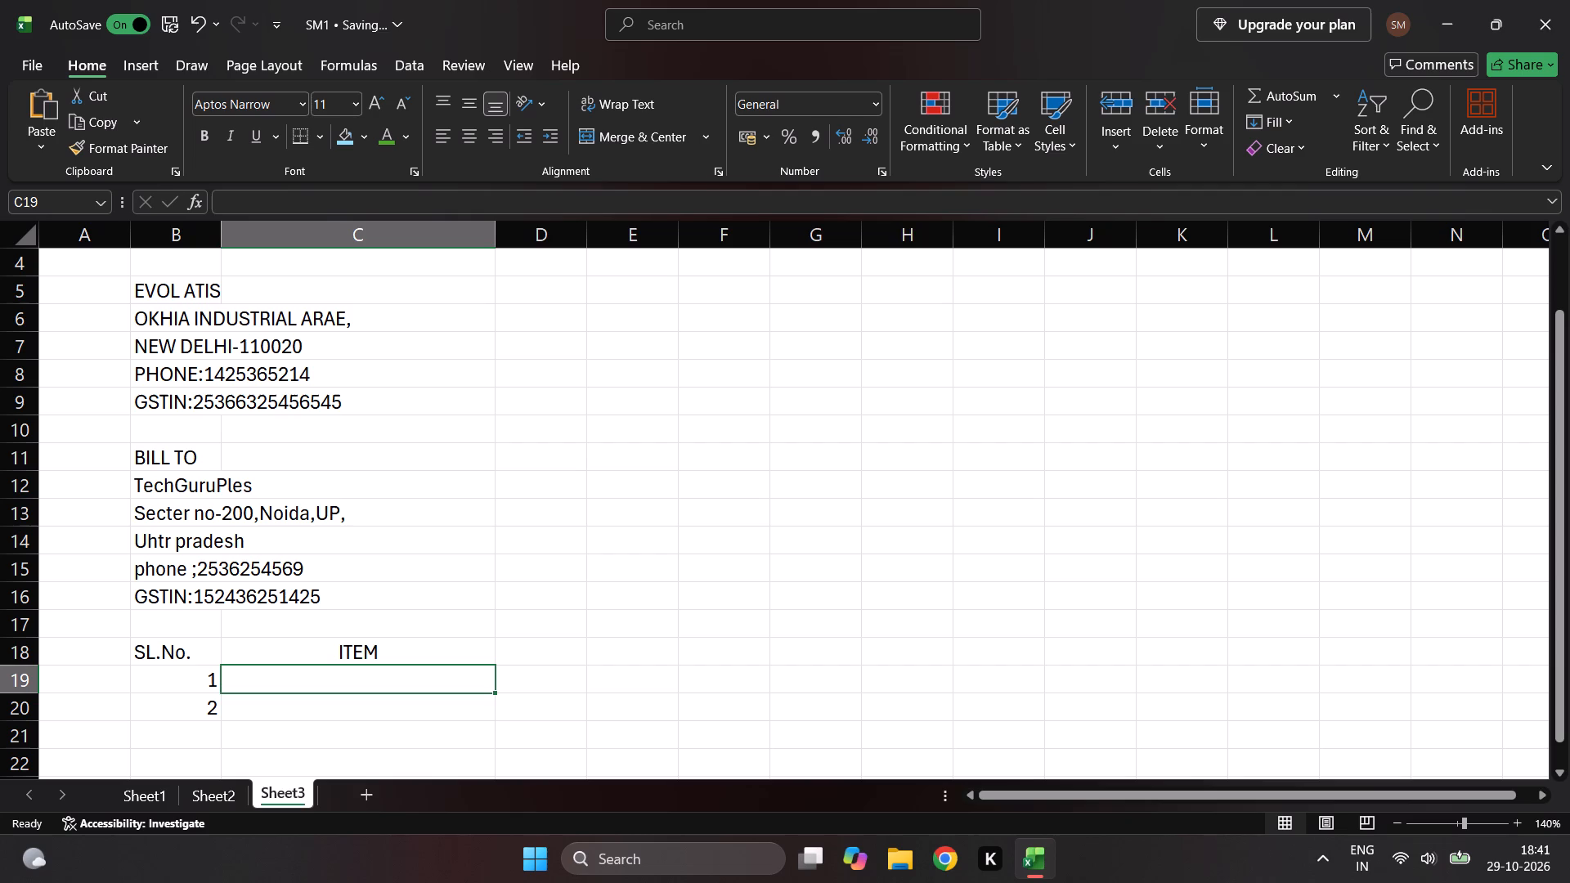
pyautogui.doubleClick(343, 679)
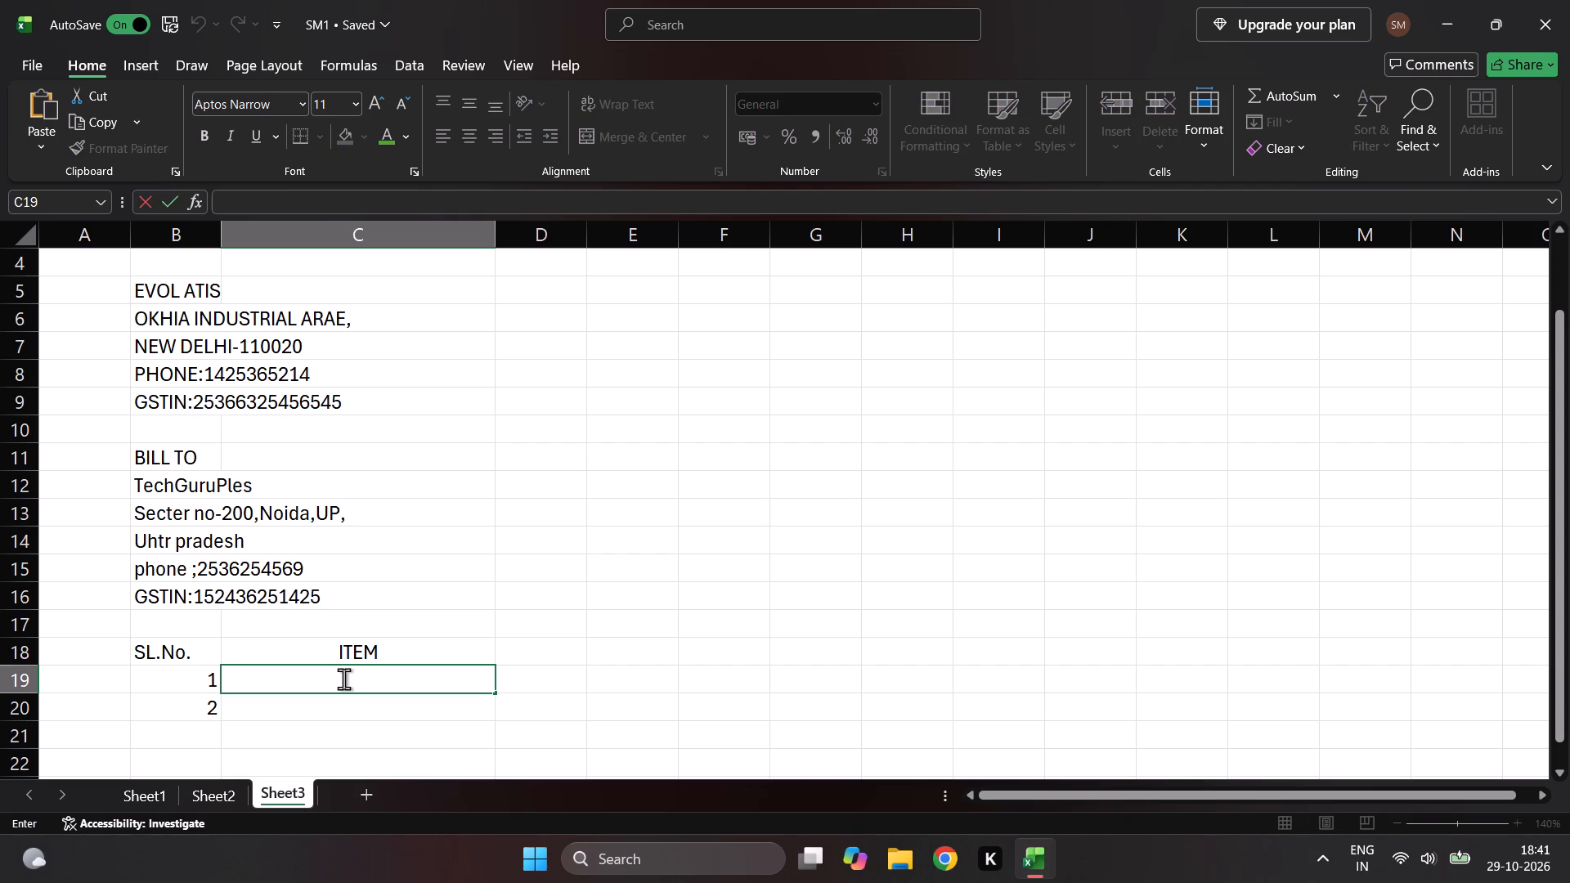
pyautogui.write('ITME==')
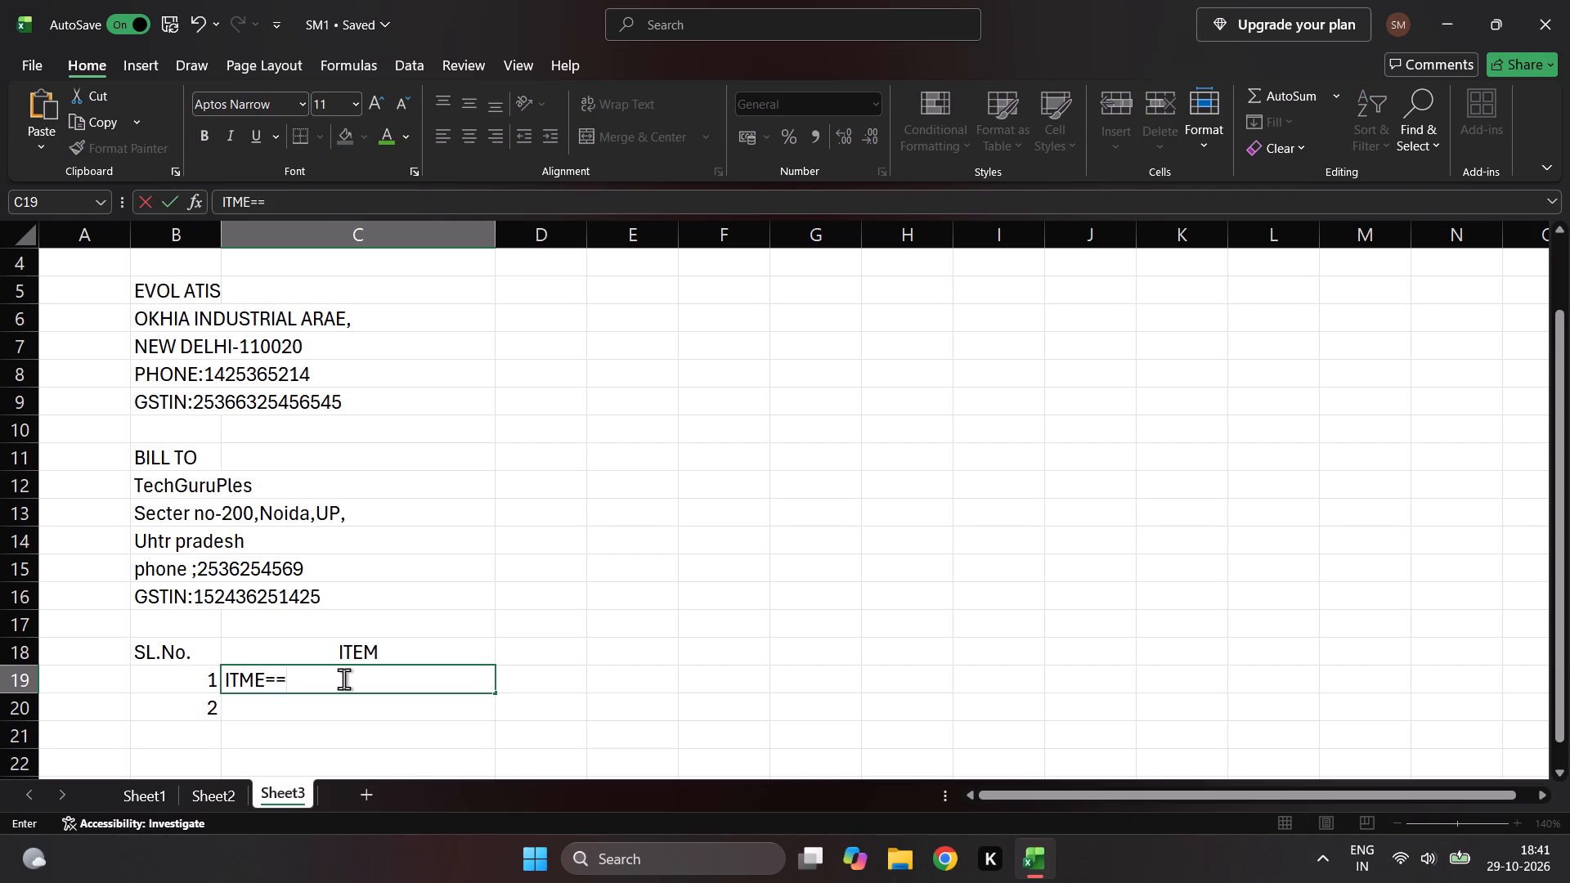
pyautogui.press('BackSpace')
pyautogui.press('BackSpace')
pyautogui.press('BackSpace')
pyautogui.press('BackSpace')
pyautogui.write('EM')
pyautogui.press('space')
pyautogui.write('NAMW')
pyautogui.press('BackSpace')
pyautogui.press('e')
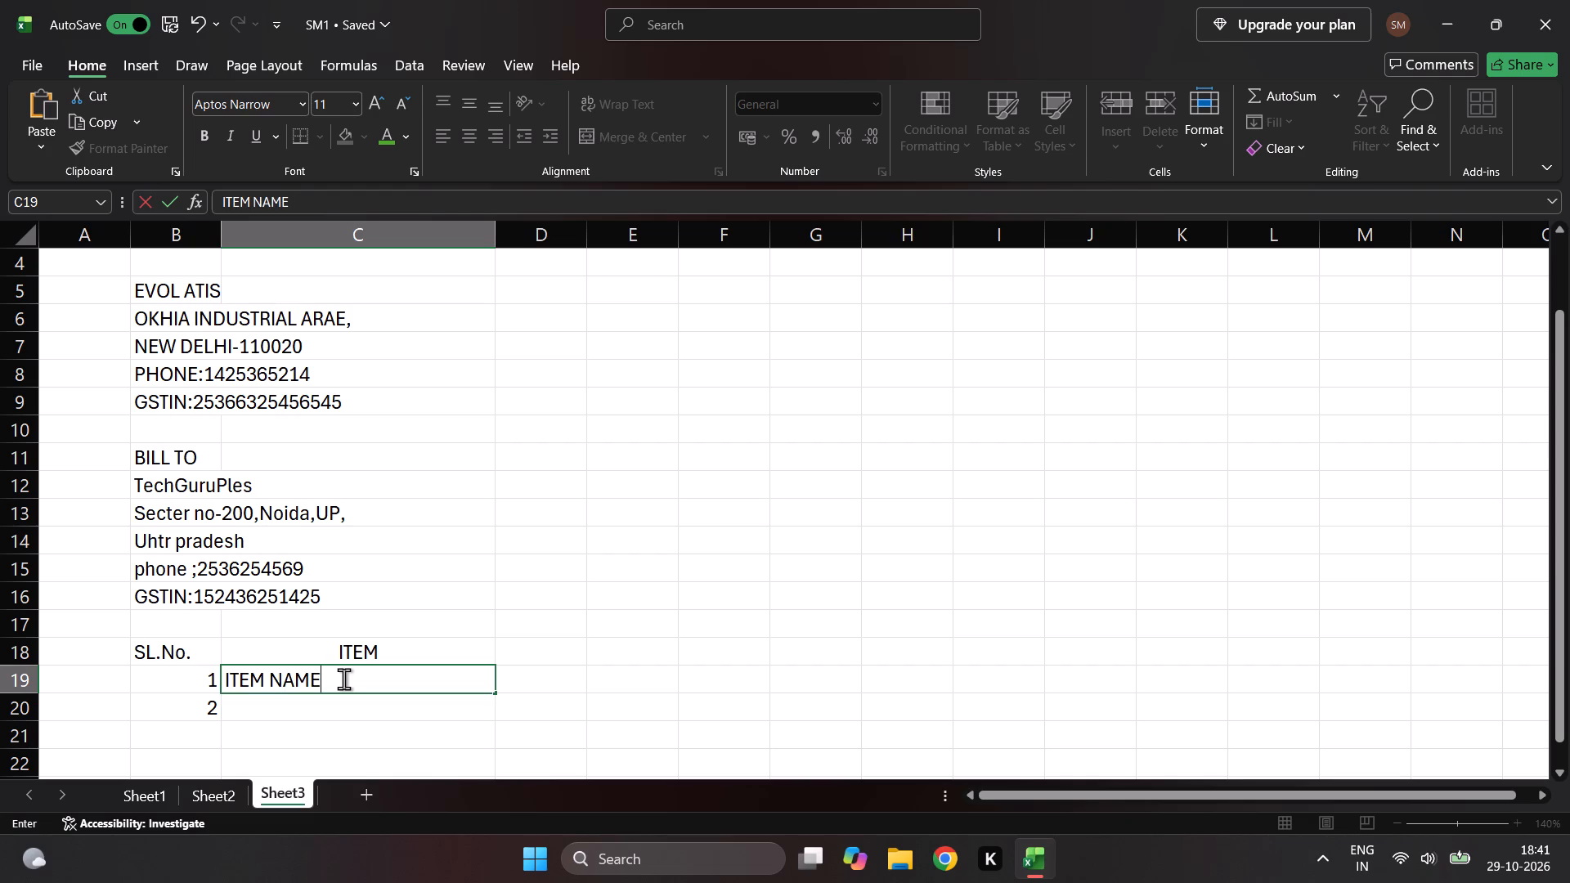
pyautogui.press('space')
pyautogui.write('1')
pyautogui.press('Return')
# Enter ITEM NAME 2 in cell C20, beside serial number 2.
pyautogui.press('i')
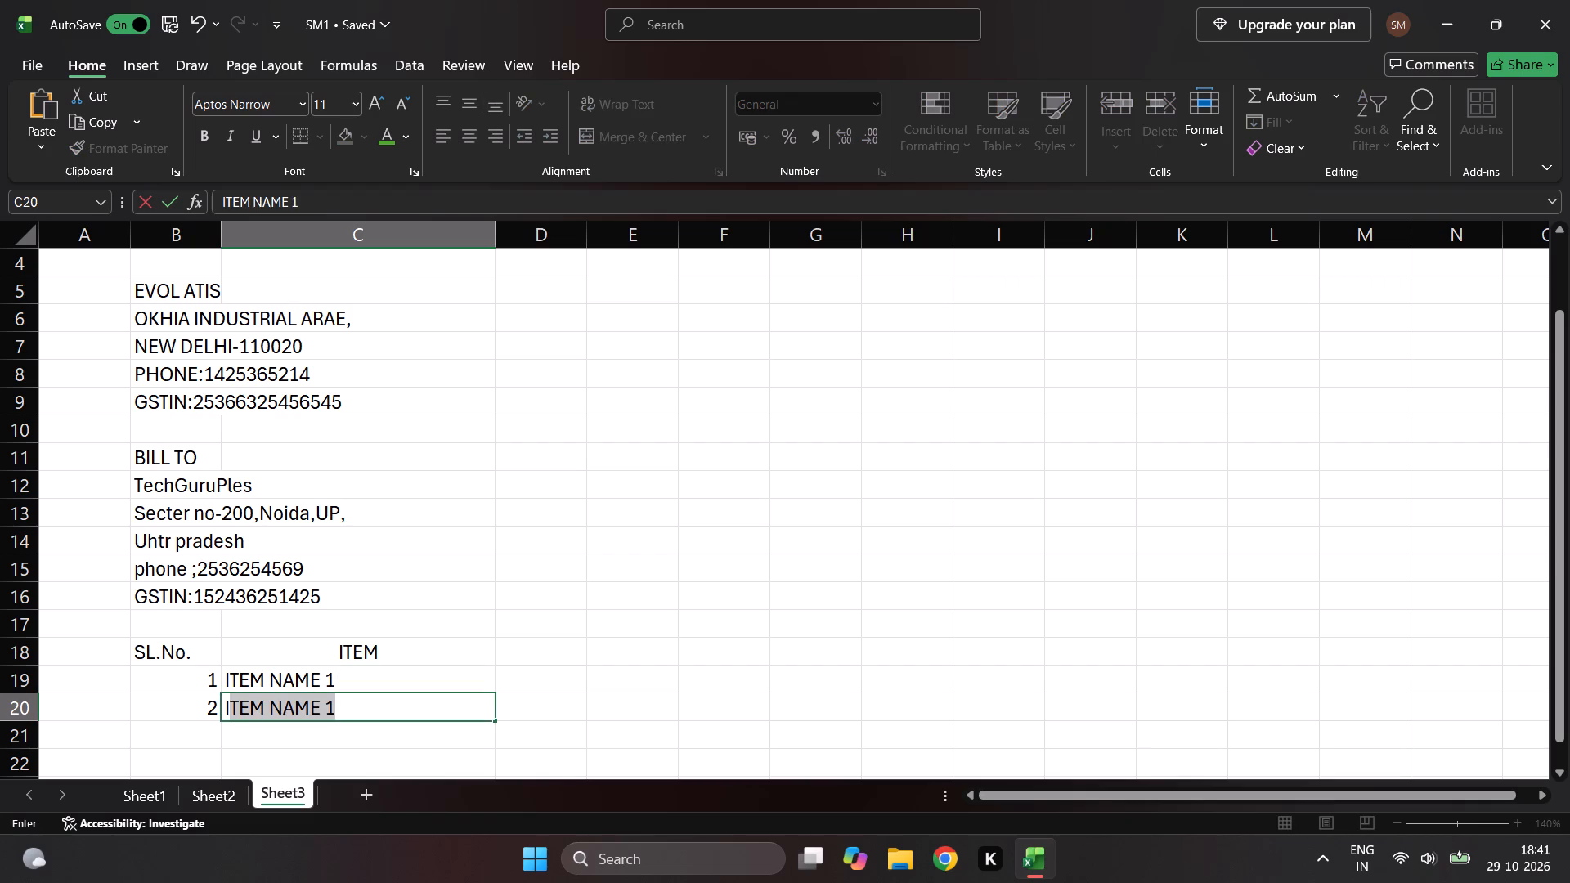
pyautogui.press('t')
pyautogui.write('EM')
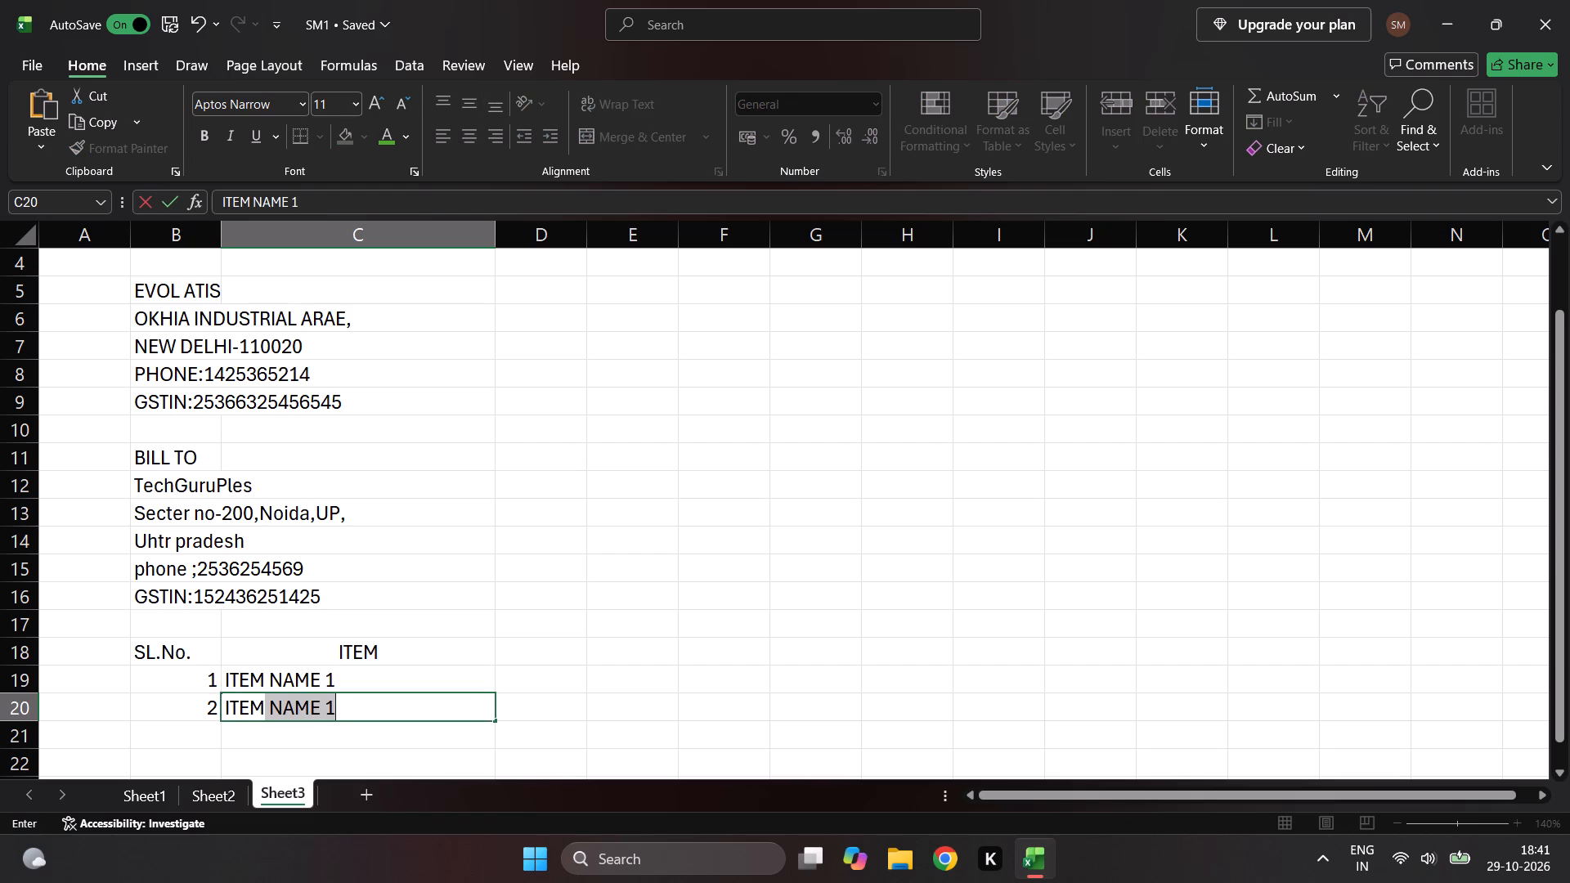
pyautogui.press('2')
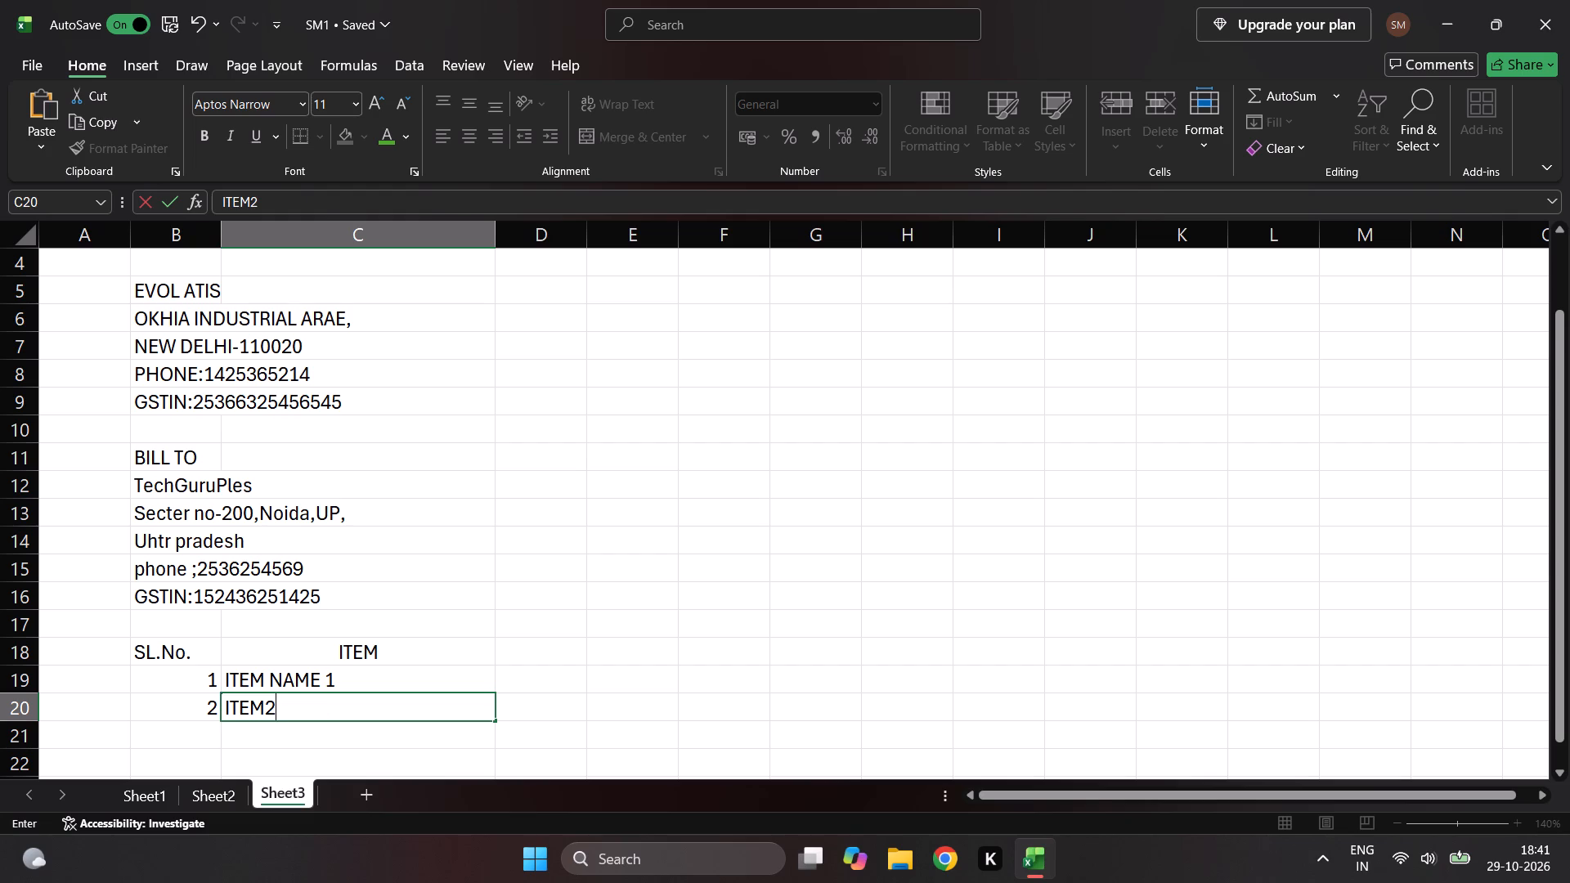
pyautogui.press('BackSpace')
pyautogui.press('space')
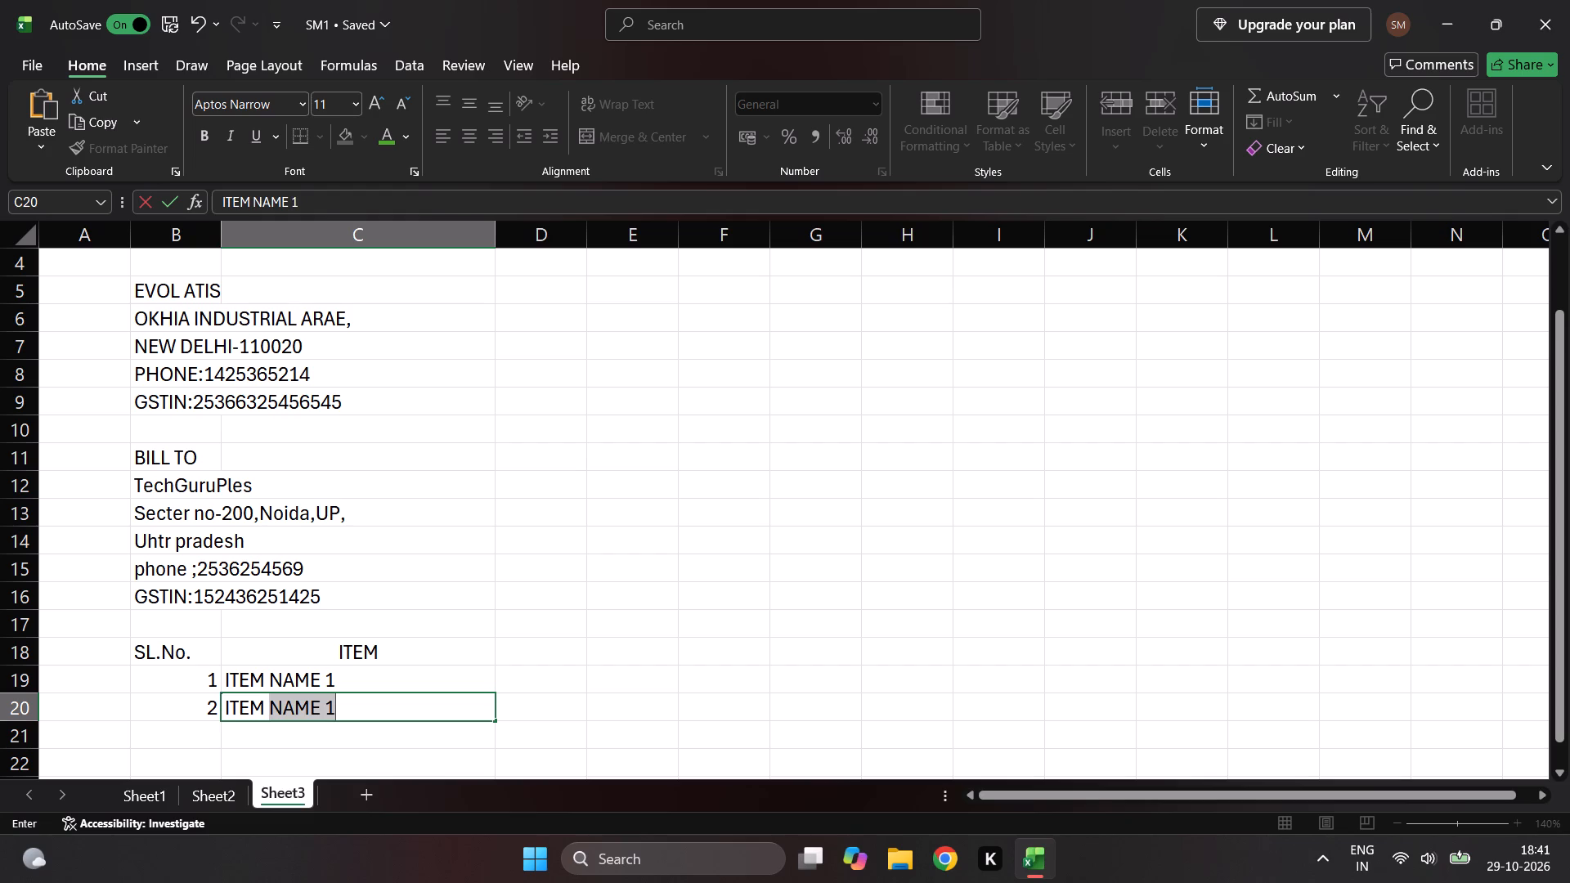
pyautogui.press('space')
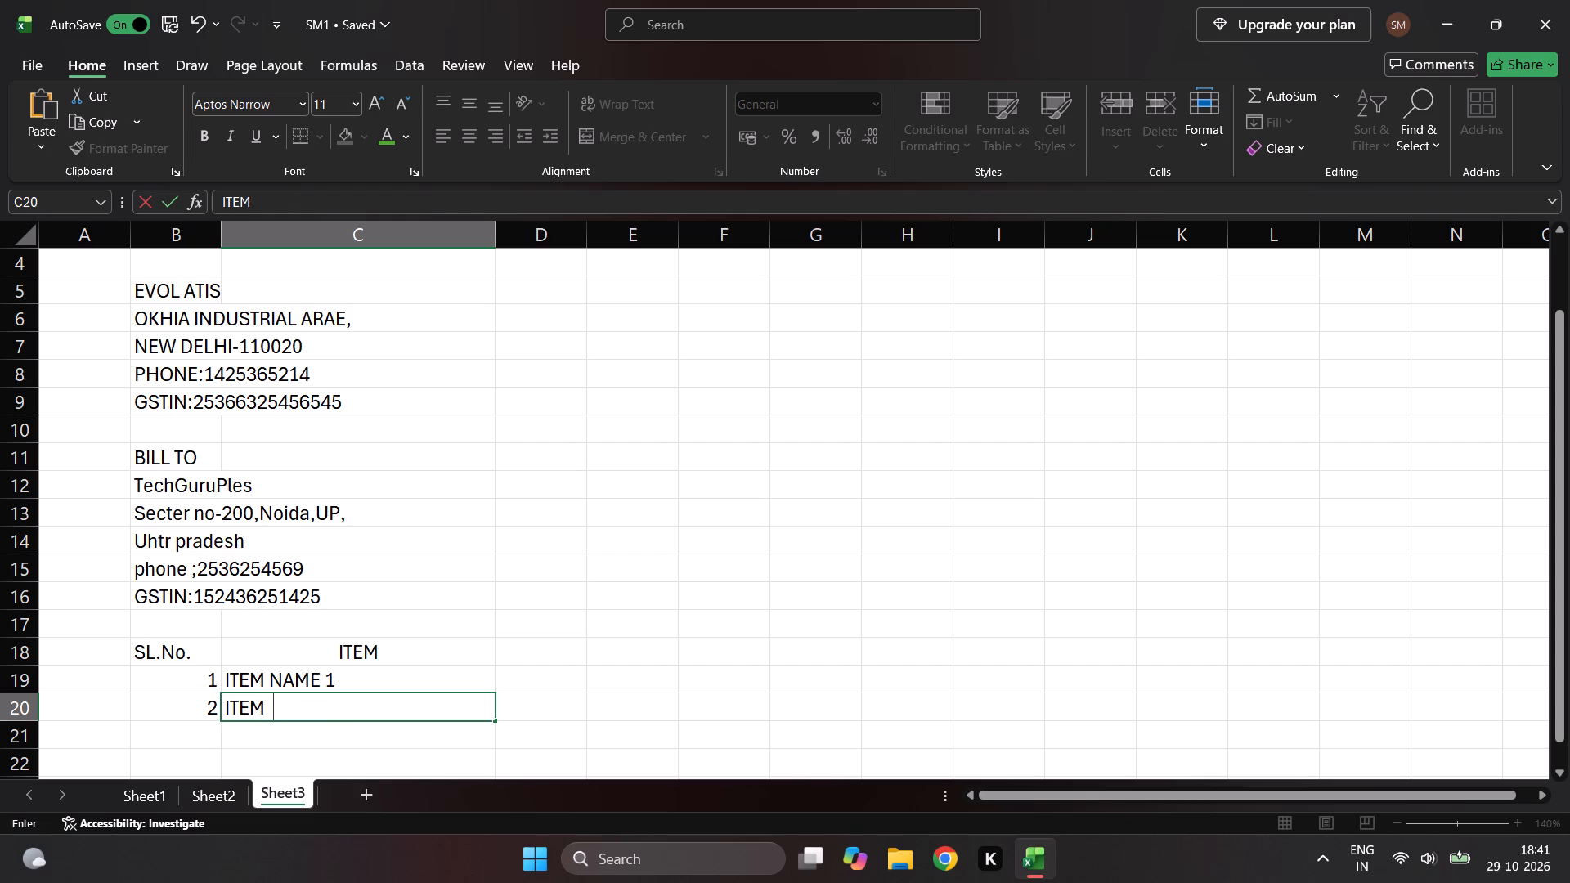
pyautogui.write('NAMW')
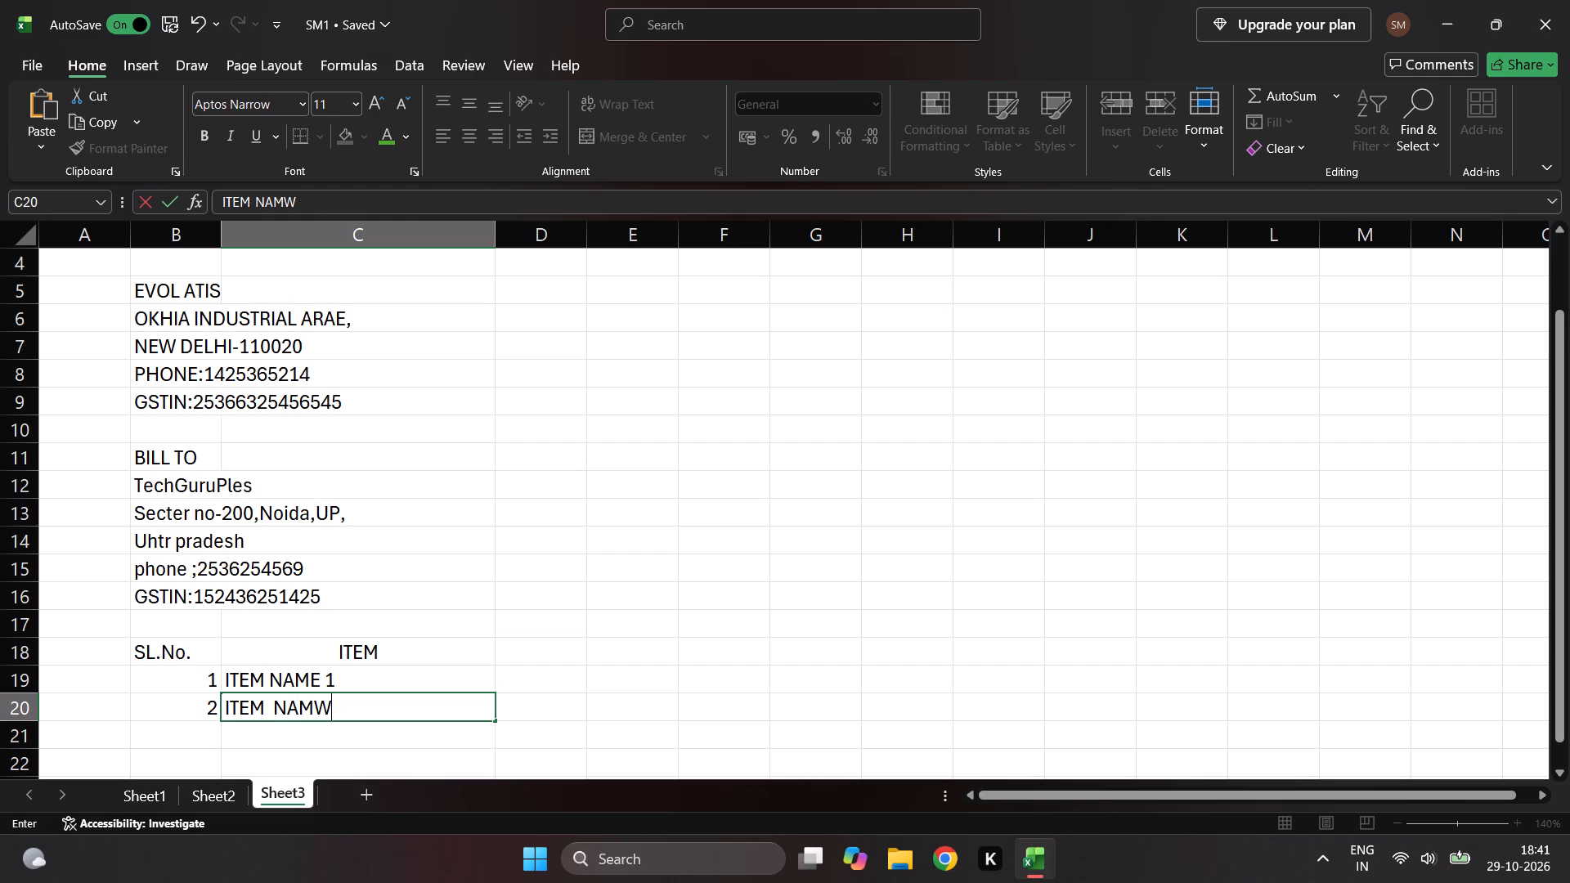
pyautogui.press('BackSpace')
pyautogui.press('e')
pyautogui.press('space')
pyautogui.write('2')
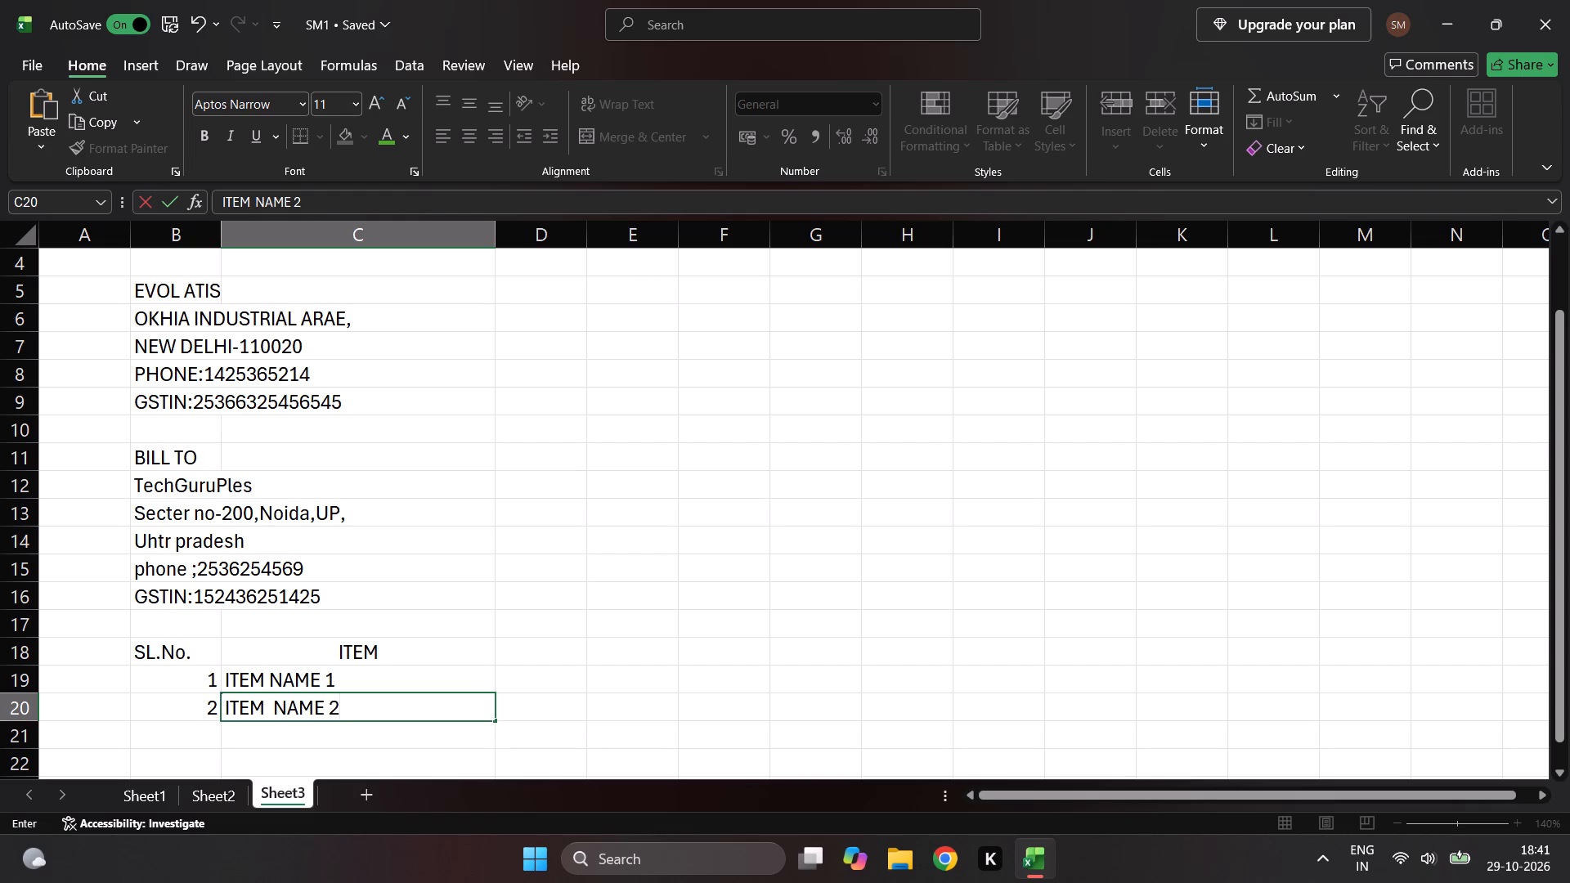
pyautogui.click(339, 677)
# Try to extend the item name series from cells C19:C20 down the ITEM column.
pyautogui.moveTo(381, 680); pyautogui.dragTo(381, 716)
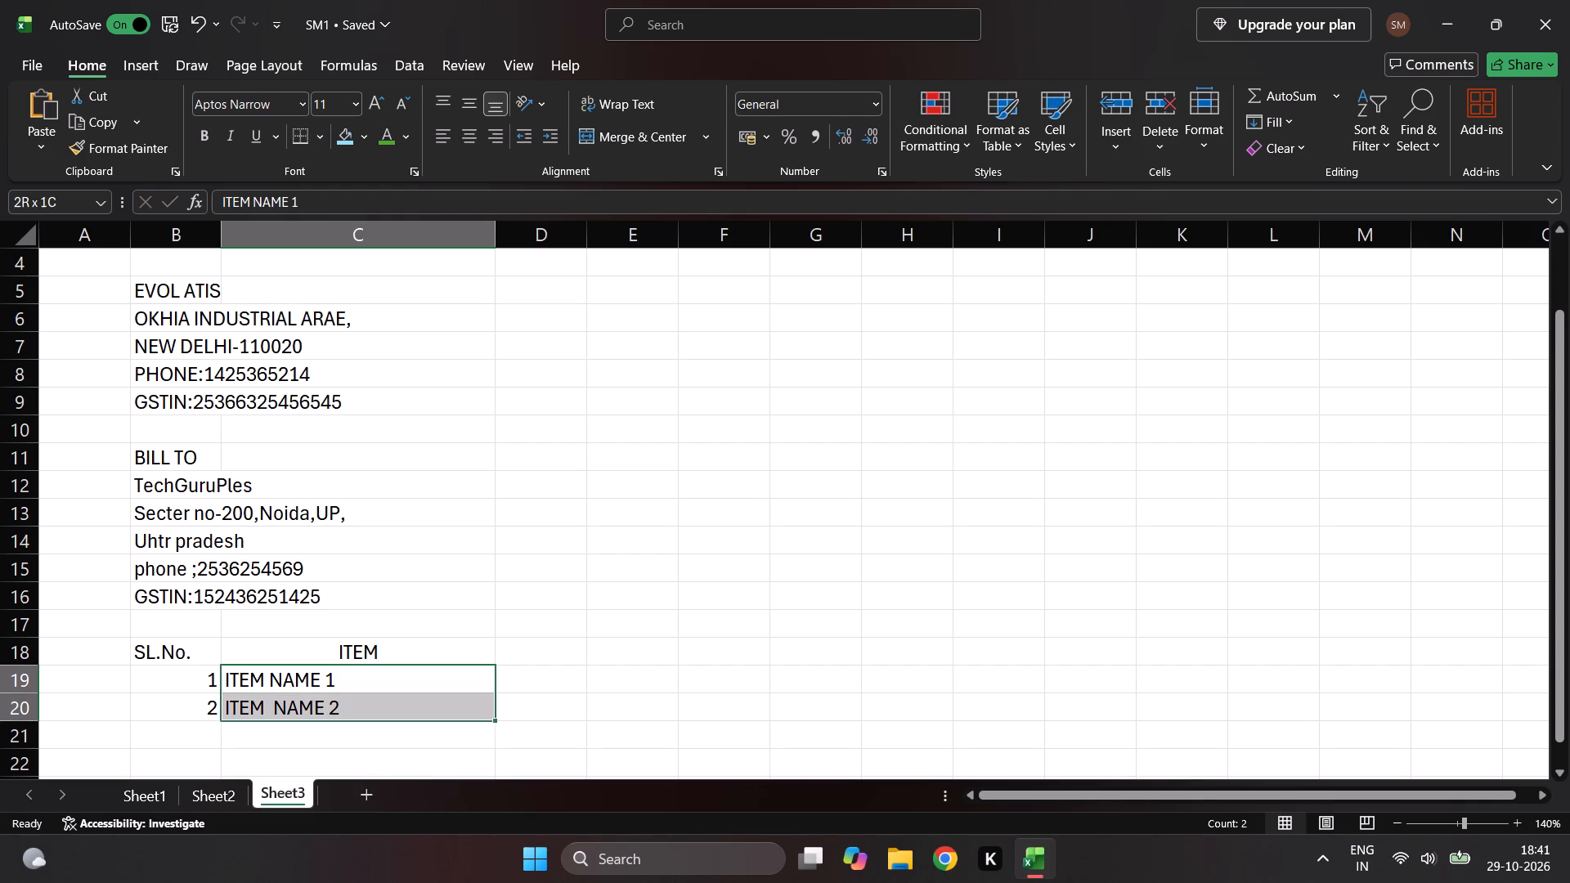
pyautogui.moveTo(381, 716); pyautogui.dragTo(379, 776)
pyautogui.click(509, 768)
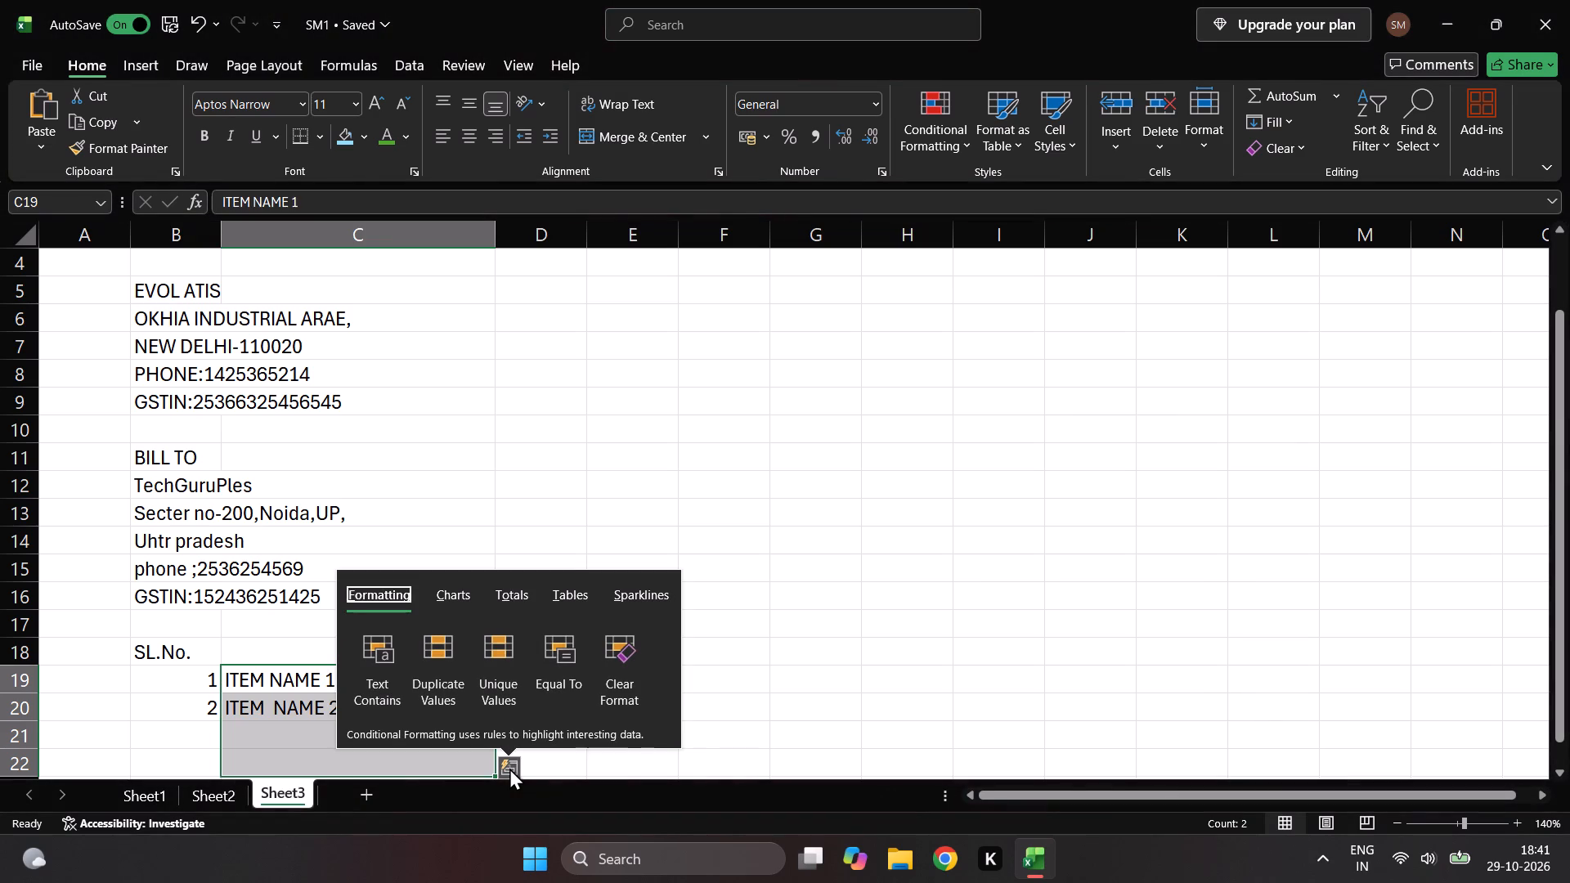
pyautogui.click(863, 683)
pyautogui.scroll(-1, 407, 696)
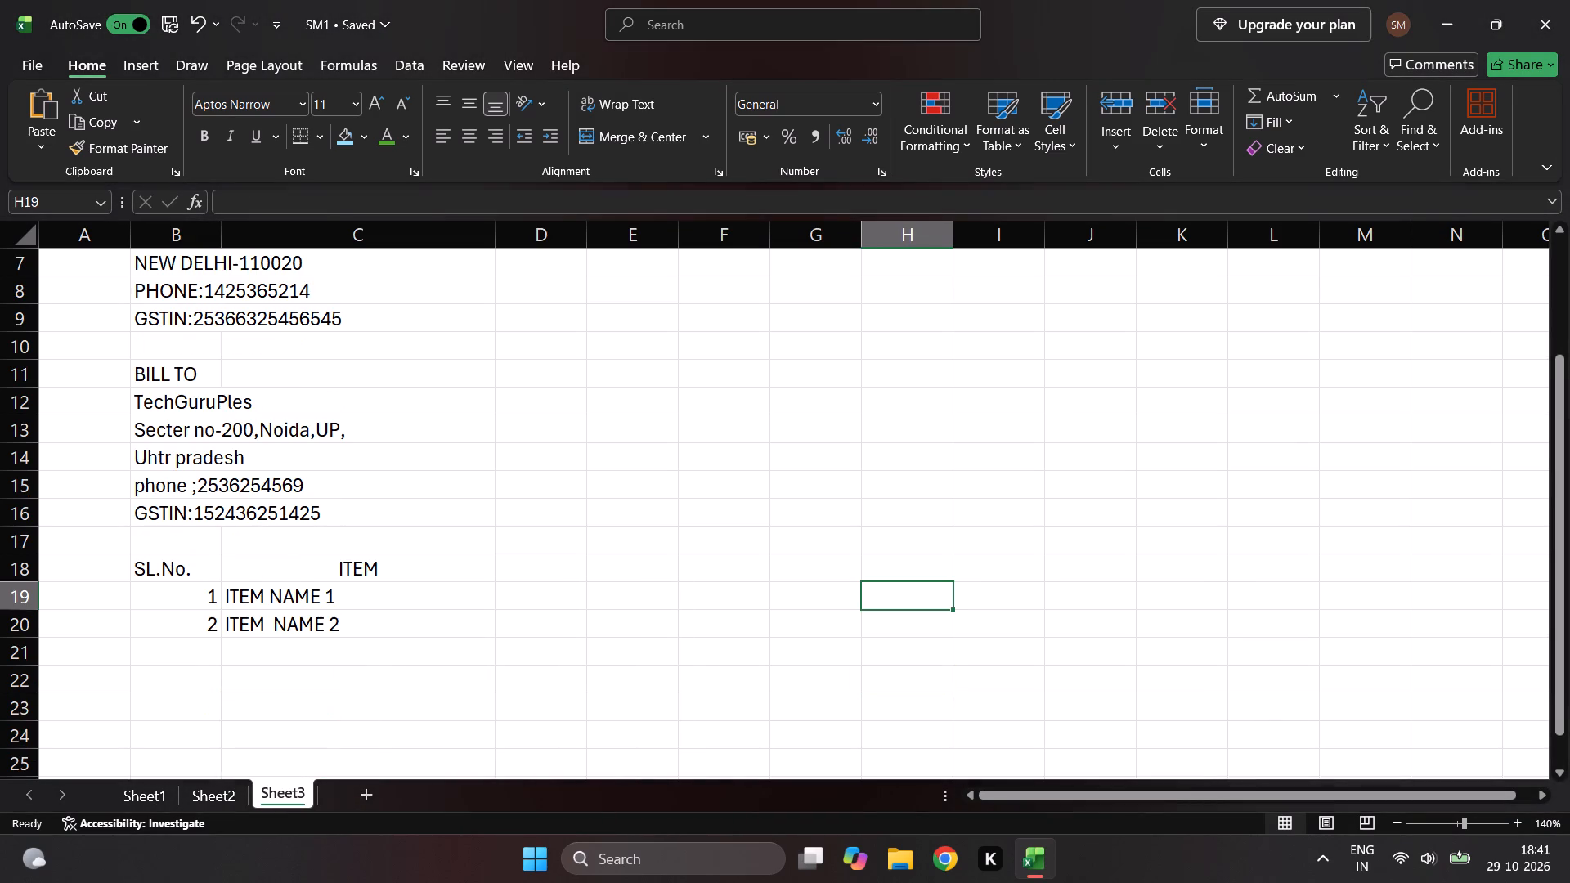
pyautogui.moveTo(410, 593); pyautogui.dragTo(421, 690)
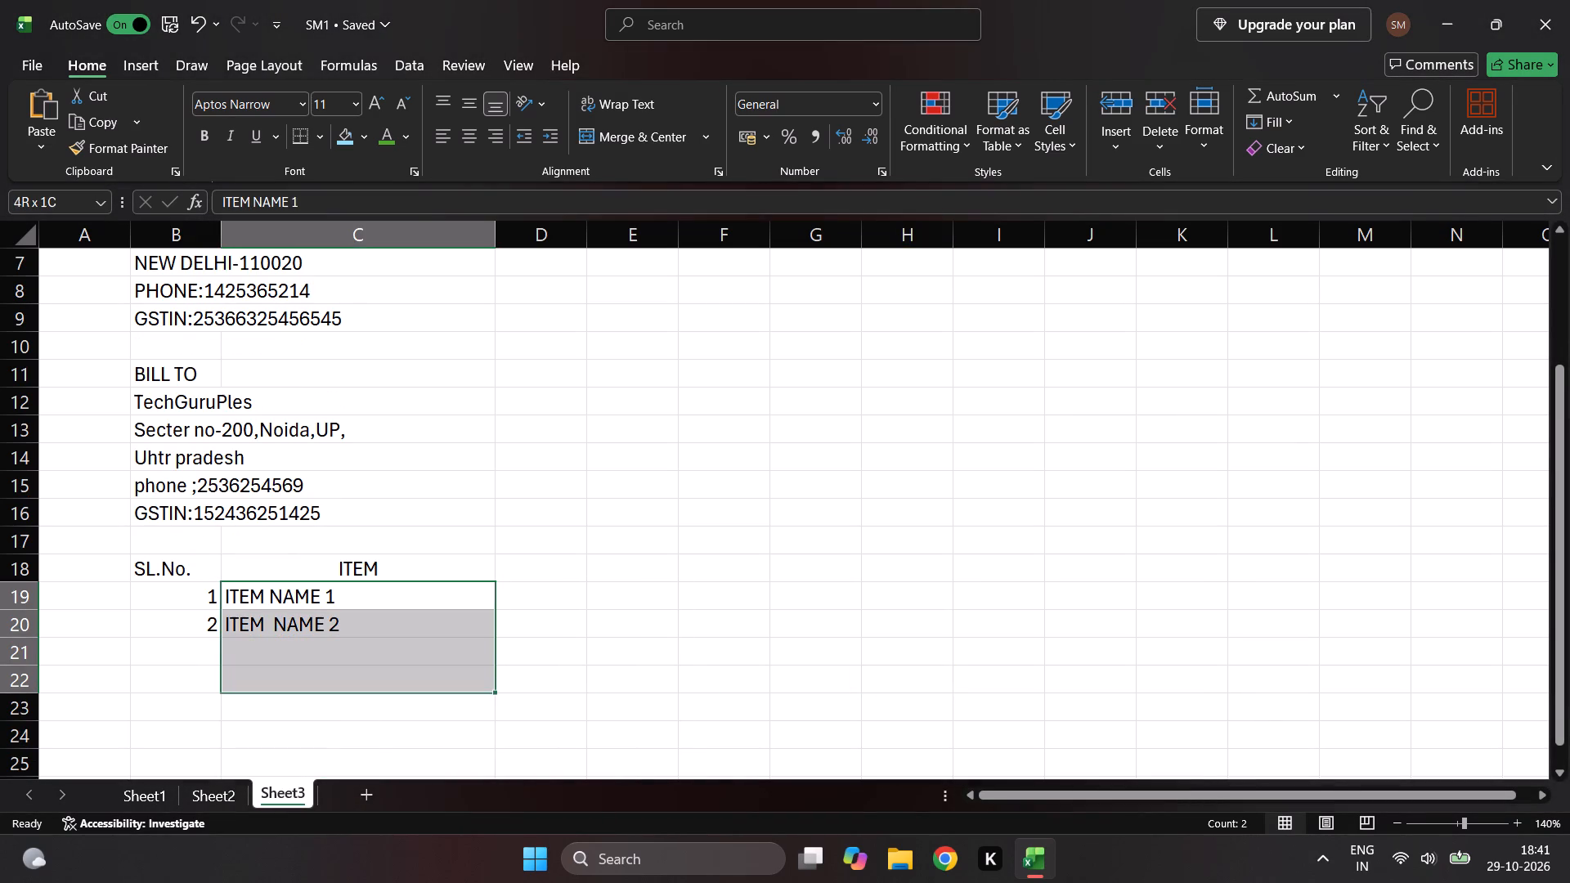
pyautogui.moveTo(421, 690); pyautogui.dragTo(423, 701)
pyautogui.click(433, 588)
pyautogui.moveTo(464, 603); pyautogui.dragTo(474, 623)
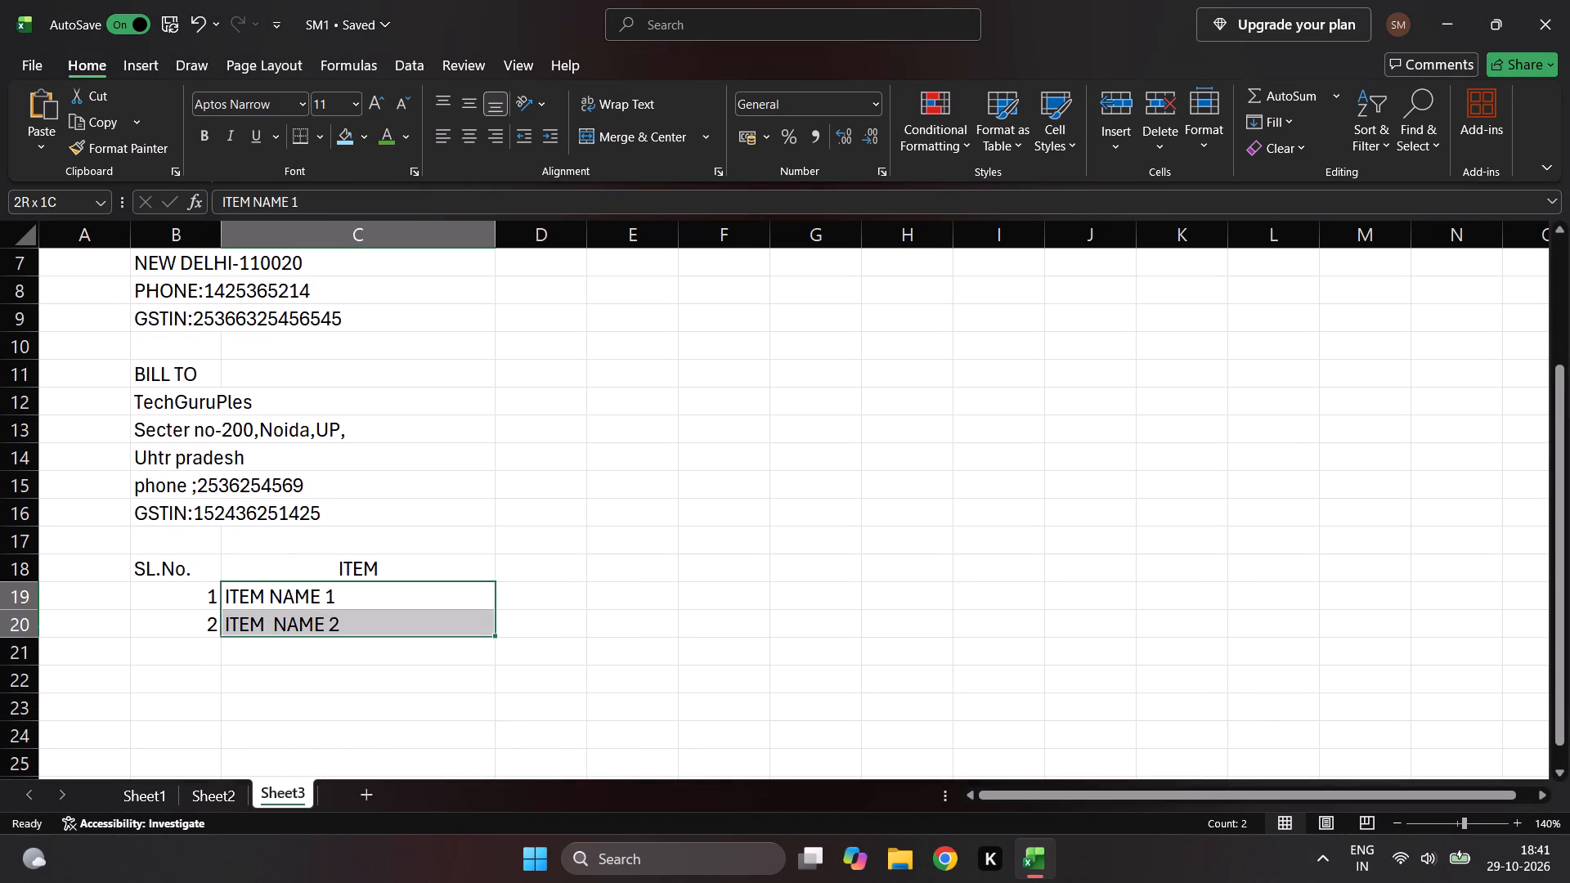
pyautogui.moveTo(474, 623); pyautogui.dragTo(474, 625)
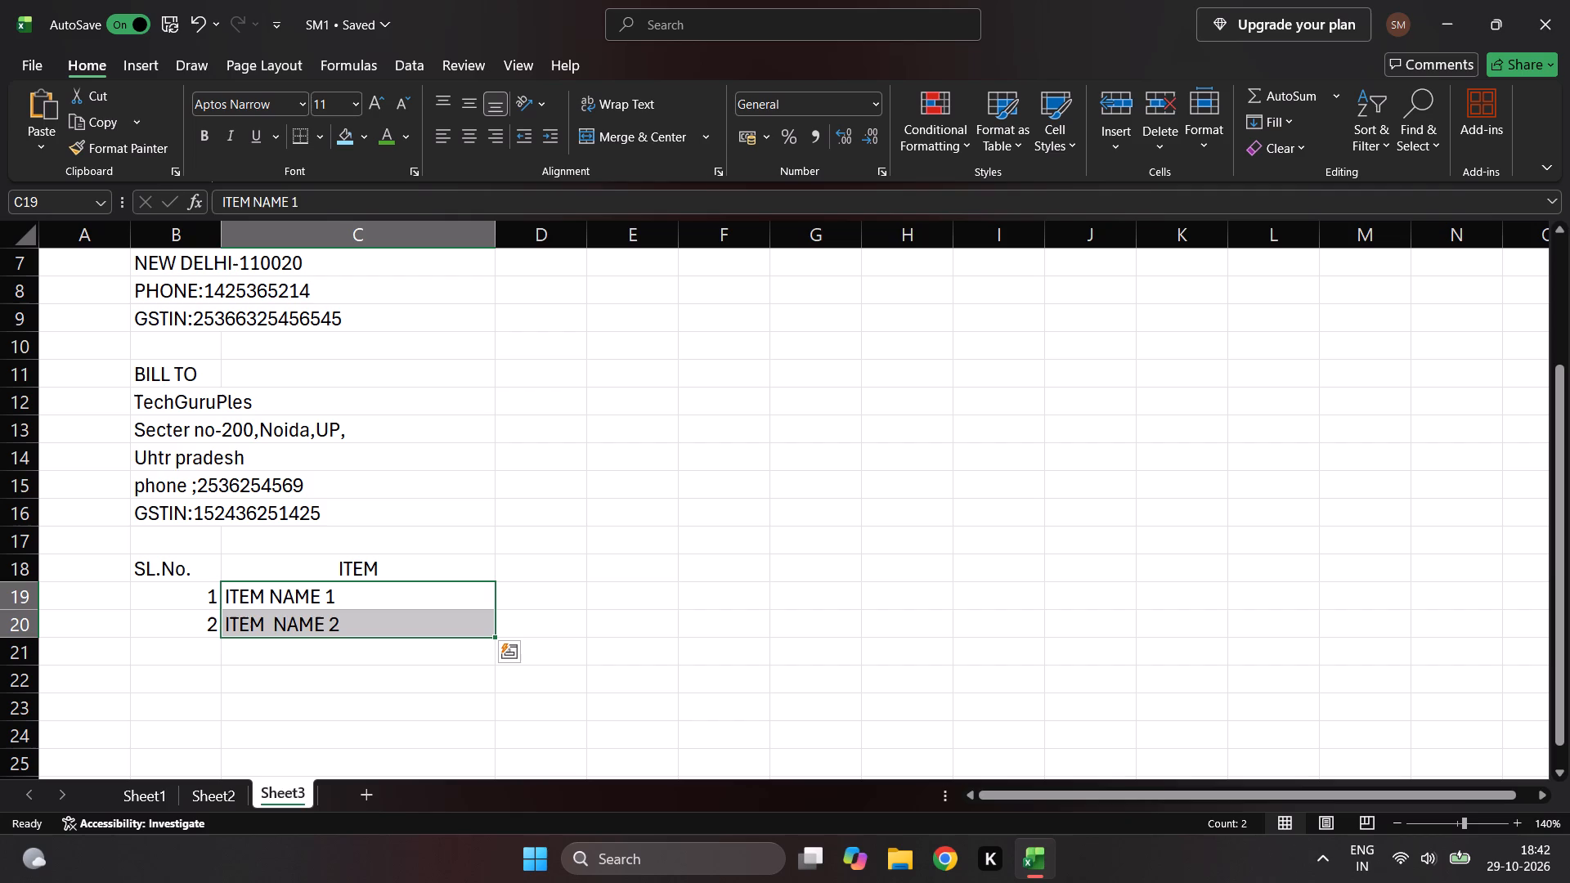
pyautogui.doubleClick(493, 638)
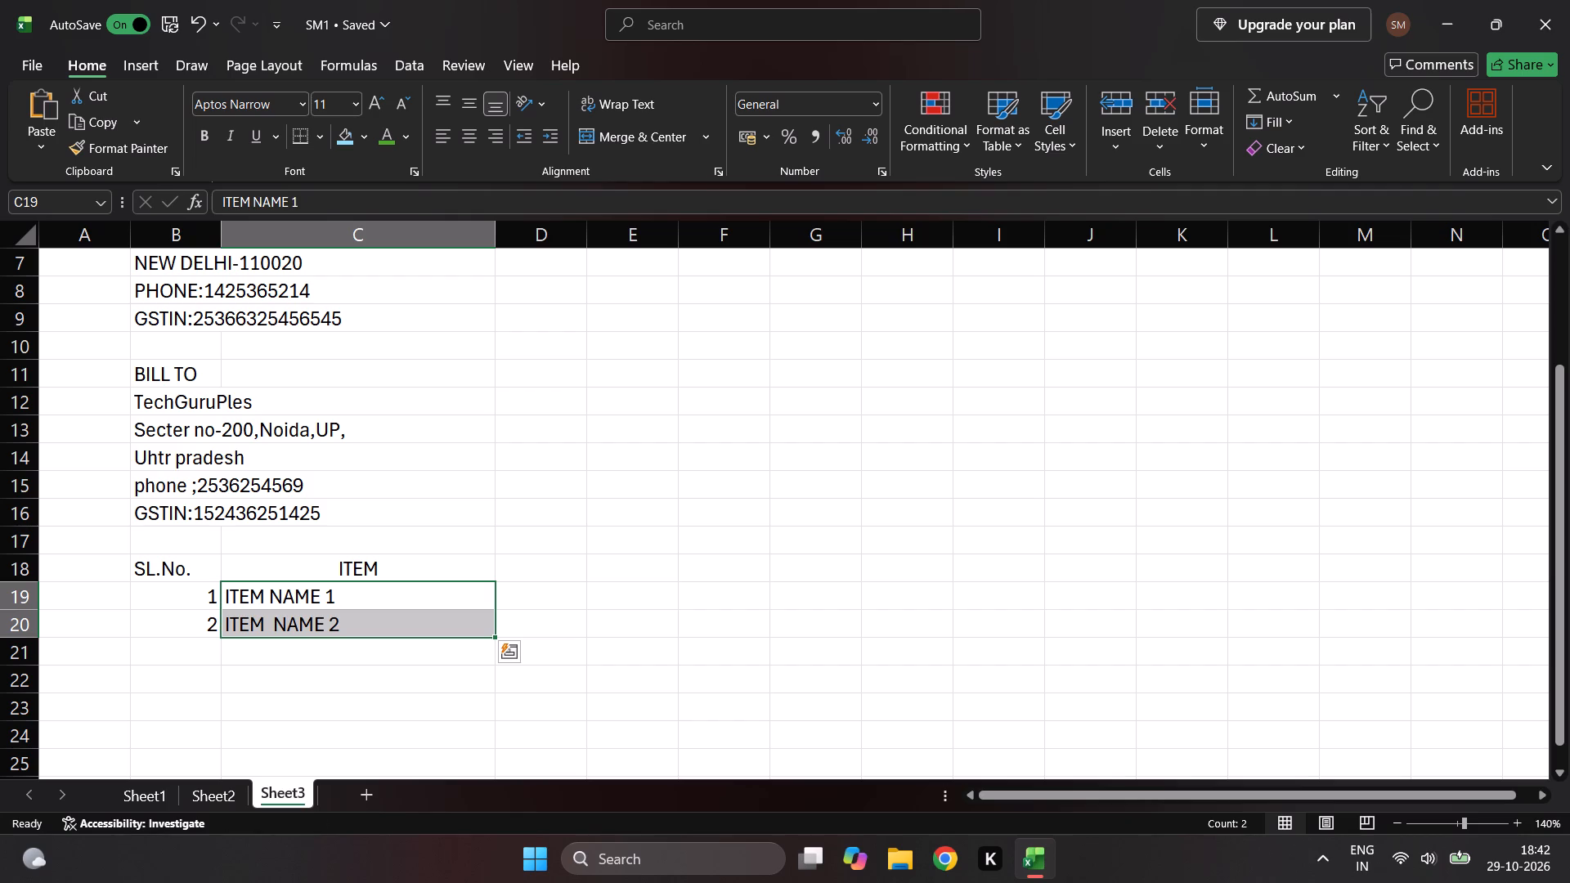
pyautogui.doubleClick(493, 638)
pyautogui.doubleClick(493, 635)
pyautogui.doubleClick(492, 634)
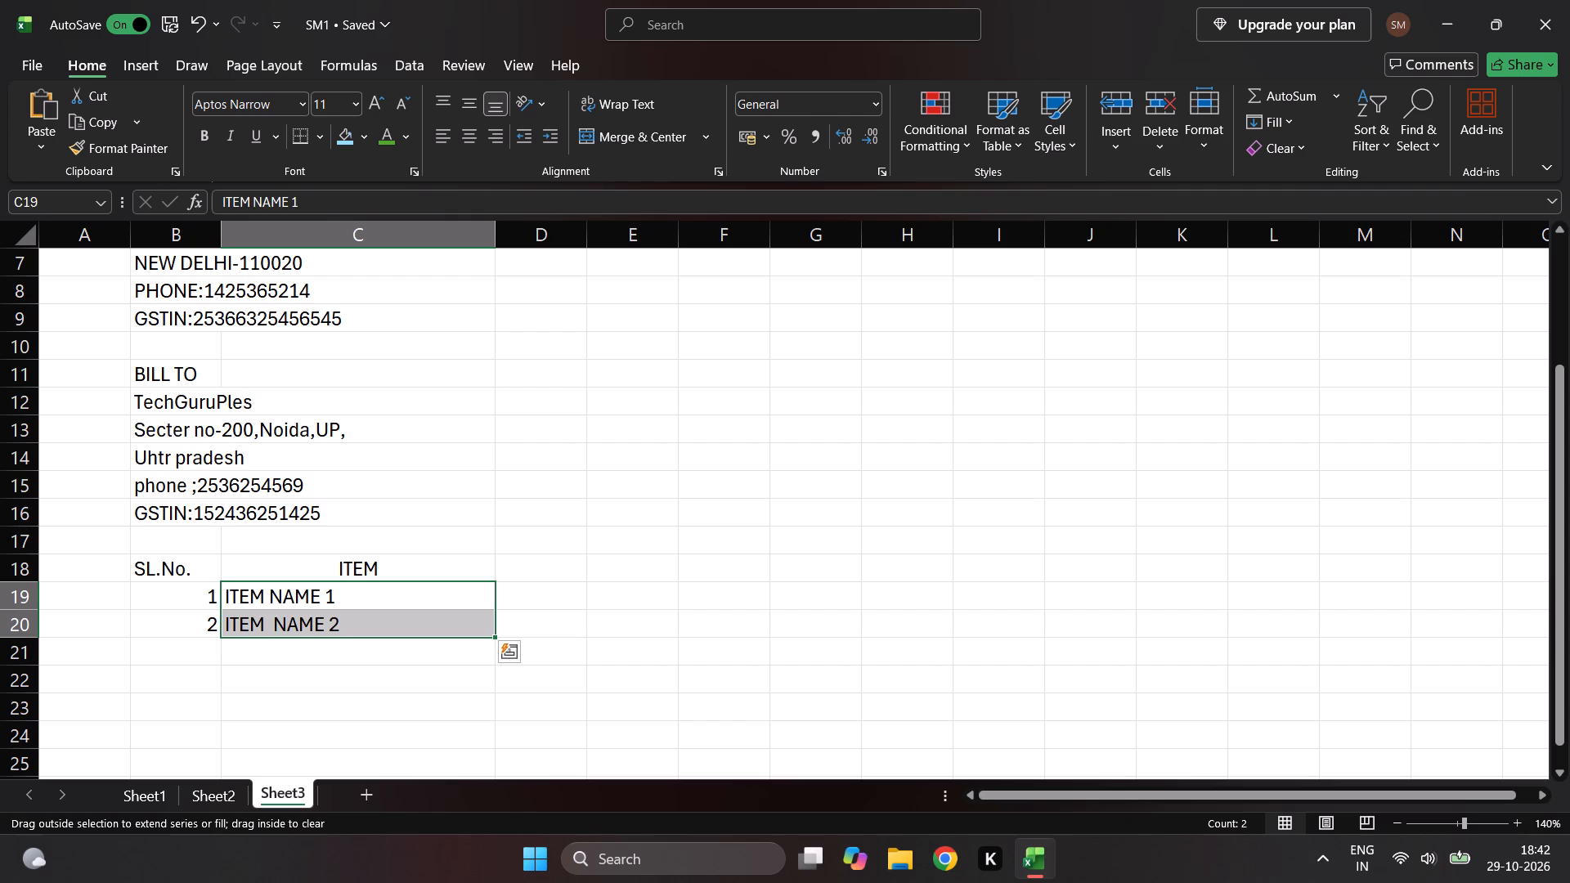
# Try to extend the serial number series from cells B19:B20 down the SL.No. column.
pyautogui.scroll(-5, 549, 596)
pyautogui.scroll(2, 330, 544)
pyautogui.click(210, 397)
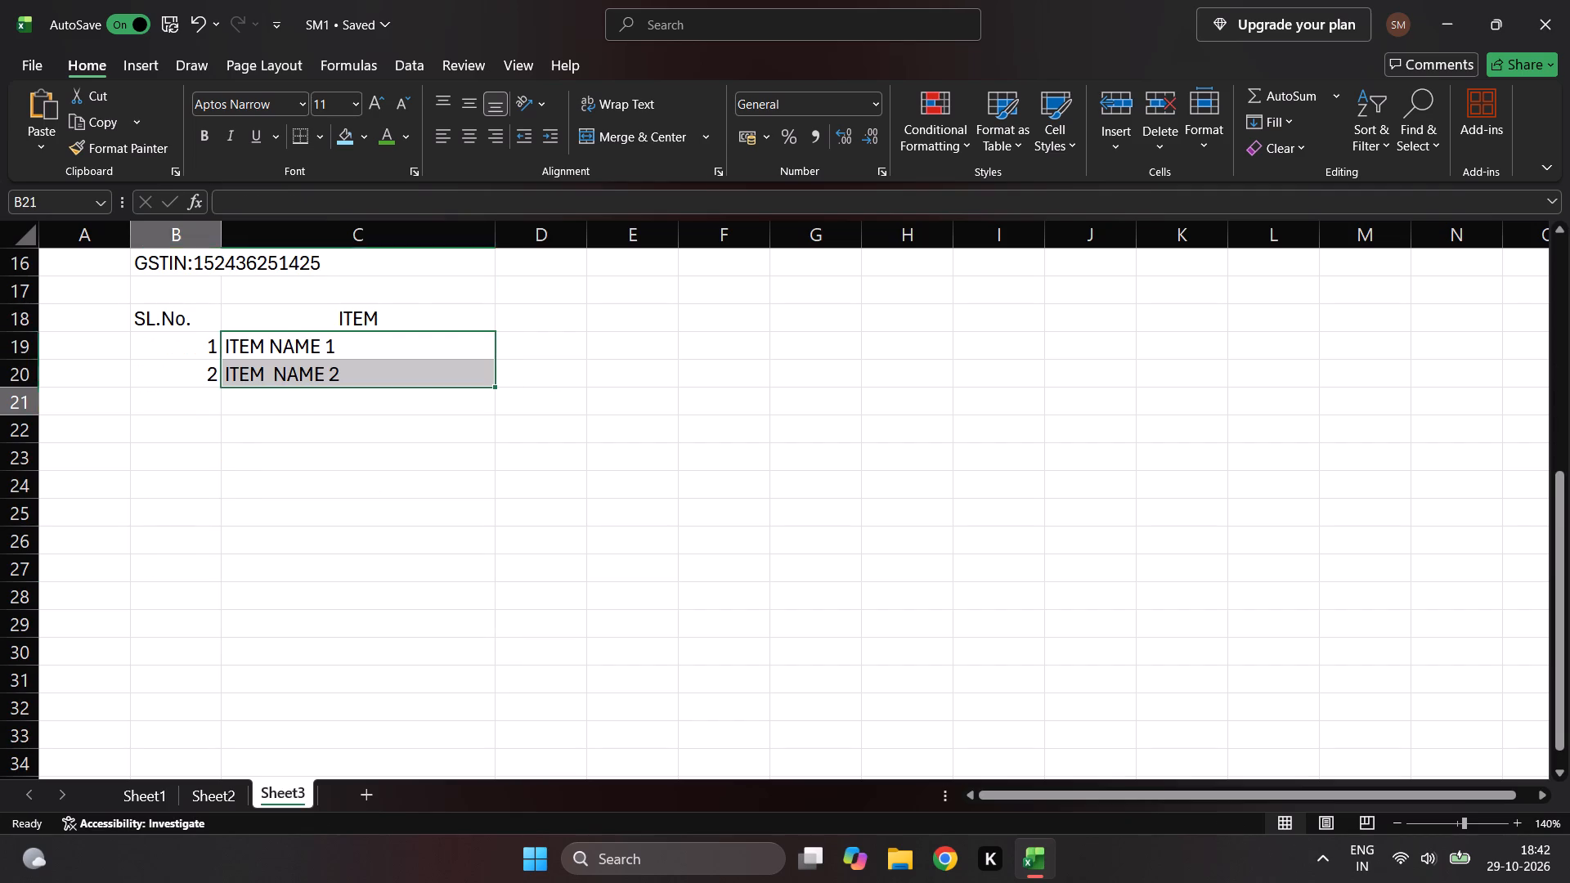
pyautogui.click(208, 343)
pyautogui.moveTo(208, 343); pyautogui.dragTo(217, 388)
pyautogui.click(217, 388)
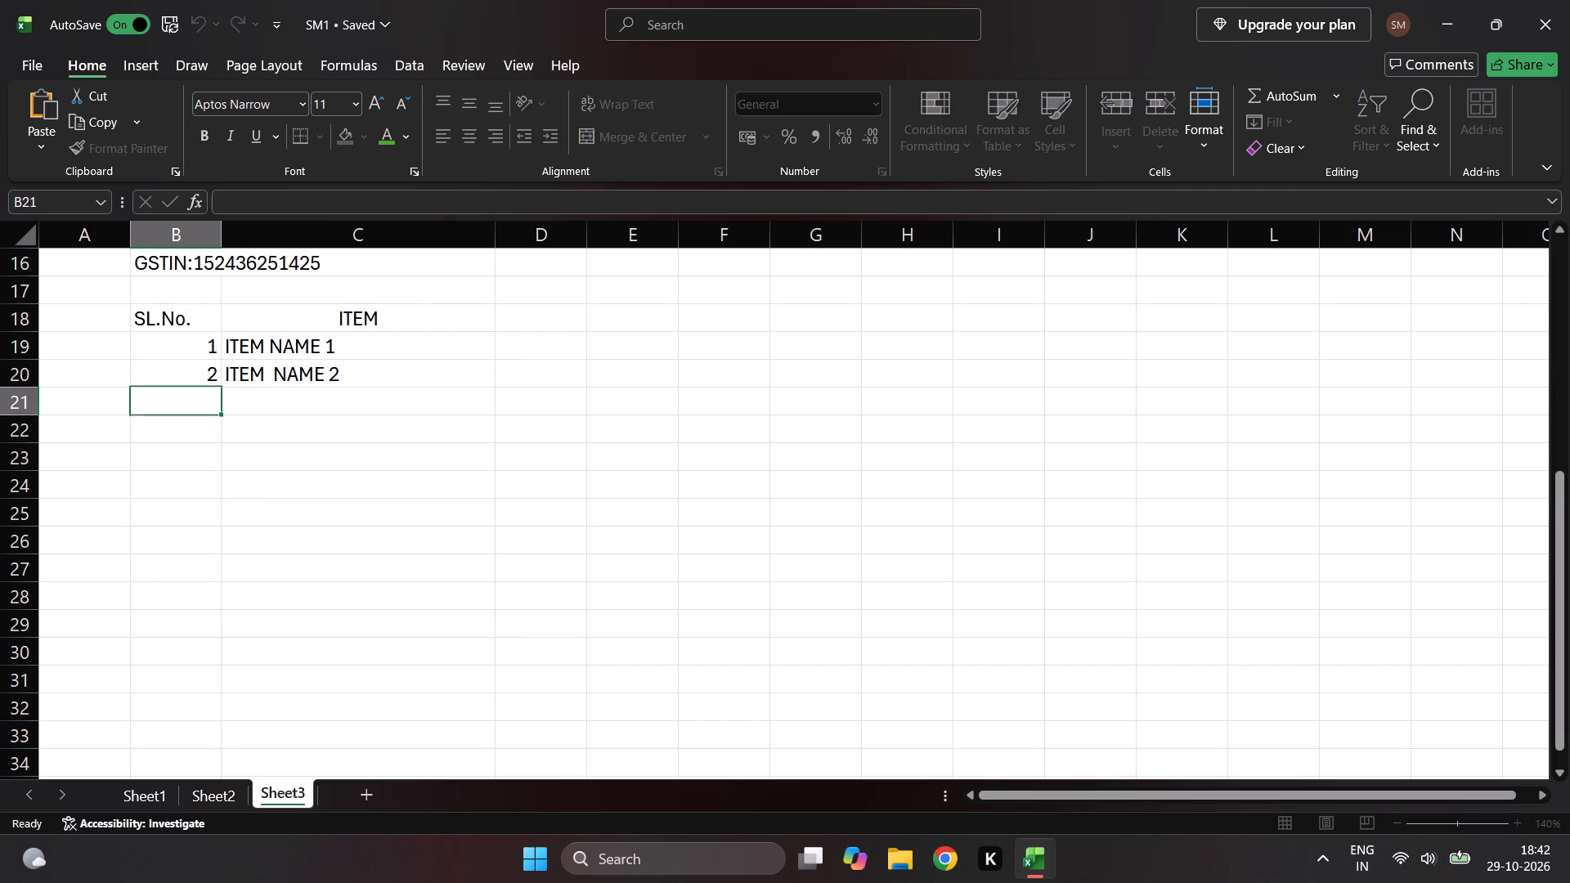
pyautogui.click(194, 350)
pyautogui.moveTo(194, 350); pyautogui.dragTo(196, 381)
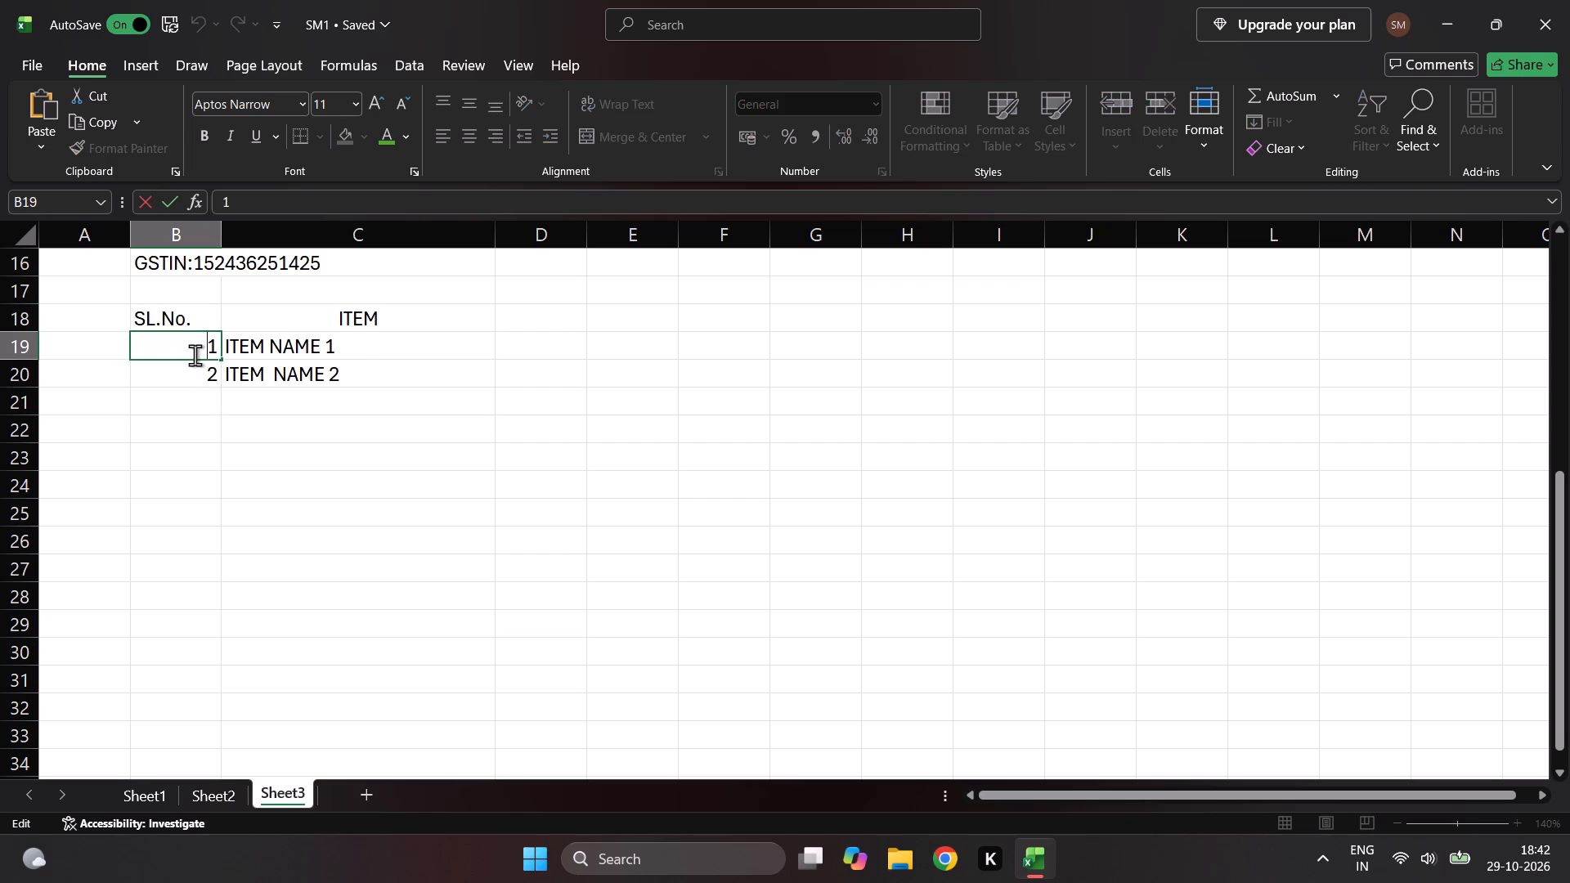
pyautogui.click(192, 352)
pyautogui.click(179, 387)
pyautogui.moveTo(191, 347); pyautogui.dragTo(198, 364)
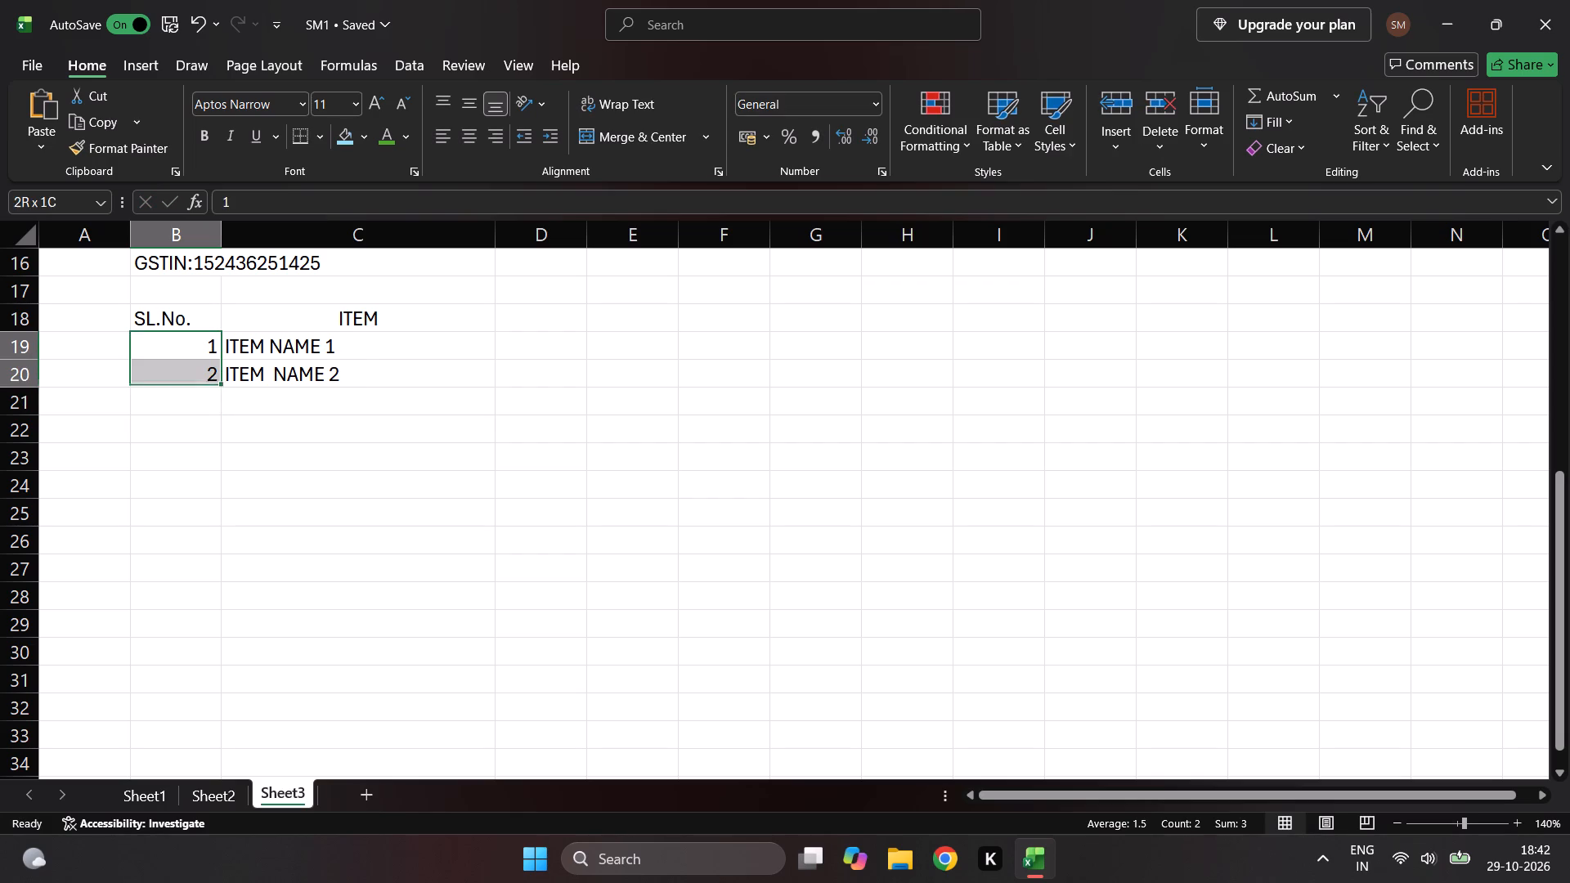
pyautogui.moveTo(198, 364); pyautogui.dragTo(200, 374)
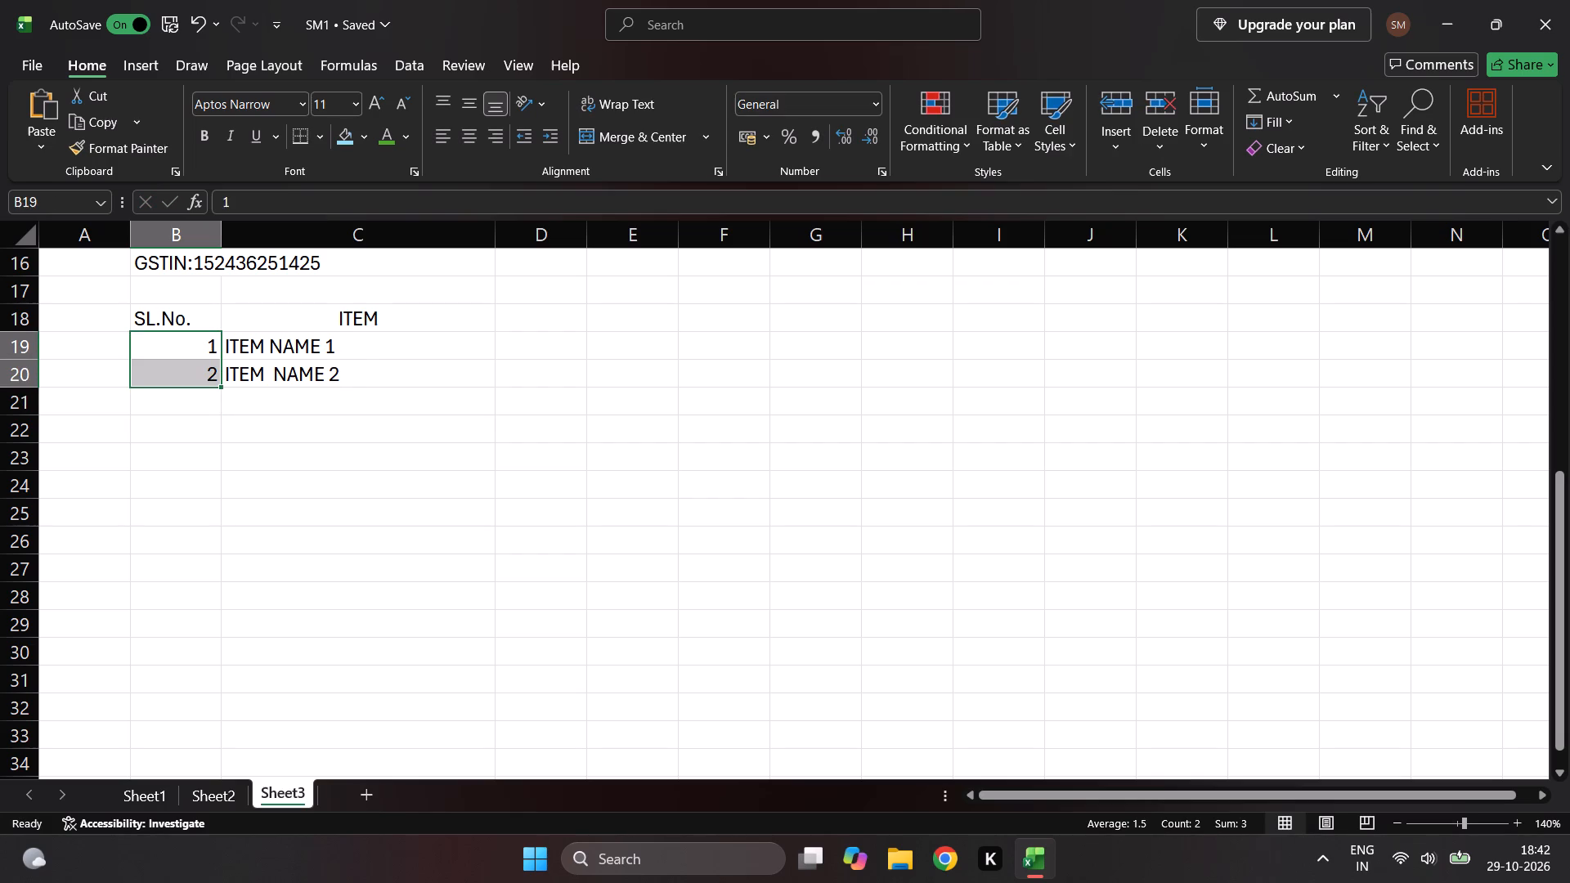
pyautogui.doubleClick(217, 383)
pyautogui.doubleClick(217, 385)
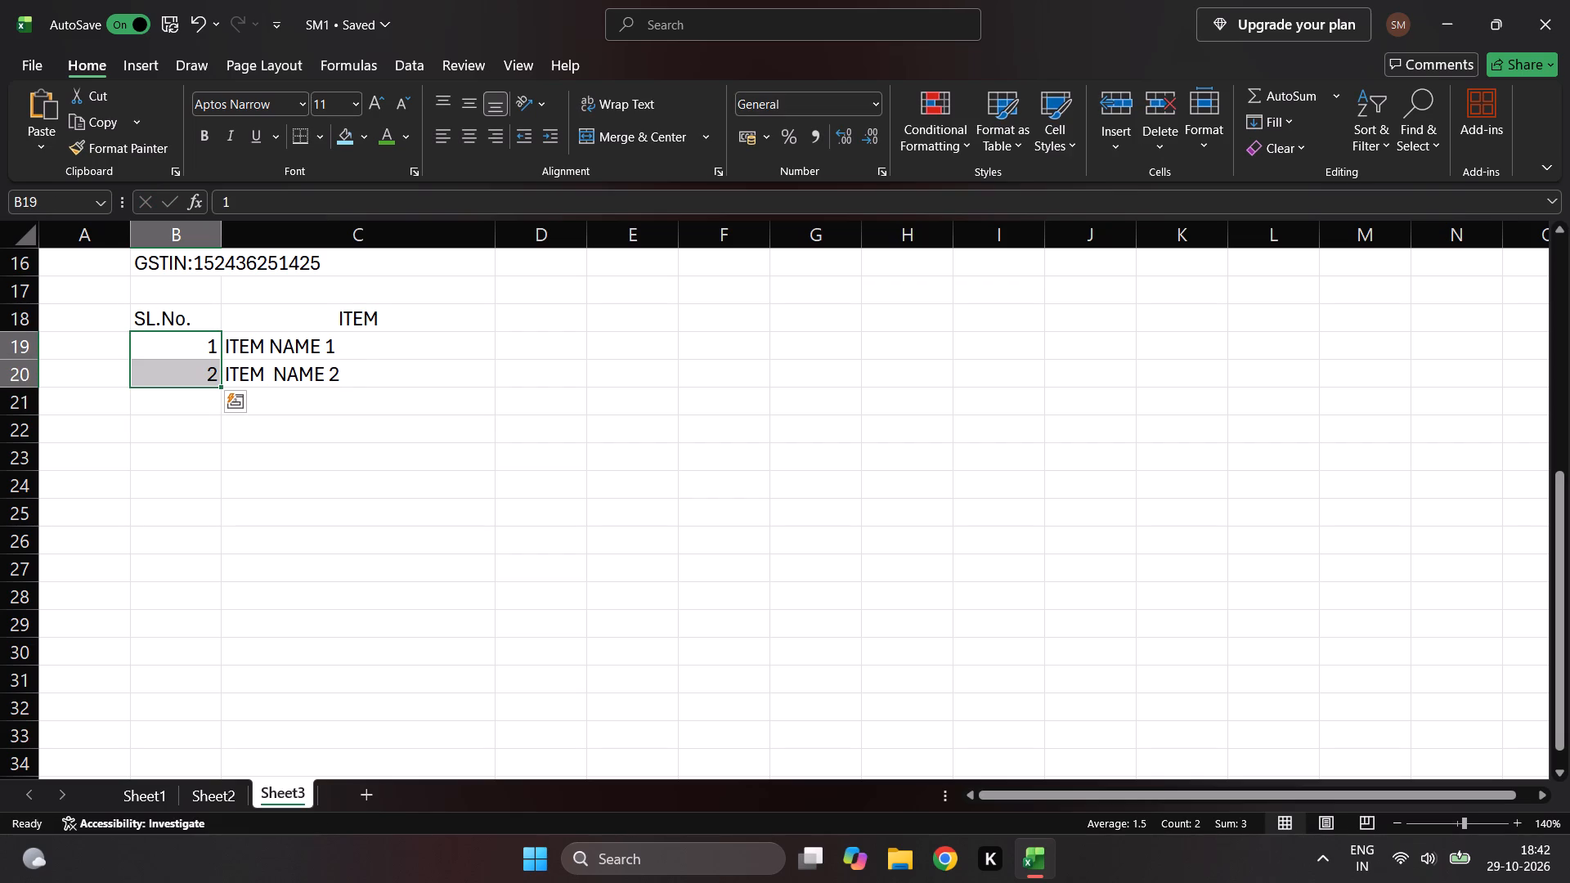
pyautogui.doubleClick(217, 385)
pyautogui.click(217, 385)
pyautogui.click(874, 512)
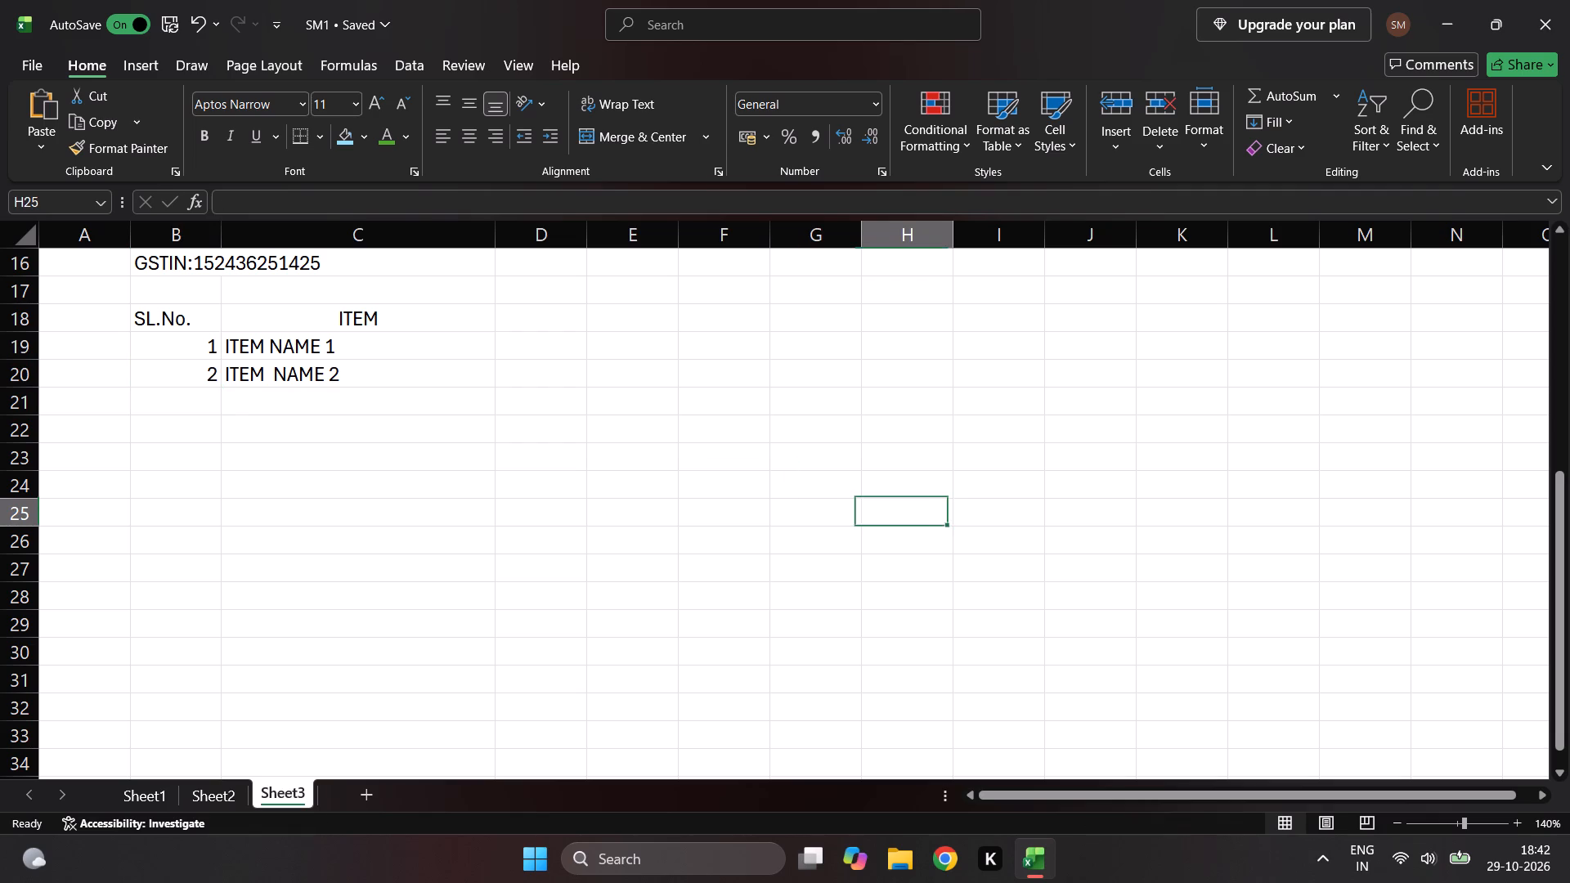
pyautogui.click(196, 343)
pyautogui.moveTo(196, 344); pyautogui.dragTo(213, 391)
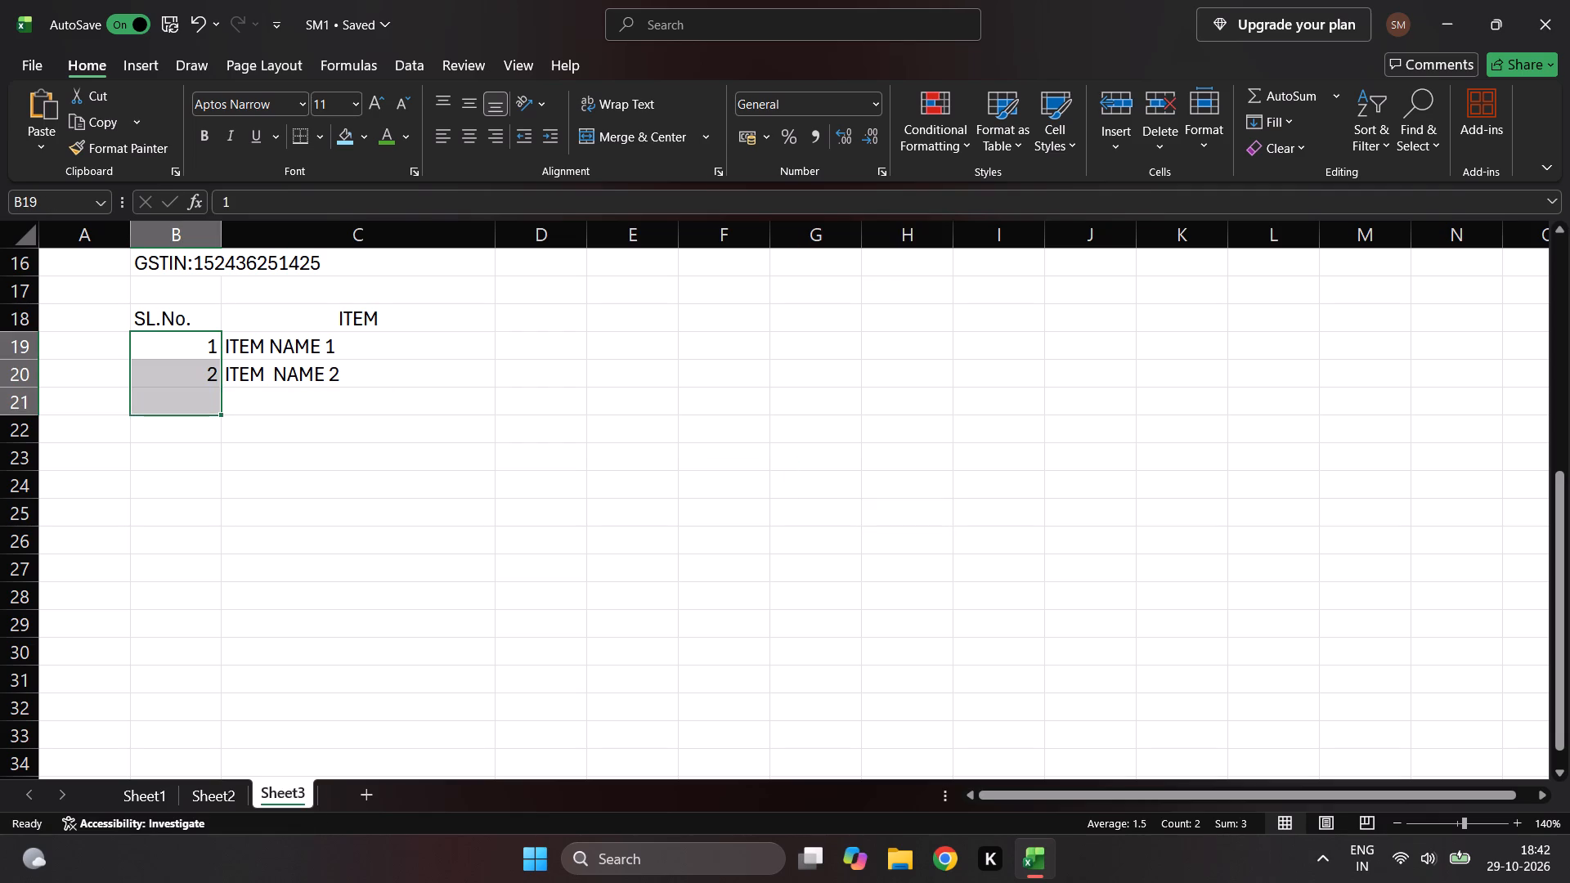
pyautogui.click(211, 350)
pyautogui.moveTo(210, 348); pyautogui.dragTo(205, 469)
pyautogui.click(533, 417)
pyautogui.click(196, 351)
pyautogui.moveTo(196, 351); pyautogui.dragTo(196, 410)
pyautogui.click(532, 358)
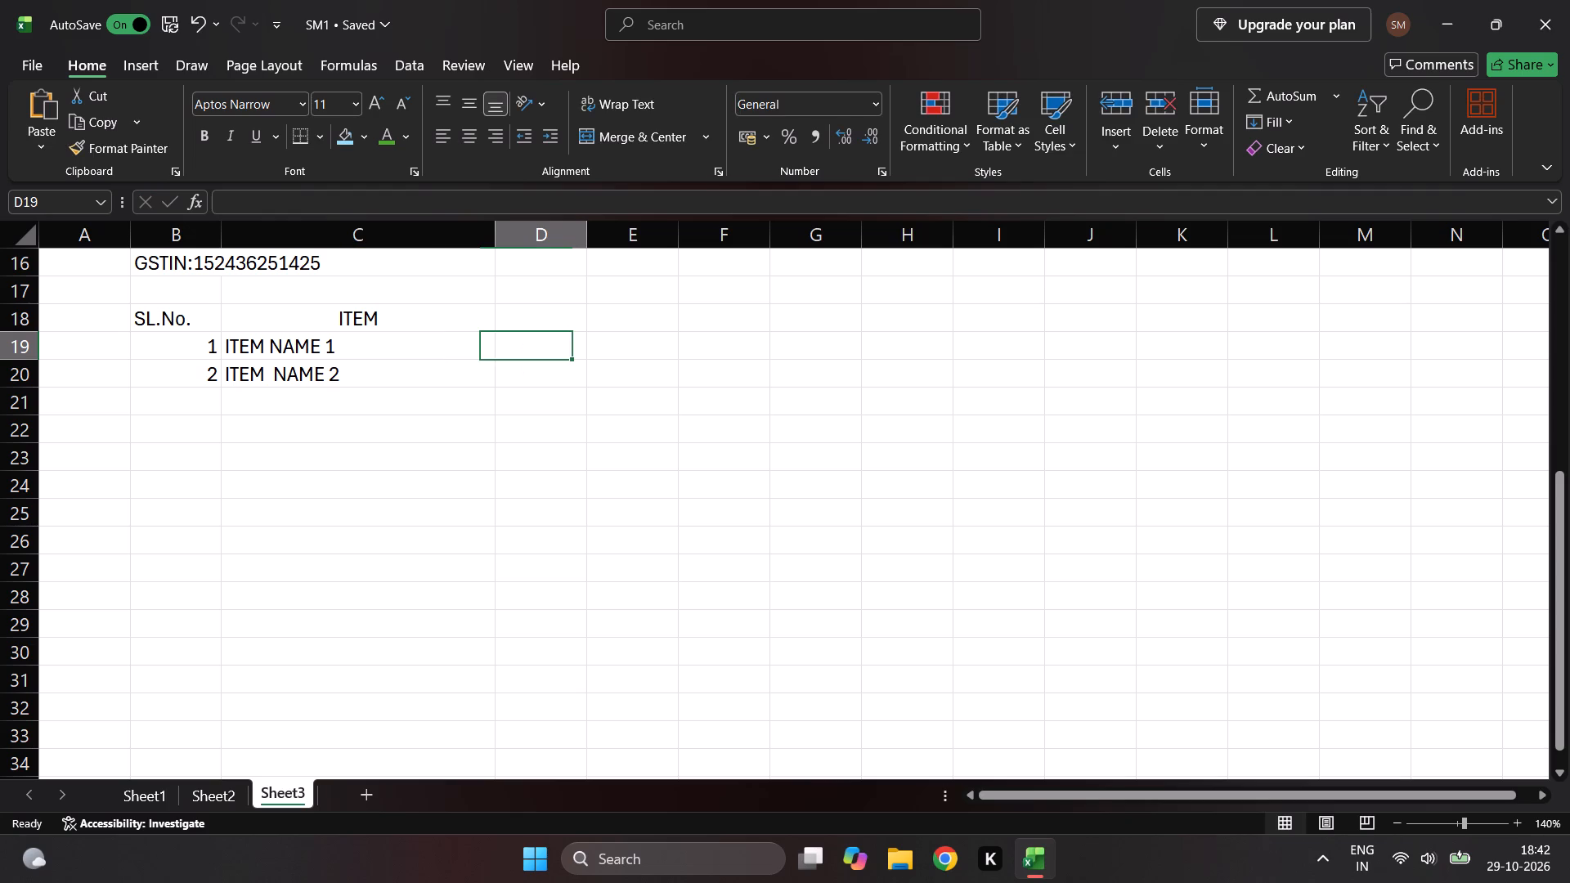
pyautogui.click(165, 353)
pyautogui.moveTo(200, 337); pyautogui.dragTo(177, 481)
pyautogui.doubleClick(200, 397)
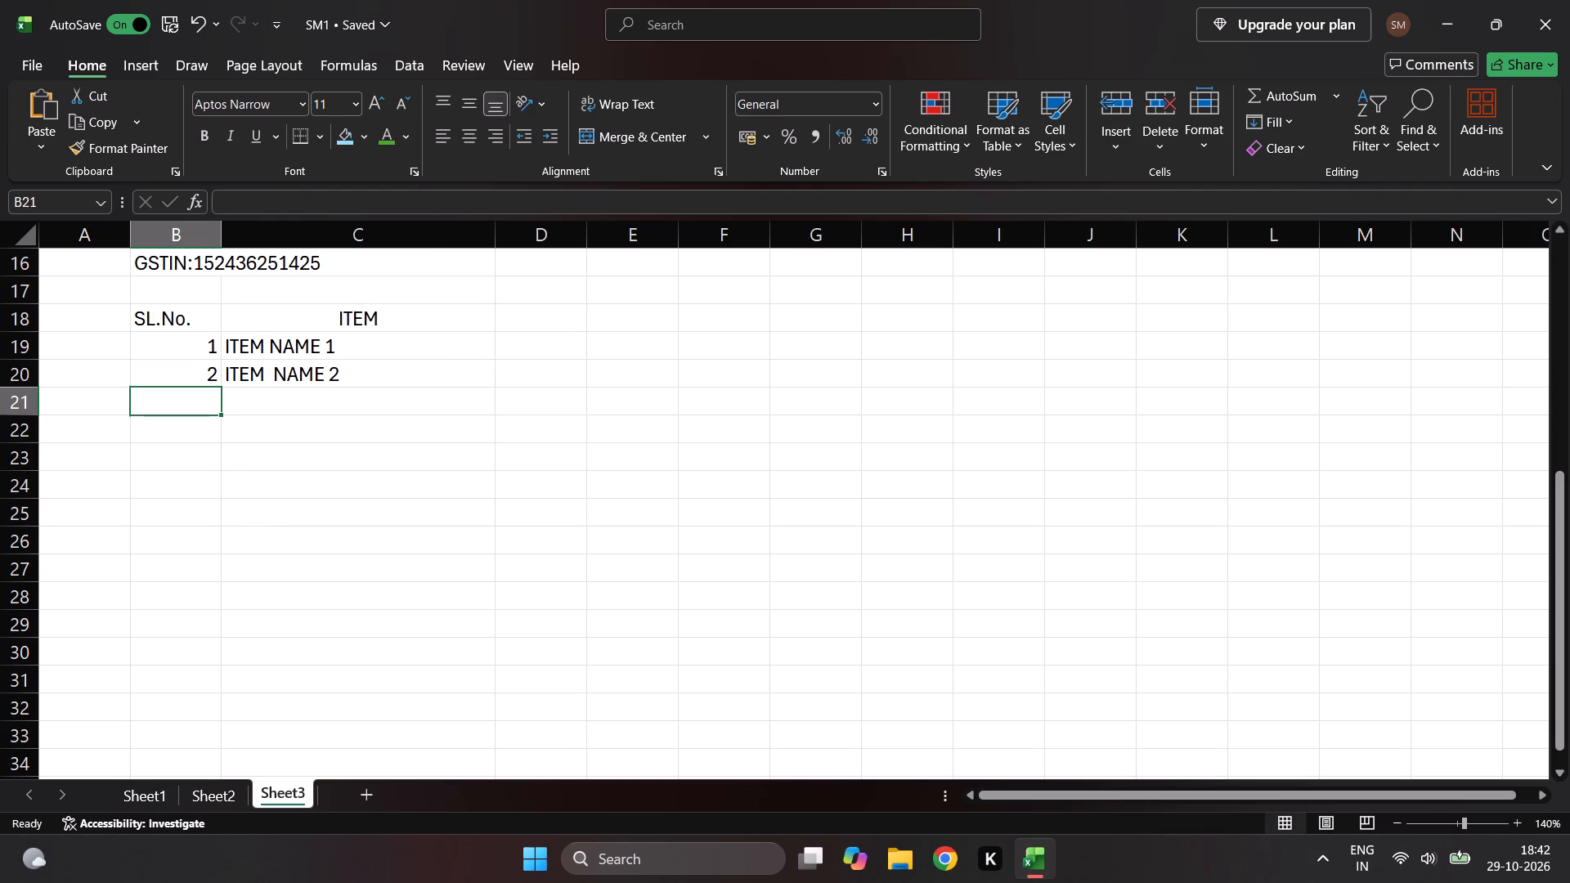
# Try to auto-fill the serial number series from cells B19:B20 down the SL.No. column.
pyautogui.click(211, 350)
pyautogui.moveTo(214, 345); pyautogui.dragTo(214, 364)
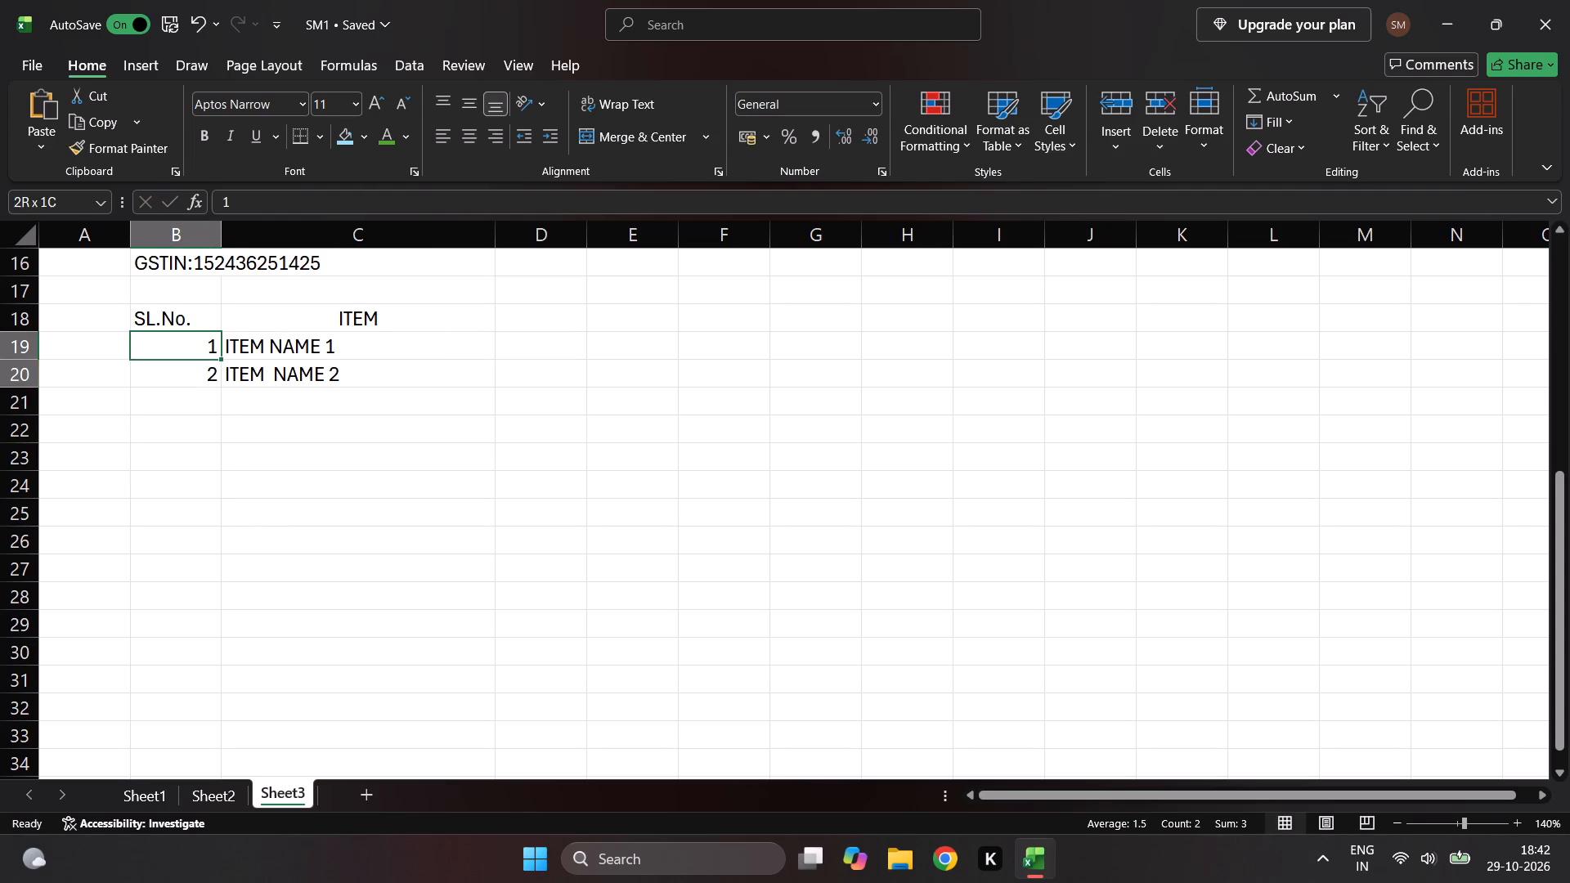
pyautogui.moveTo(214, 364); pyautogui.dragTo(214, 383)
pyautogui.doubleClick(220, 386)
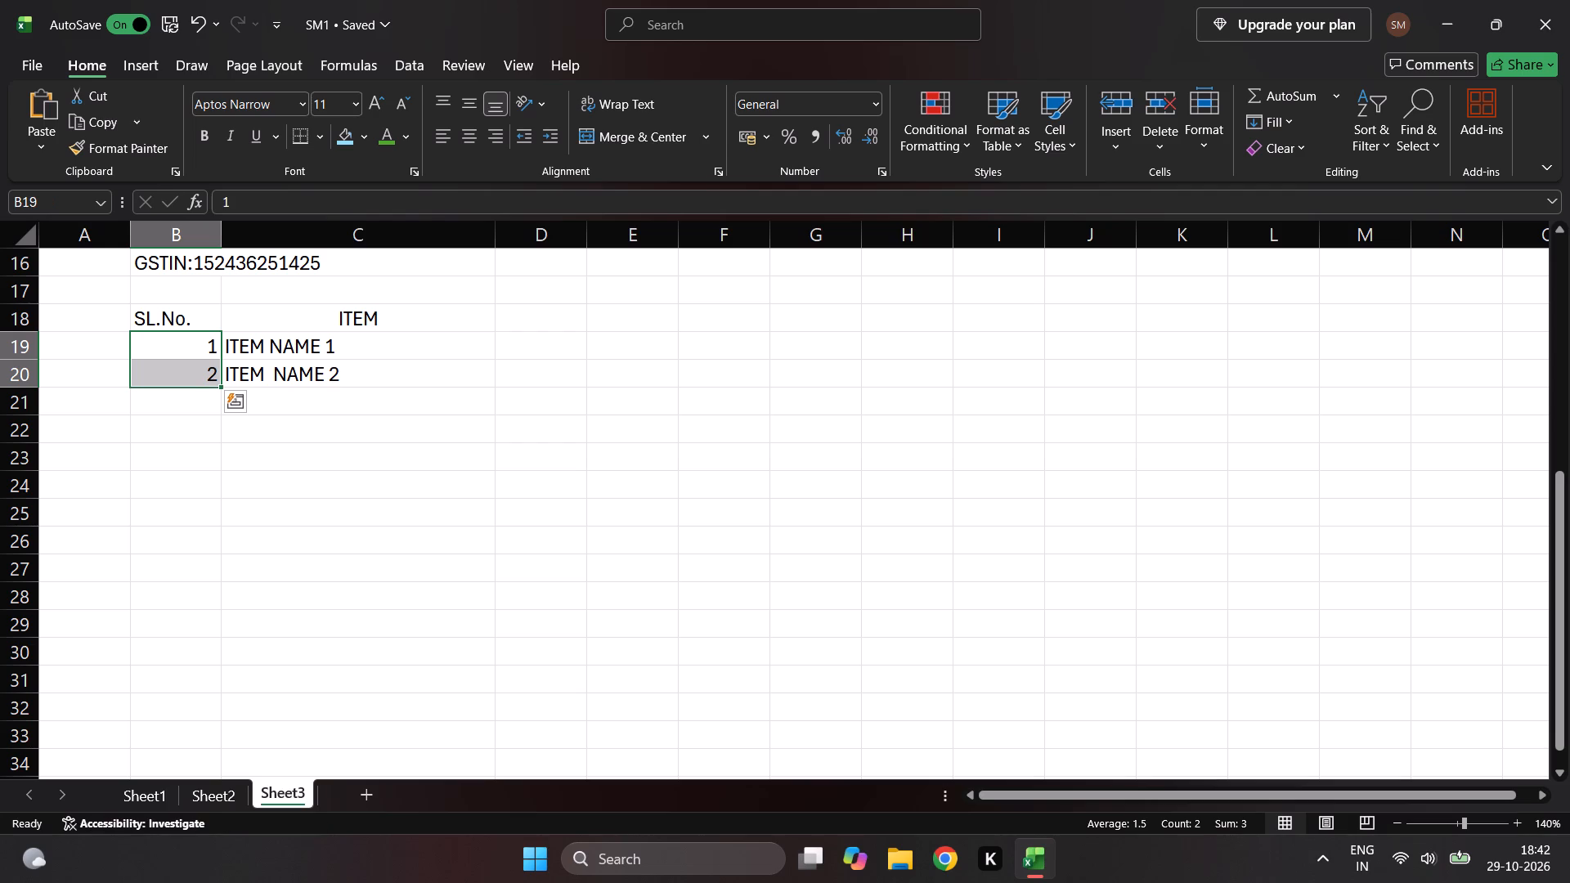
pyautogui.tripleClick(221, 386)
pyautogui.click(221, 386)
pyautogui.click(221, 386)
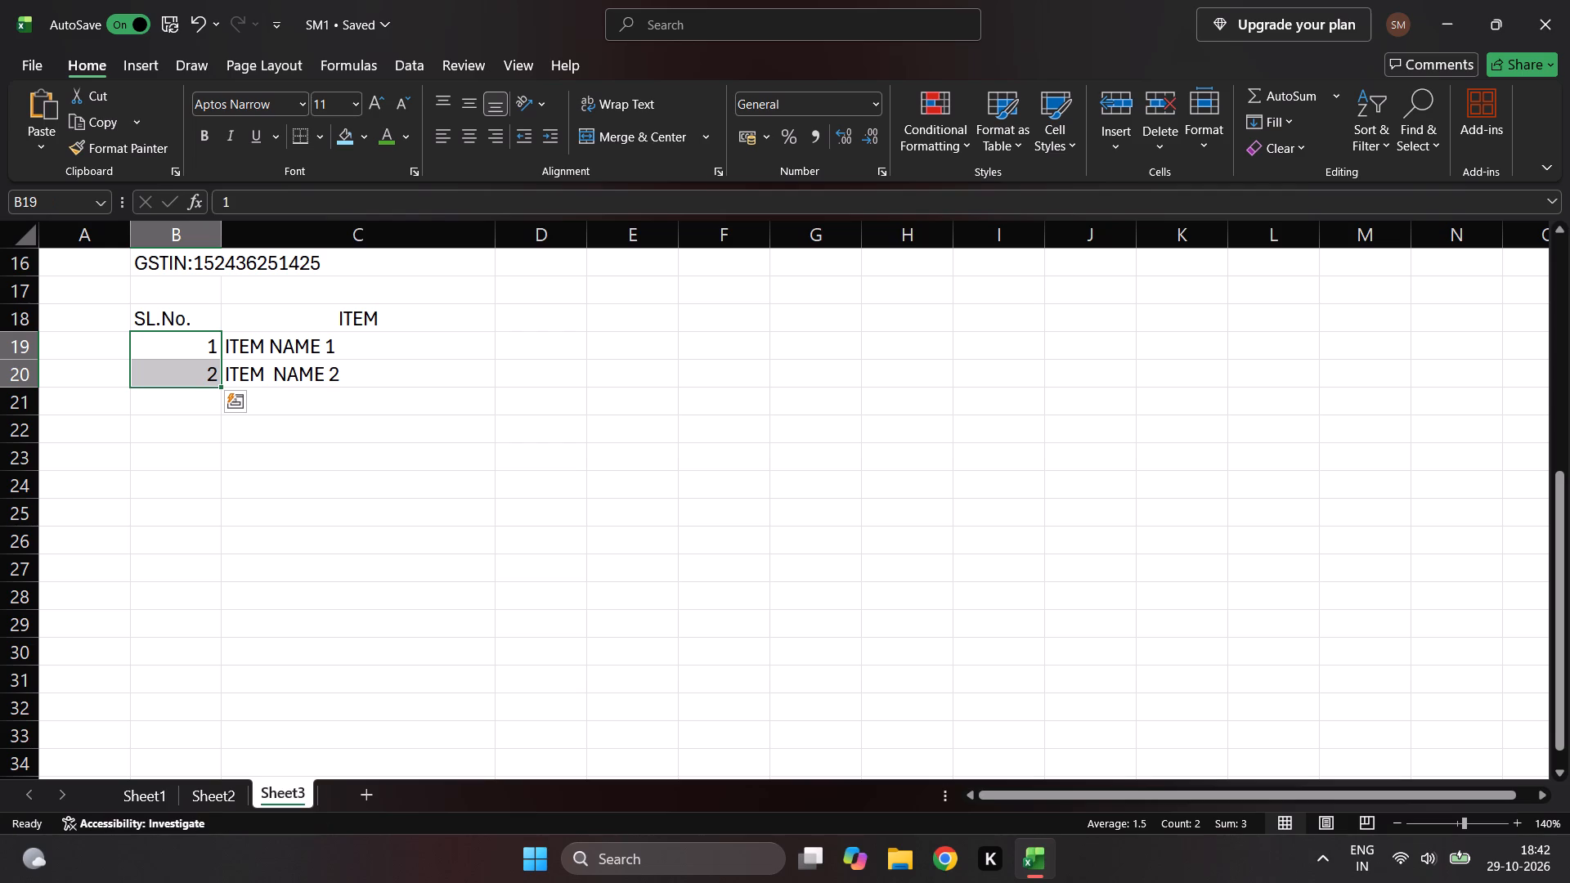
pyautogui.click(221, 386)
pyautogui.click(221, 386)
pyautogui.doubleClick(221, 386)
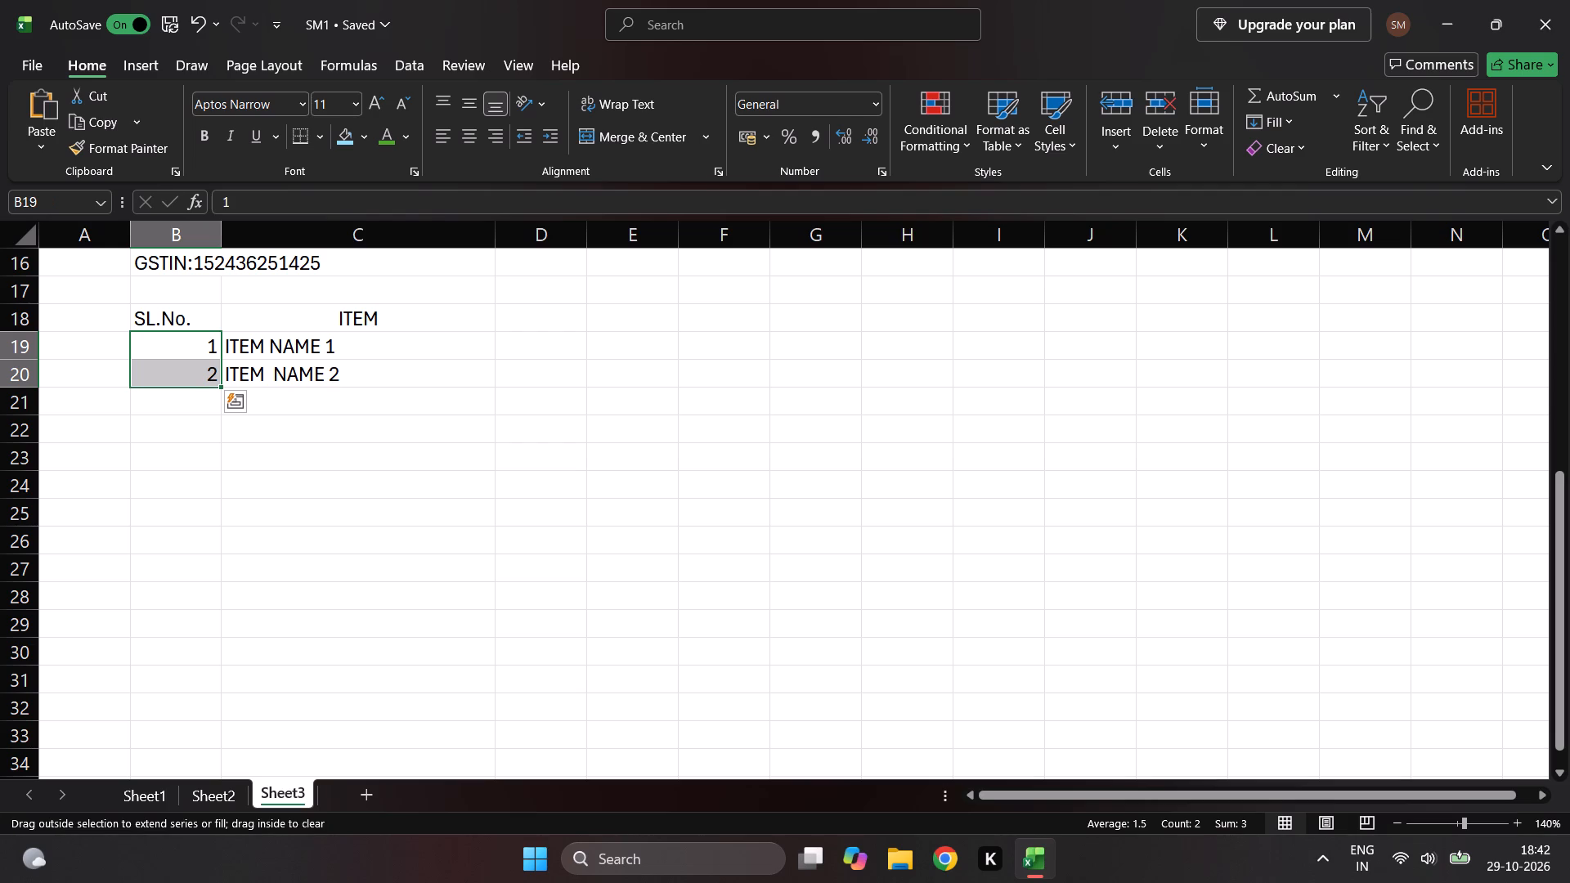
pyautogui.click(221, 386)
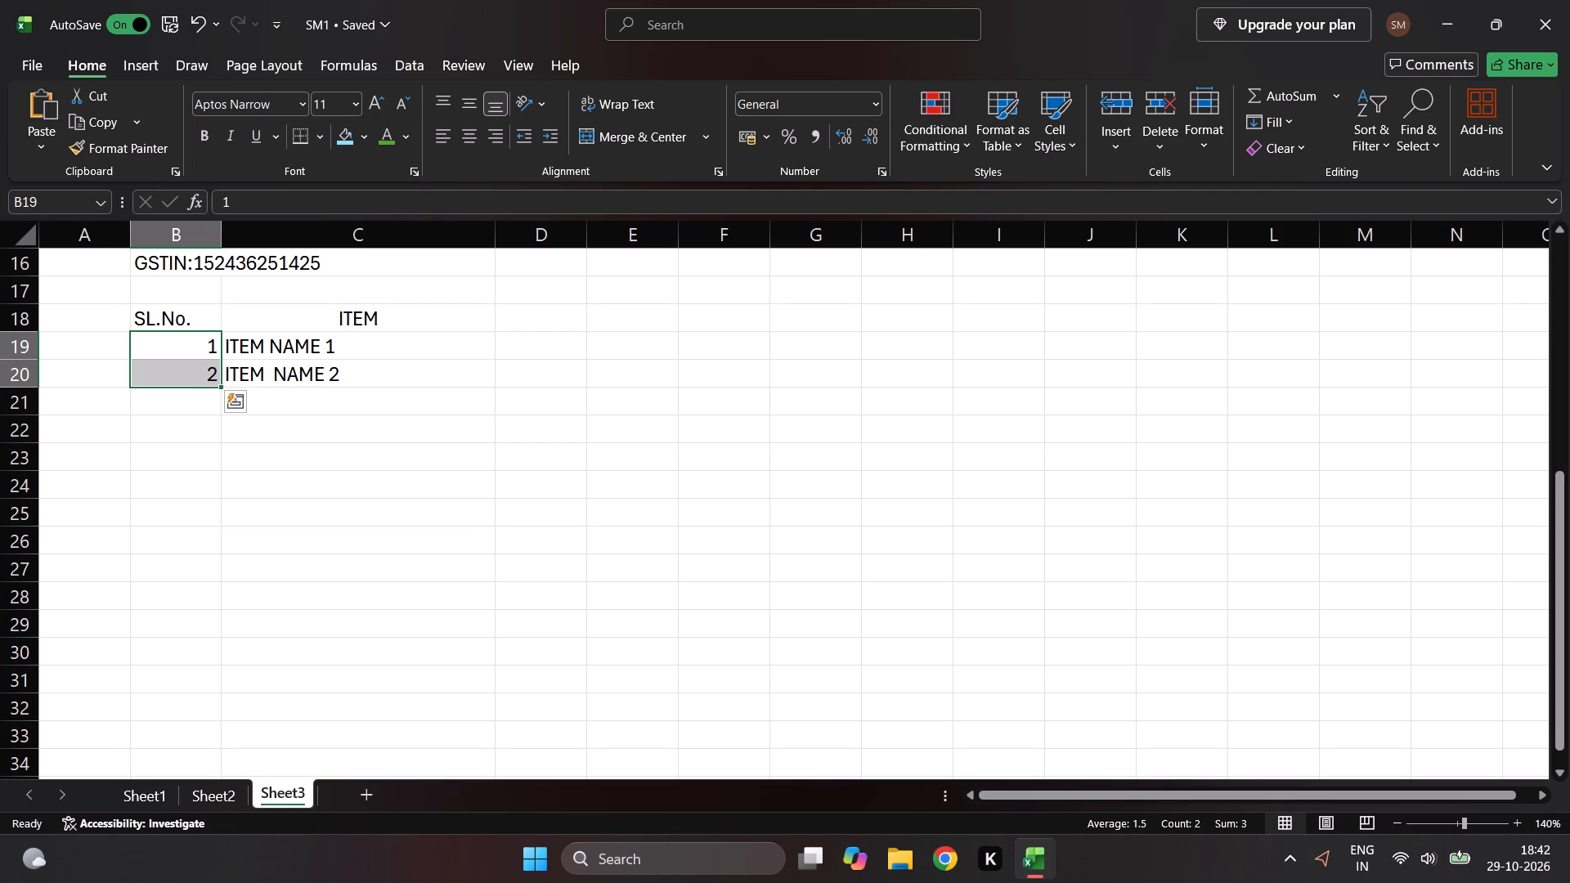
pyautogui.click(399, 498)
# Enter serial numbers 3, 4 and 5 in cells B21 to B23 of the SL.No. column.
pyautogui.click(204, 400)
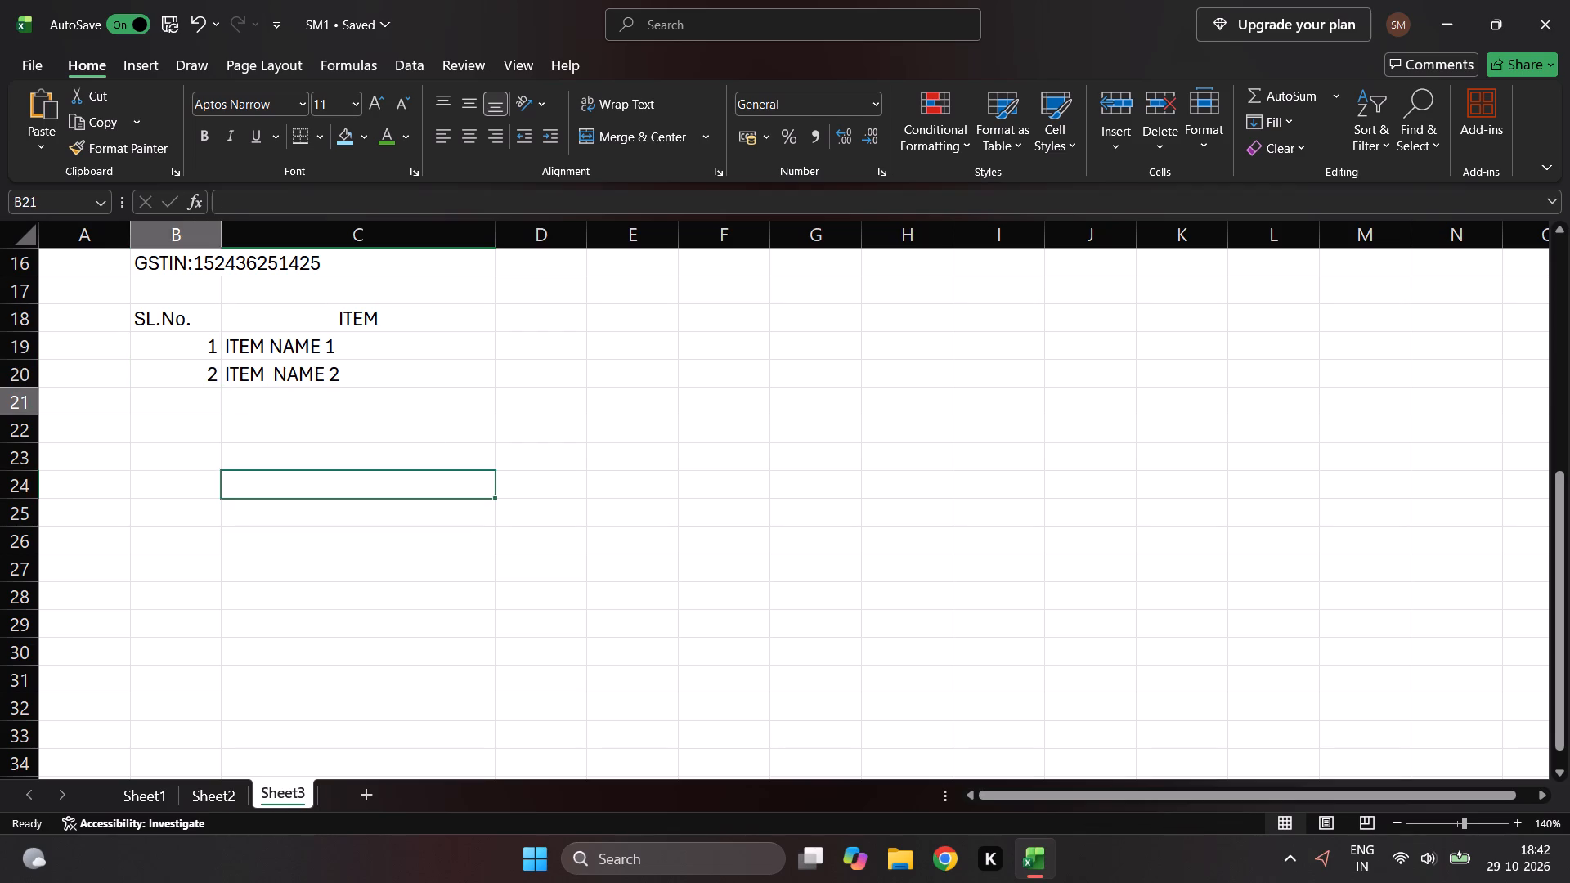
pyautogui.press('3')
pyautogui.press('Return')
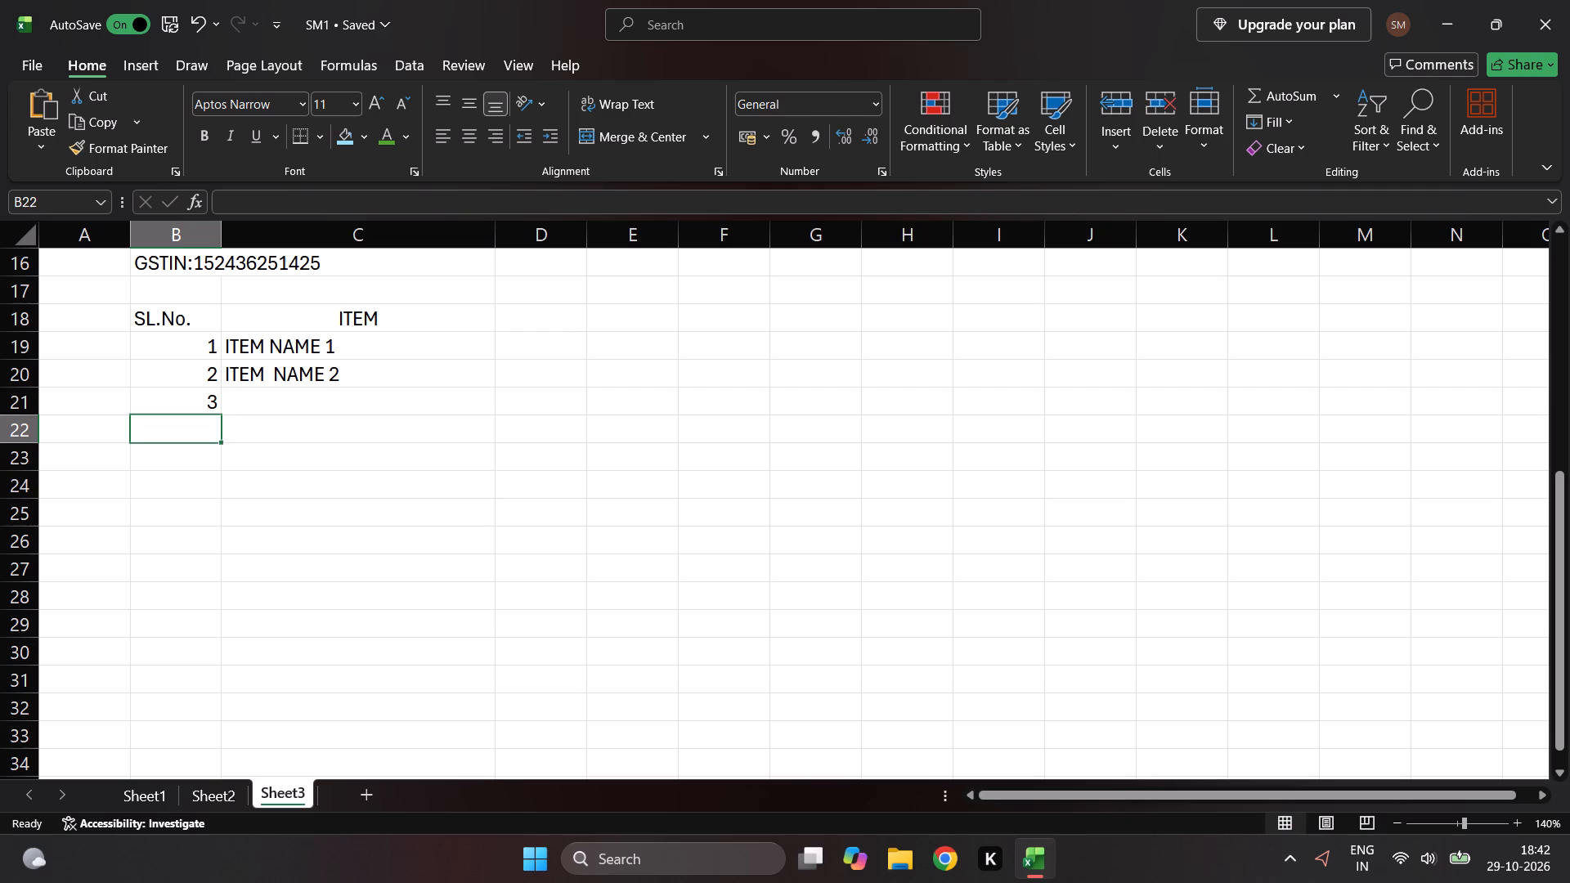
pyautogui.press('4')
pyautogui.press('Return')
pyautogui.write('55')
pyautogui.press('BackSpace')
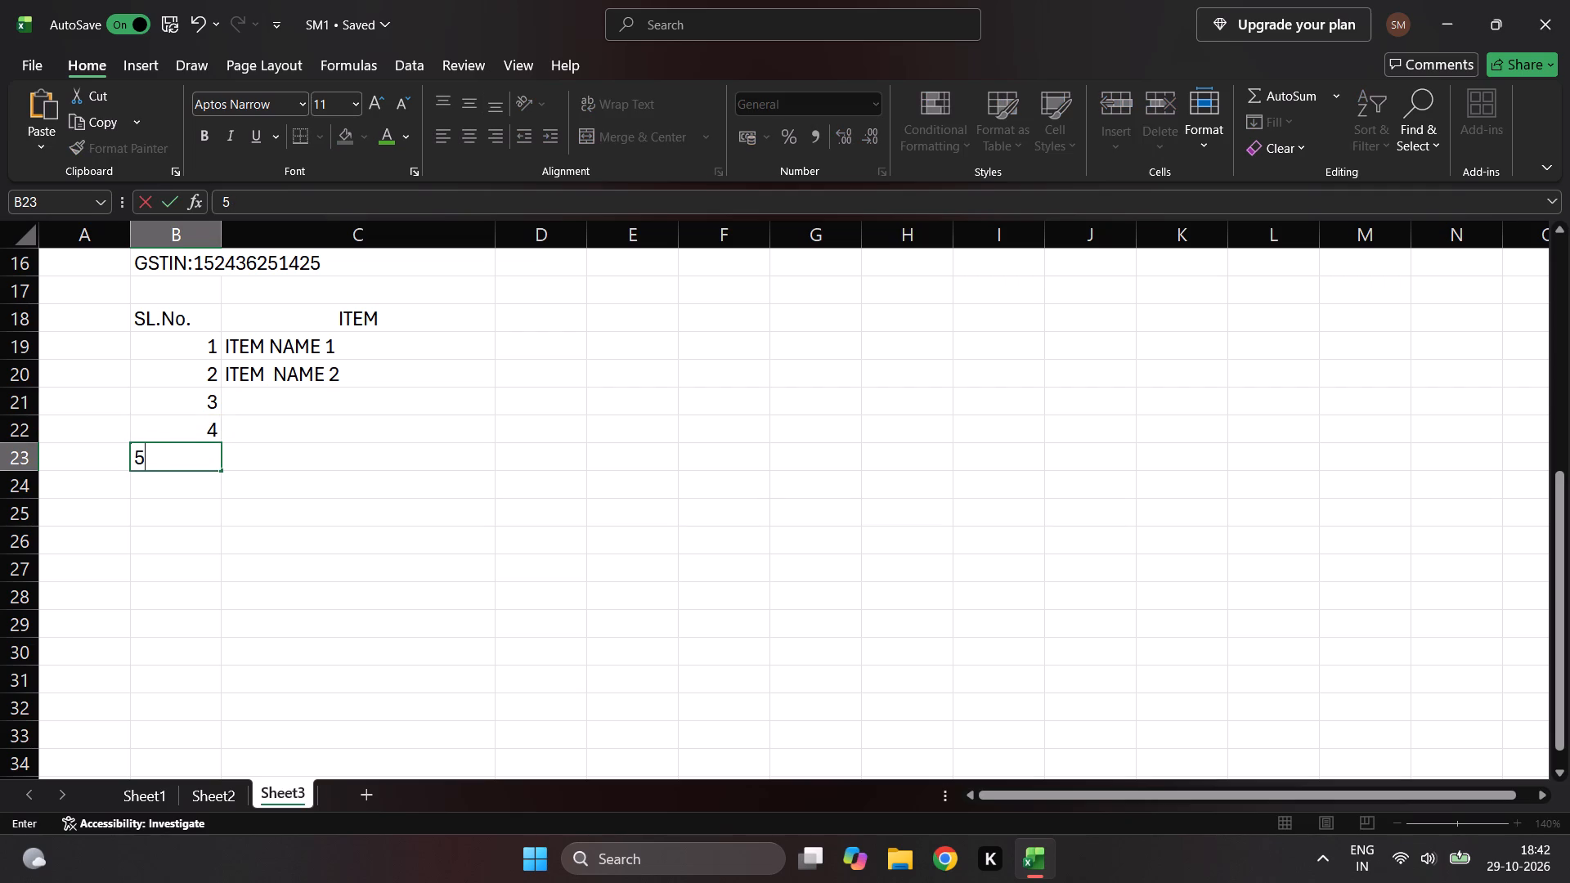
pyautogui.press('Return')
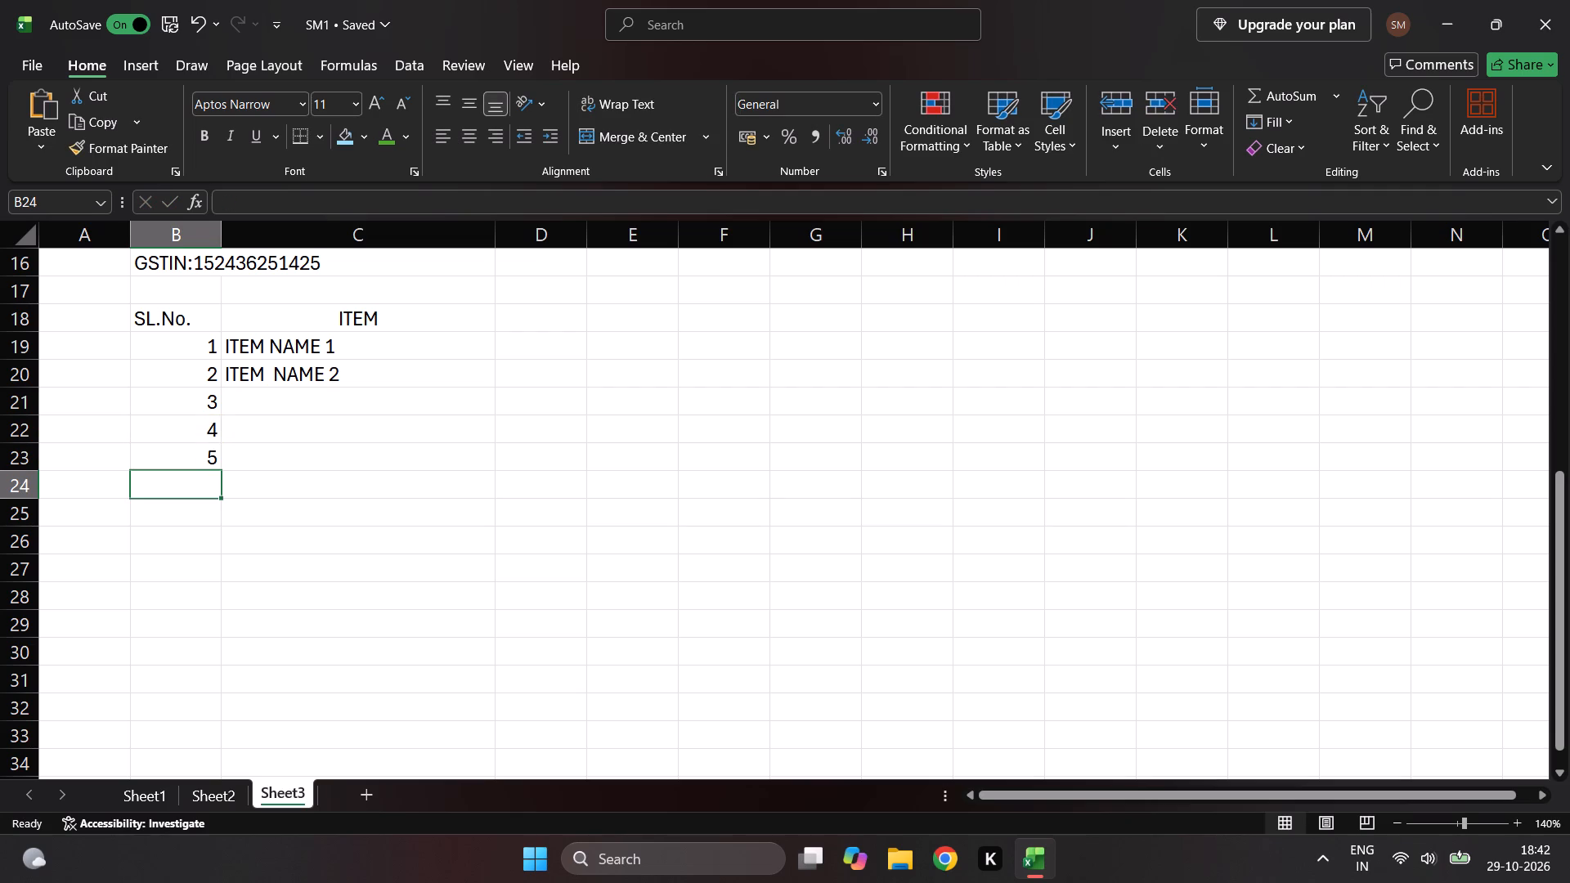
# Auto-fill the item names from cells C19:C20 down the ITEM column to row 23.
pyautogui.click(275, 401)
pyautogui.moveTo(364, 348); pyautogui.dragTo(366, 368)
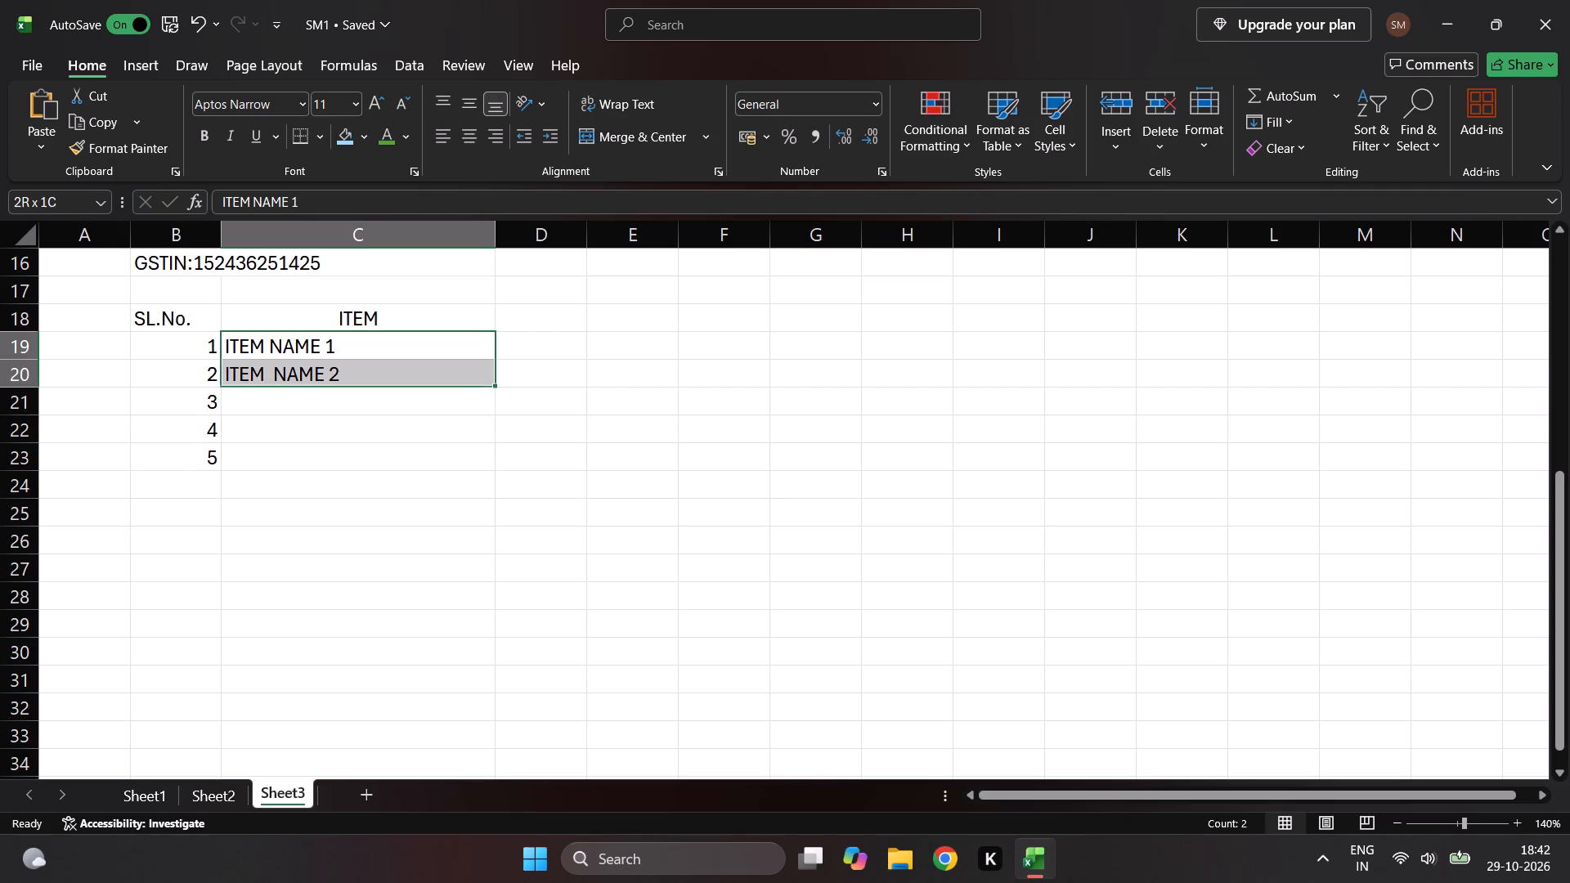
pyautogui.moveTo(366, 368); pyautogui.dragTo(366, 370)
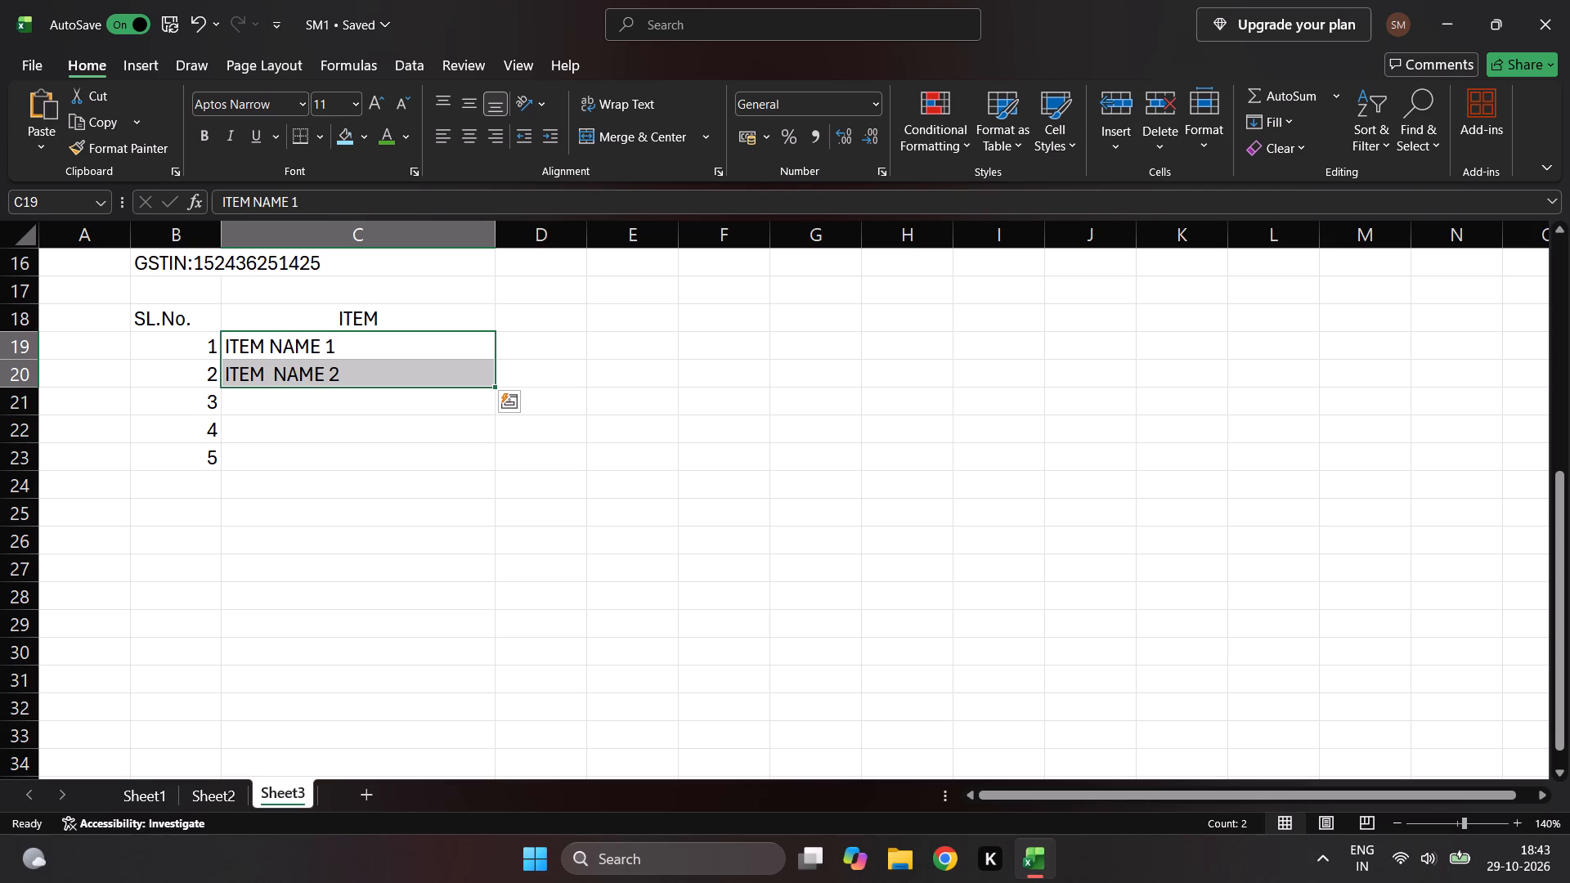
pyautogui.doubleClick(492, 385)
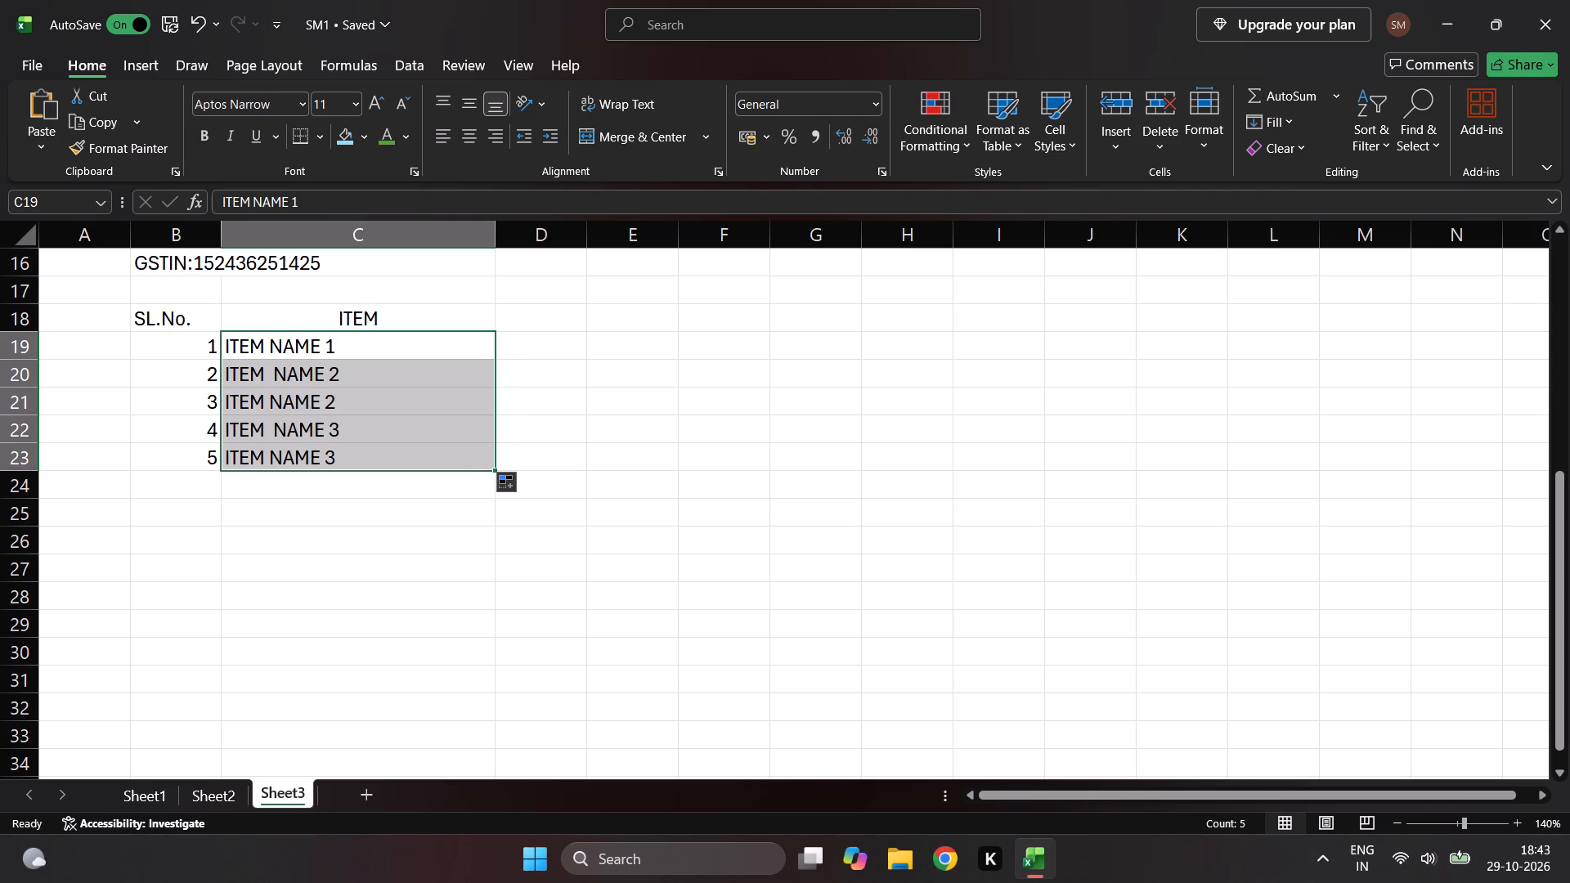
# Correct the item names in cells C21, C22 and C23 to ITEM NAME 3, ITEM NAME 4 and ITEM NAME 5.
pyautogui.click(451, 405)
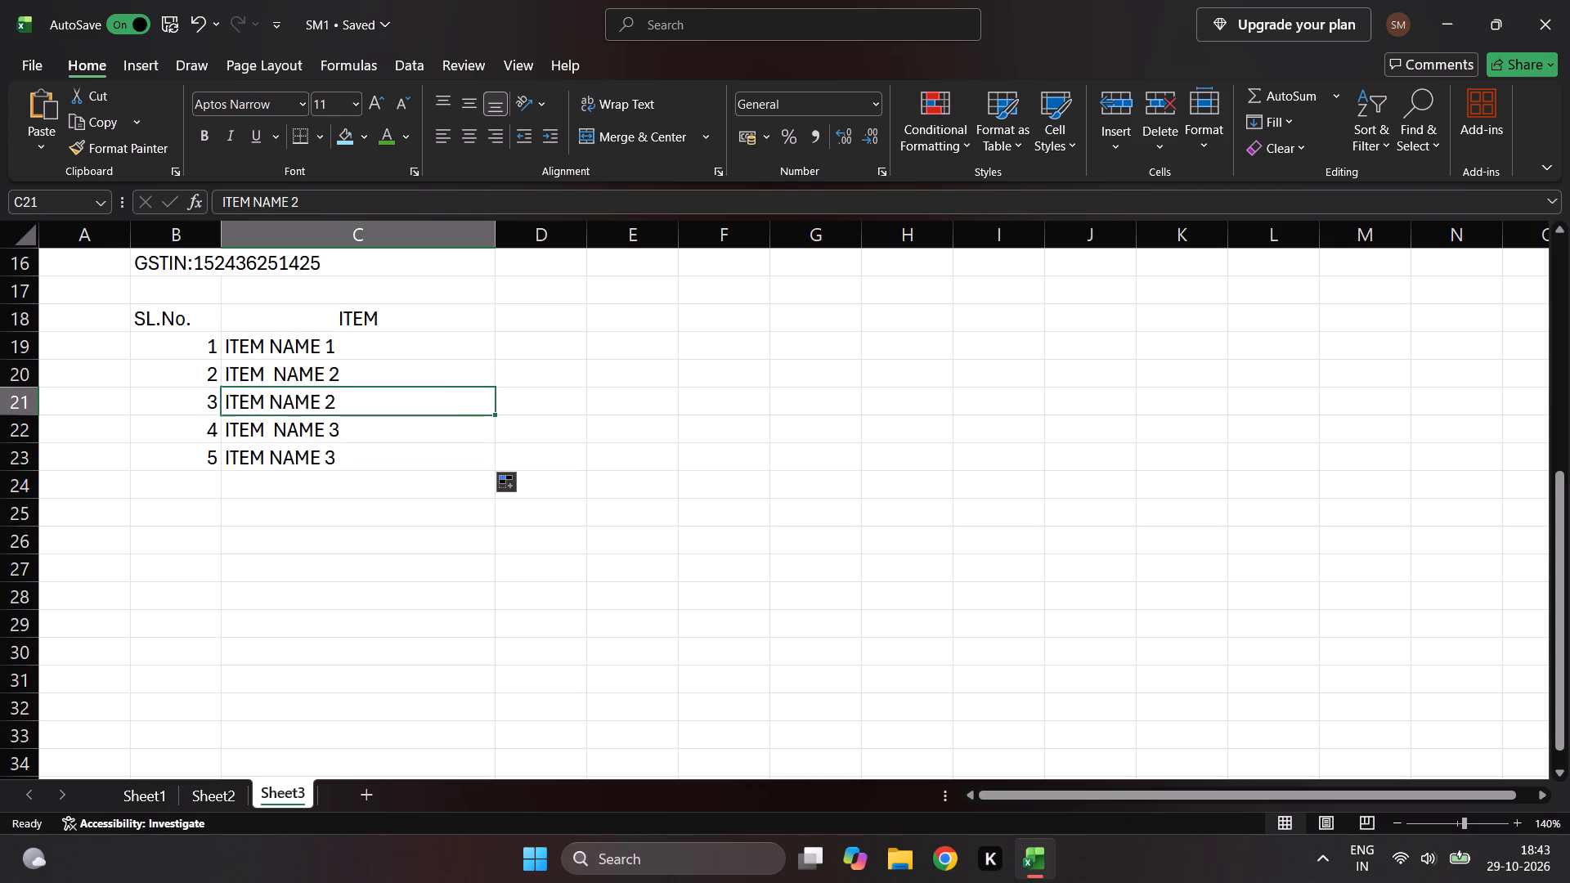
pyautogui.doubleClick(451, 405)
pyautogui.press('BackSpace')
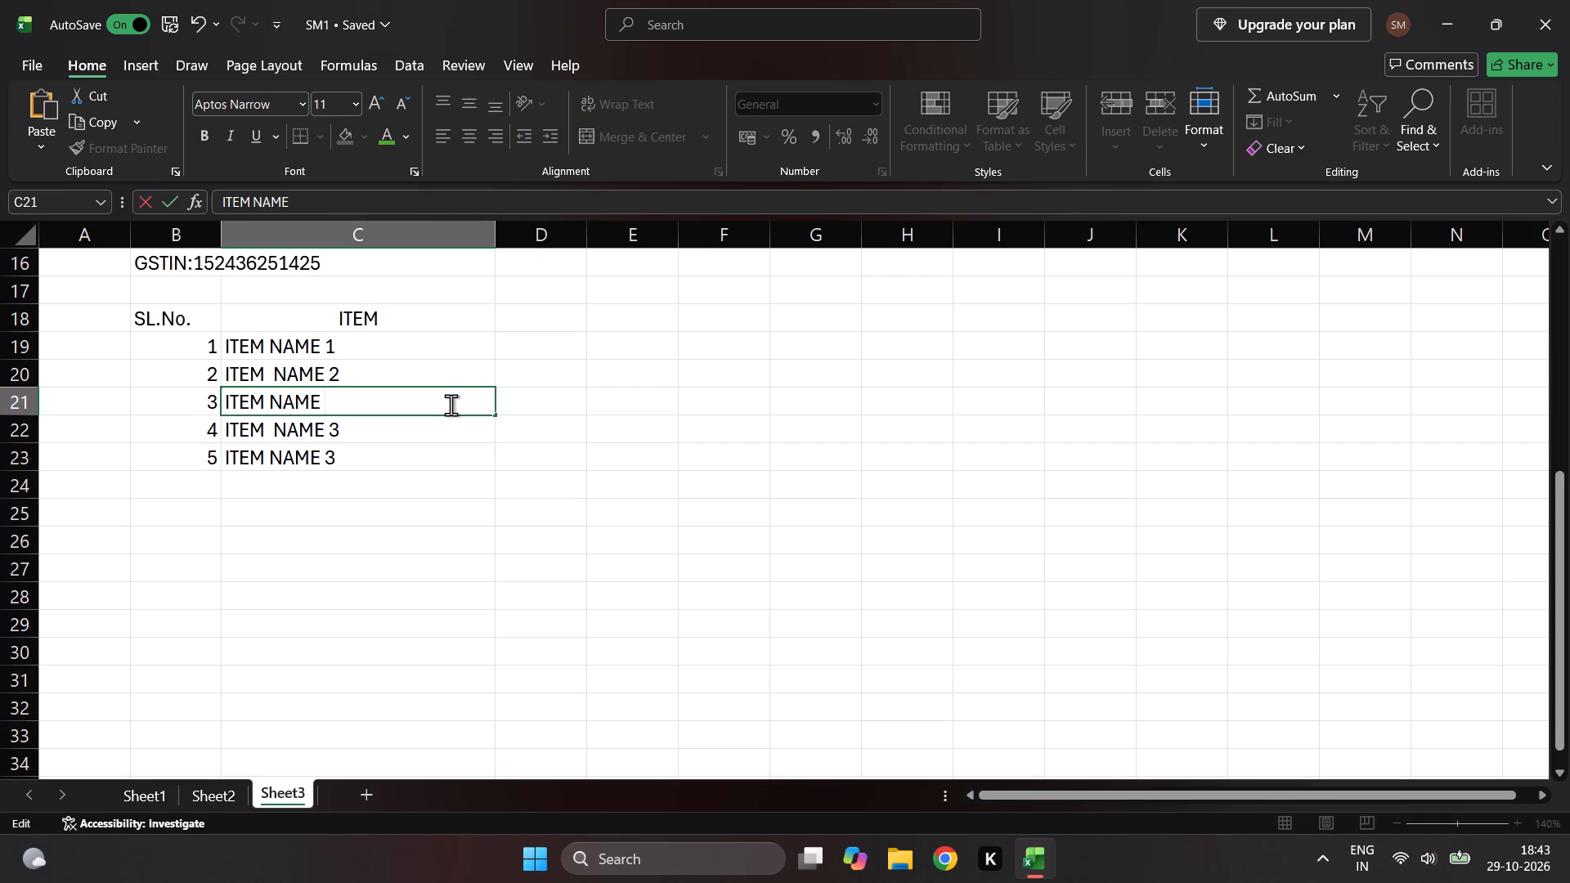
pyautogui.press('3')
pyautogui.press('Return')
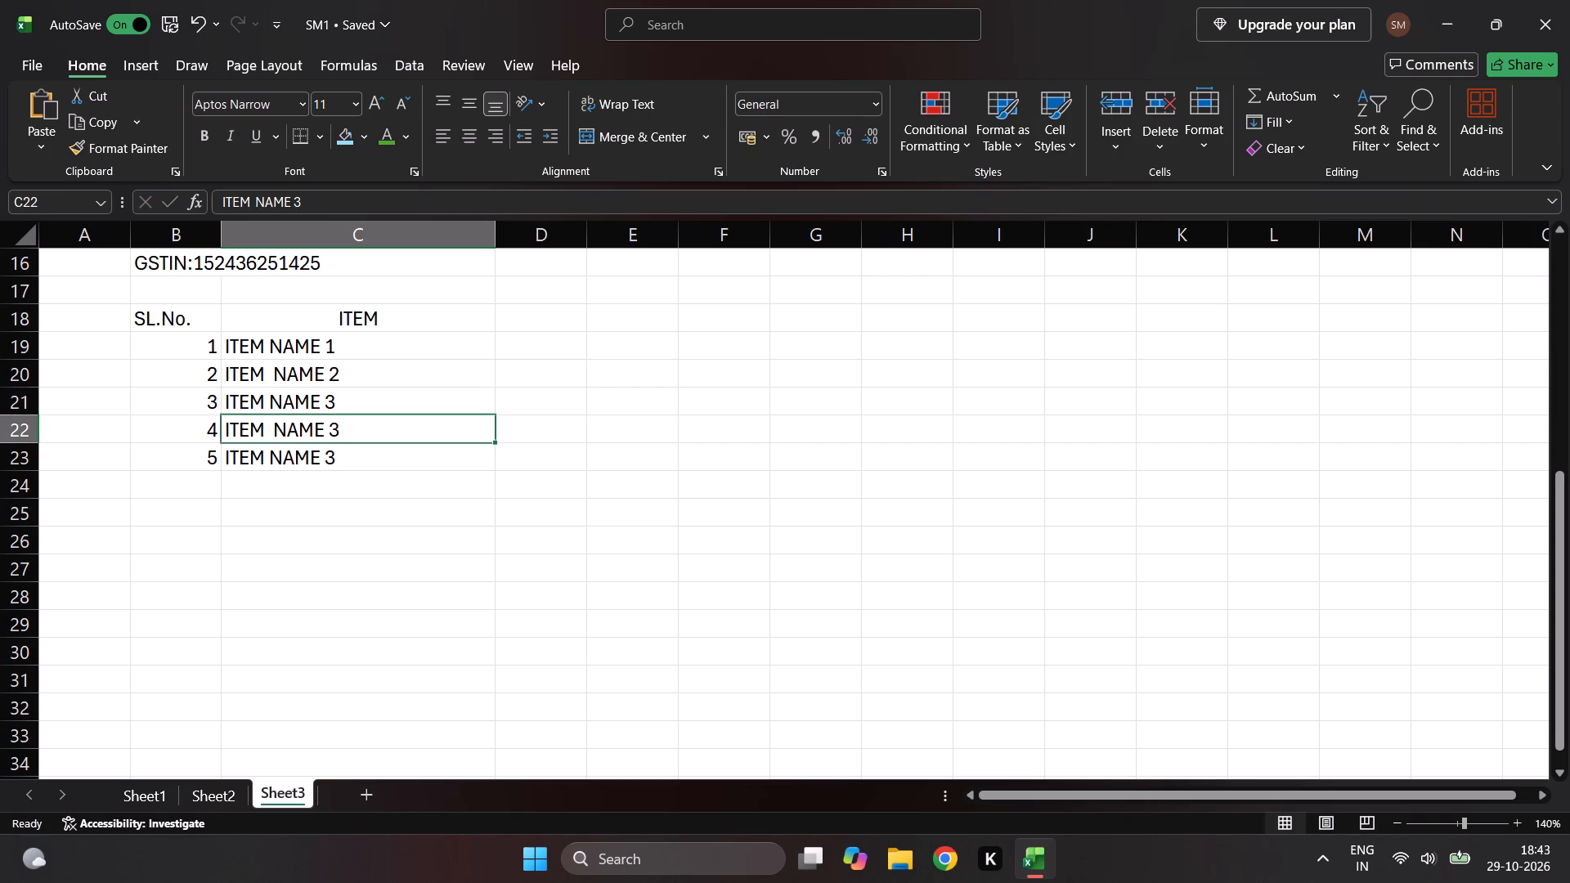
pyautogui.press('BackSpace')
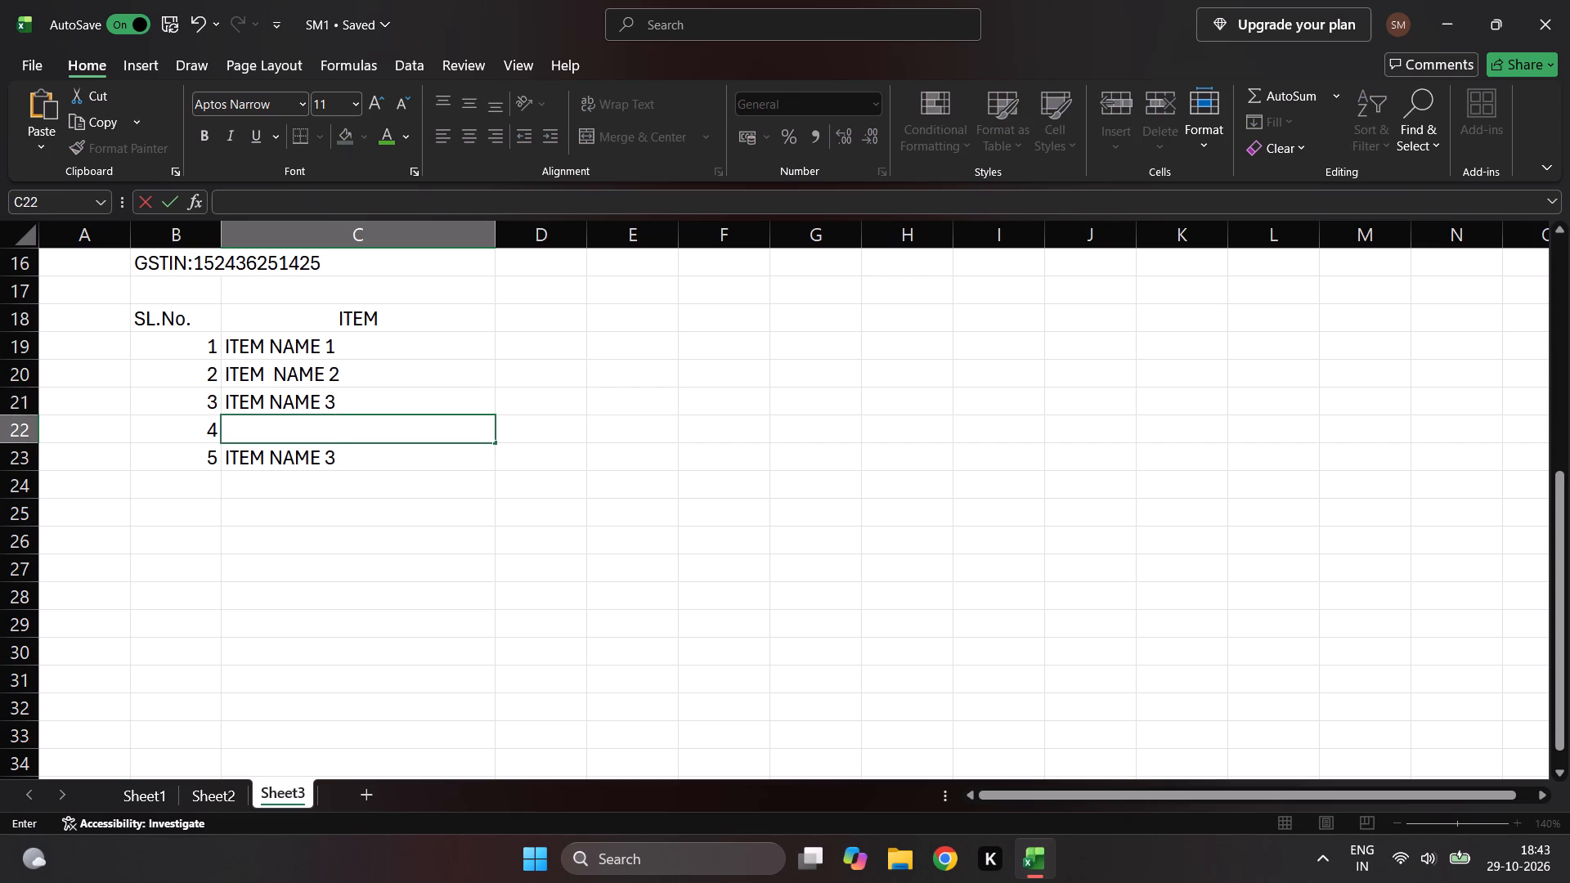
pyautogui.hotkey('ctrl', 'z')
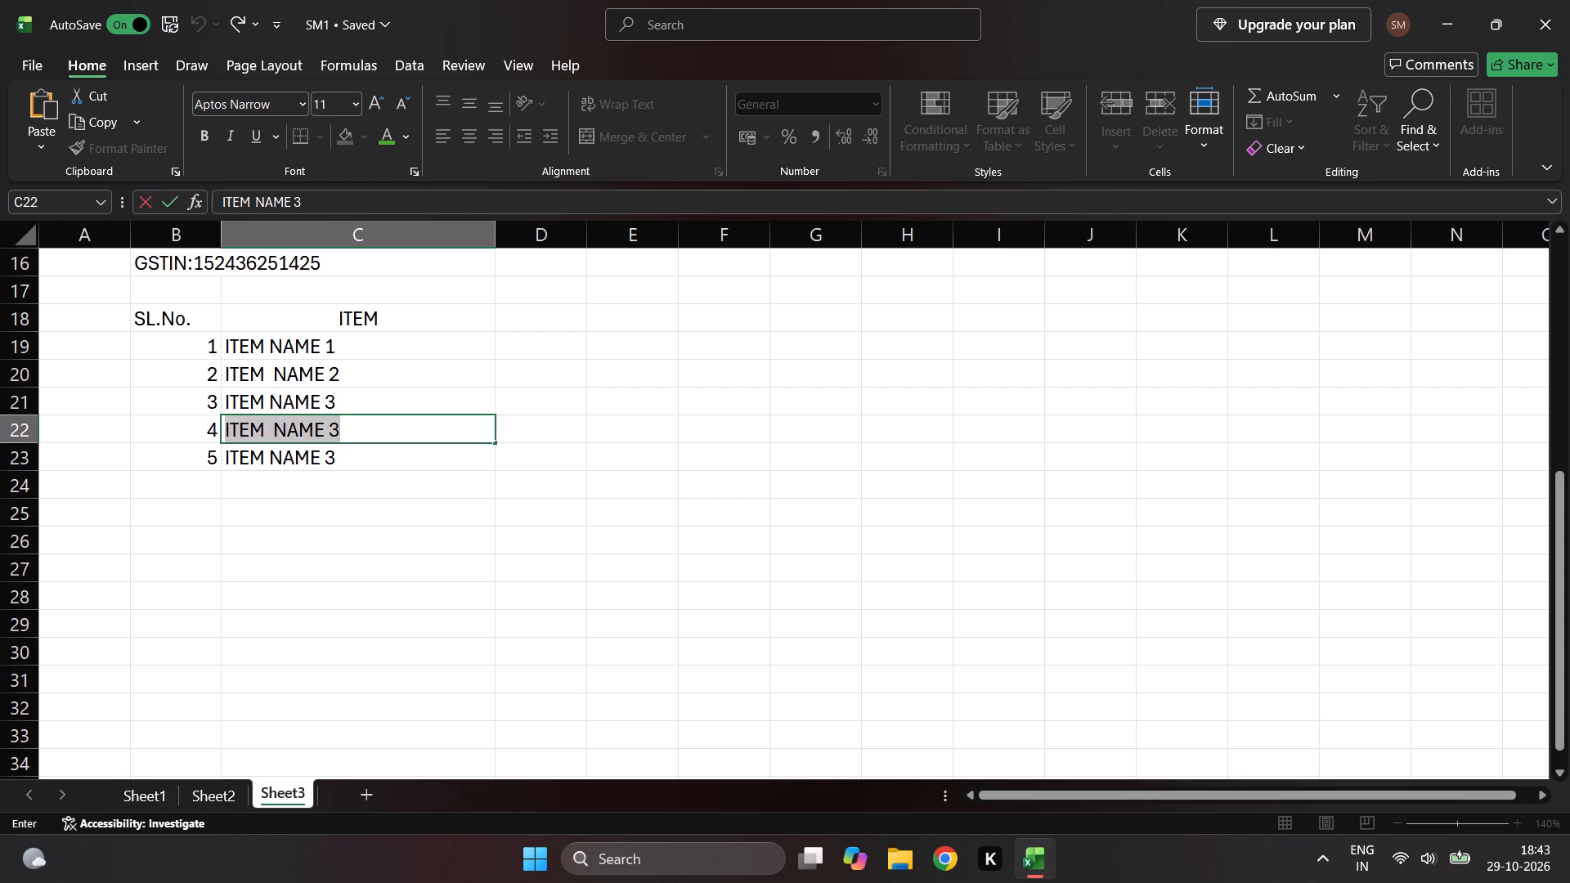
pyautogui.click(426, 433)
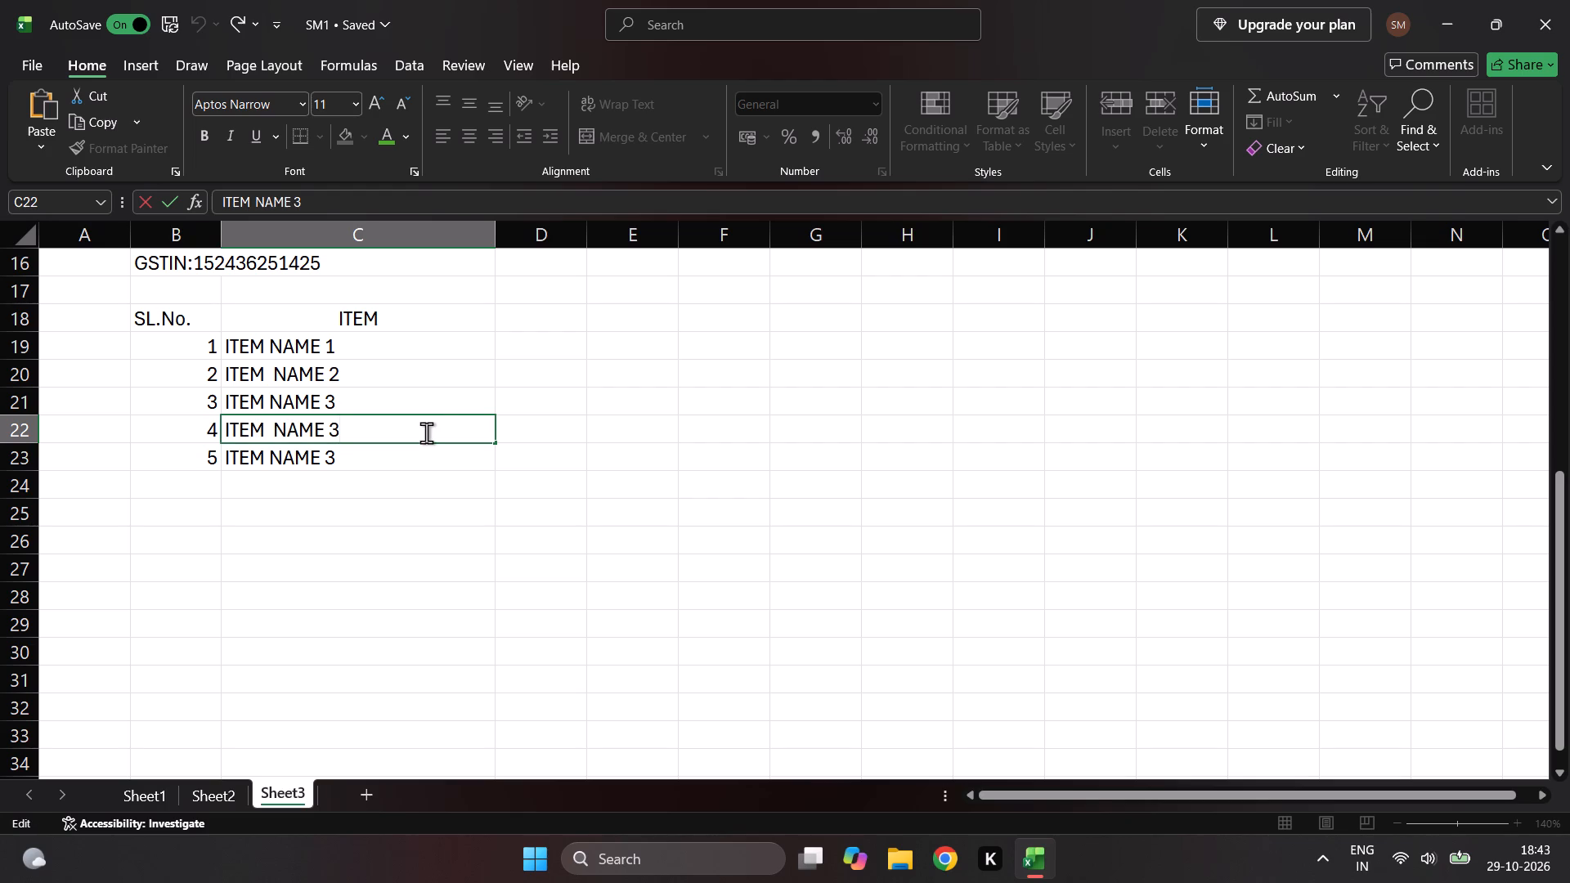
pyautogui.press('BackSpace')
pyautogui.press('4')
pyautogui.tripleClick(434, 456)
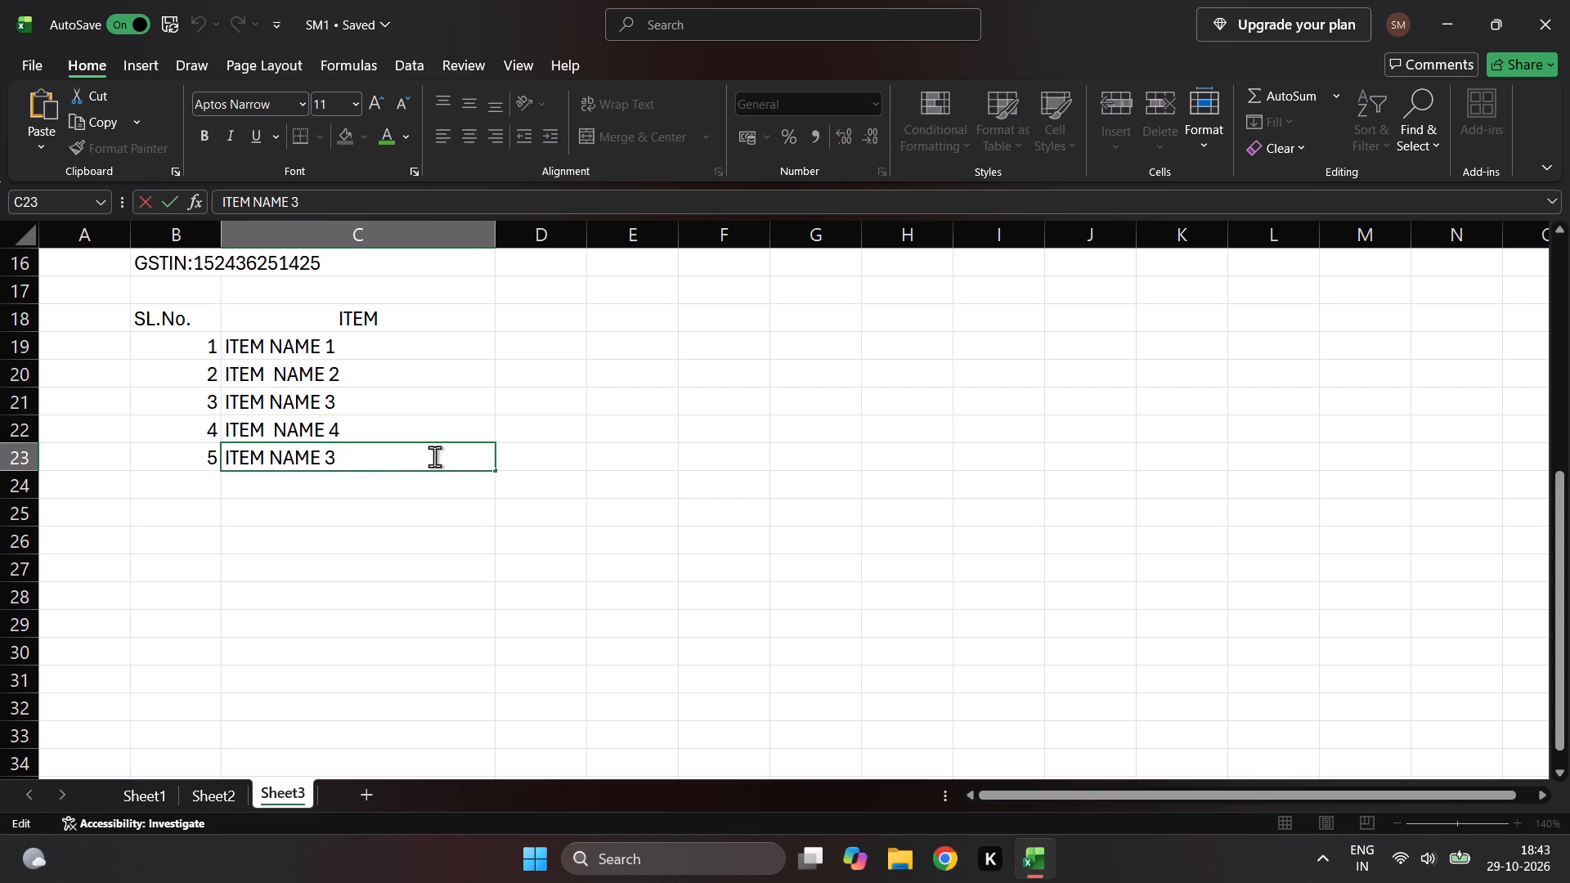
pyautogui.press('BackSpace')
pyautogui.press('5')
# Center the five item names in cells C19:C23 horizontally.
pyautogui.click(424, 340)
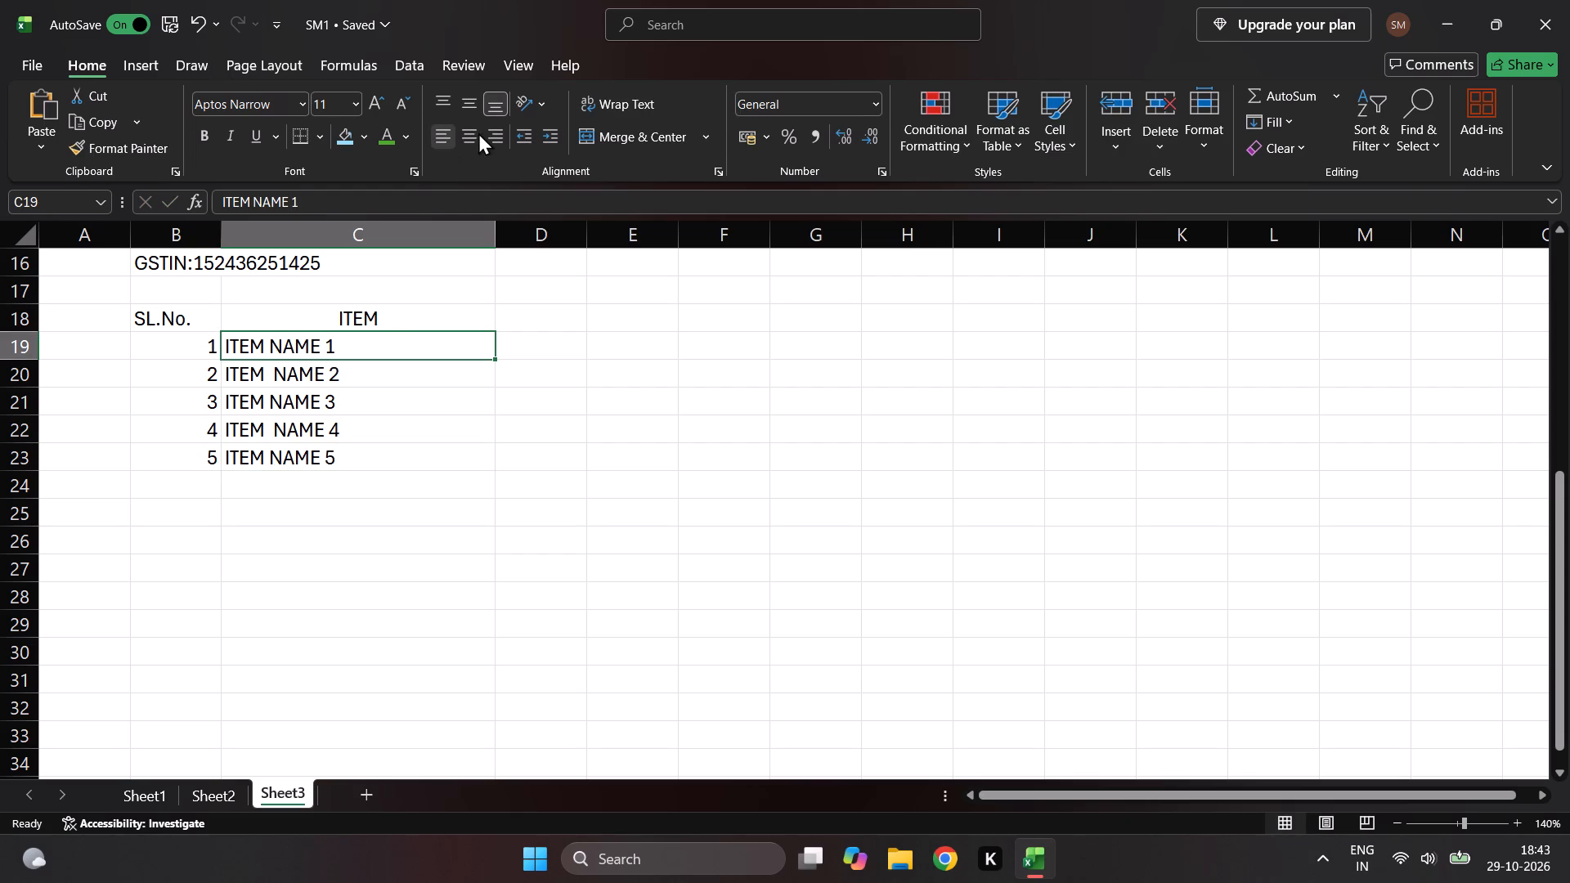
pyautogui.click(479, 132)
pyautogui.moveTo(352, 367); pyautogui.dragTo(360, 426)
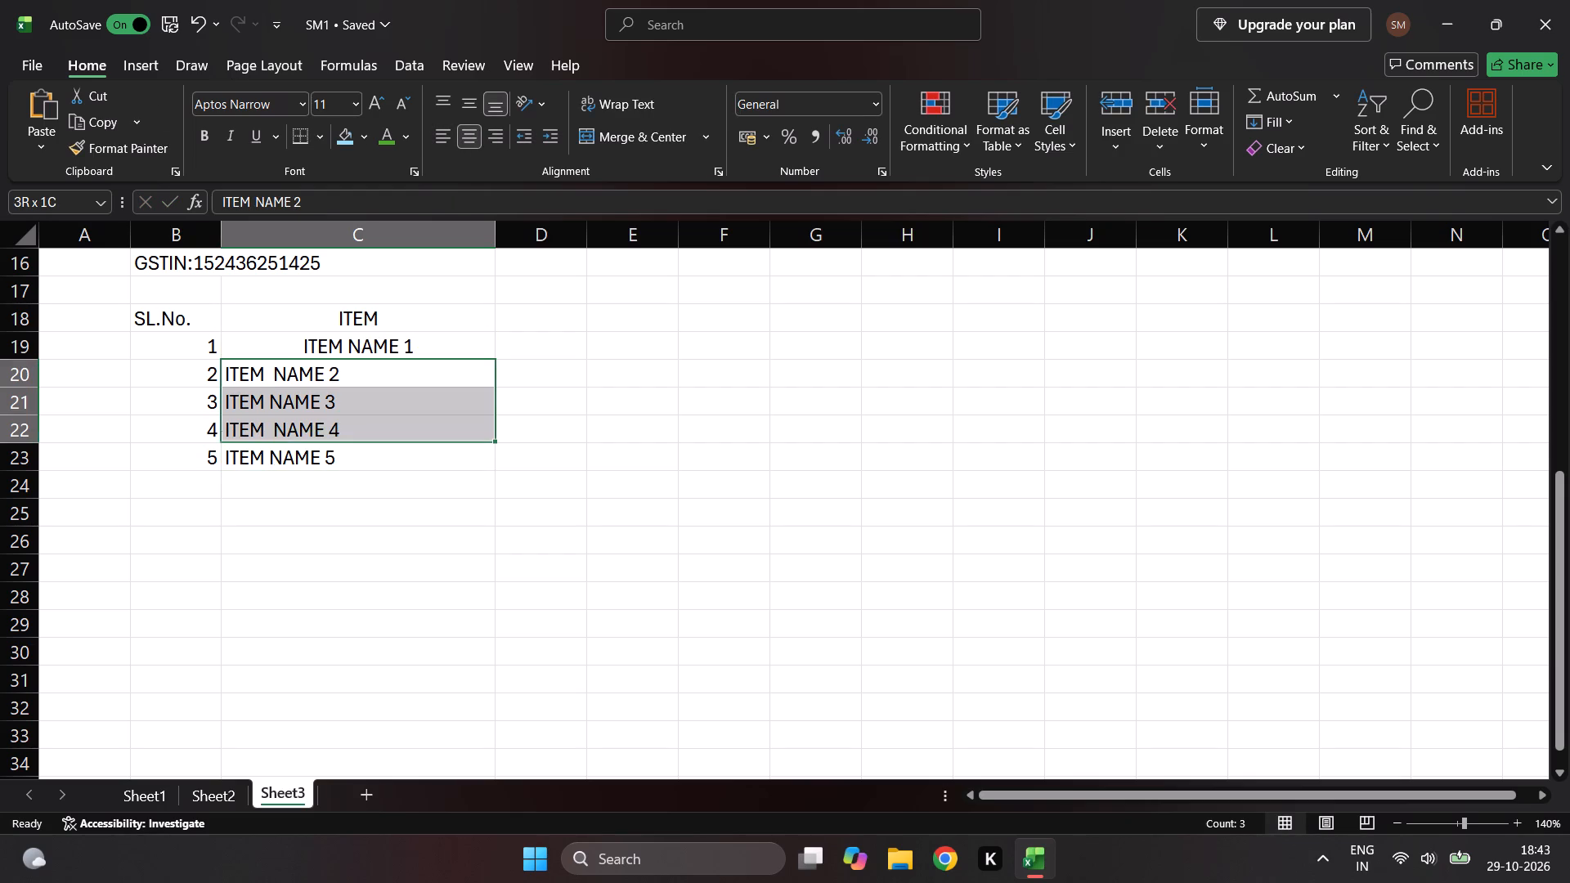
pyautogui.moveTo(360, 426); pyautogui.dragTo(364, 462)
pyautogui.click(481, 131)
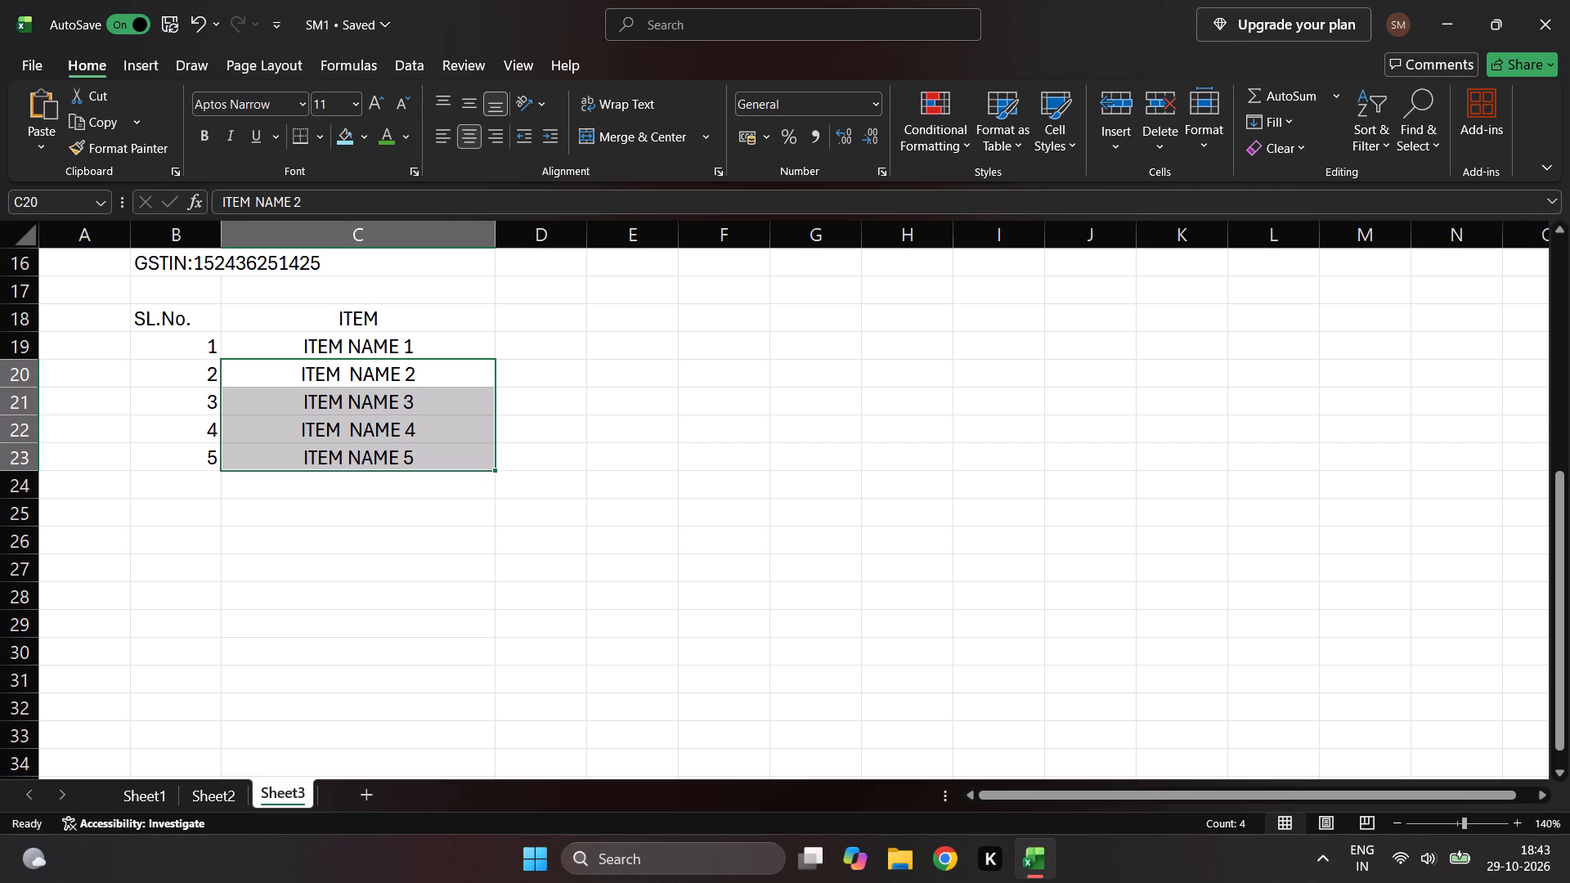
# Center the serial numbers in cells B19:B24 horizontally.
pyautogui.moveTo(155, 338); pyautogui.dragTo(196, 480)
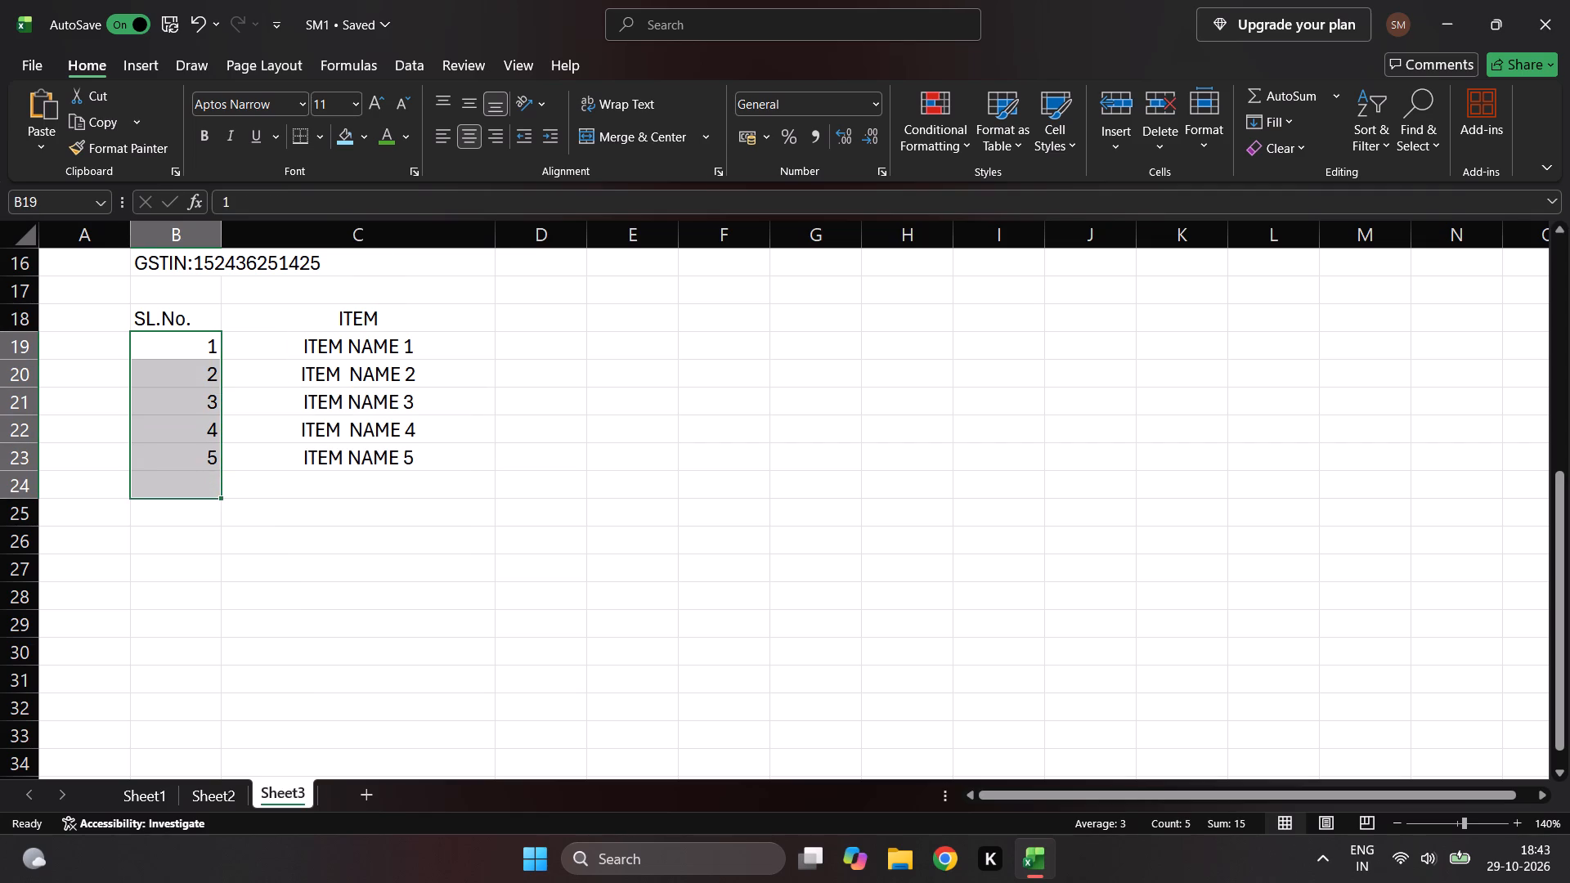
pyautogui.click(474, 133)
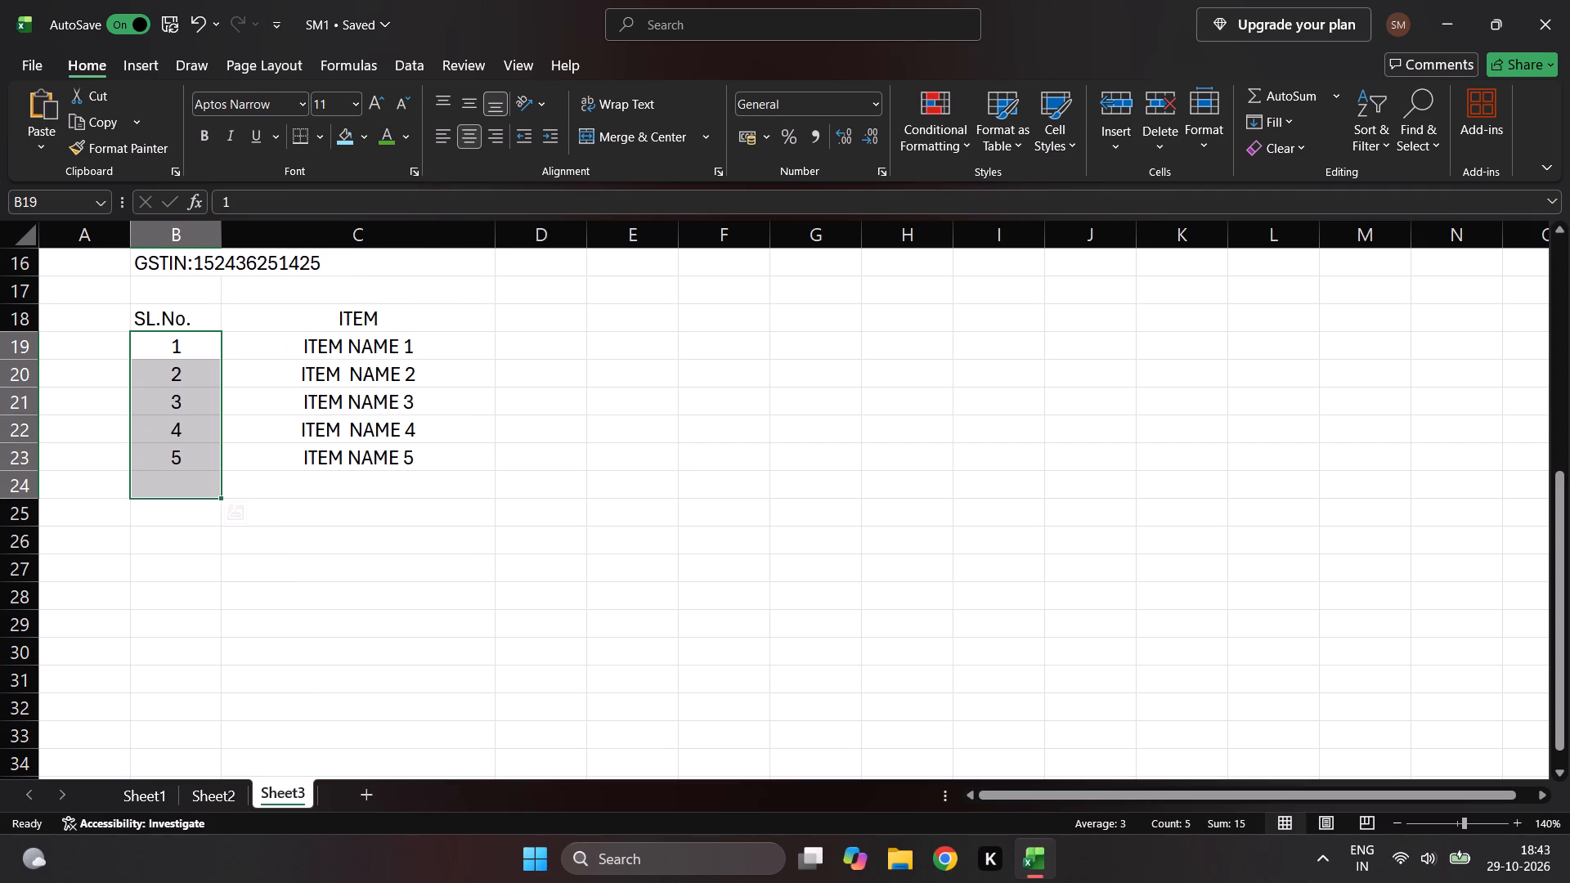
pyautogui.click(643, 468)
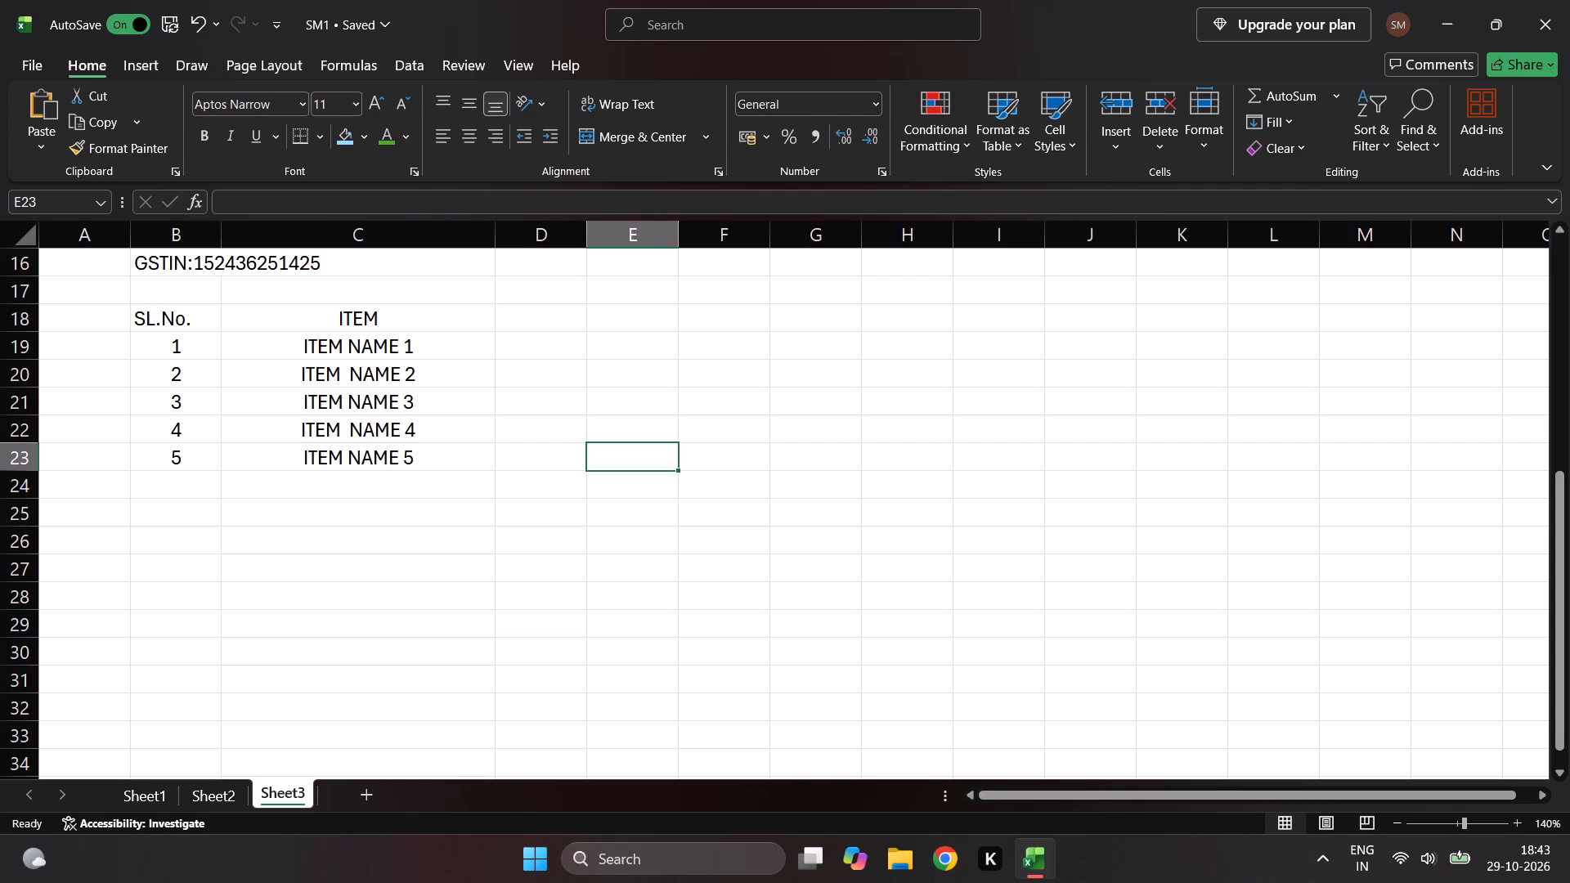
# Widen column D slightly, beside the ITEM column.
pyautogui.scroll(1, 725, 552)
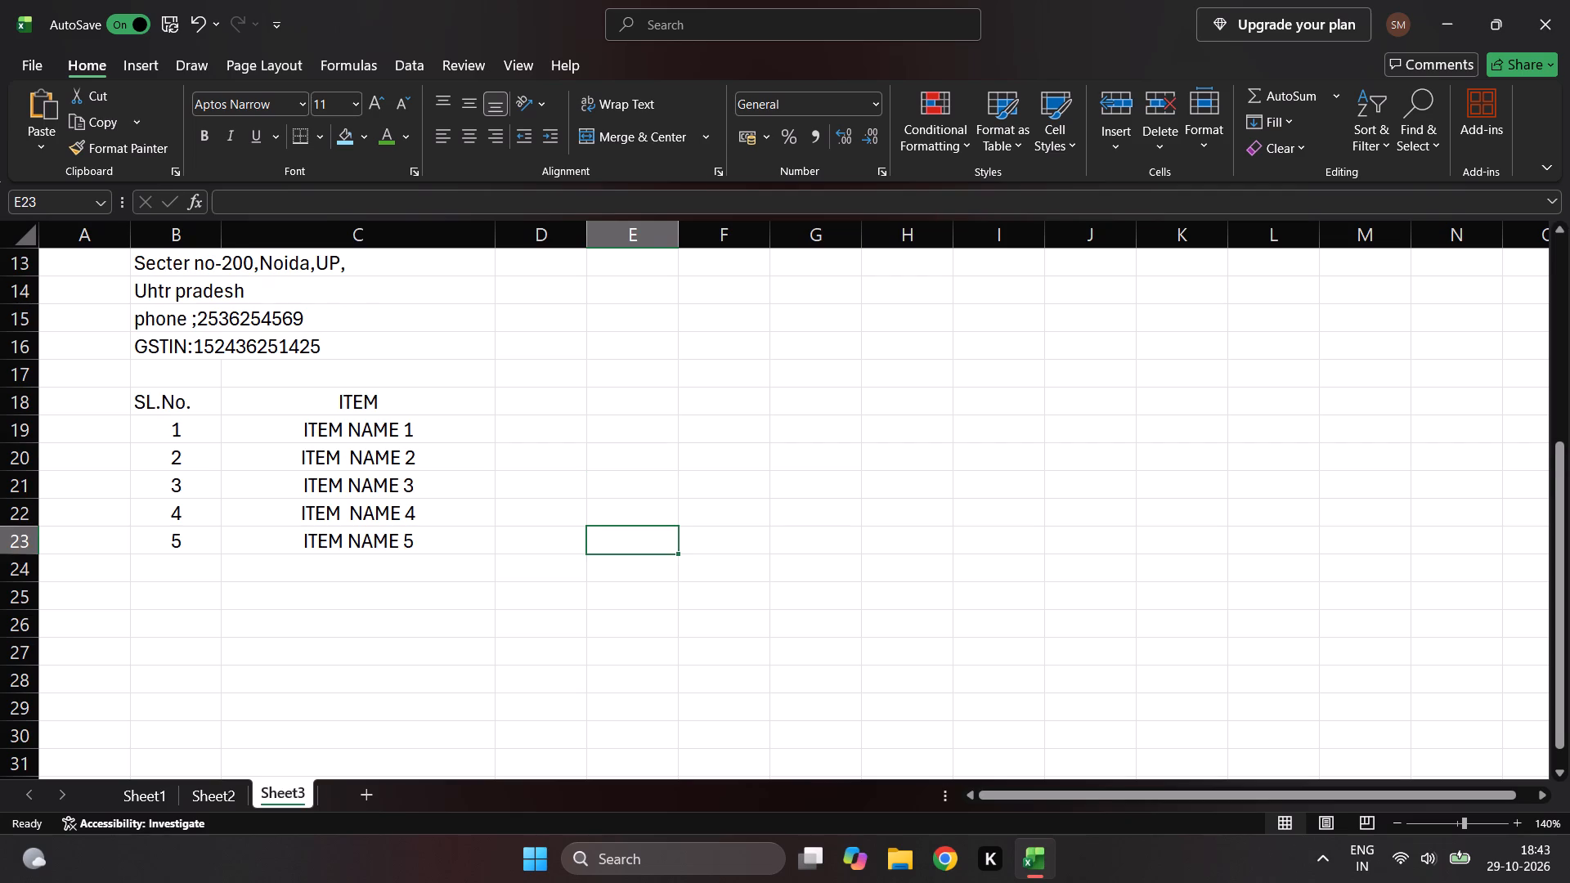
pyautogui.scroll(4, 724, 535)
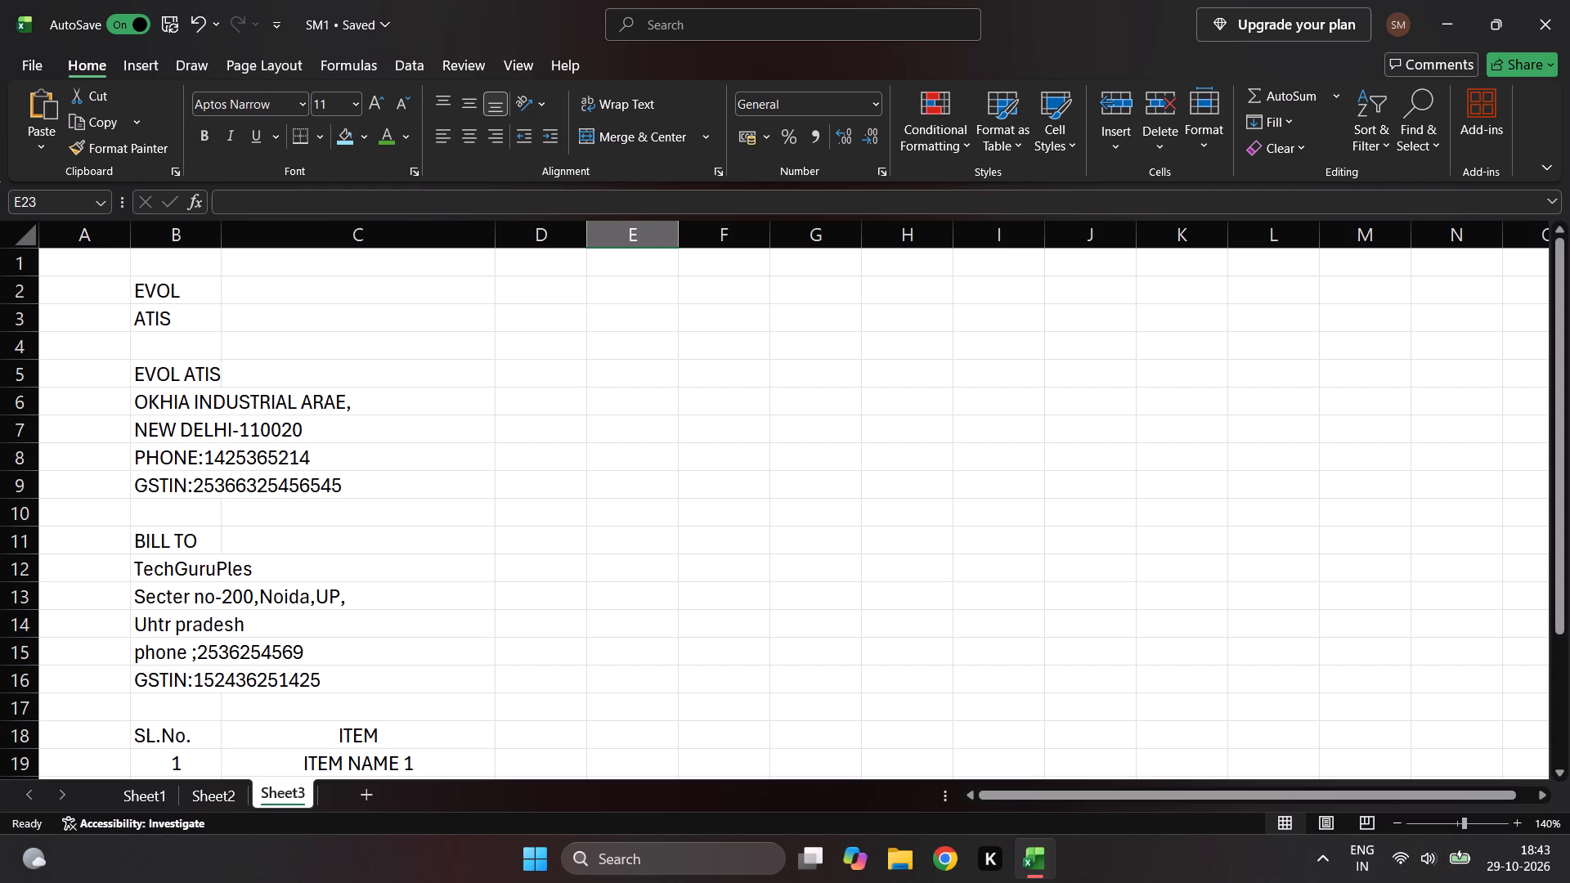
pyautogui.scroll(-2, 615, 593)
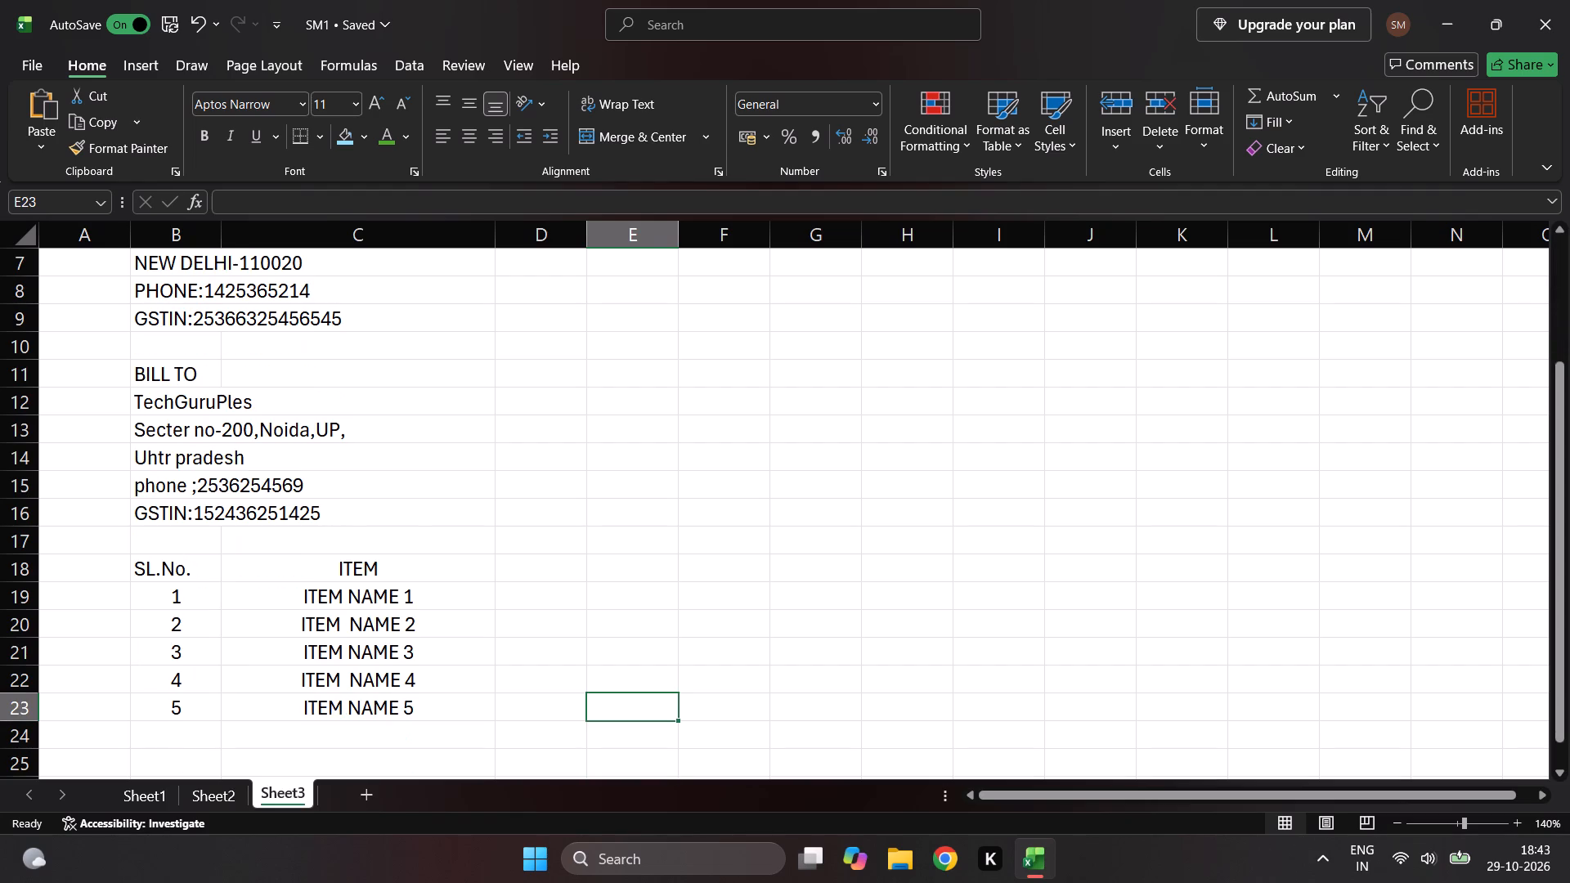
pyautogui.click(545, 567)
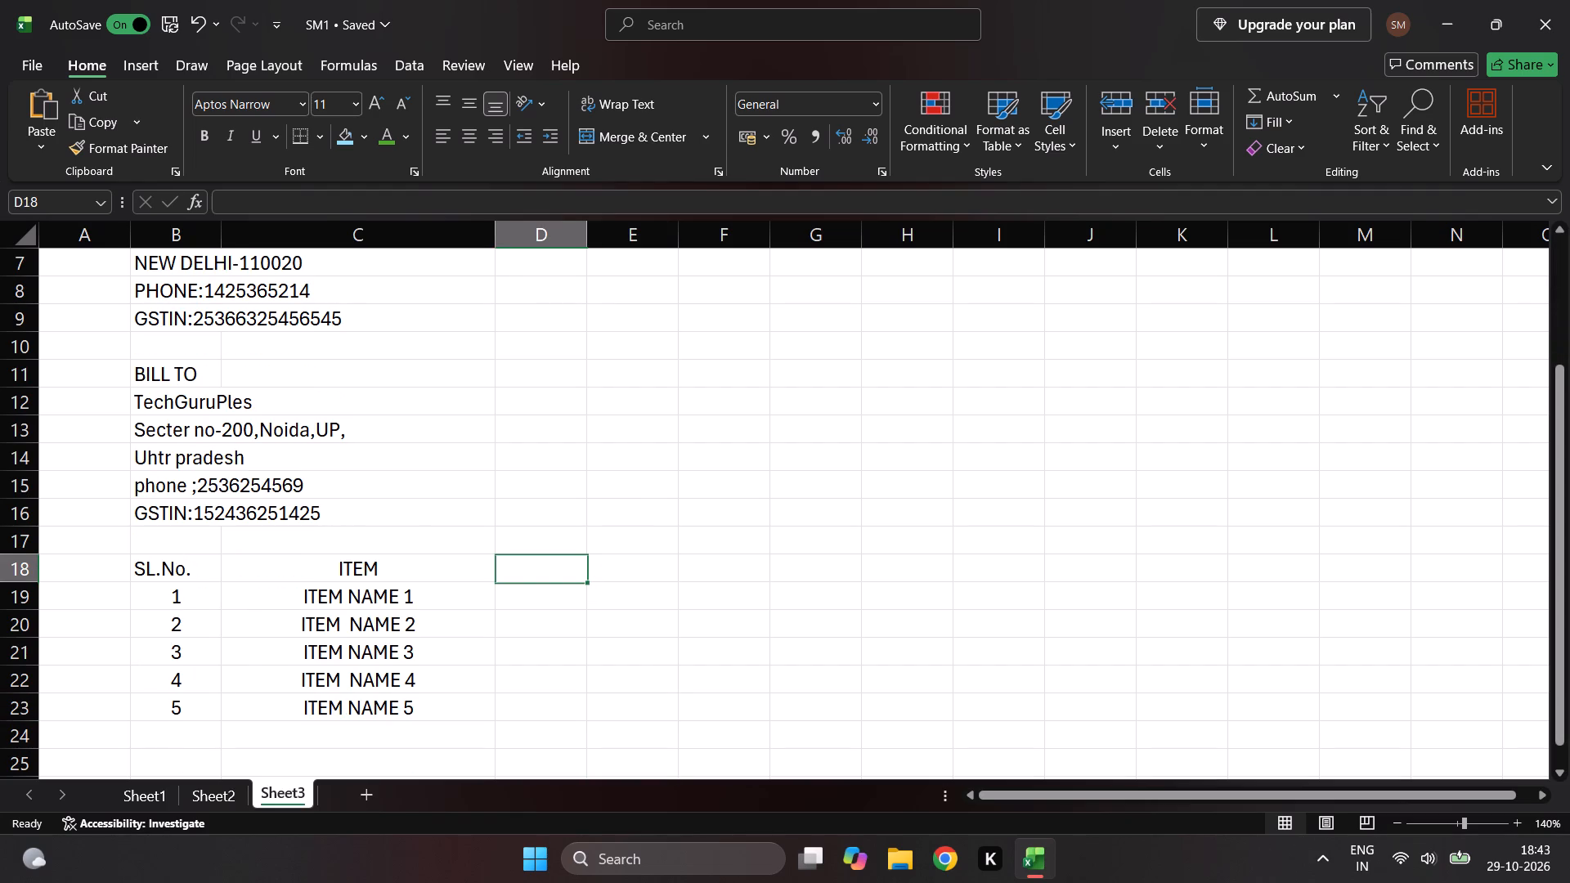
pyautogui.moveTo(581, 239); pyautogui.dragTo(602, 240)
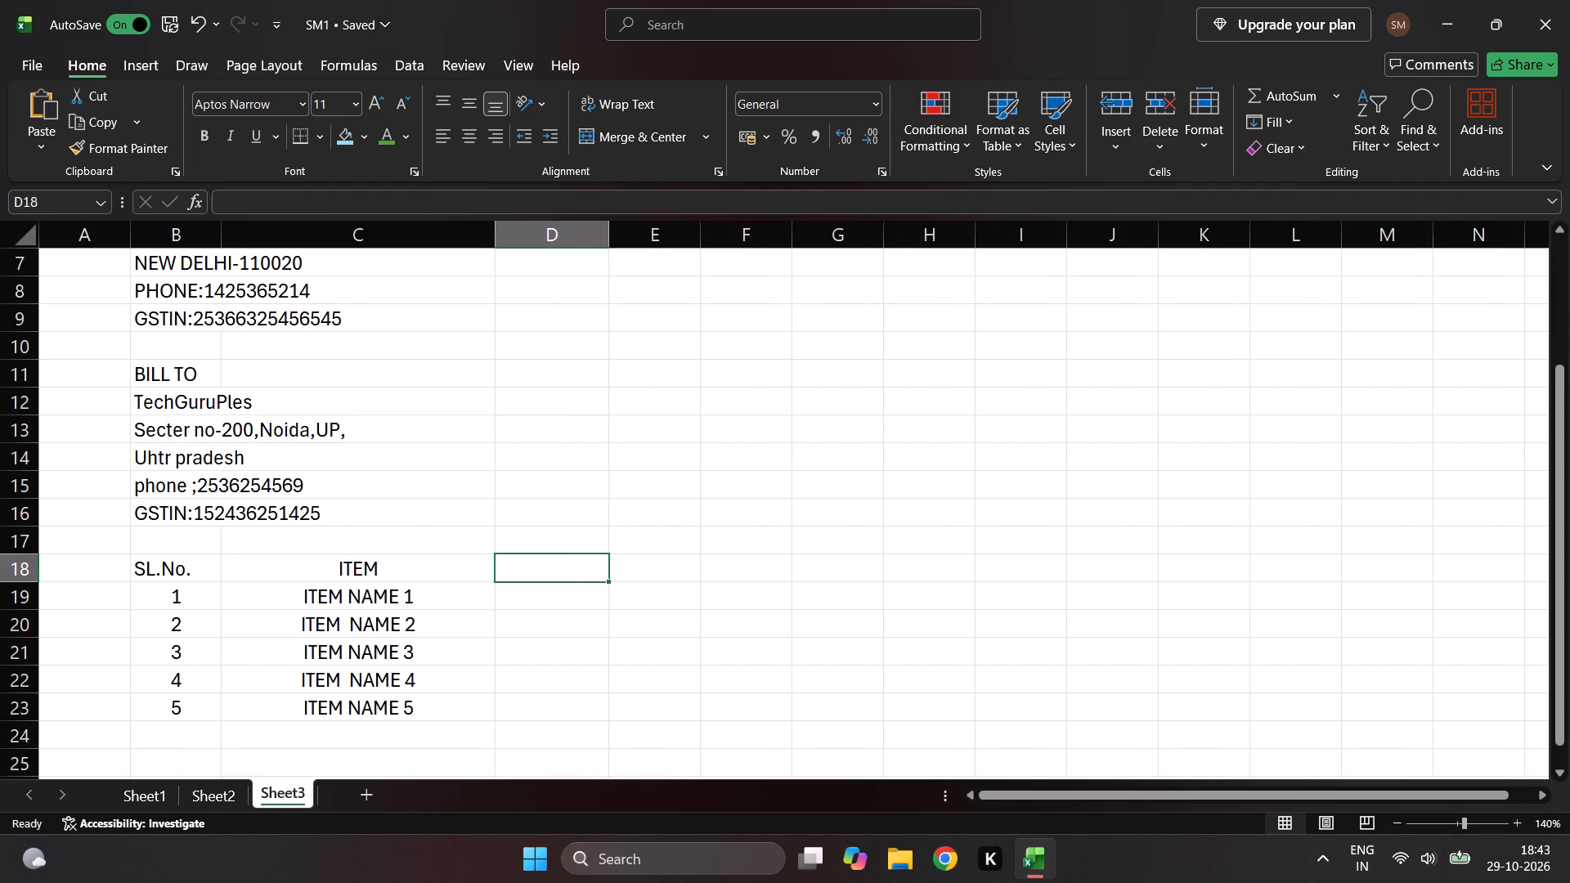
# Enter the column header HSN No. in cell D18, beside the ITEM header.
pyautogui.click(541, 558)
pyautogui.moveTo(541, 558); pyautogui.dragTo(541, 568)
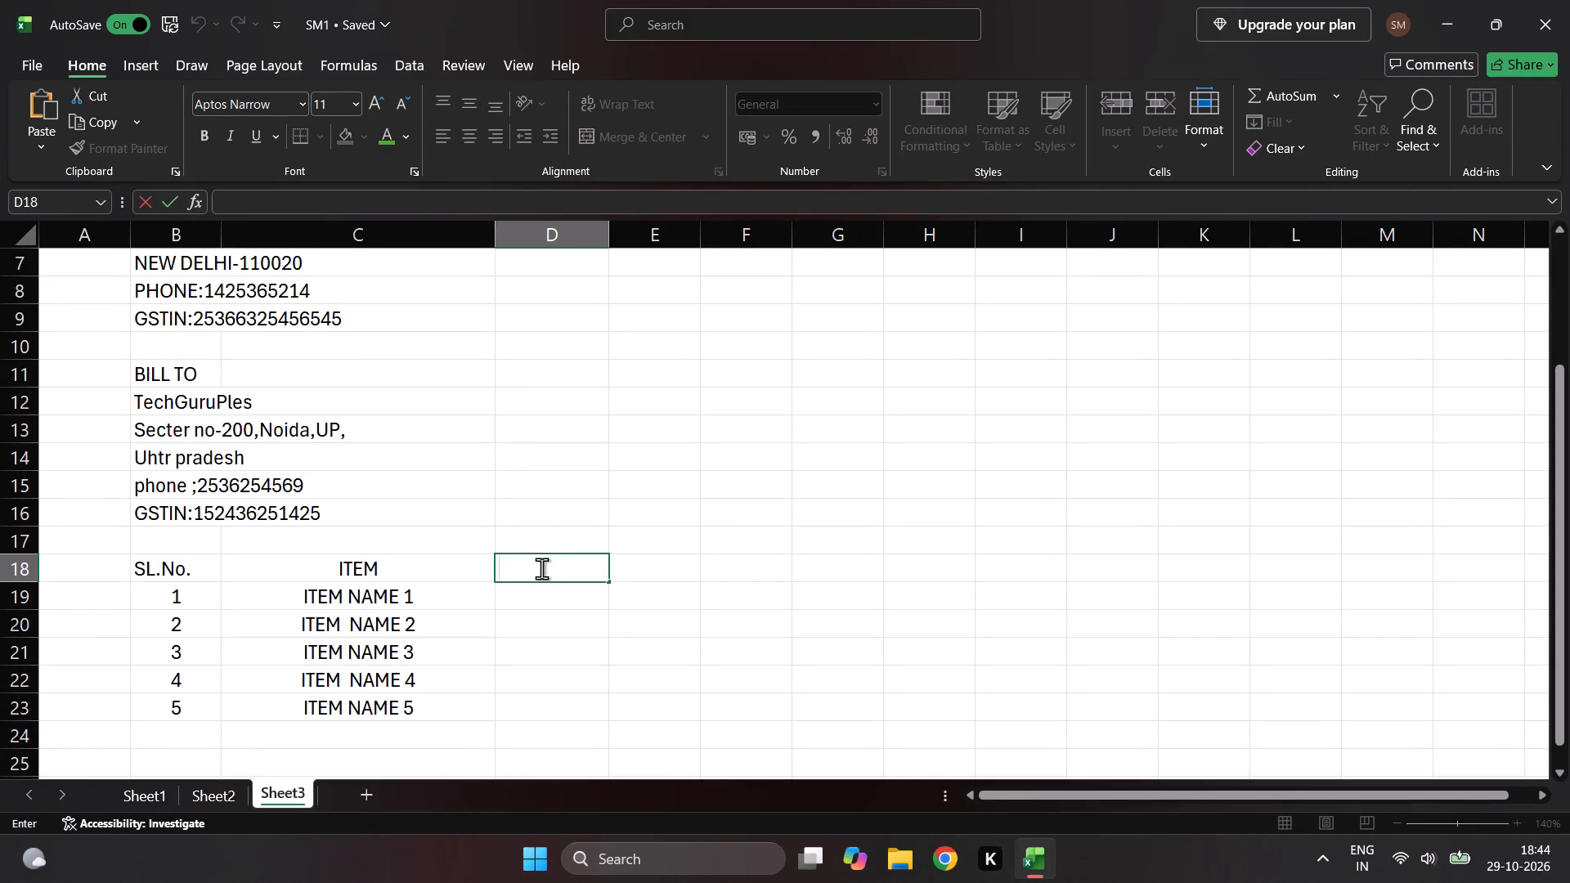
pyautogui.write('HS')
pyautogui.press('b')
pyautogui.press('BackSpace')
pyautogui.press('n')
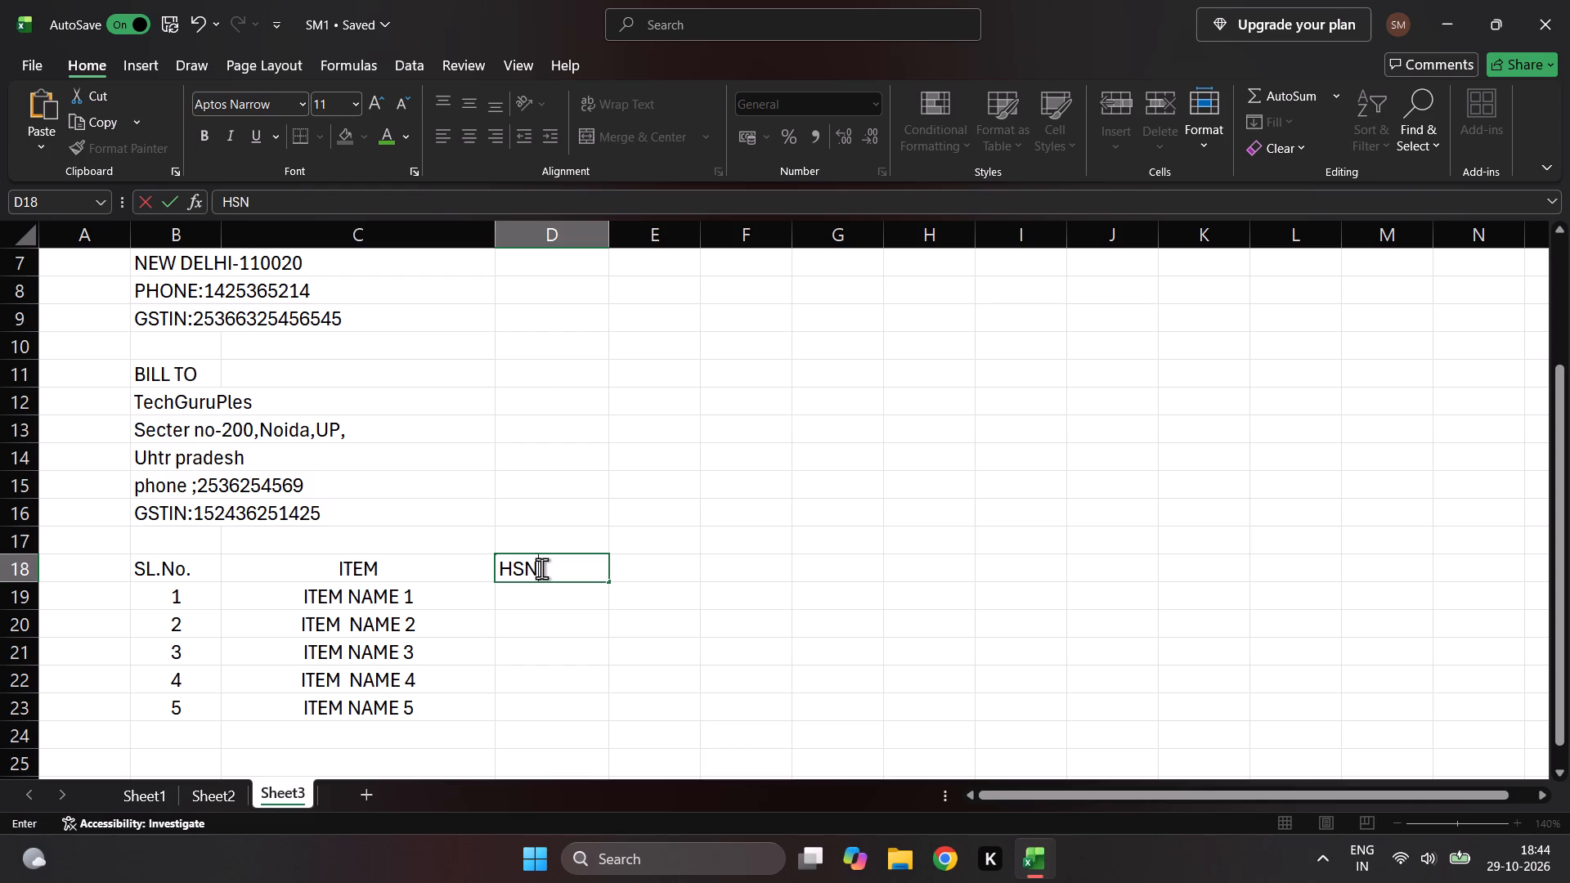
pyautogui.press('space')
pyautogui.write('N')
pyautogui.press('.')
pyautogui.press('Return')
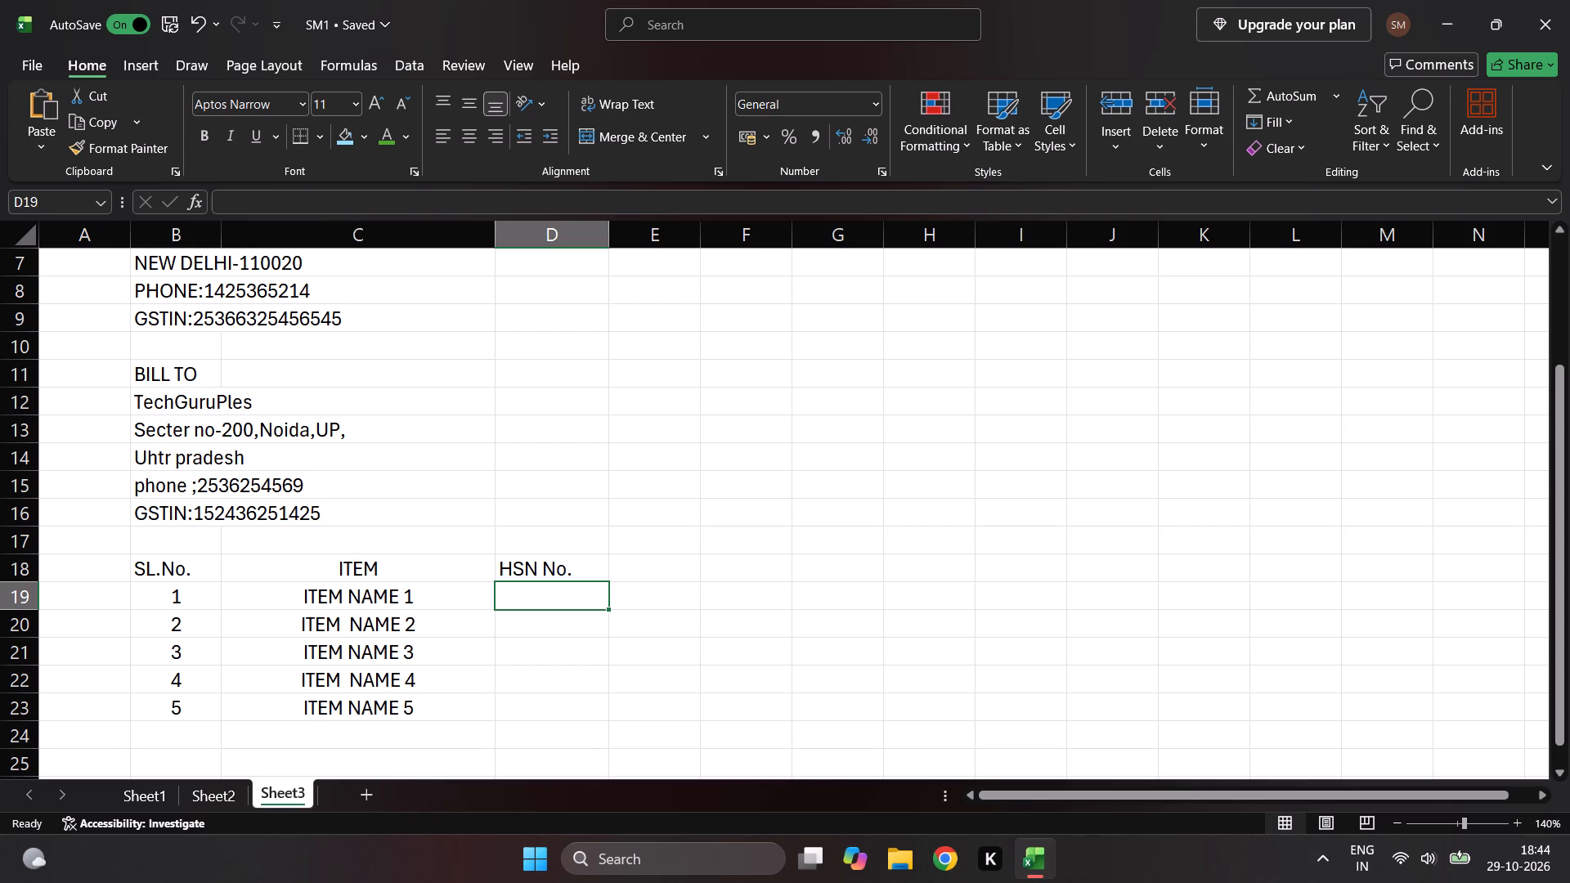
# Fill cells D19:D23 with the HSN numbers 2546, 3654, 2546, 6542 and 1235.
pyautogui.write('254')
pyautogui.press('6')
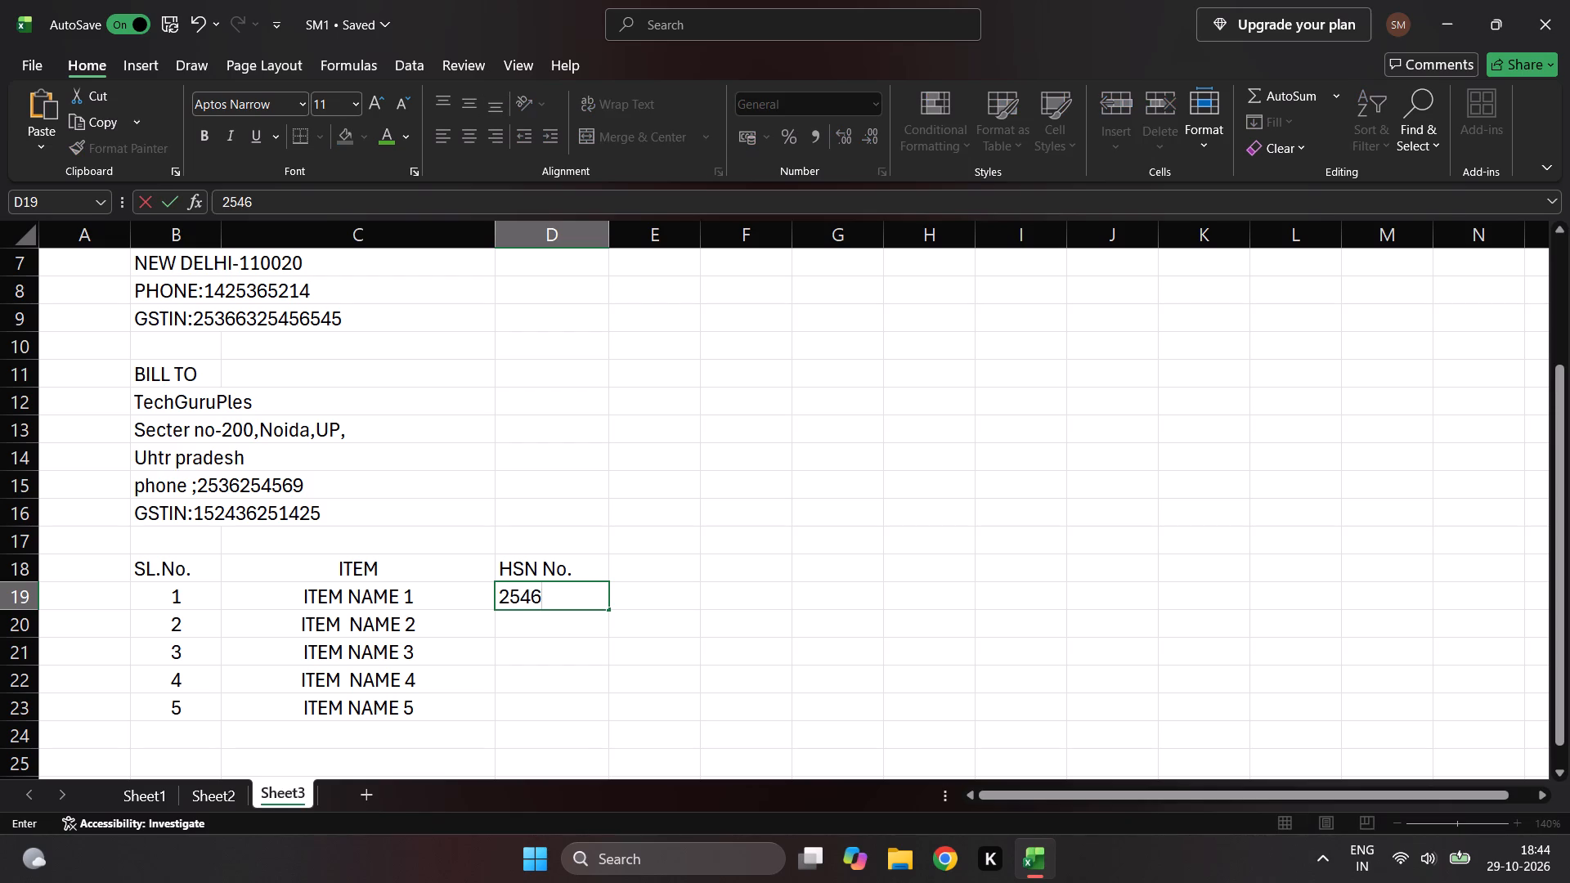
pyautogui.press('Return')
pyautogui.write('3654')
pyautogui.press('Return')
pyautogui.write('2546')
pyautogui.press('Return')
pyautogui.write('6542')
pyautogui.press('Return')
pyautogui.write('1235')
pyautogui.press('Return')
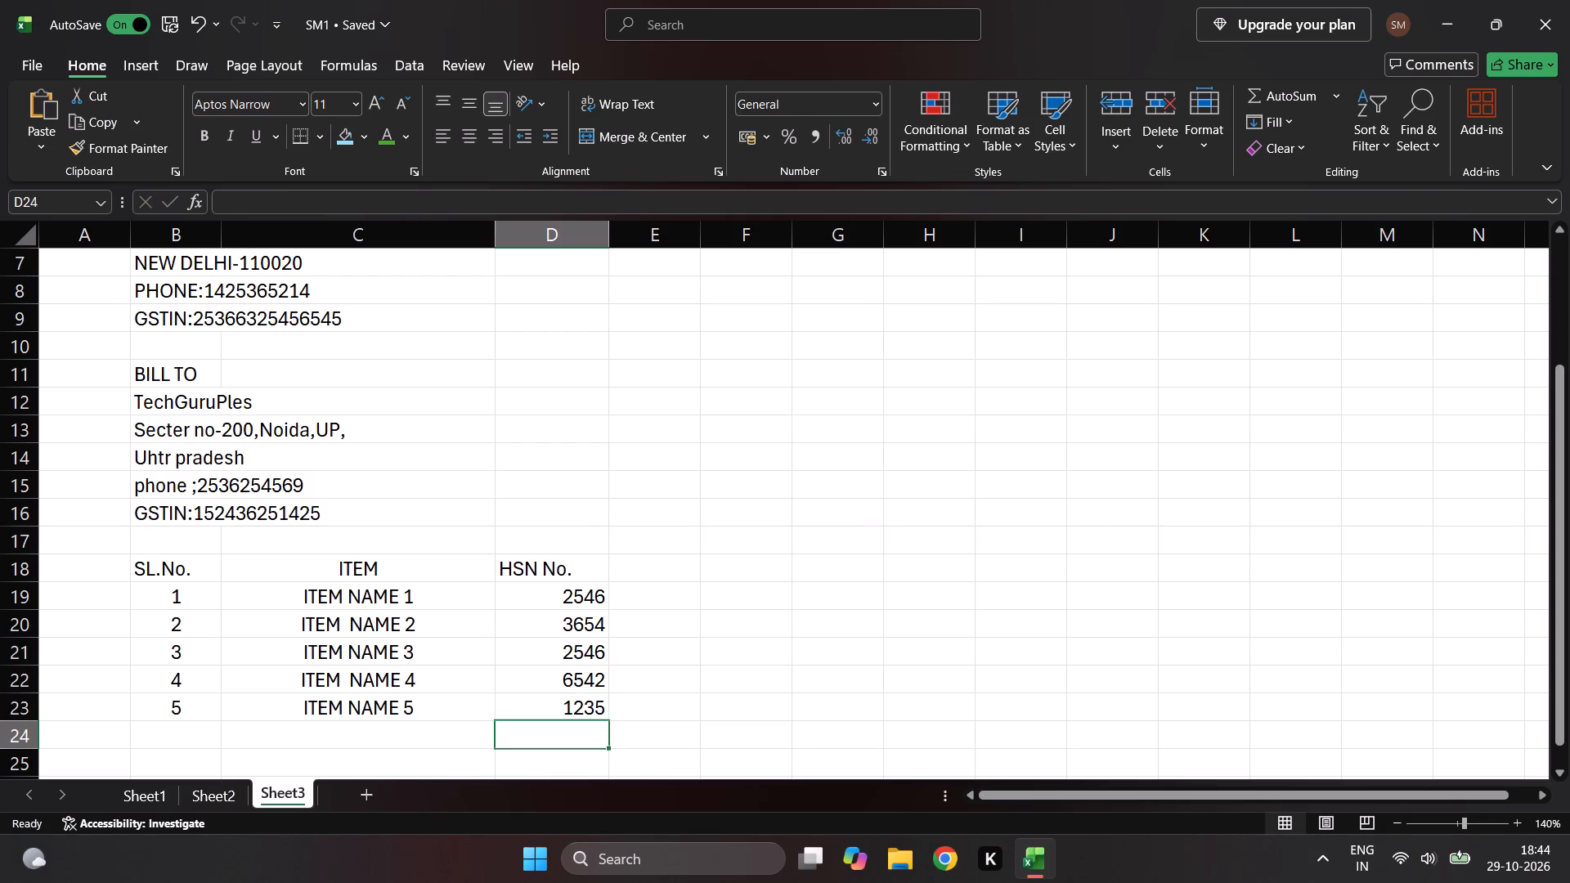
# Enter the column header QTY in cell E18, beside the HSN No. header.
pyautogui.click(670, 571)
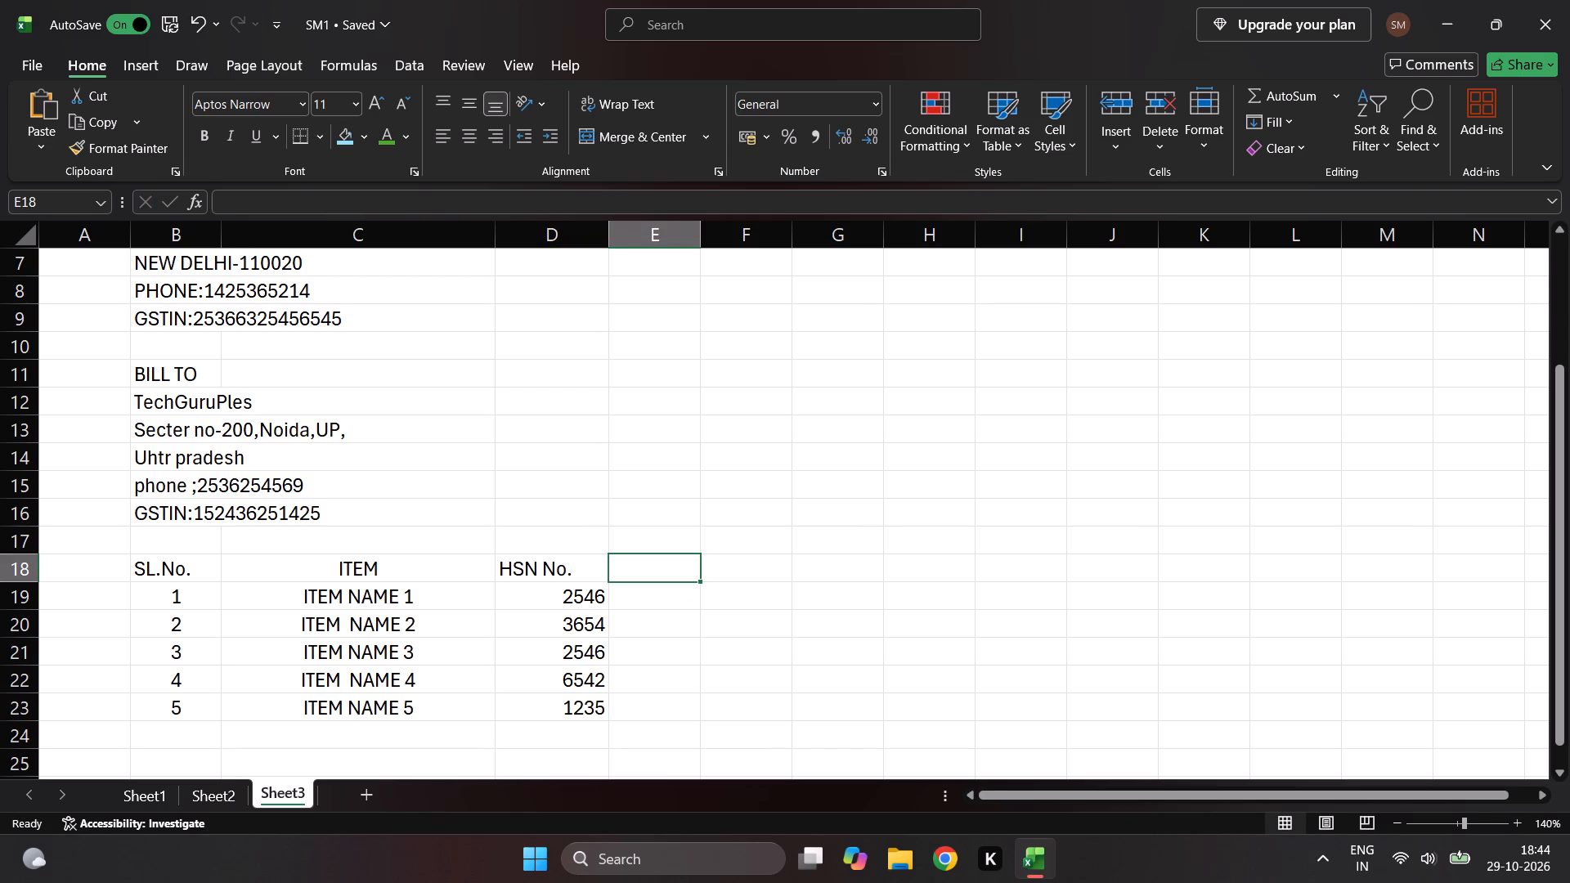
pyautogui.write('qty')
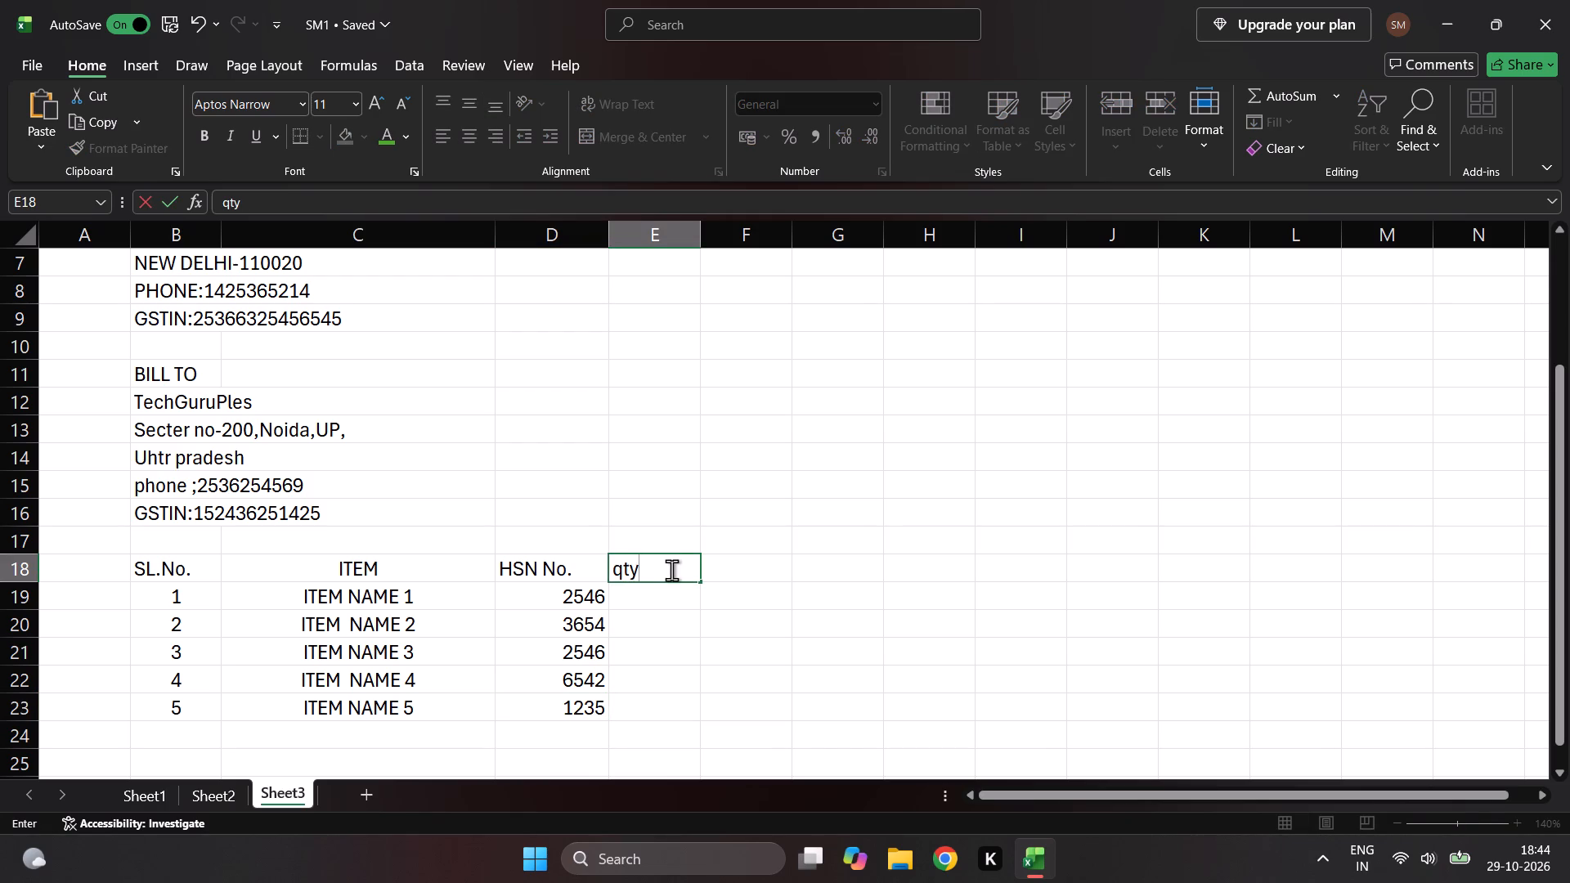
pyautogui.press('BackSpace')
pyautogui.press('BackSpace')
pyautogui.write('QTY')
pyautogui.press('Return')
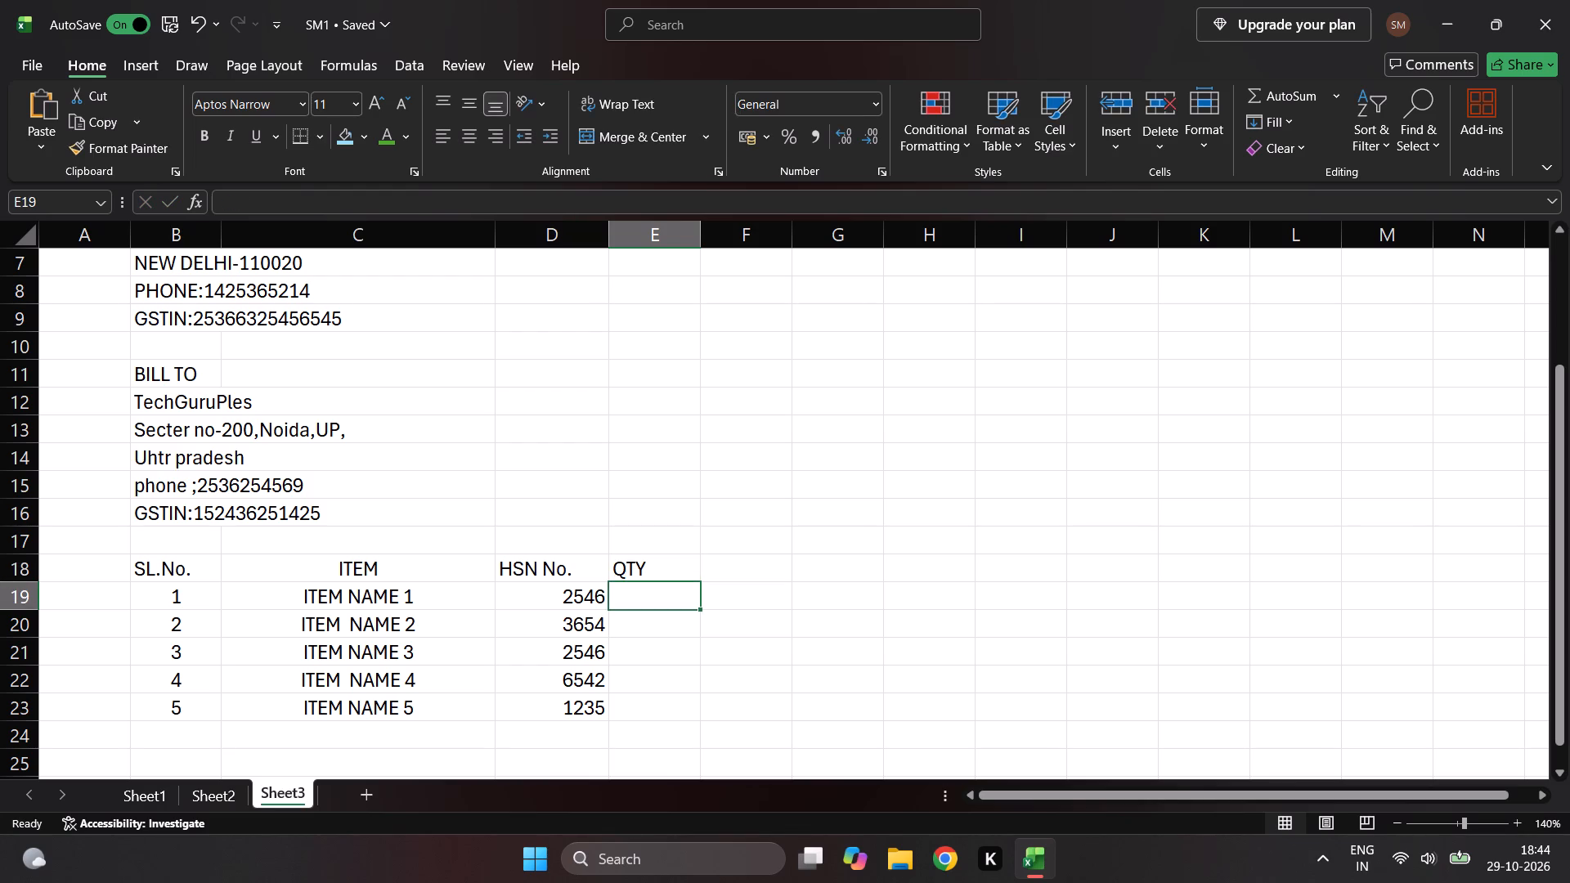
# Fill cells E19:E23 with the quantities 15, 25, 36, 85 and 65.
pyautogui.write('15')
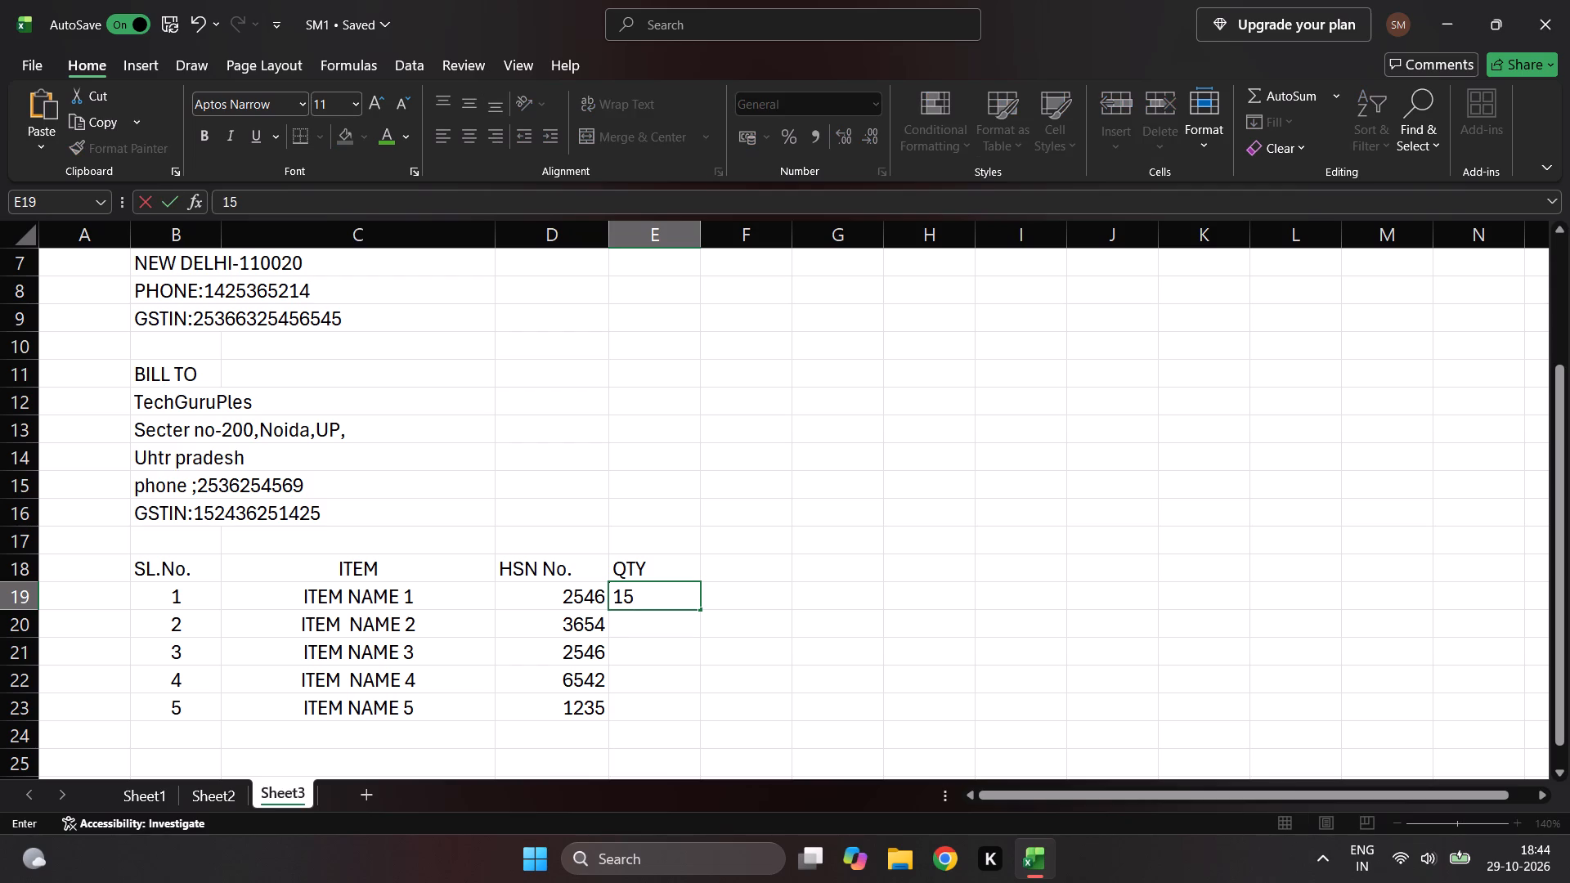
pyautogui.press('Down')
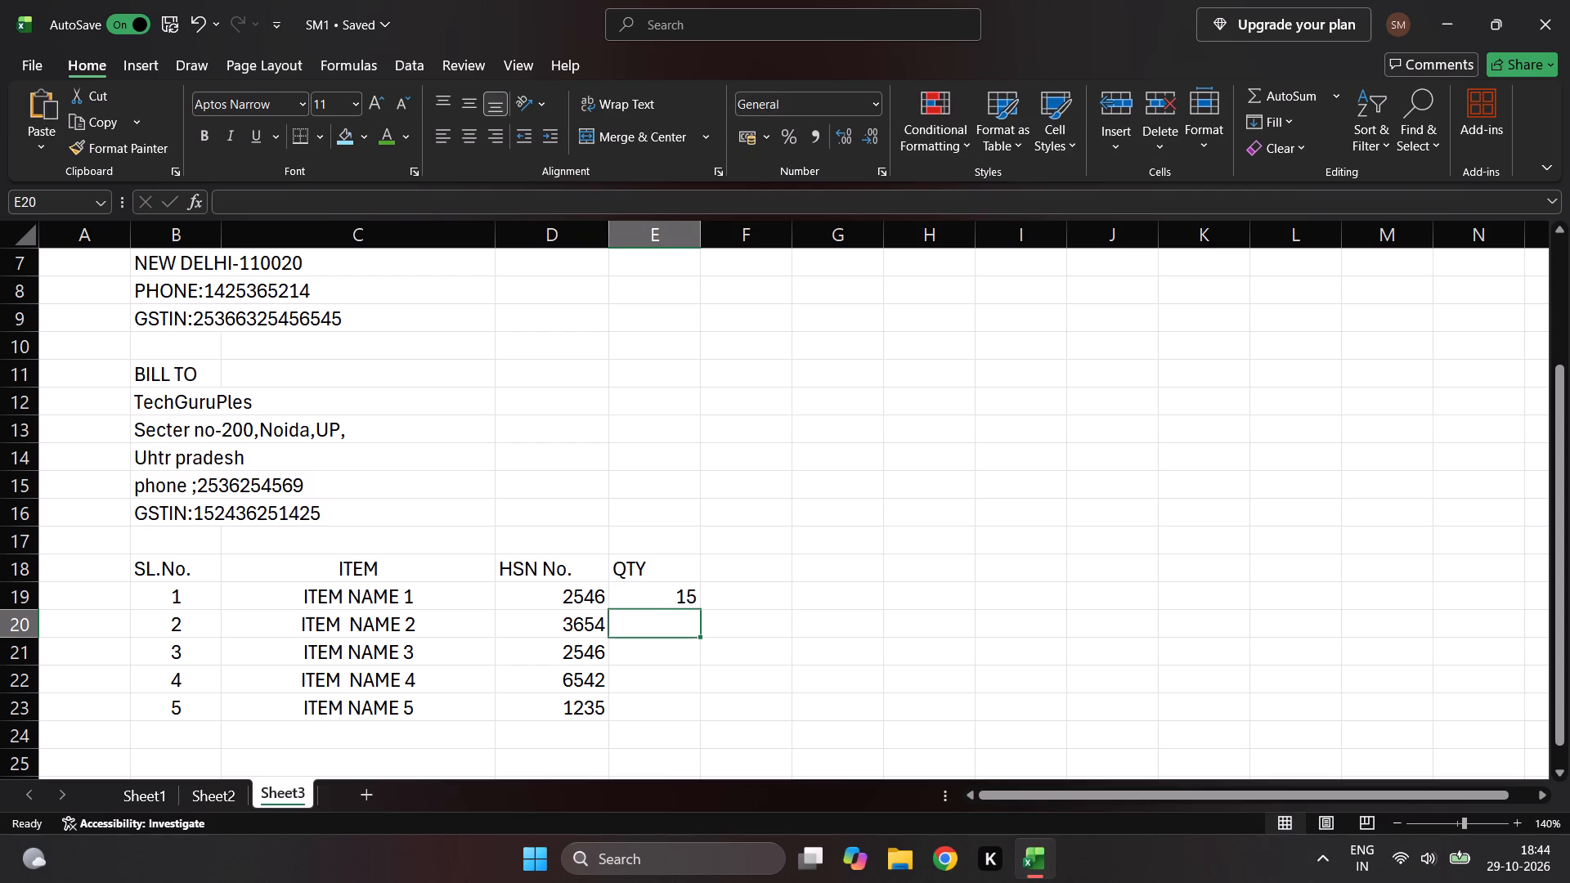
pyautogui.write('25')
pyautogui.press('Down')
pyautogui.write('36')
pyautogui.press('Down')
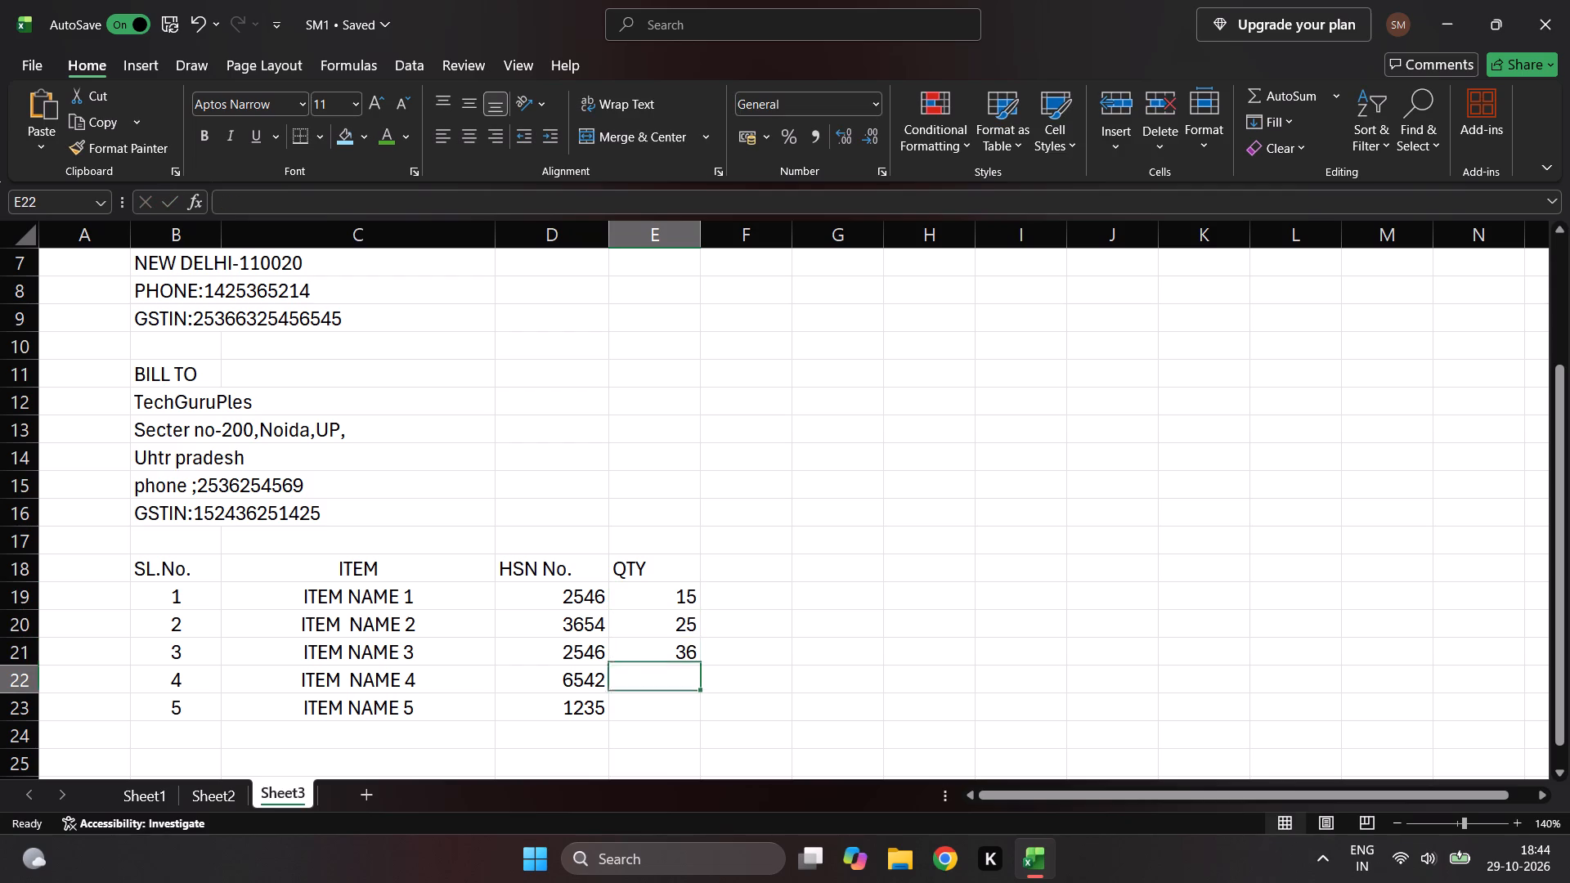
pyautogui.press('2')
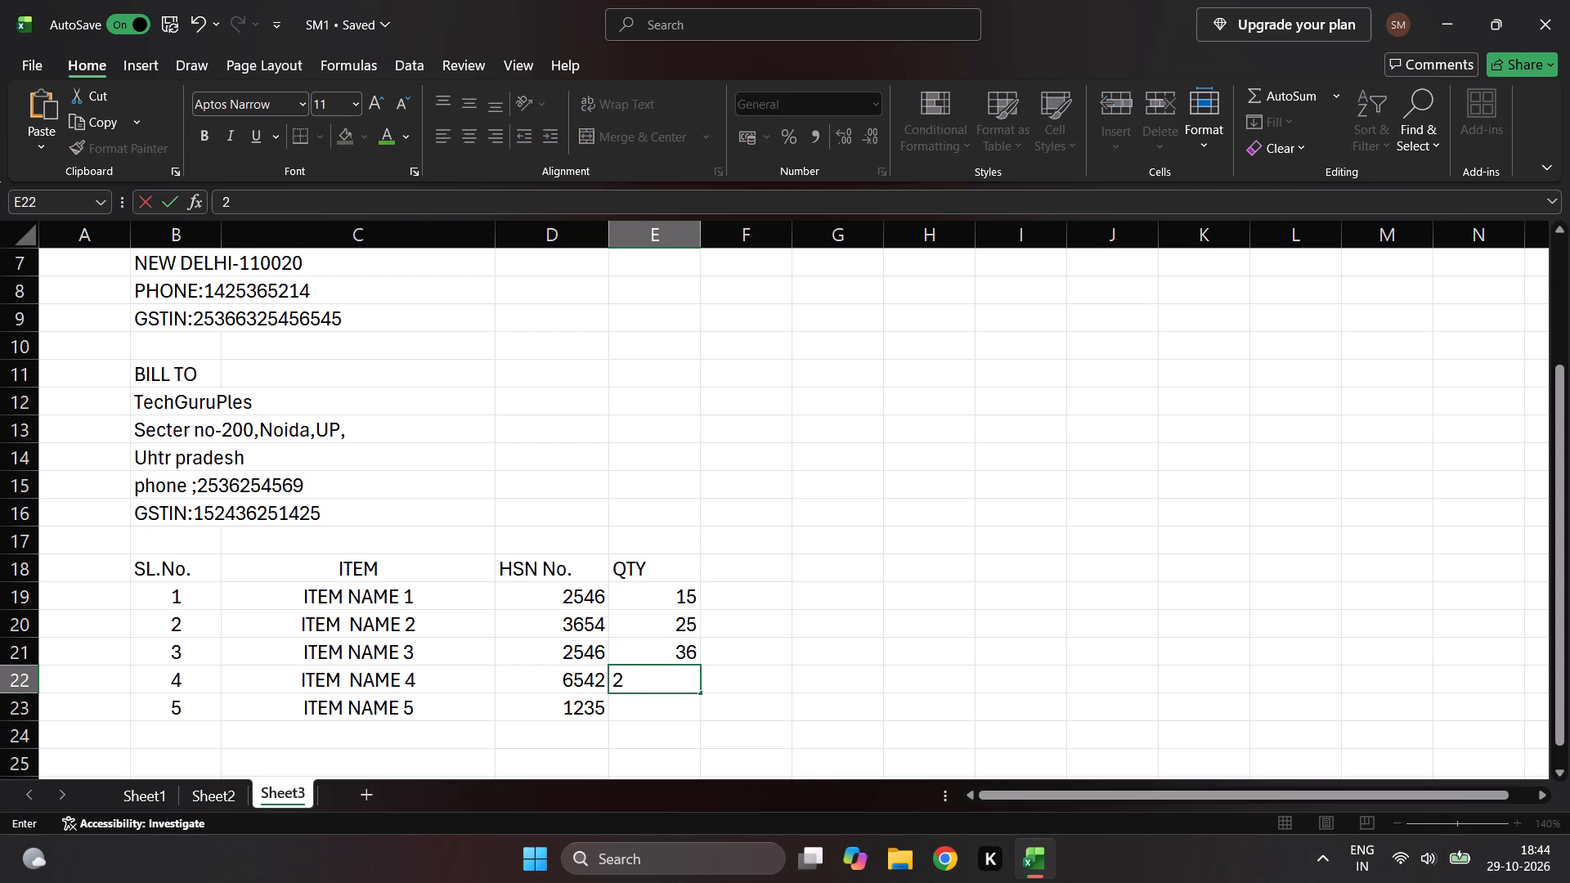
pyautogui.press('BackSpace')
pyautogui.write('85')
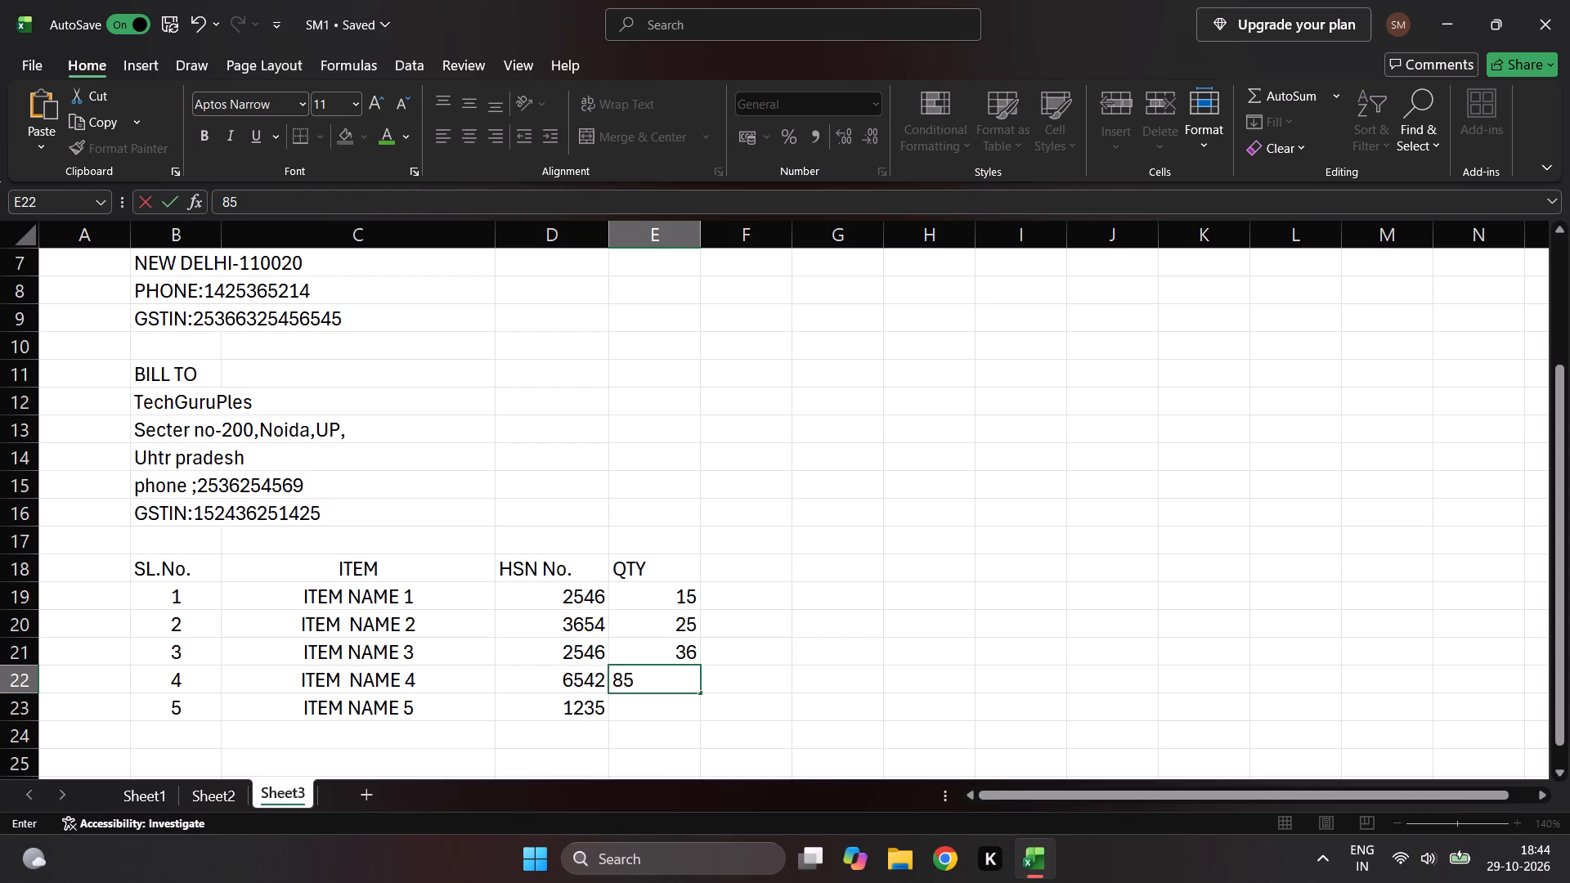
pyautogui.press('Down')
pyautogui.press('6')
pyautogui.click(671, 570)
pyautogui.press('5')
pyautogui.press('Down')
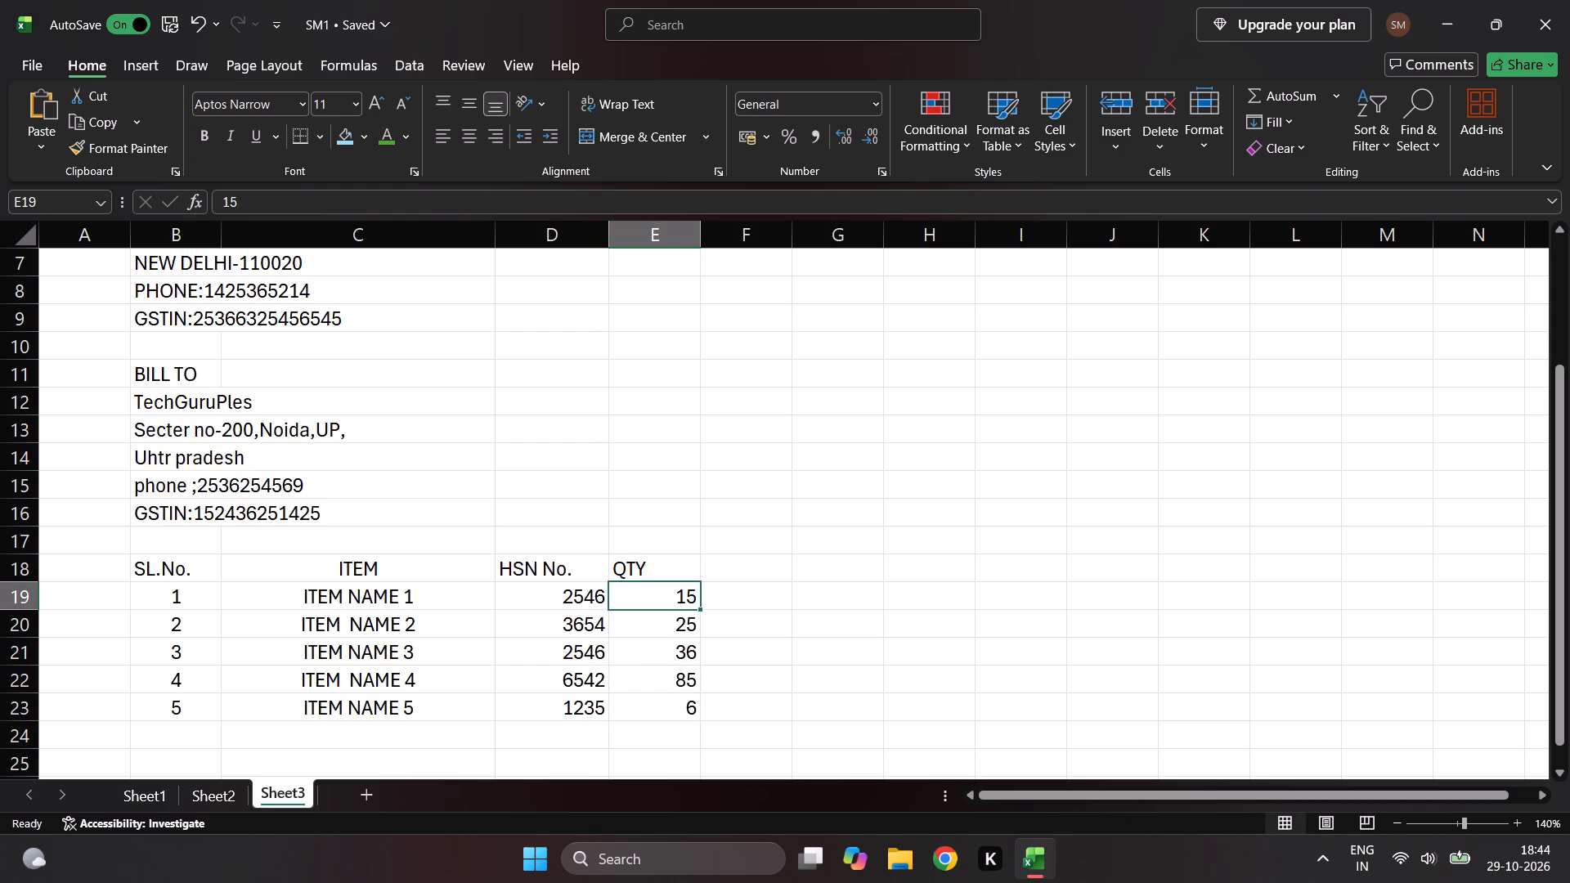
pyautogui.click(686, 696)
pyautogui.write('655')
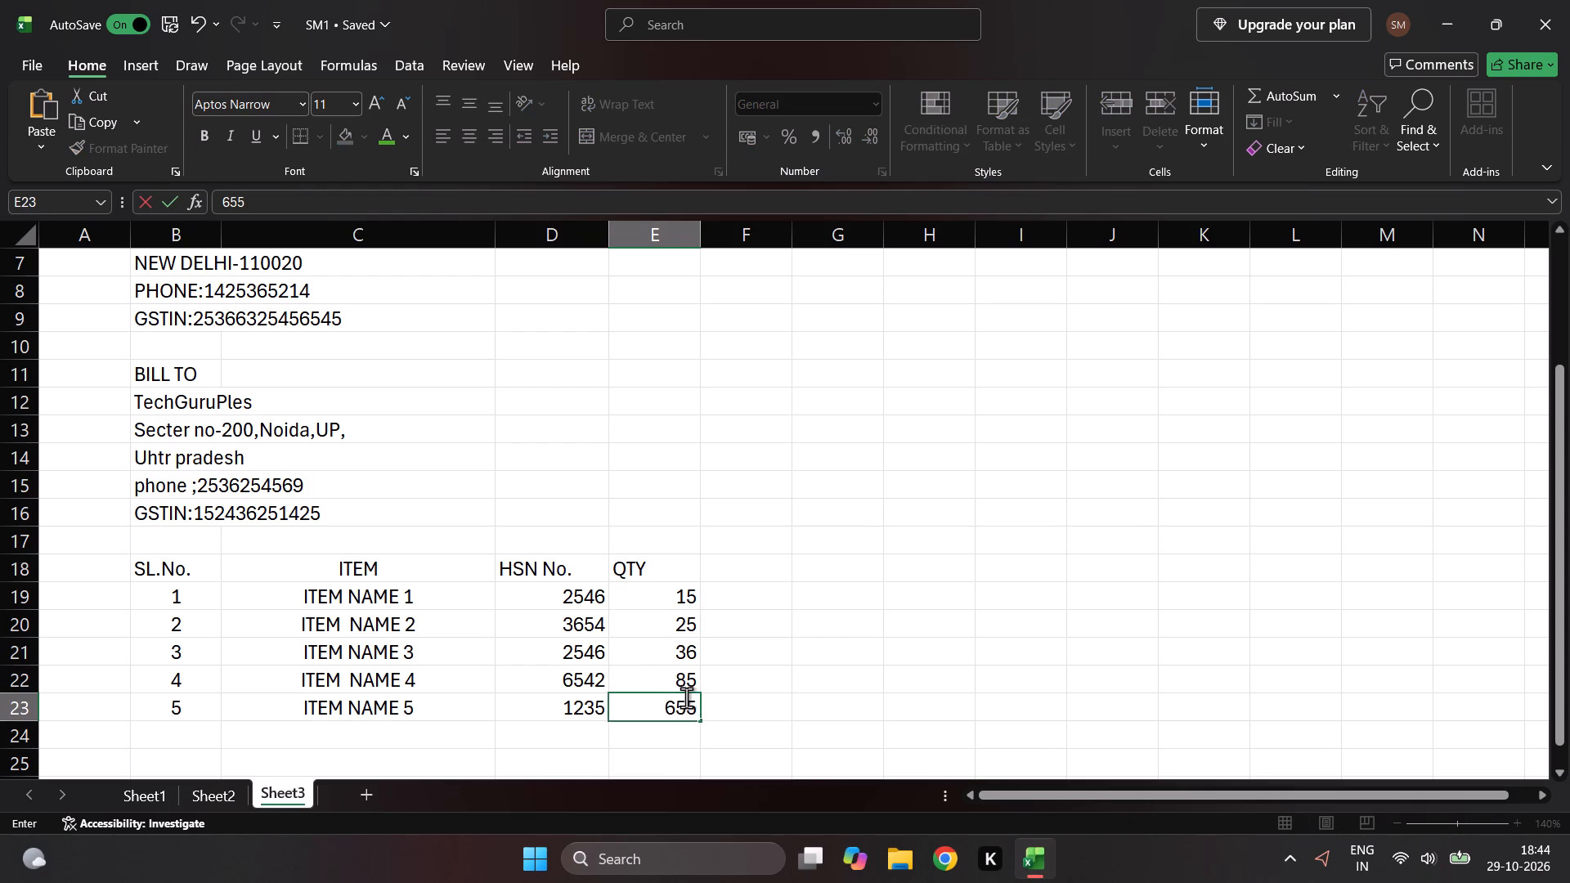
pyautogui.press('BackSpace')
# Enter the column header Unit Rate in cell F18, beside the QTY header.
pyautogui.doubleClick(774, 576)
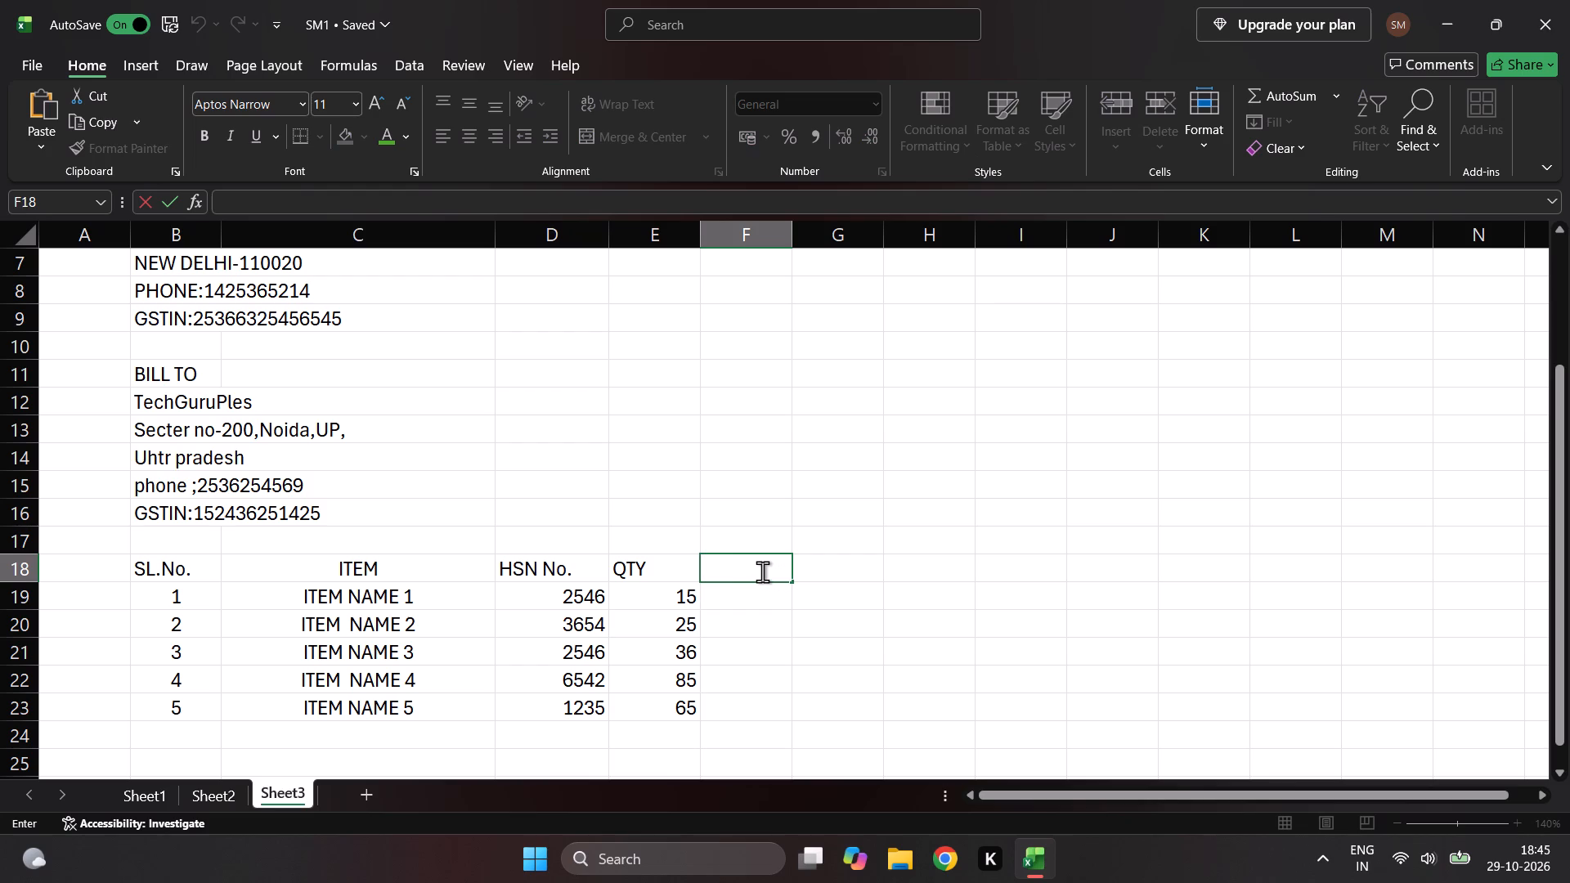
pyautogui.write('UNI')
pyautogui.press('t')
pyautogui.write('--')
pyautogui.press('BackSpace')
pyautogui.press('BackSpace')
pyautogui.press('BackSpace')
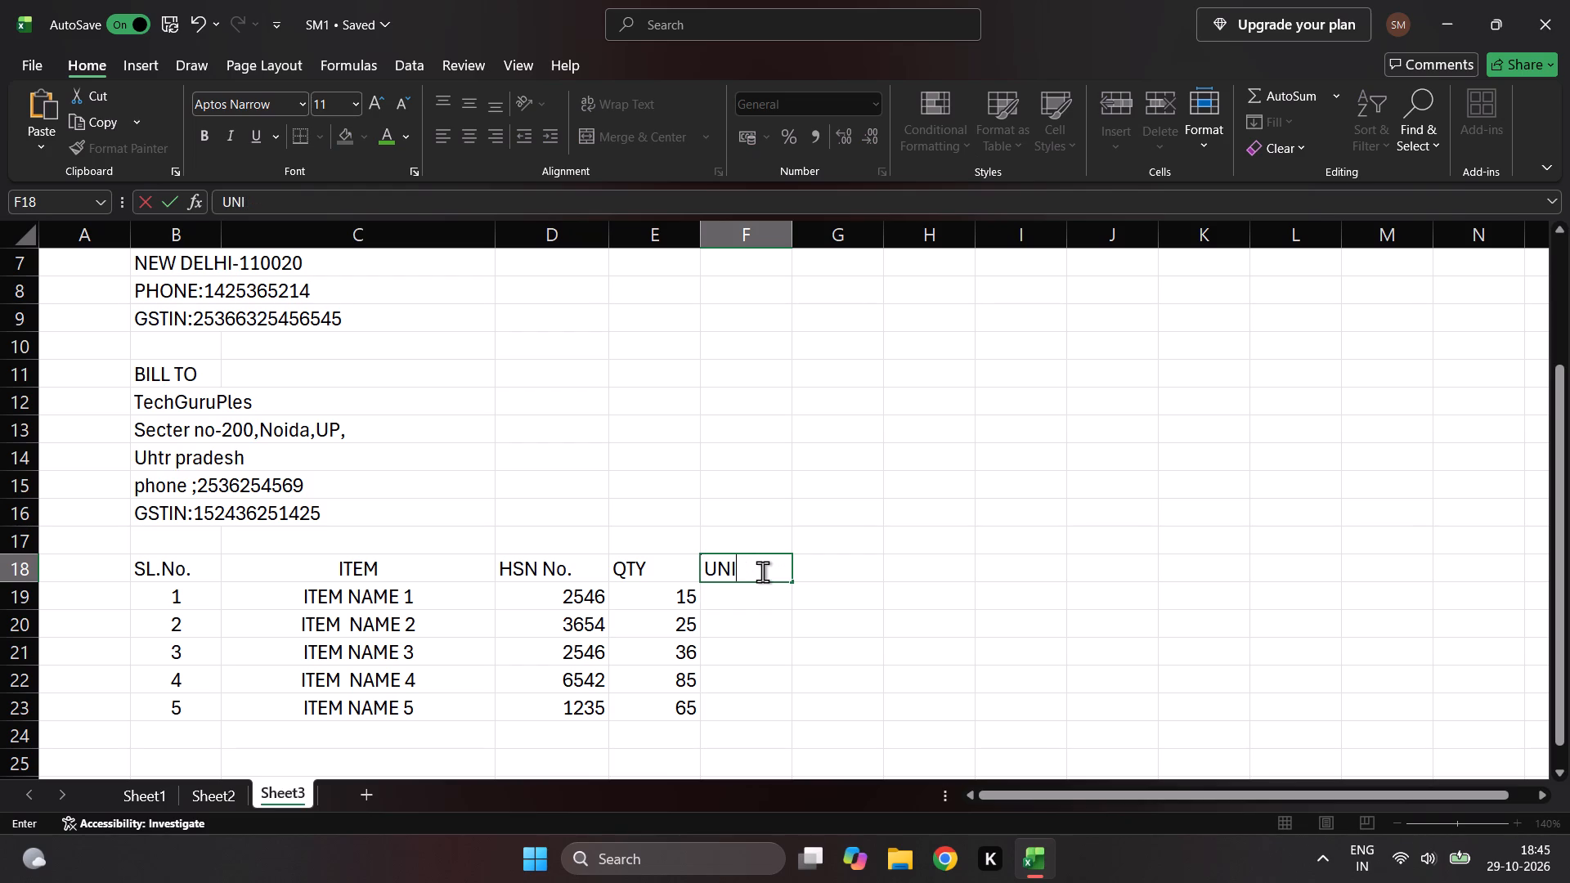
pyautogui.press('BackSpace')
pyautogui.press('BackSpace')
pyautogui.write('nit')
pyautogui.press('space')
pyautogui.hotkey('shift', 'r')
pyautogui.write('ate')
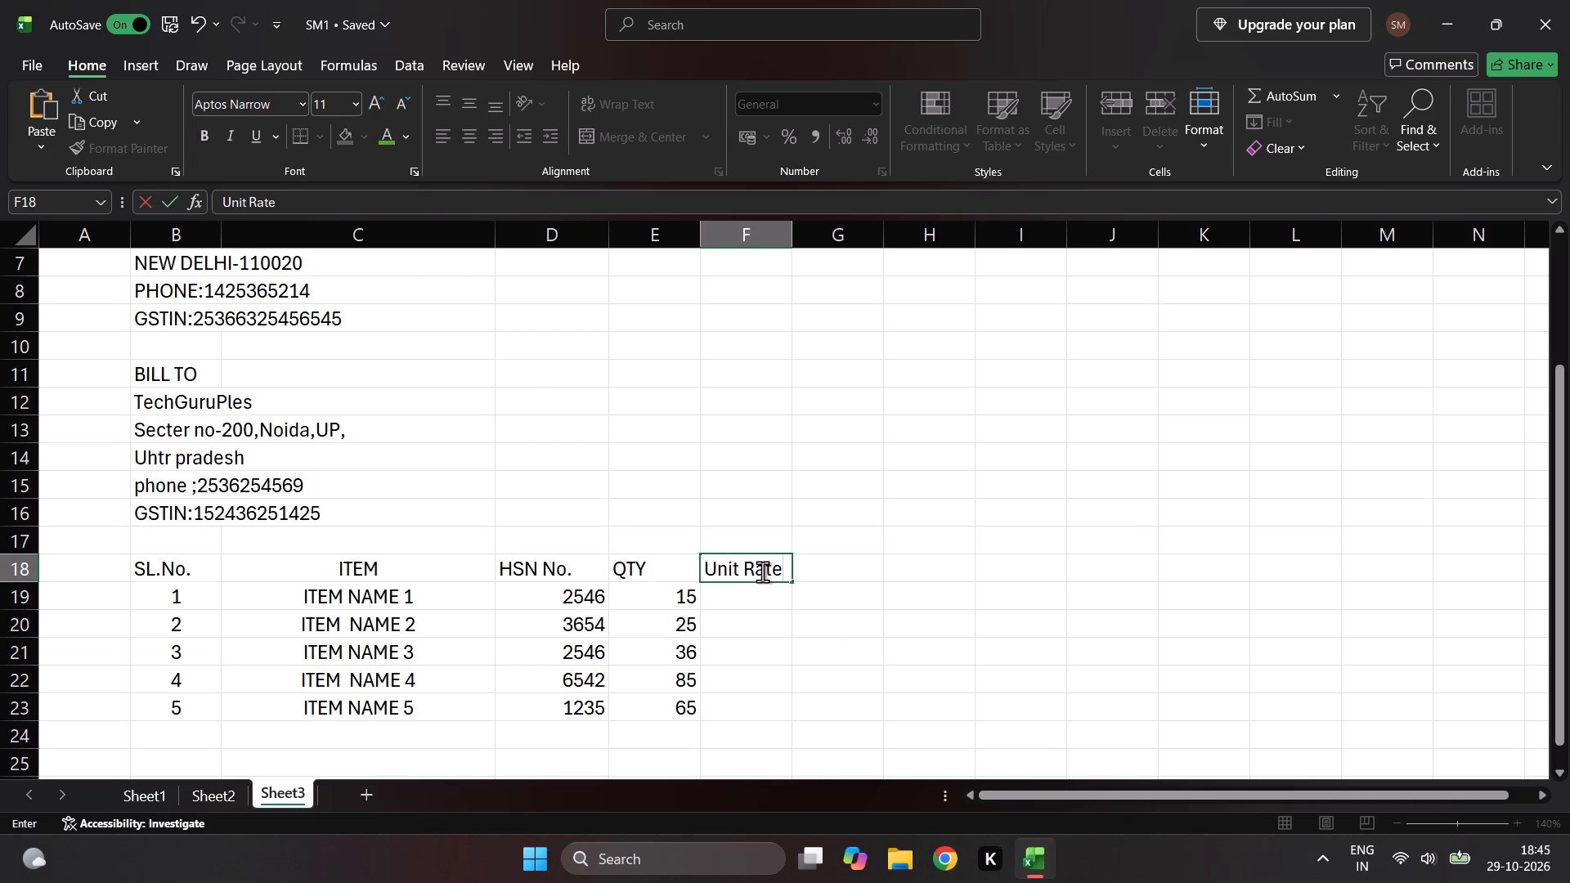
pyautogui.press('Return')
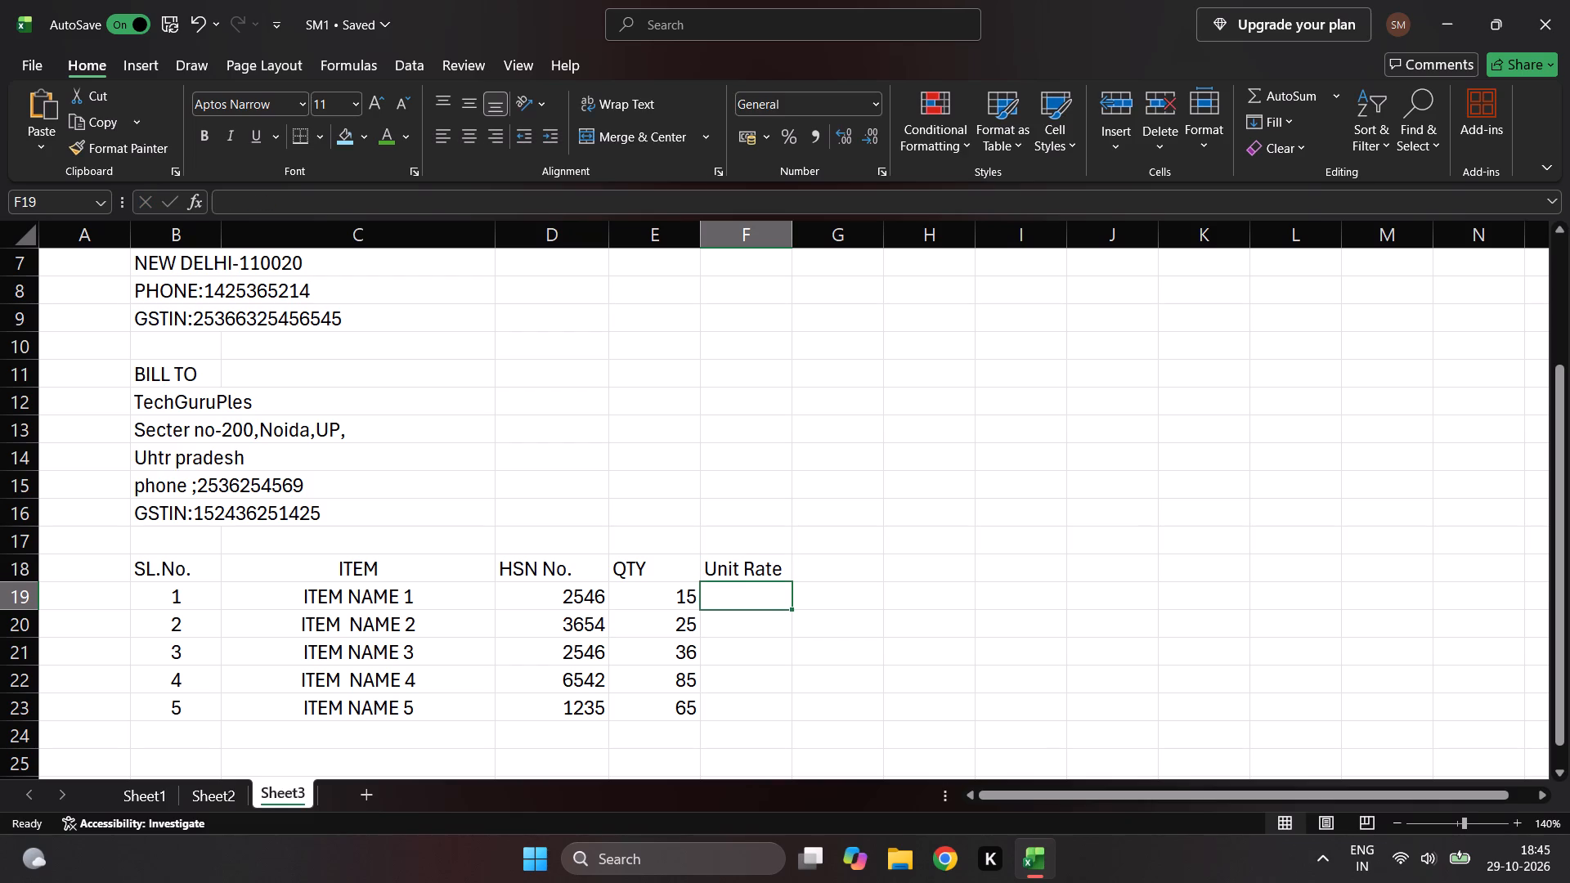
# Enter 235 in cell F19 as the unit rate of ITEM NAME 1.
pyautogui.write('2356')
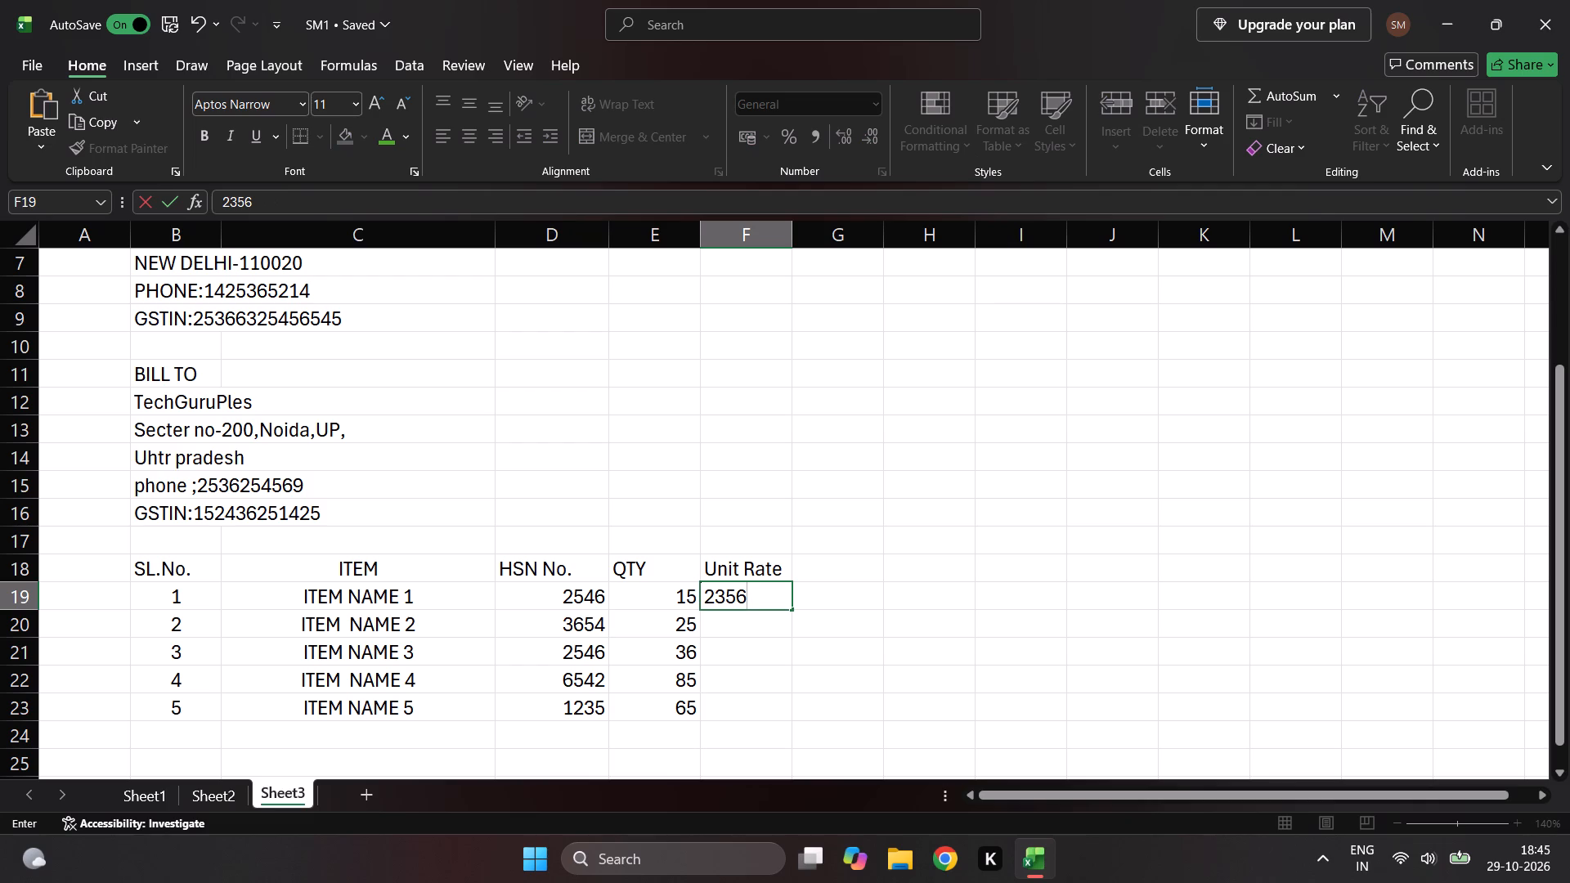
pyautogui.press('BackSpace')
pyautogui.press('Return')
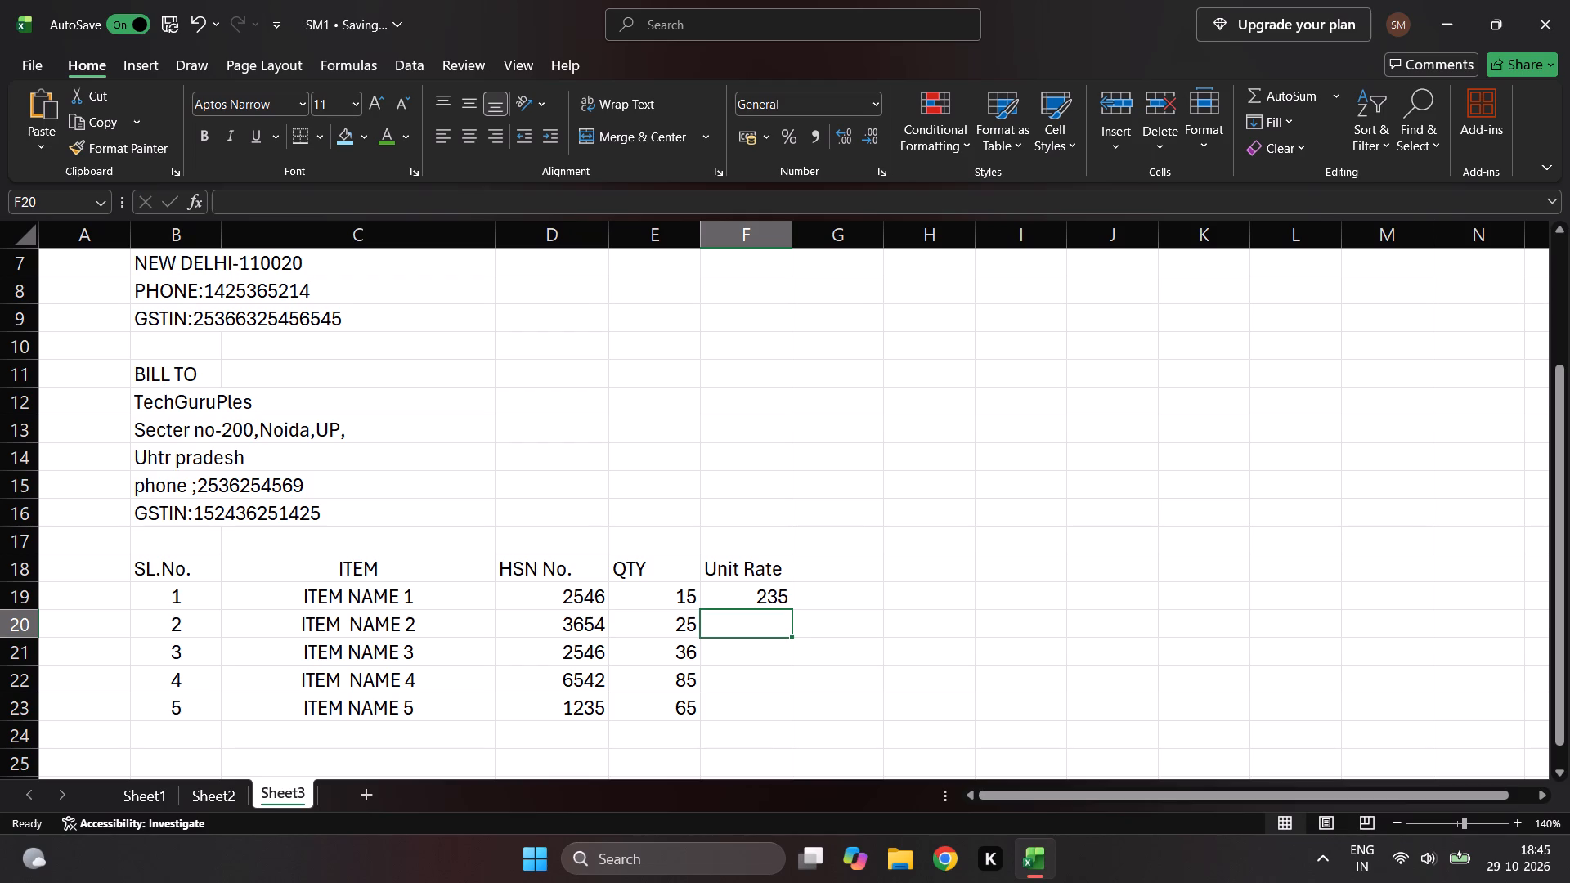
# Apply the Accounting number format with the ₹ symbol to the unit rate in cell F19.
pyautogui.click(742, 587)
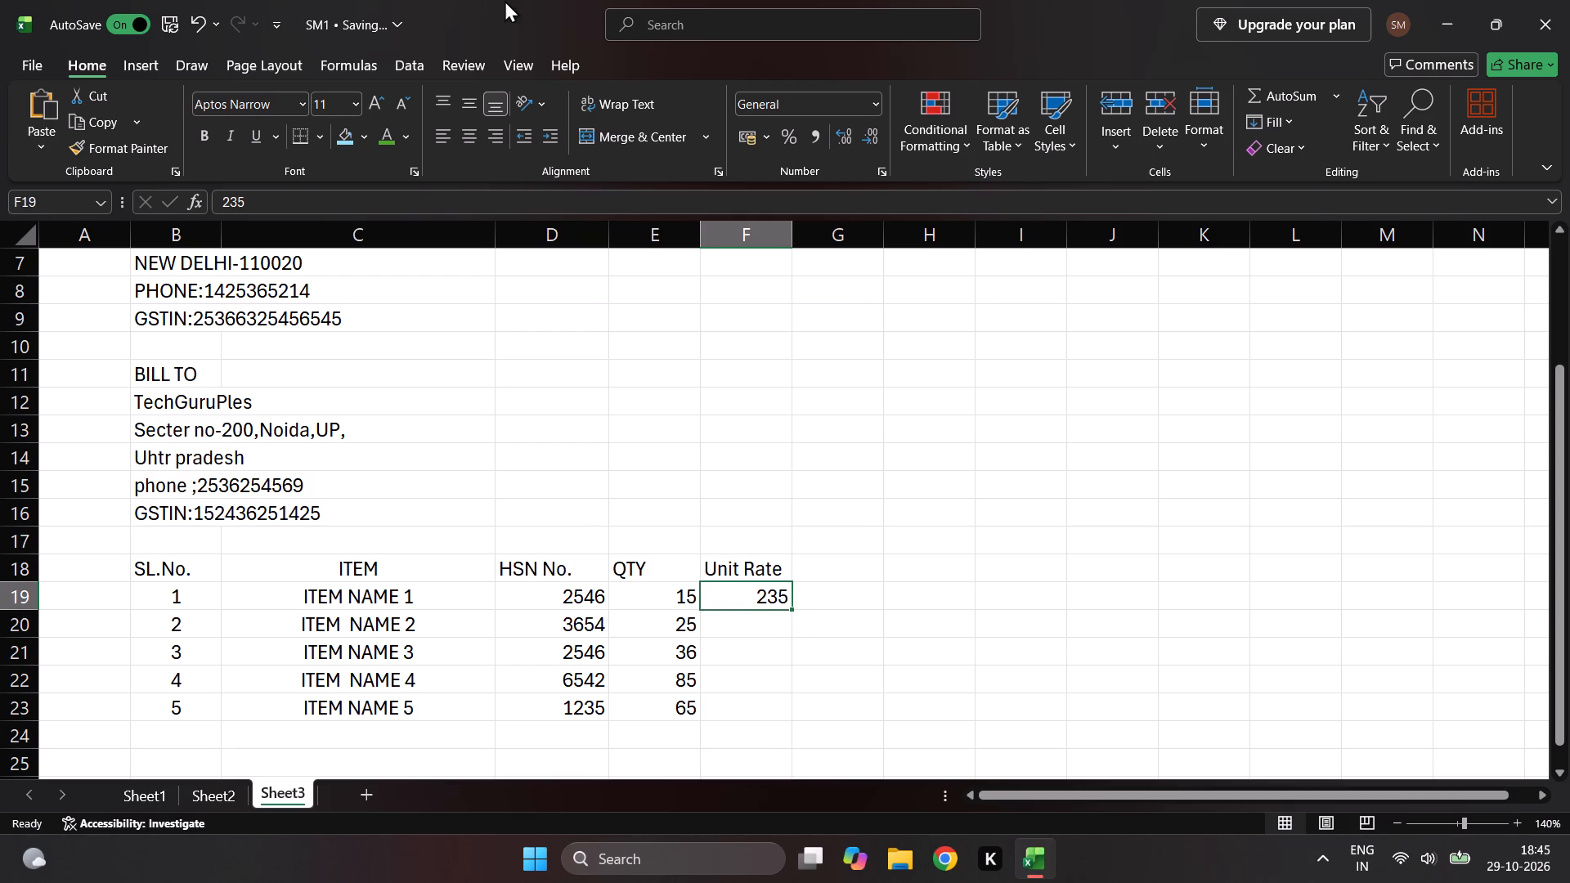
pyautogui.click(751, 140)
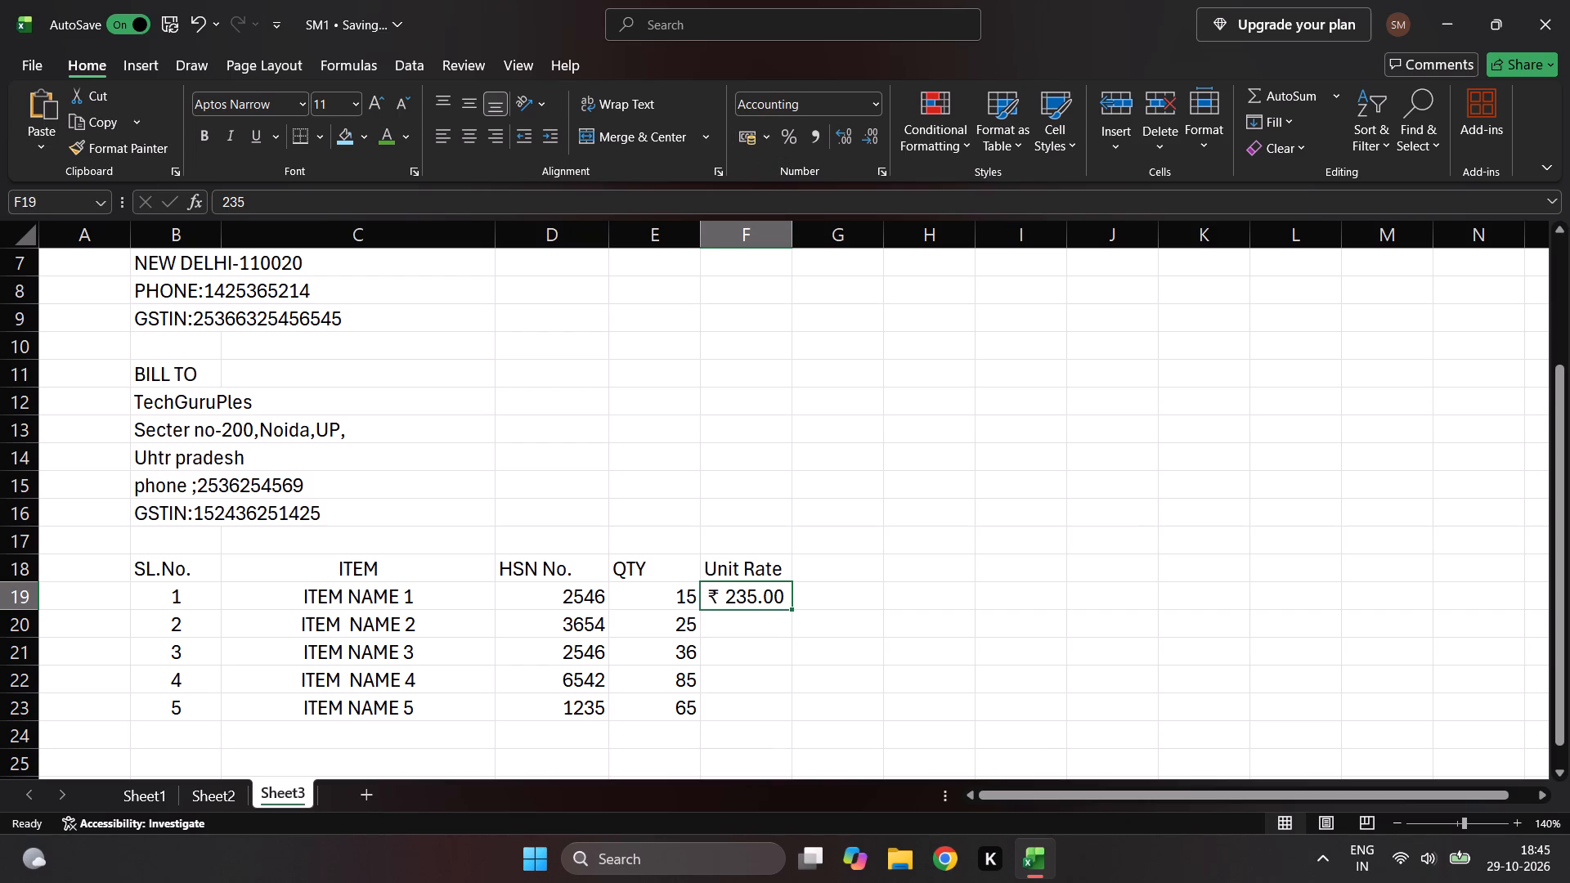
# Fill cells F20:F23 with the unit rates 254, 326, 215 and 321.
pyautogui.click(744, 621)
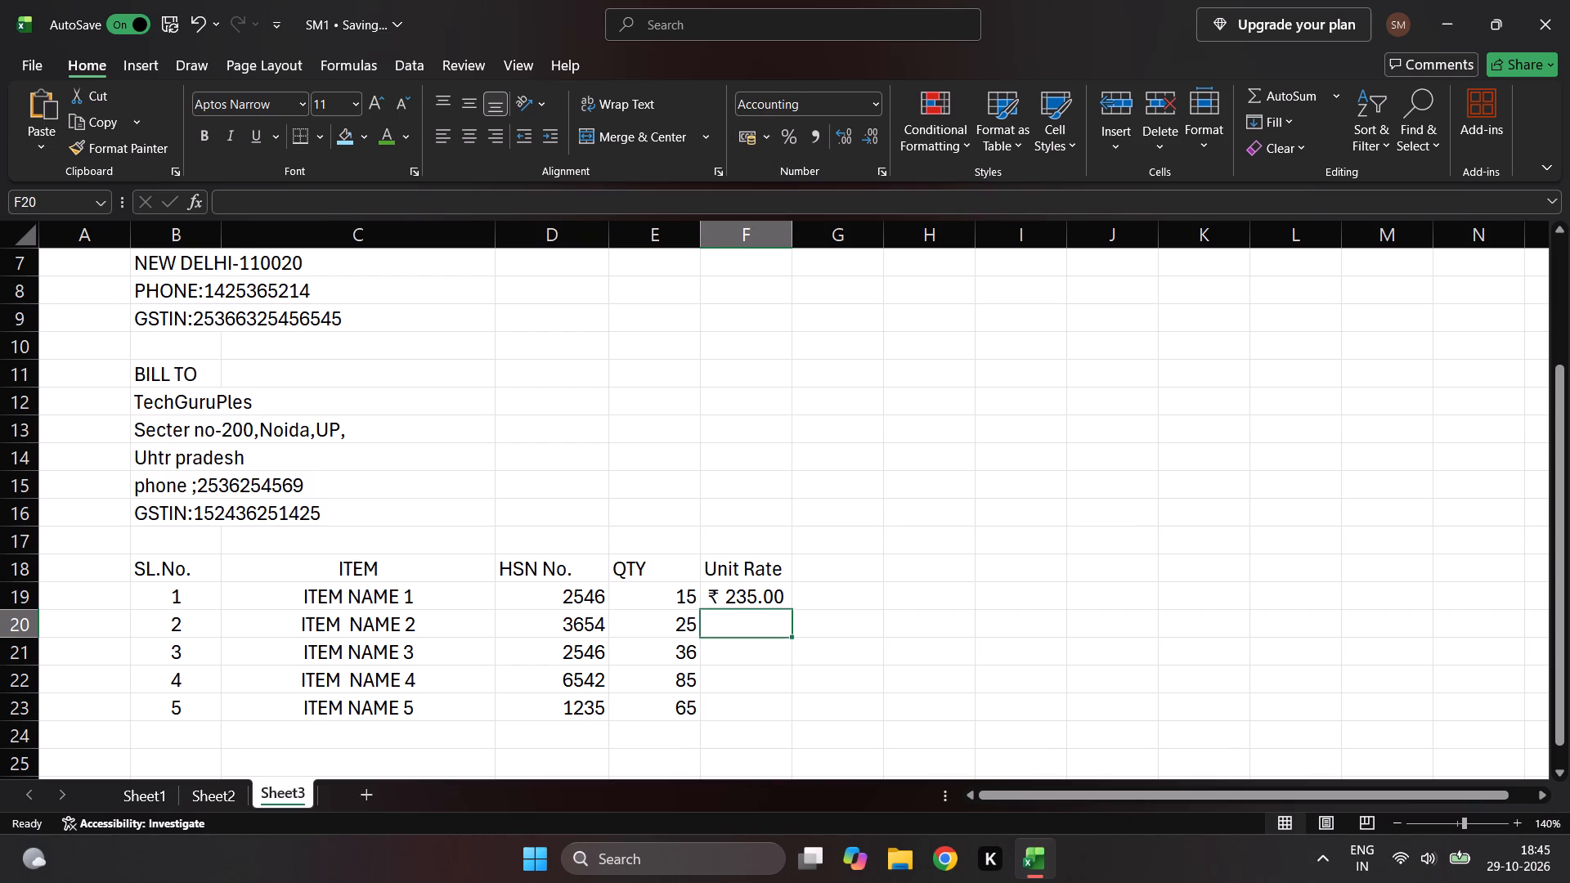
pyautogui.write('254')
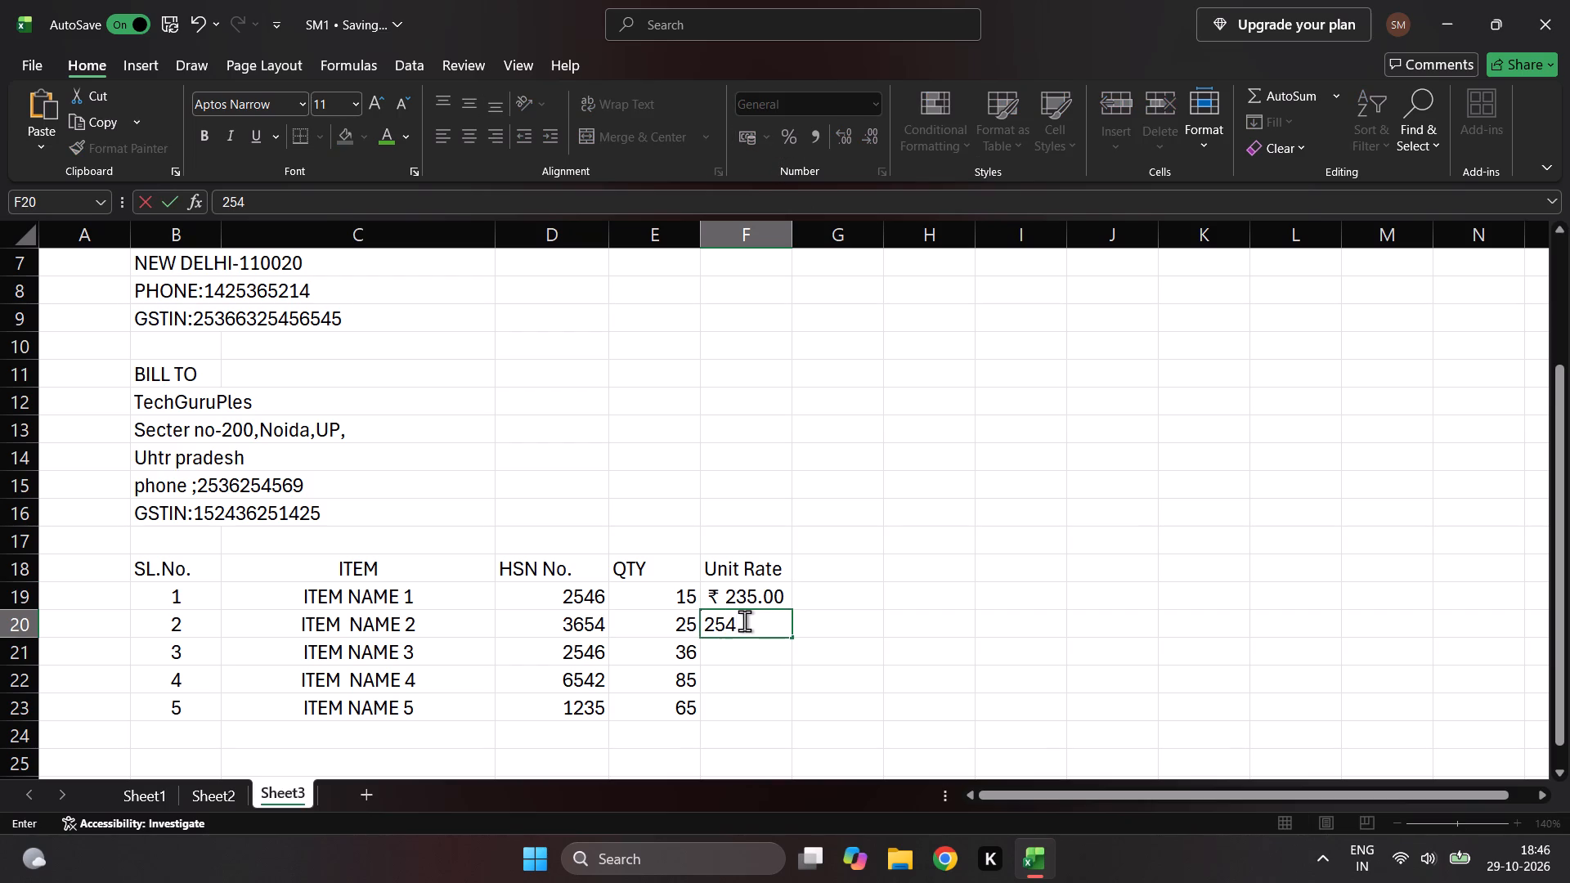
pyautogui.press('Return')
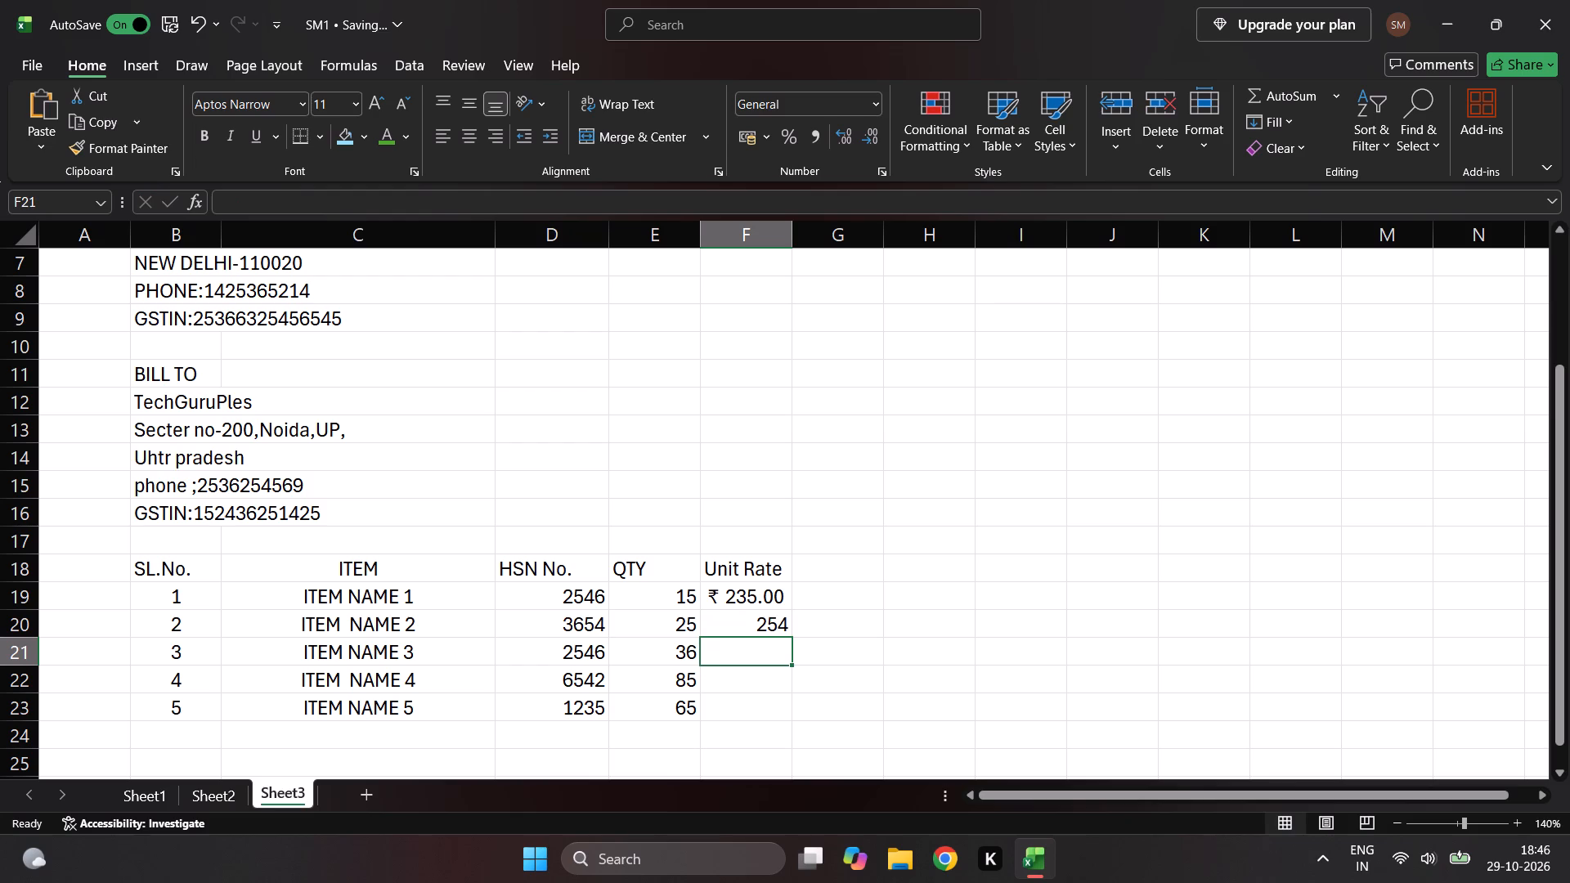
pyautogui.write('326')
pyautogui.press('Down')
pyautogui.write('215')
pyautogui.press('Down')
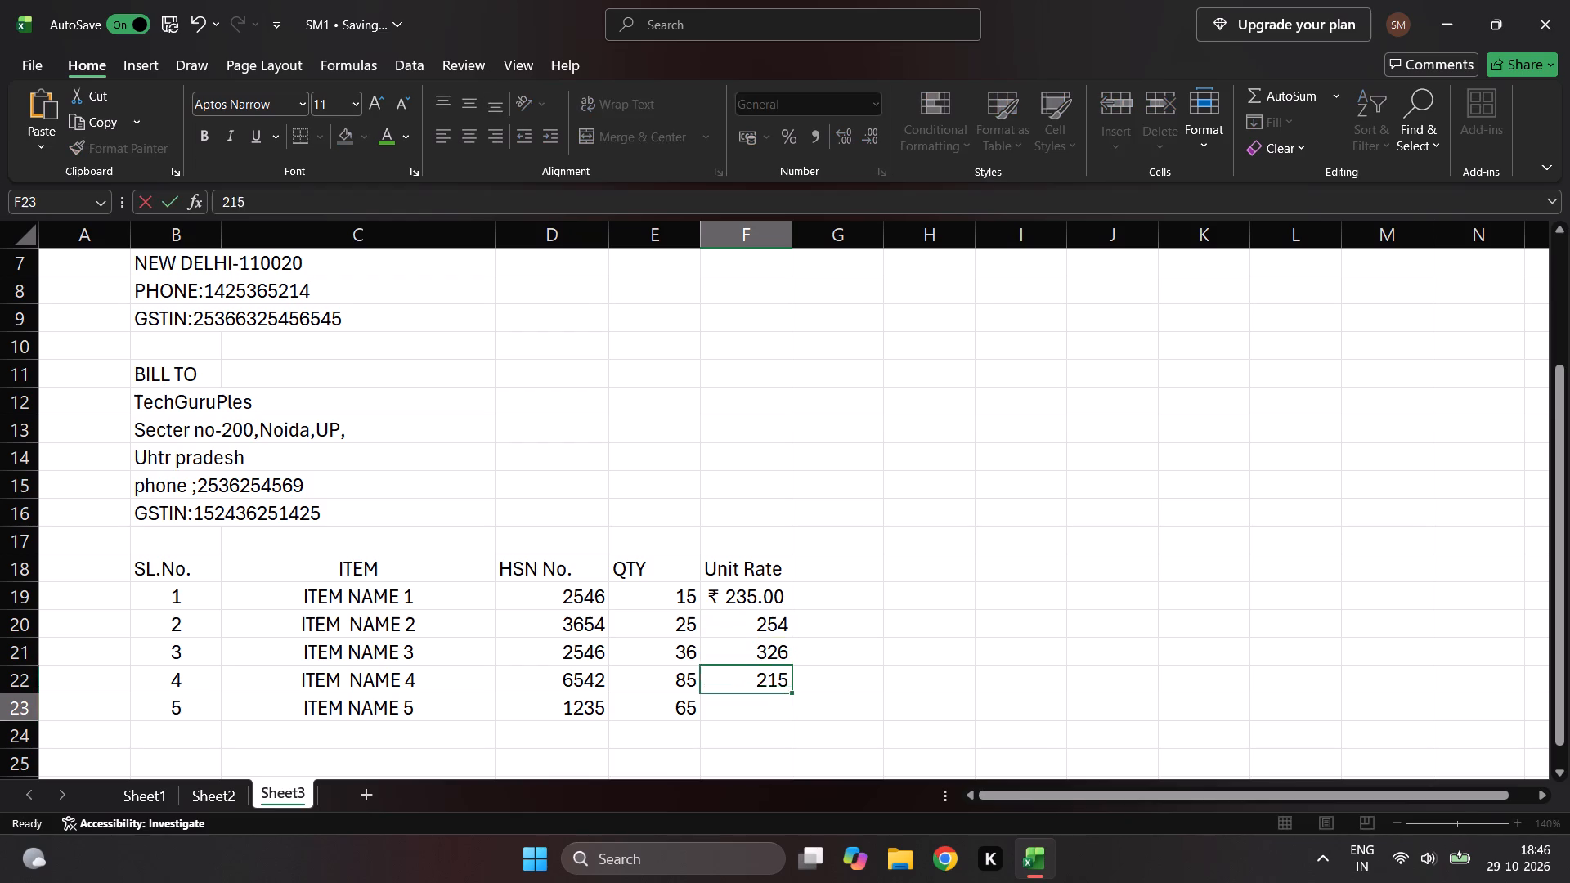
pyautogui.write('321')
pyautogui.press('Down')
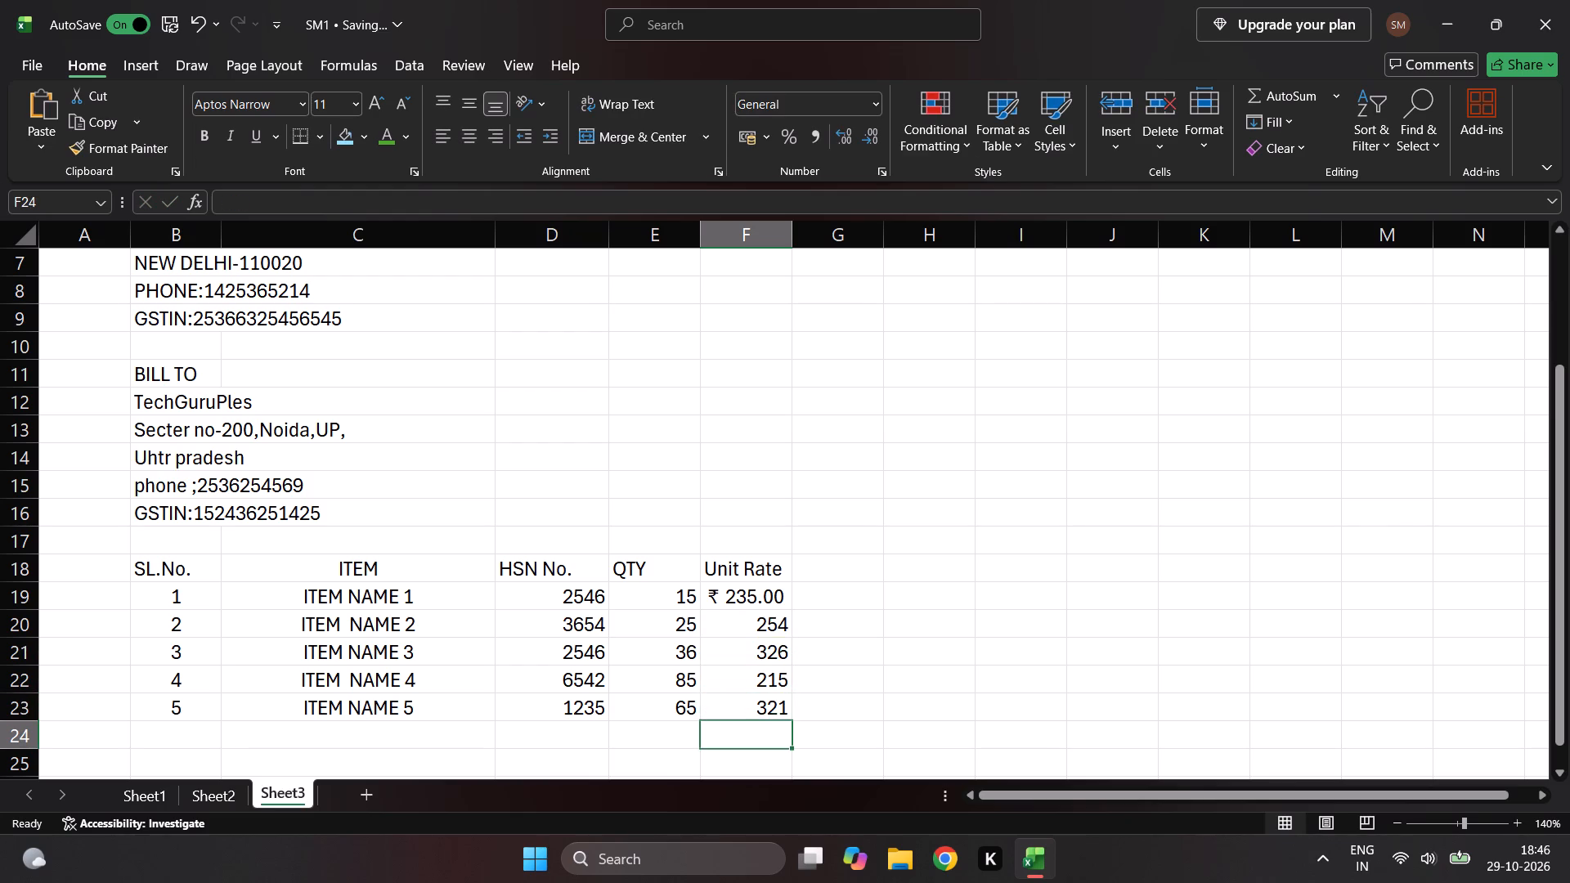
# Apply the Accounting number format with the ₹ symbol to the unit rates in F20:F23.
pyautogui.moveTo(755, 621); pyautogui.dragTo(744, 708)
pyautogui.click(765, 140)
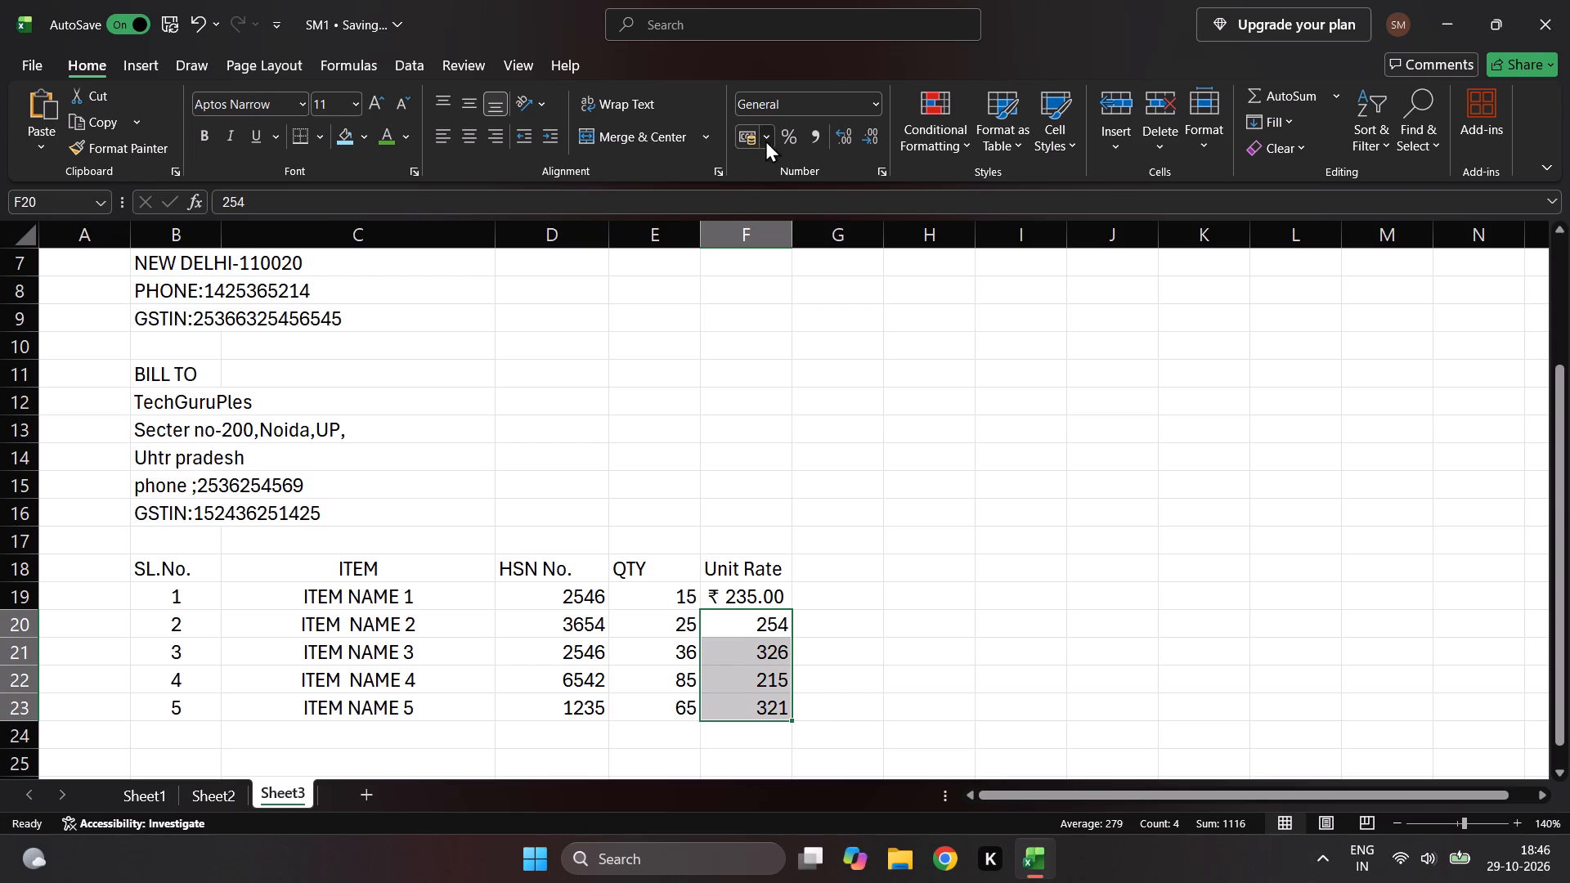
pyautogui.click(758, 139)
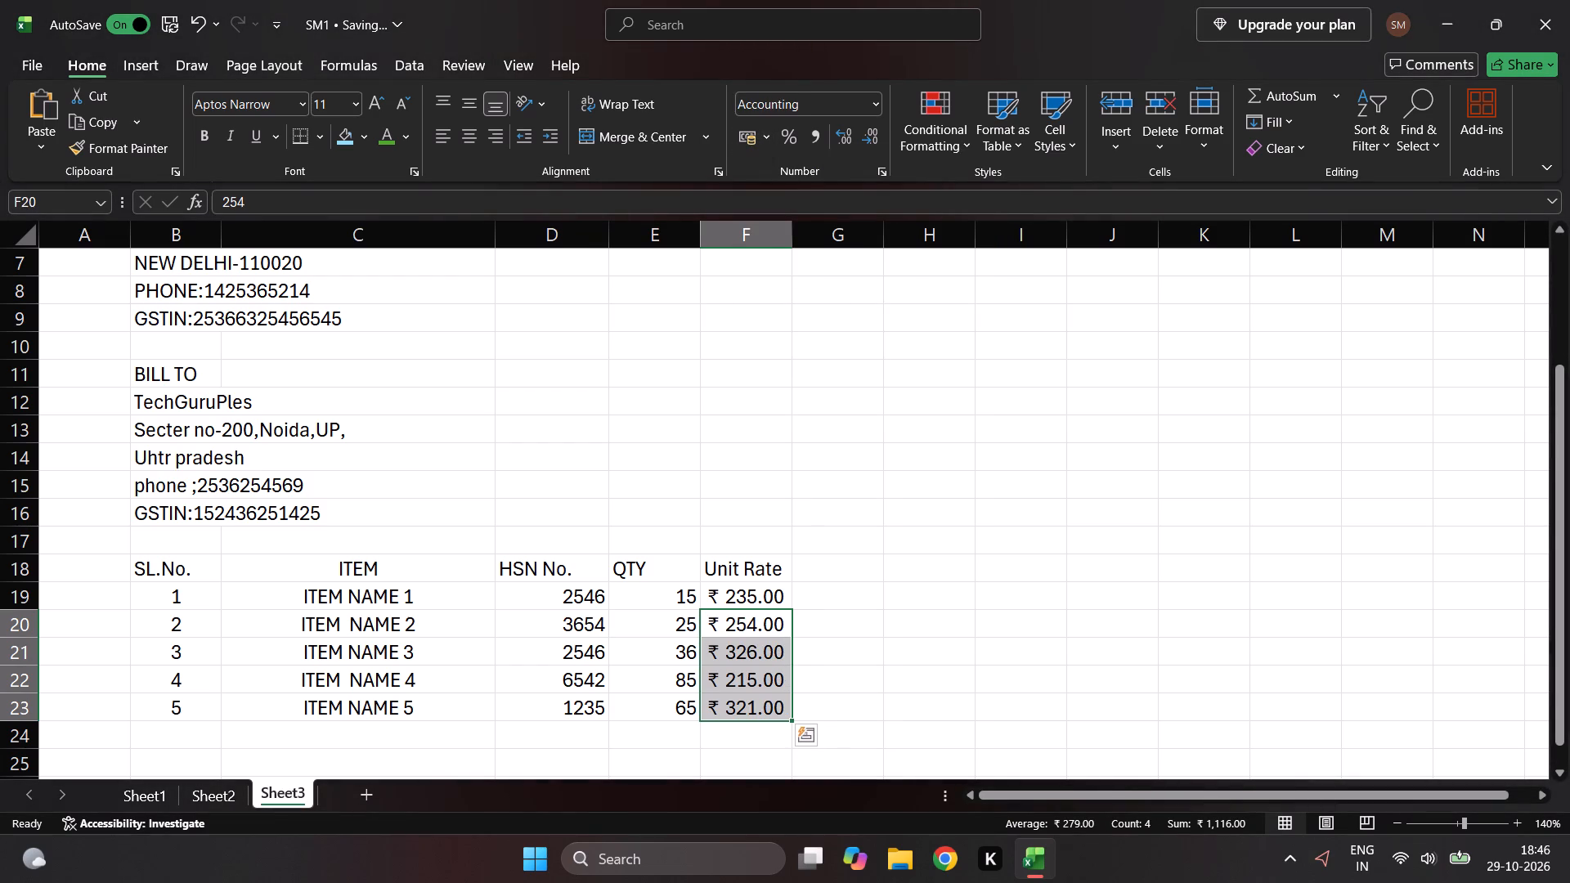
# Widen column G and enter the column header amount in cell G18, beside Unit Rate.
pyautogui.click(862, 564)
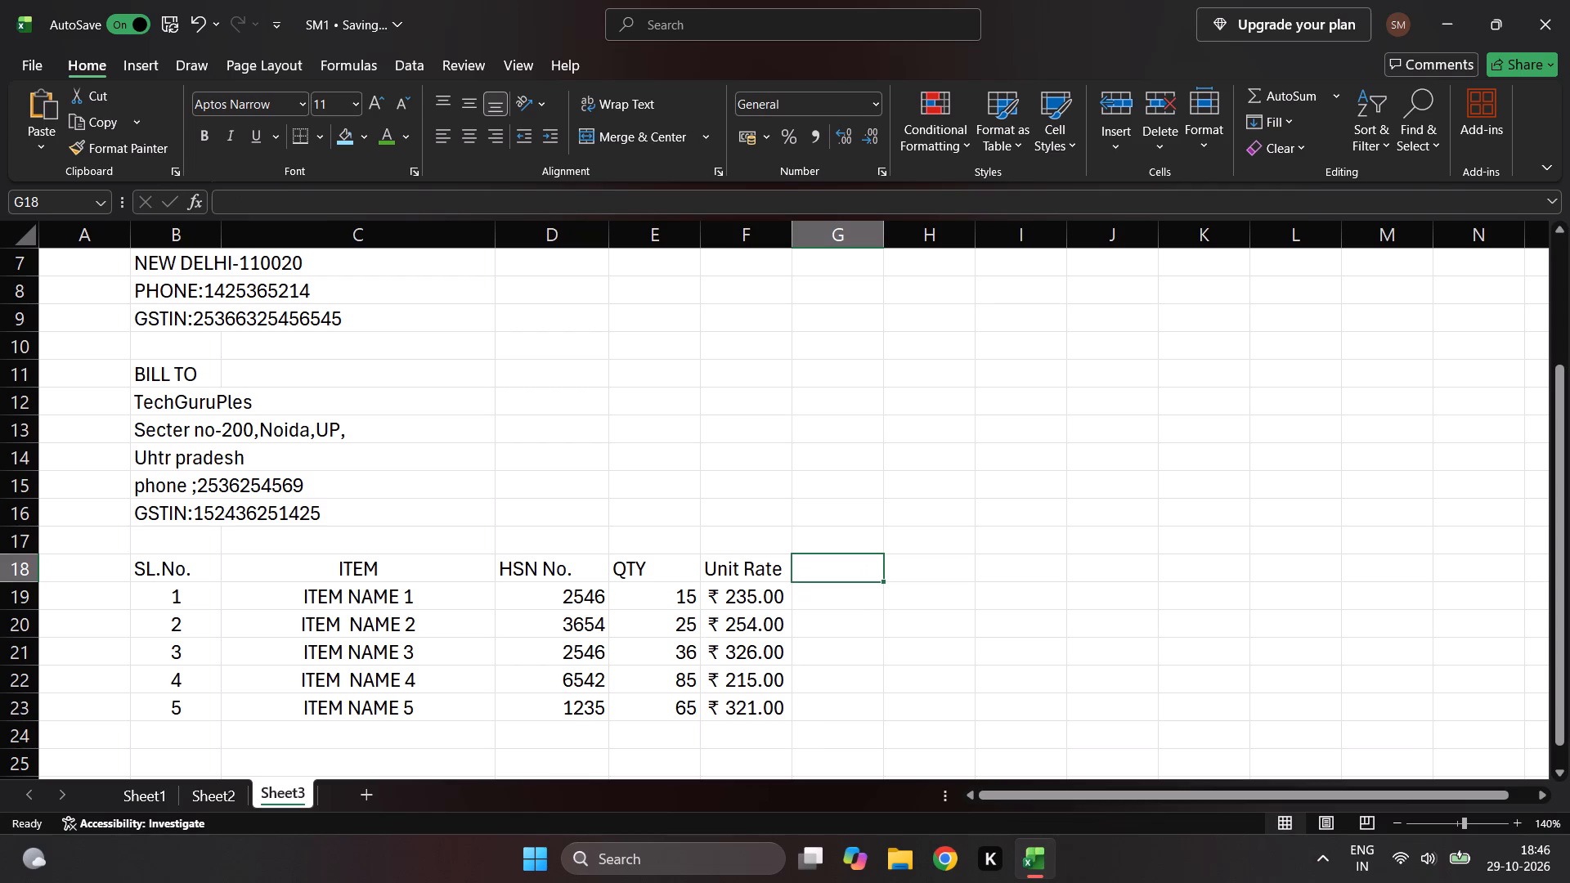
pyautogui.moveTo(883, 240); pyautogui.dragTo(941, 245)
pyautogui.doubleClick(850, 572)
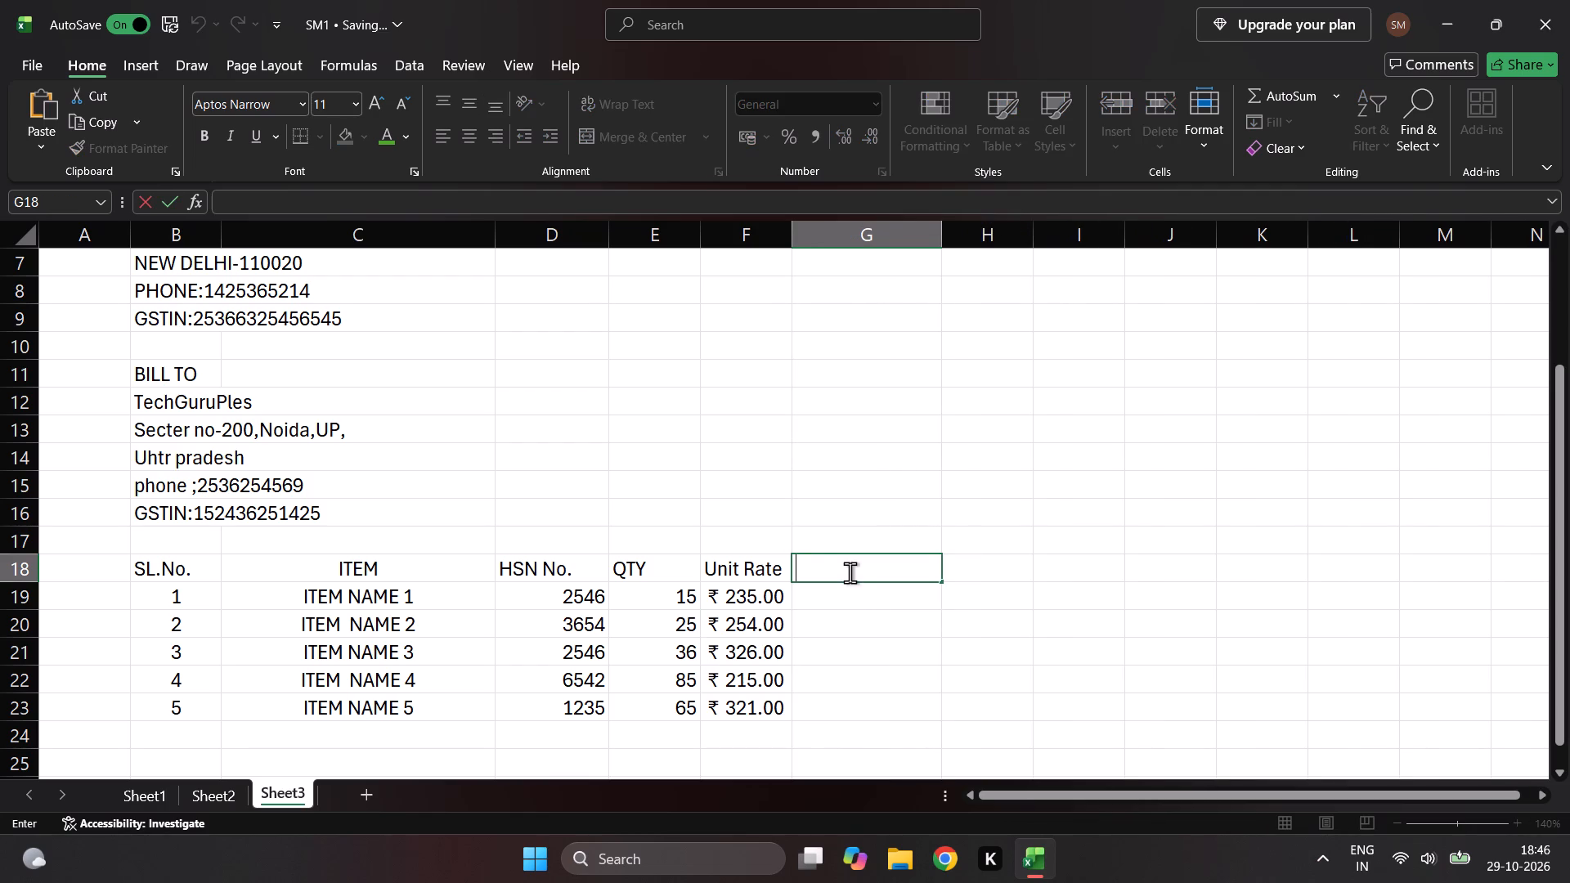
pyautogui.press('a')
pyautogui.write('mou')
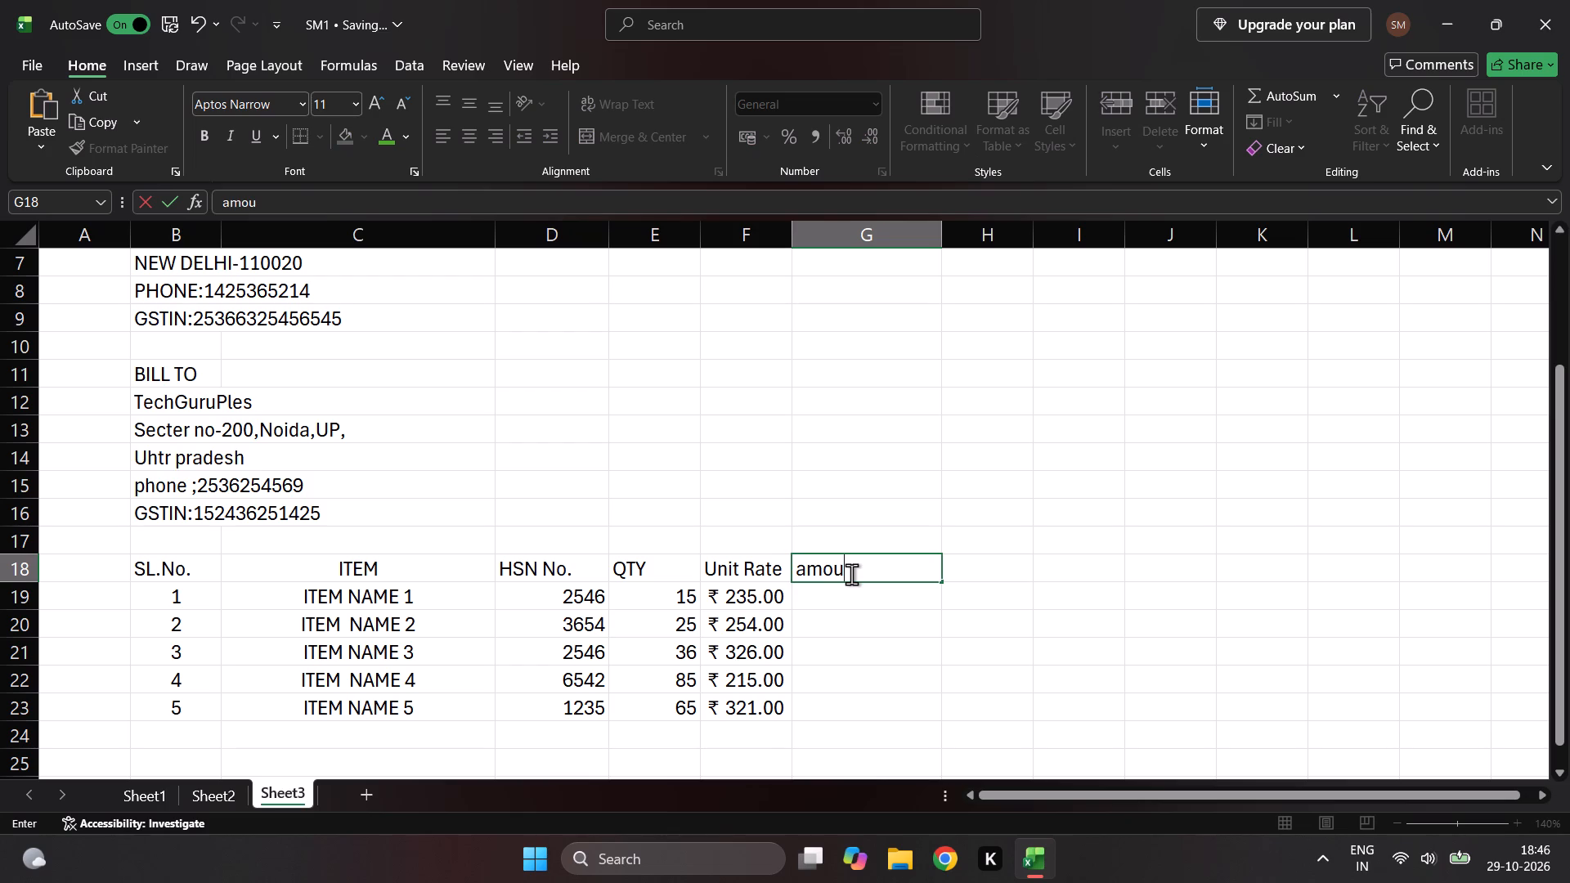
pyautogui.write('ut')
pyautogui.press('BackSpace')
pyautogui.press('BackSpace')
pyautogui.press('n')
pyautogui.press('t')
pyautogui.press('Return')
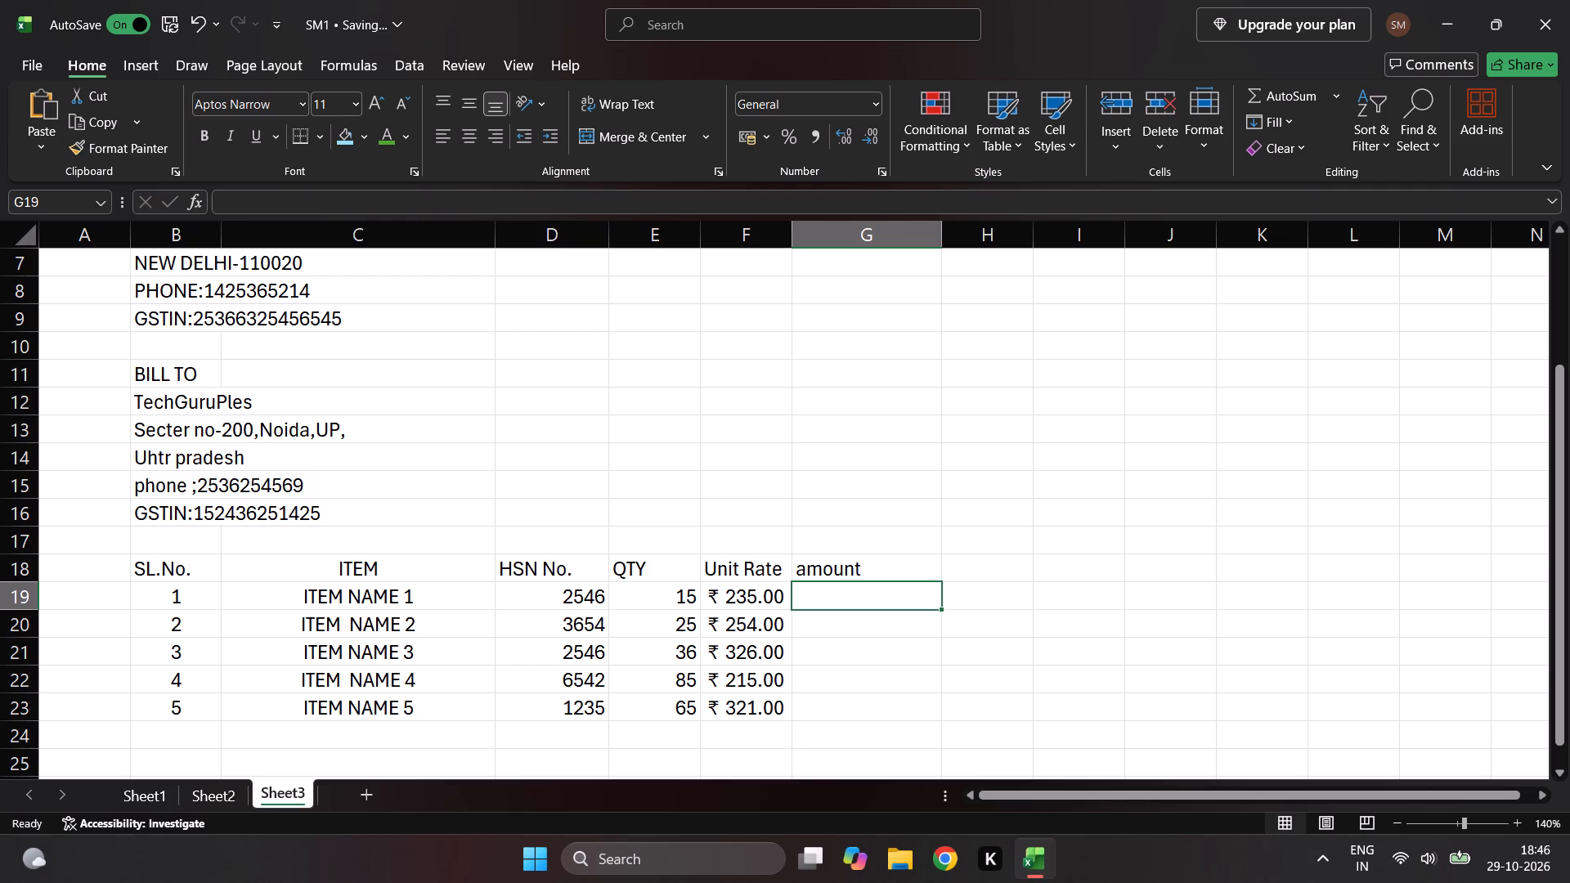
# Capitalize the header in cell G18 so that it reads Amount.
pyautogui.moveTo(879, 571); pyautogui.dragTo(872, 571)
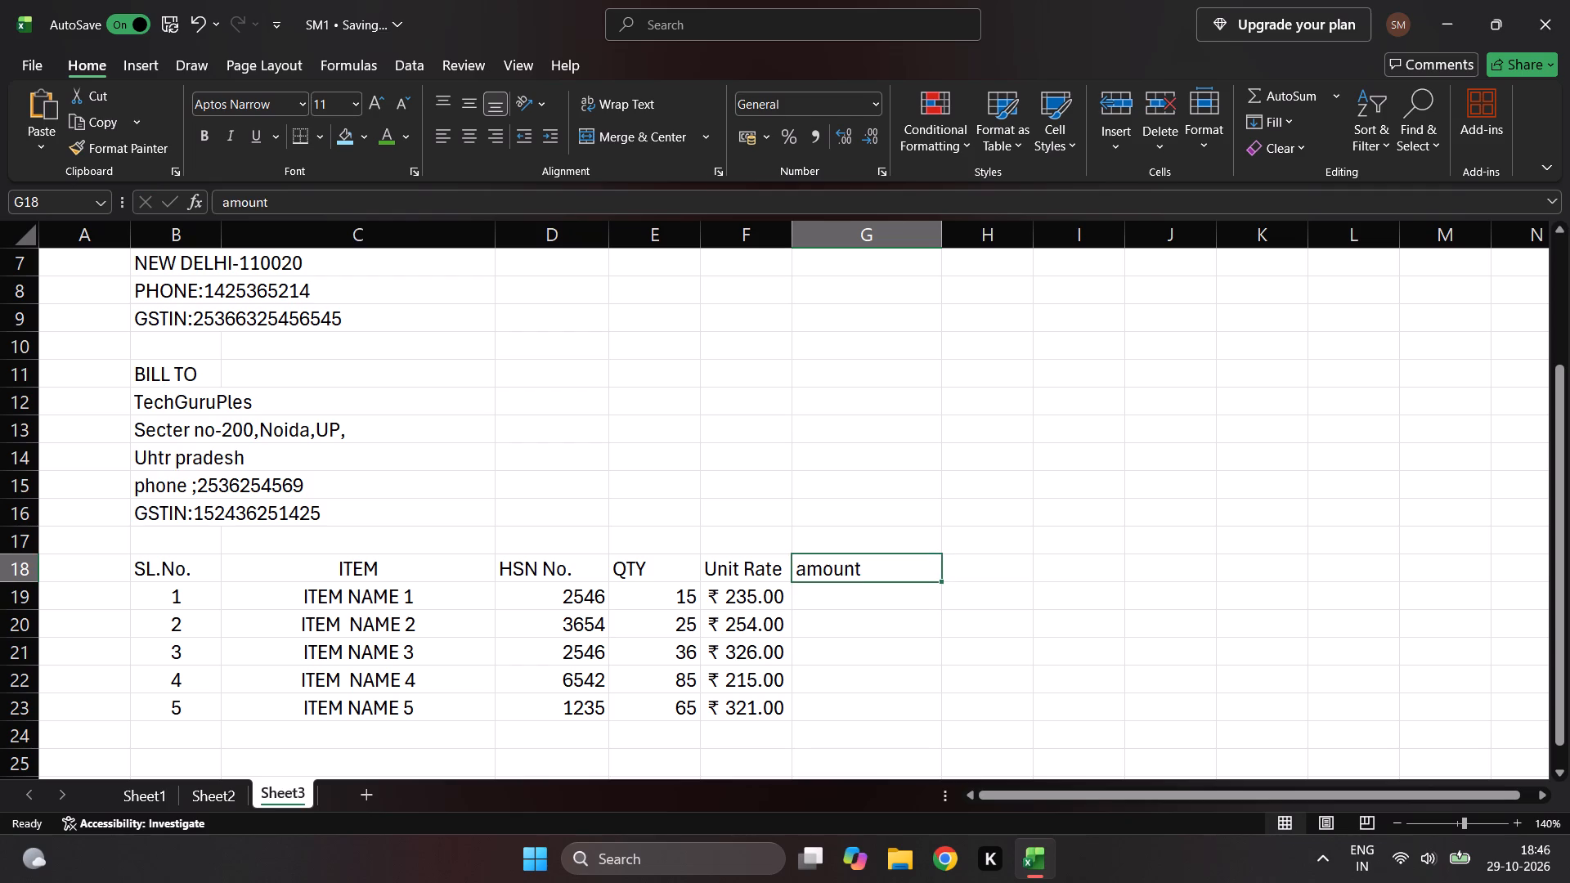
pyautogui.moveTo(872, 571); pyautogui.dragTo(854, 571)
pyautogui.click(850, 570)
pyautogui.doubleClick(826, 567)
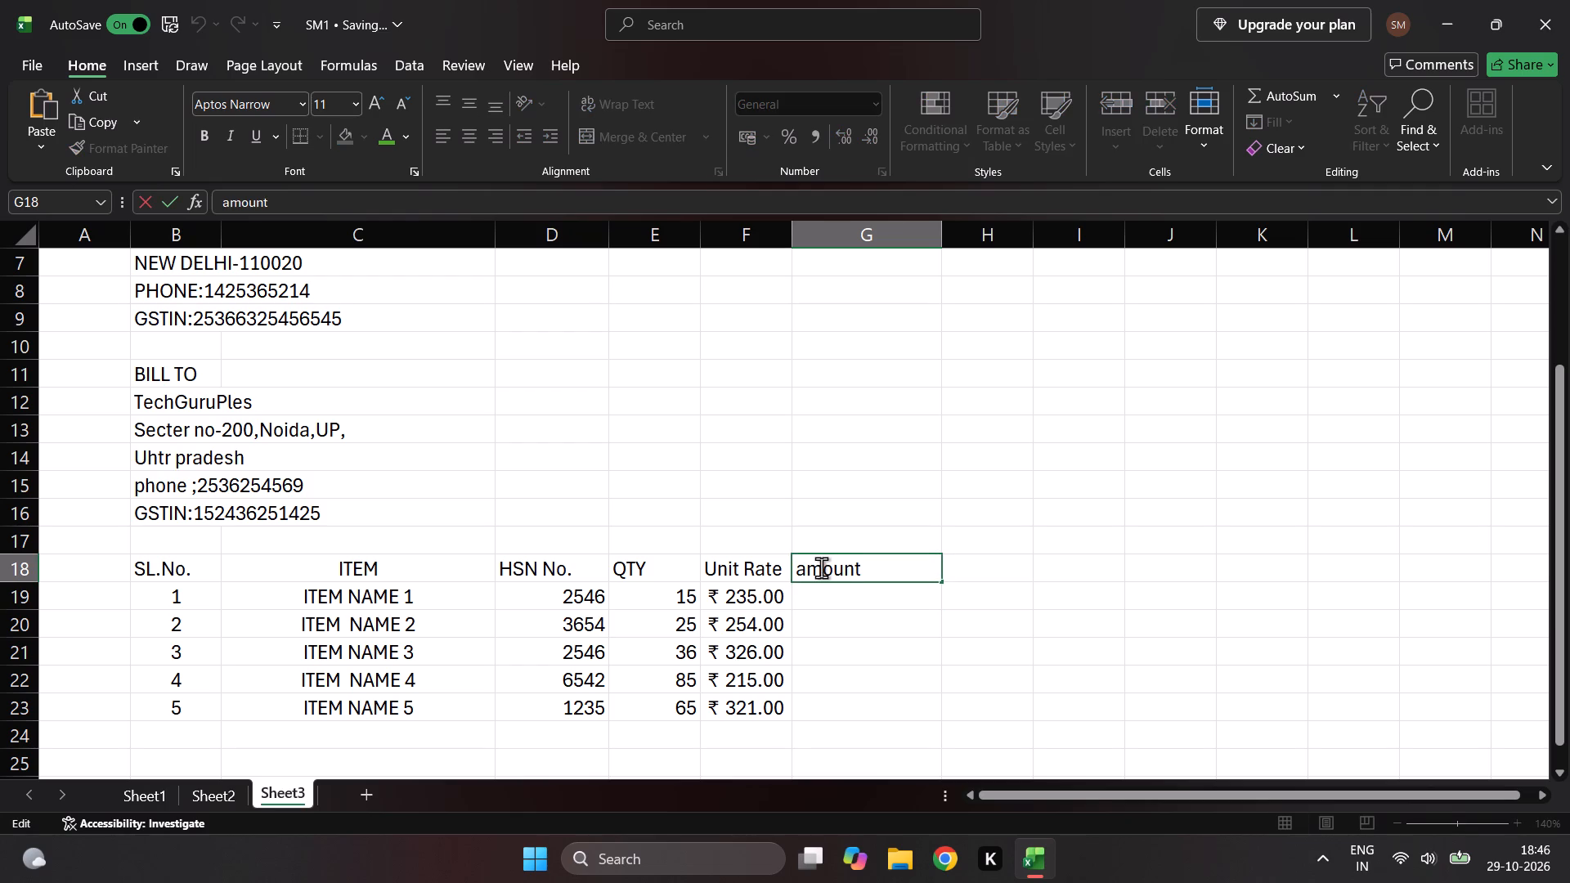
pyautogui.press('BackSpace')
pyautogui.press('BackSpace')
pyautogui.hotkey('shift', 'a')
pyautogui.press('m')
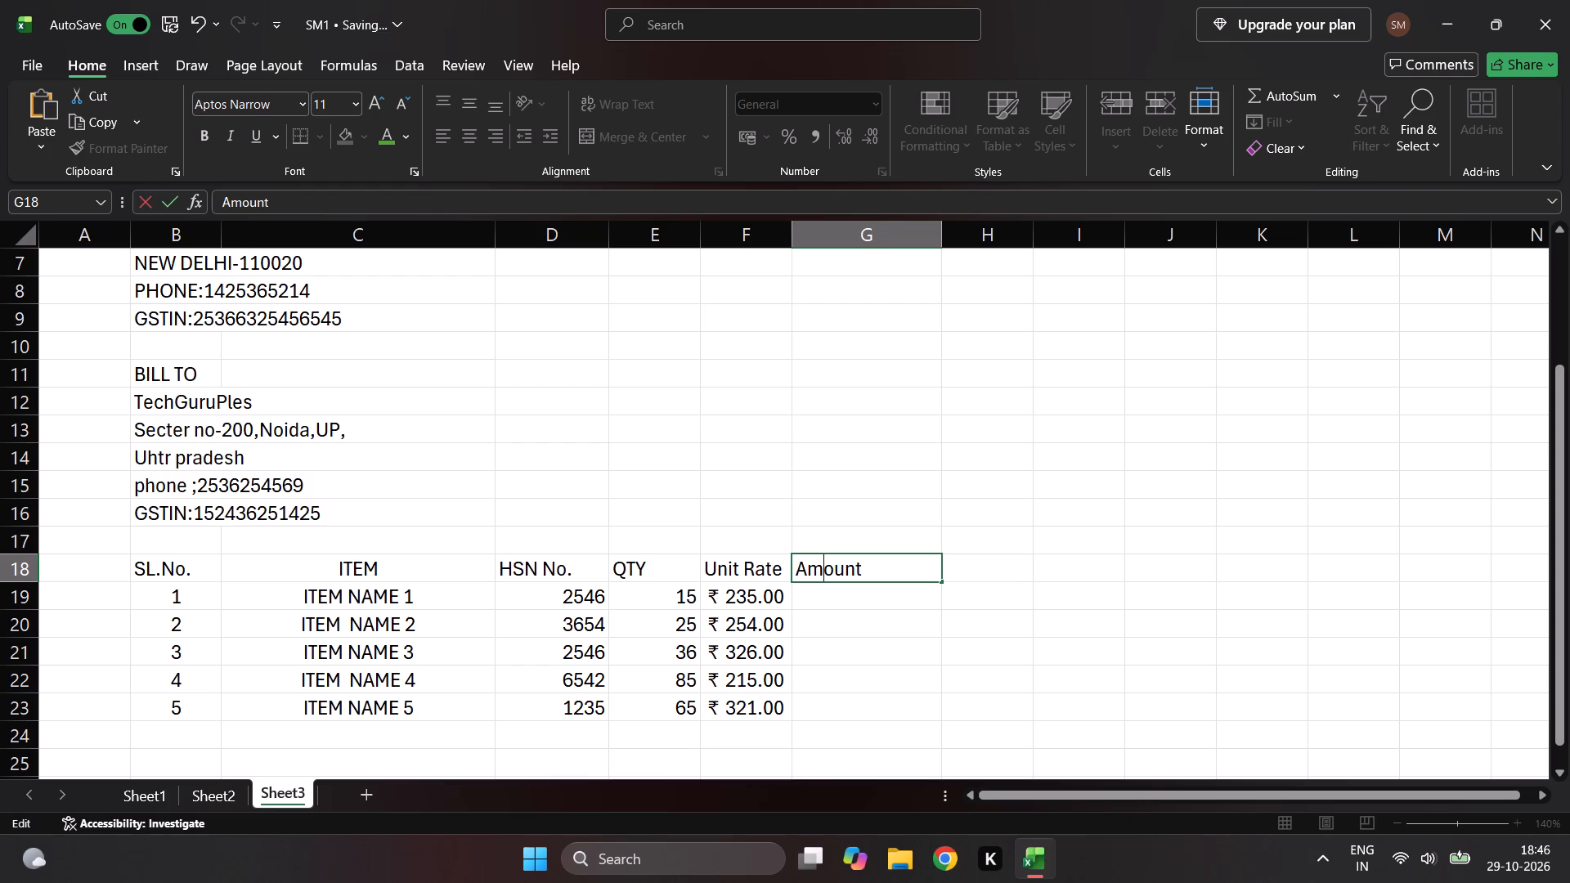
pyautogui.press('Down')
pyautogui.press('Down')
pyautogui.press('Return')
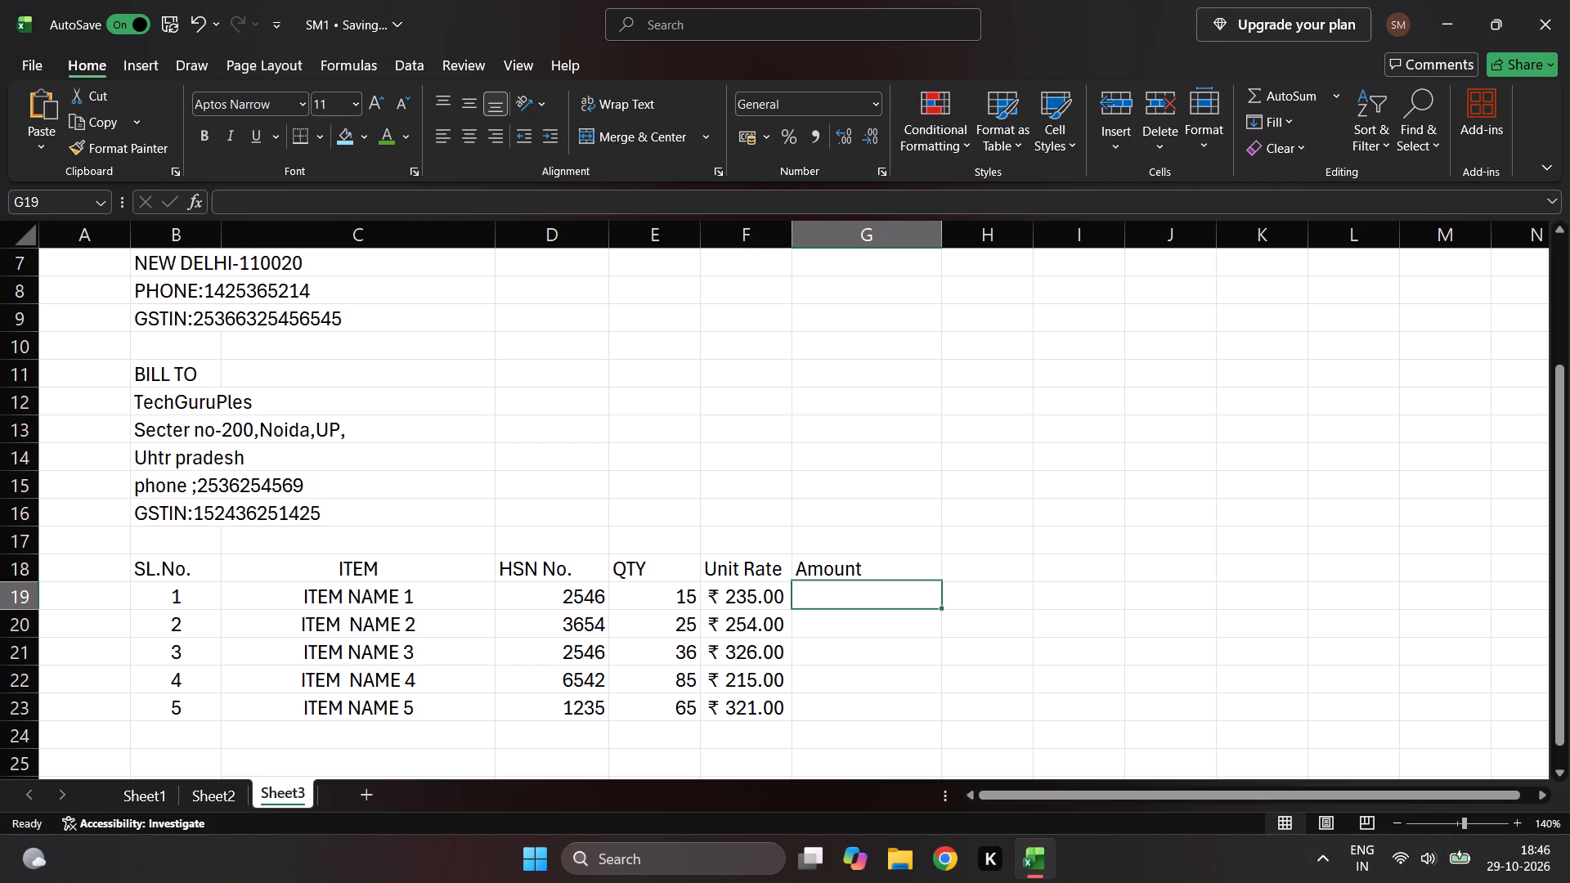
# Fill cells G19:G23 with the amounts 4536, 23564, 1254, 23654 and 2314.
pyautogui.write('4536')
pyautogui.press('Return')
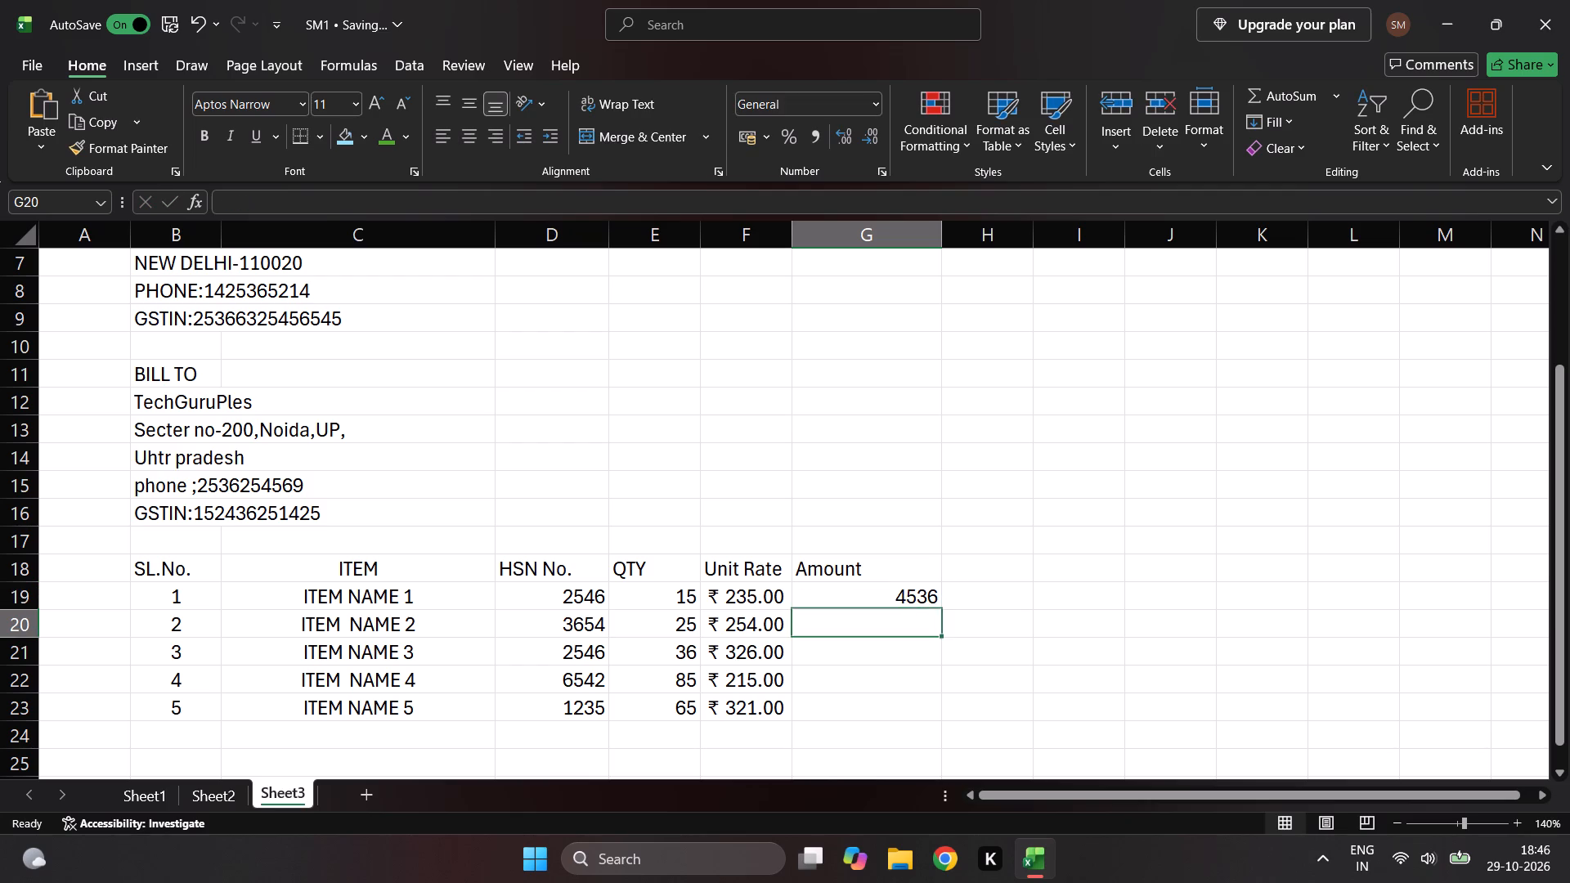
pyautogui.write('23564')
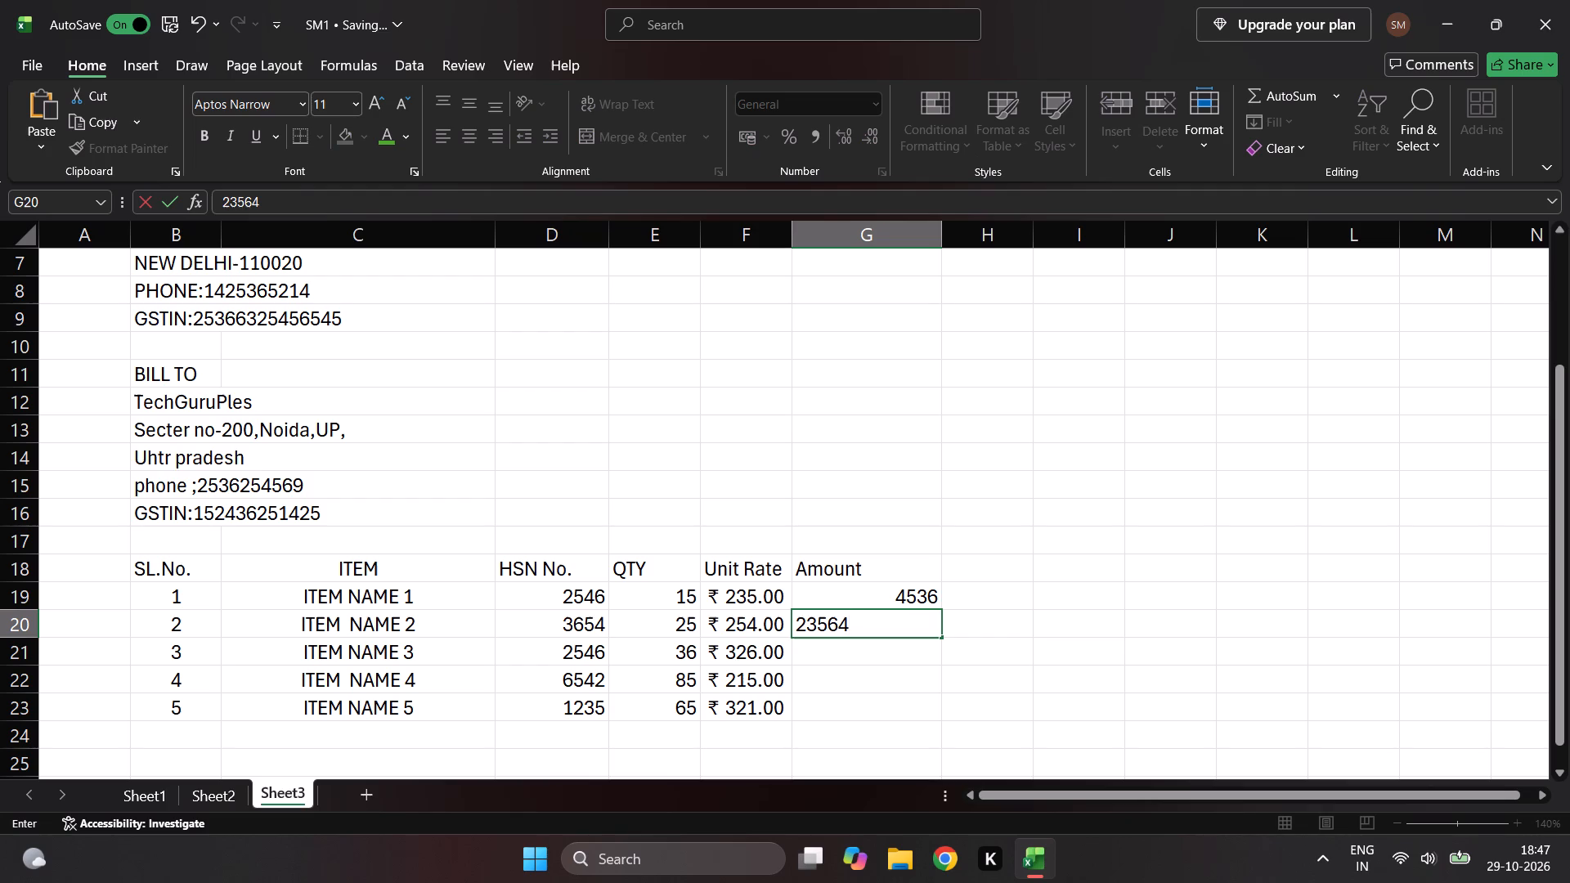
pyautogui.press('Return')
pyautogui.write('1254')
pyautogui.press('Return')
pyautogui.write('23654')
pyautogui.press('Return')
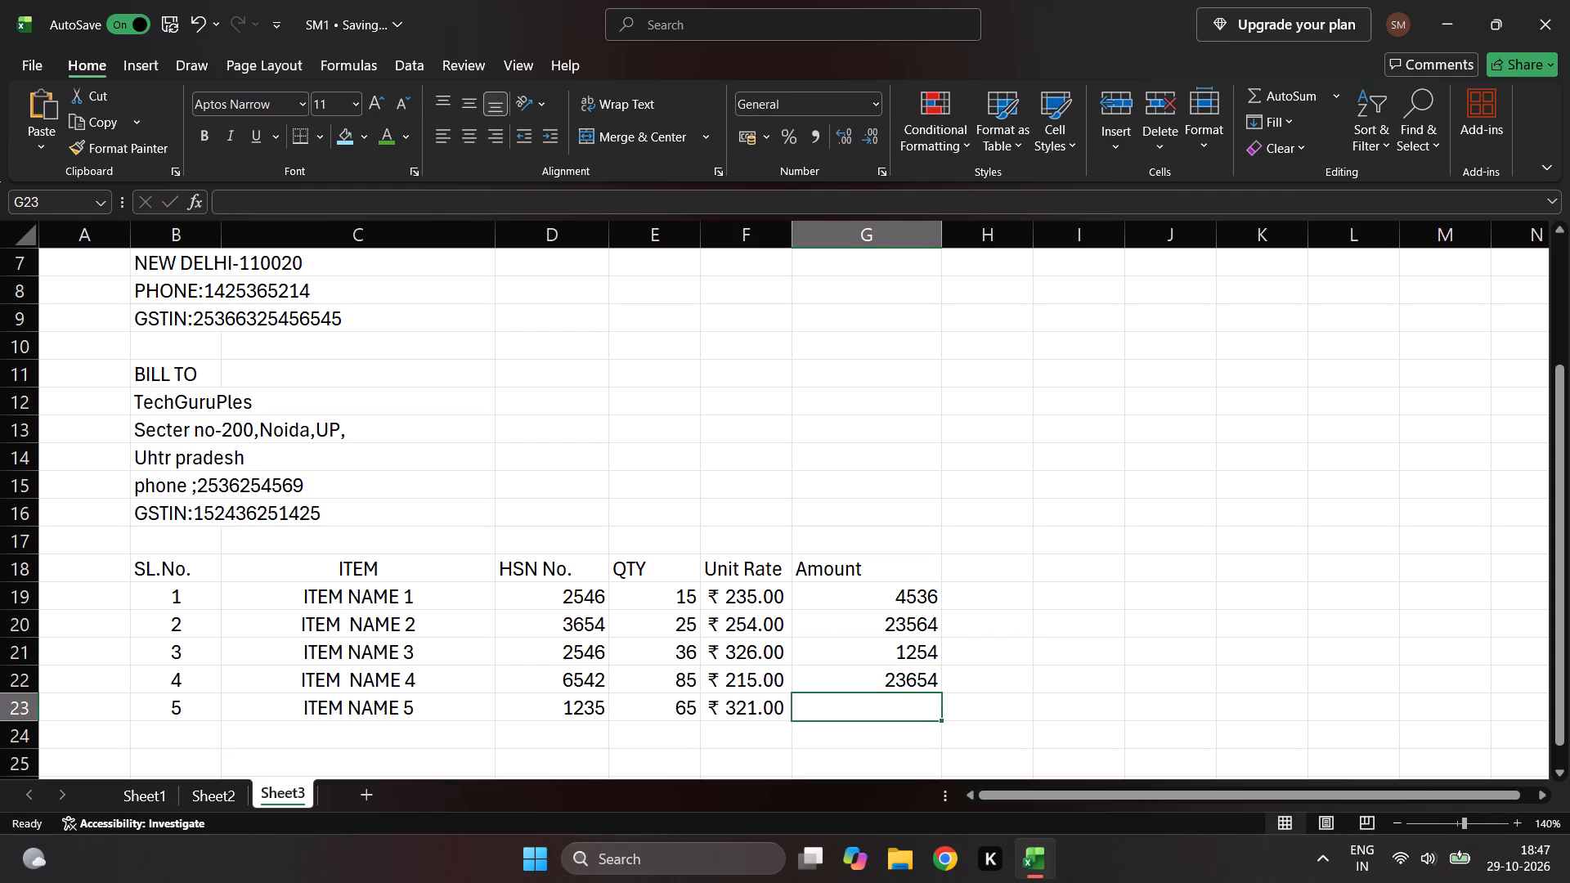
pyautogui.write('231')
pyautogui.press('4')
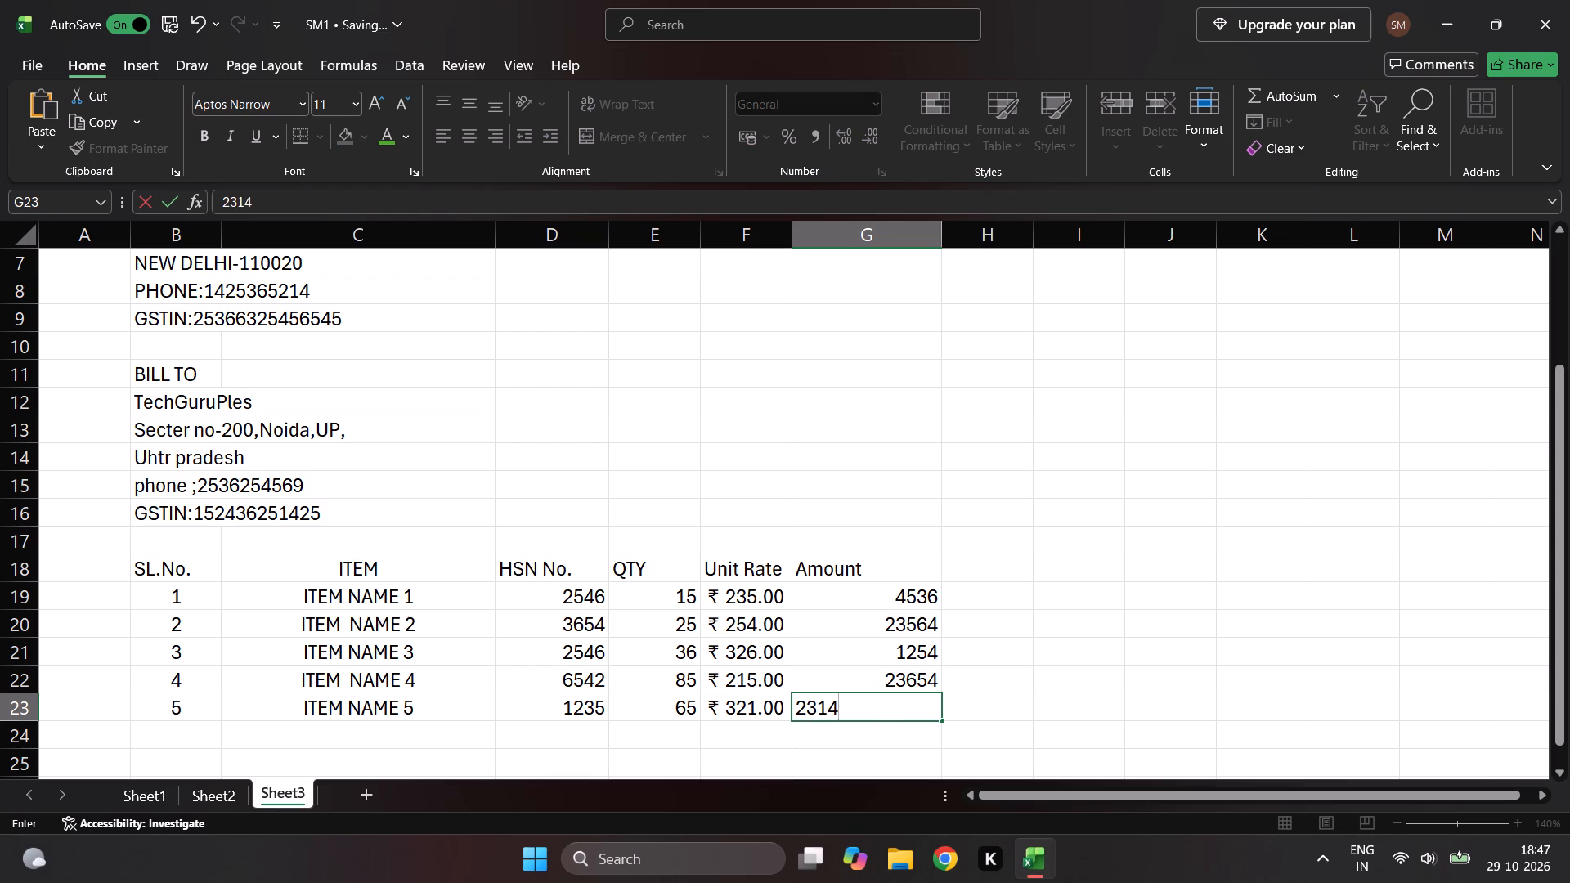
# Apply the Accounting number format with the ₹ symbol to the amounts in G19:G23.
pyautogui.click(846, 598)
pyautogui.moveTo(846, 598); pyautogui.dragTo(877, 701)
pyautogui.click(754, 136)
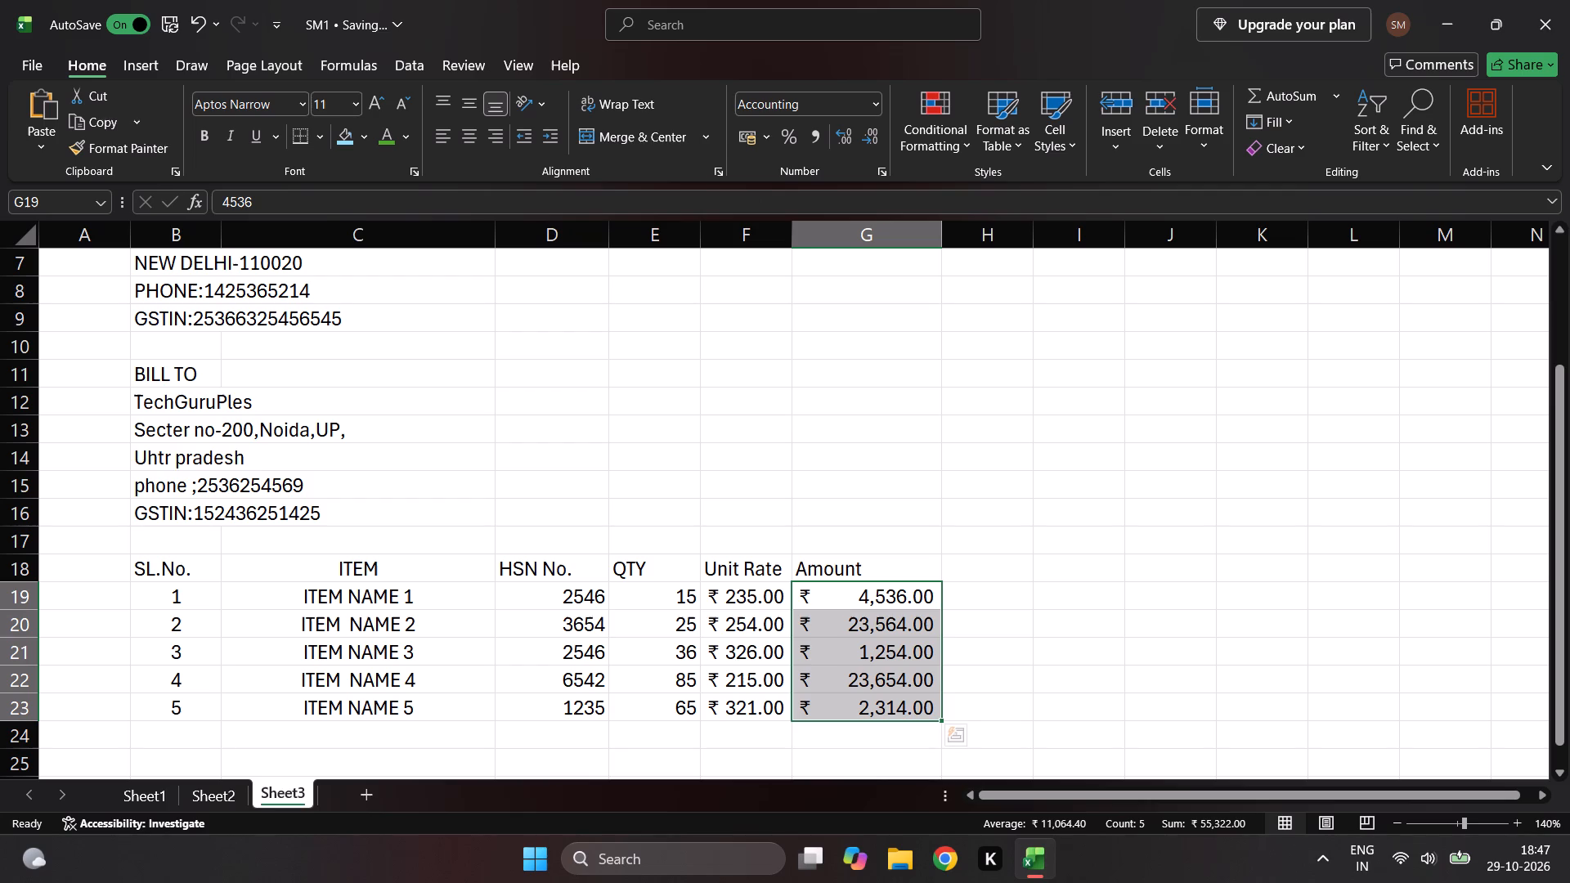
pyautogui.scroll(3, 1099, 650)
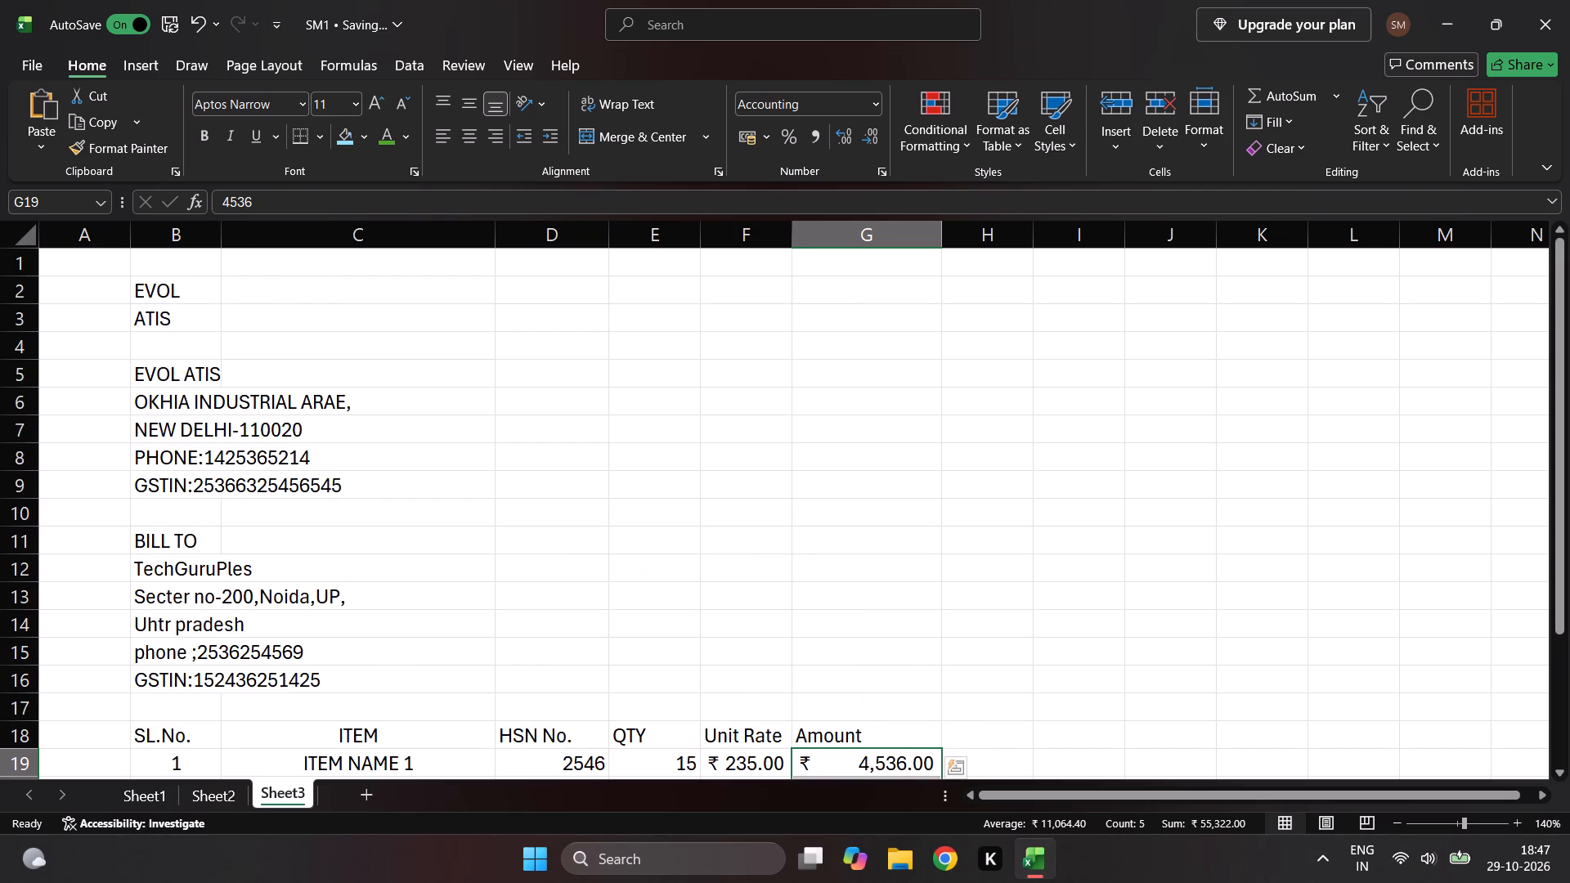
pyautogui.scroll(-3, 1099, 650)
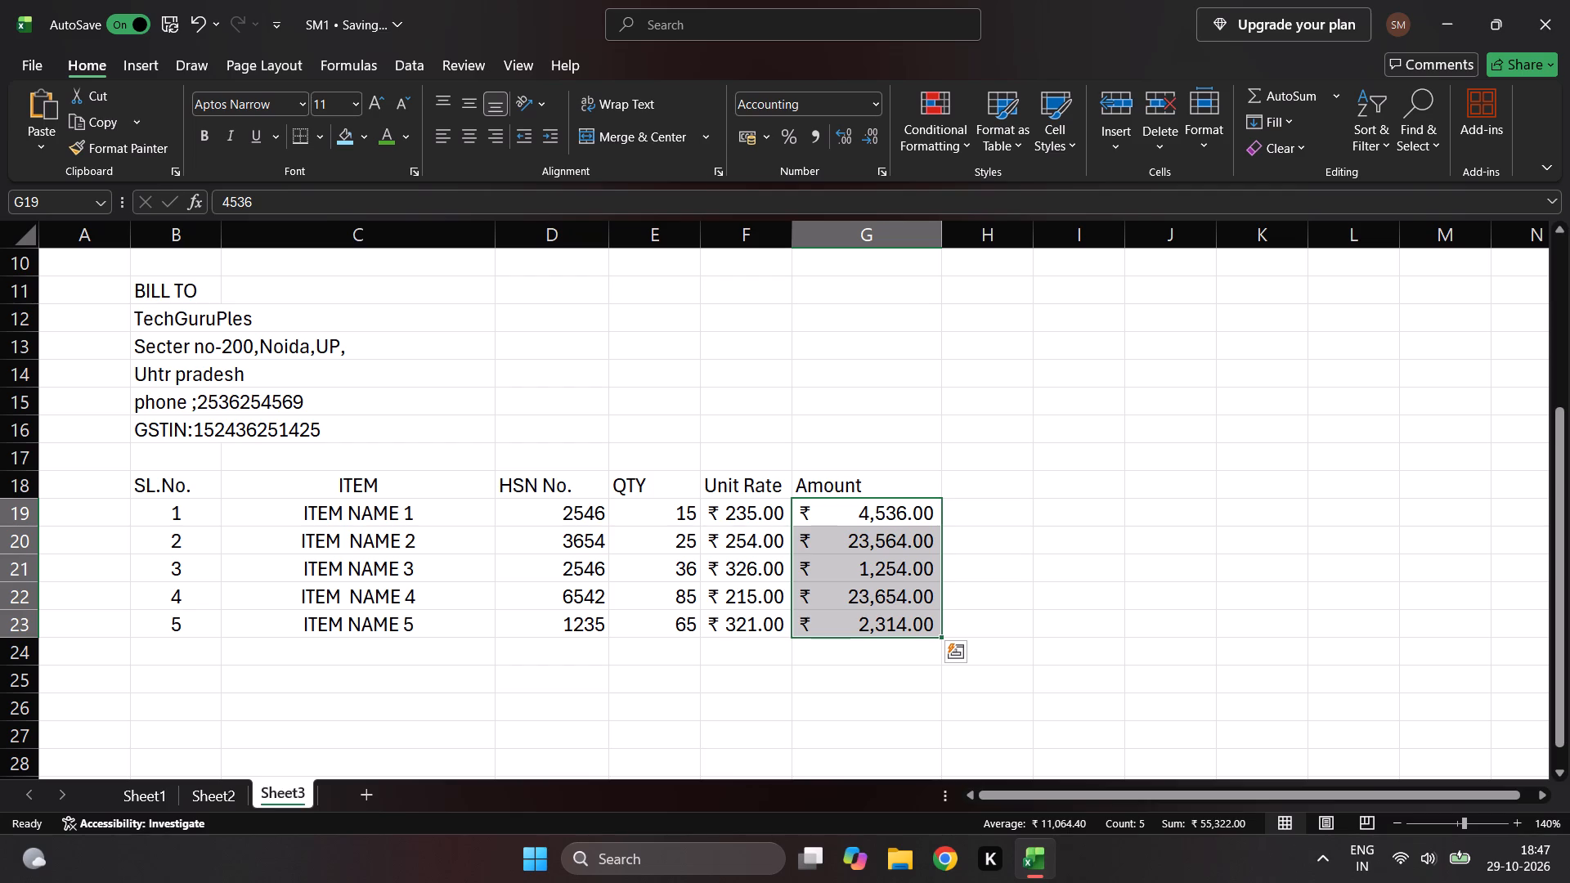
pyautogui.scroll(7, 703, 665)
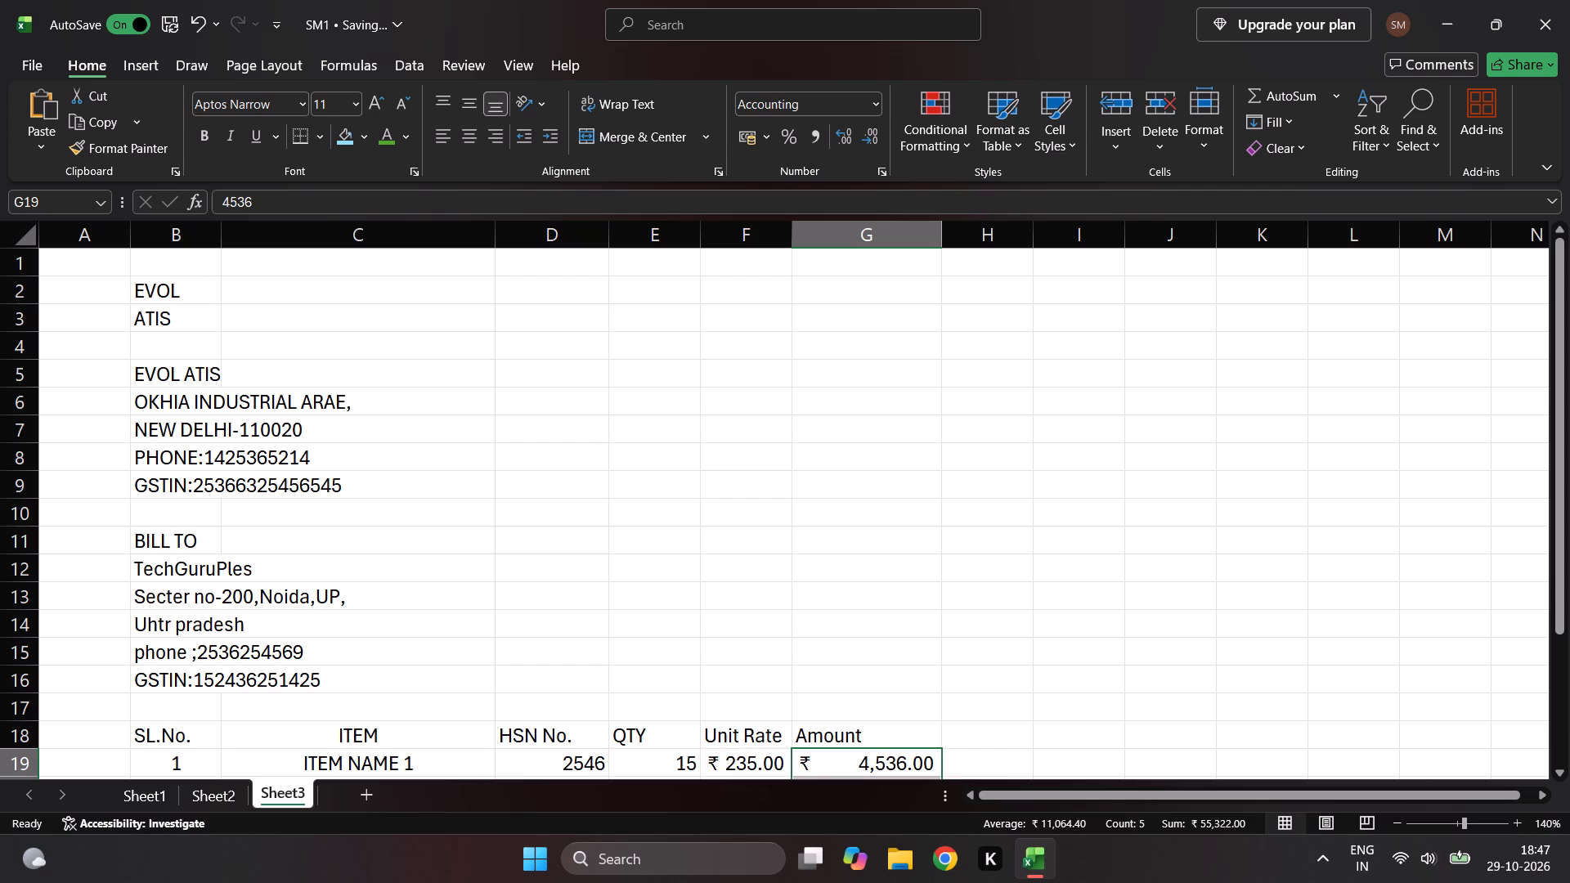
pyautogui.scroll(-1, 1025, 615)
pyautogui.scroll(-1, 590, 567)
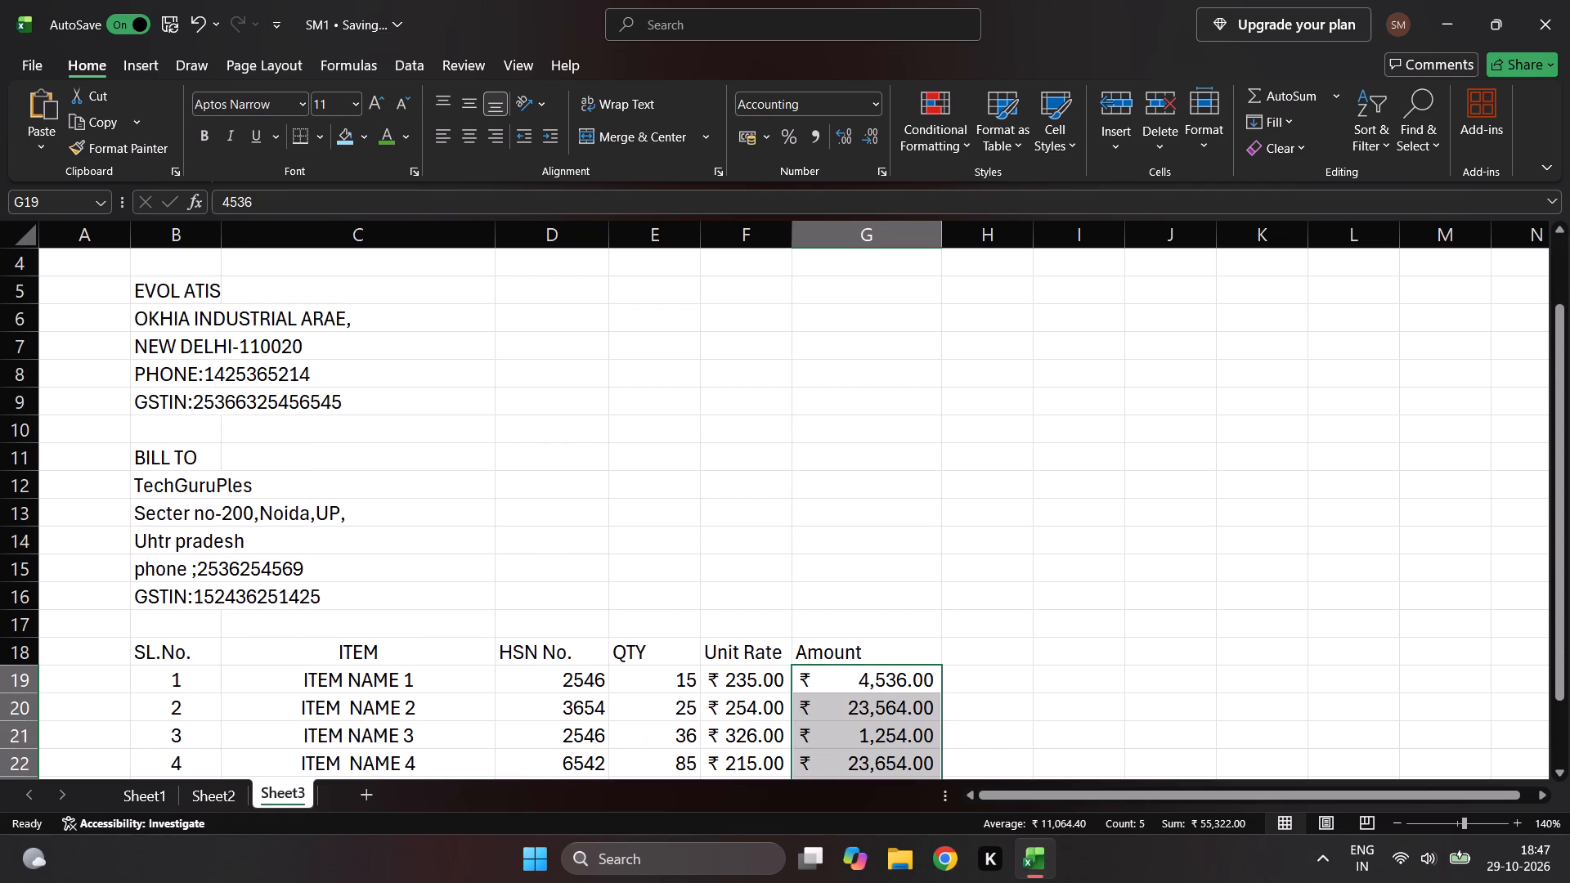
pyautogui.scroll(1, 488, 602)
# Merge and center the BILL TO heading across cells B11:C11.
pyautogui.moveTo(200, 454); pyautogui.dragTo(214, 453)
pyautogui.click(608, 128)
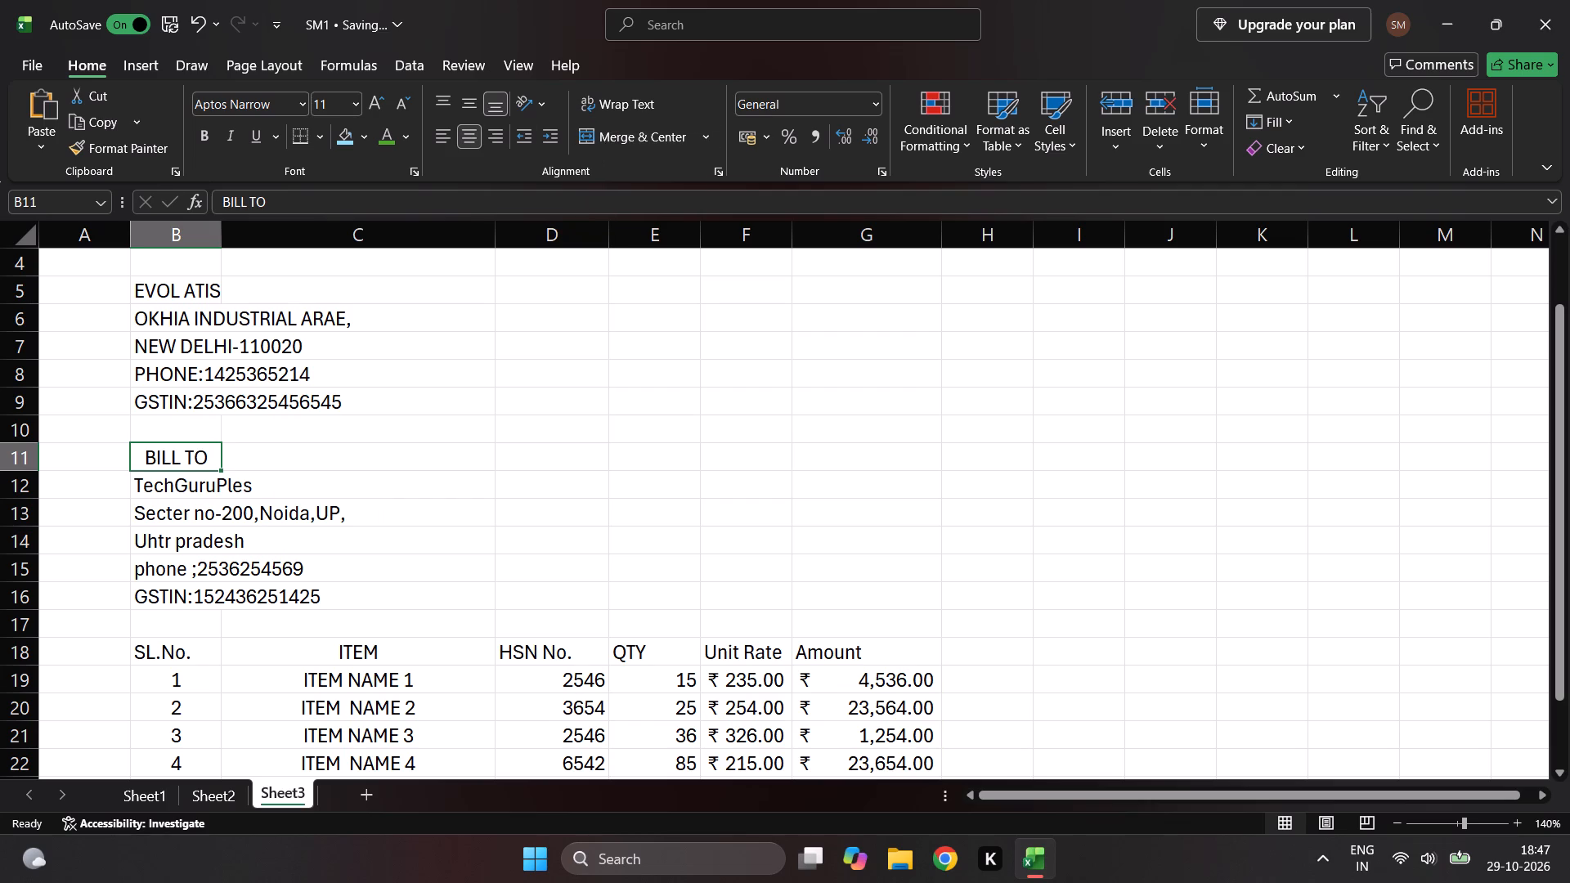
pyautogui.click(223, 460)
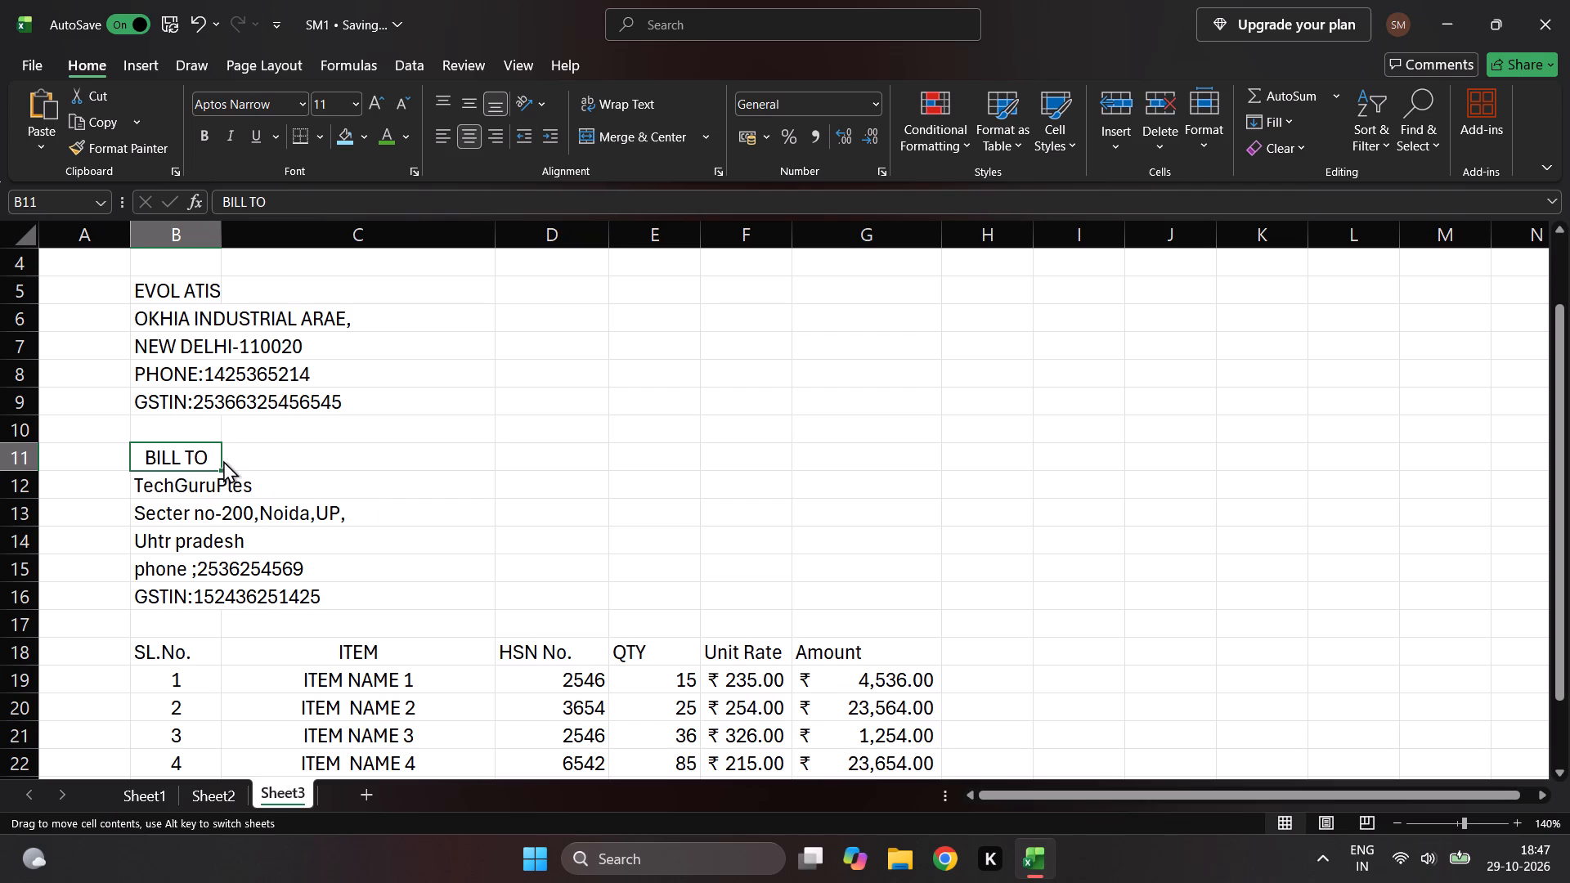
pyautogui.moveTo(178, 462); pyautogui.dragTo(208, 462)
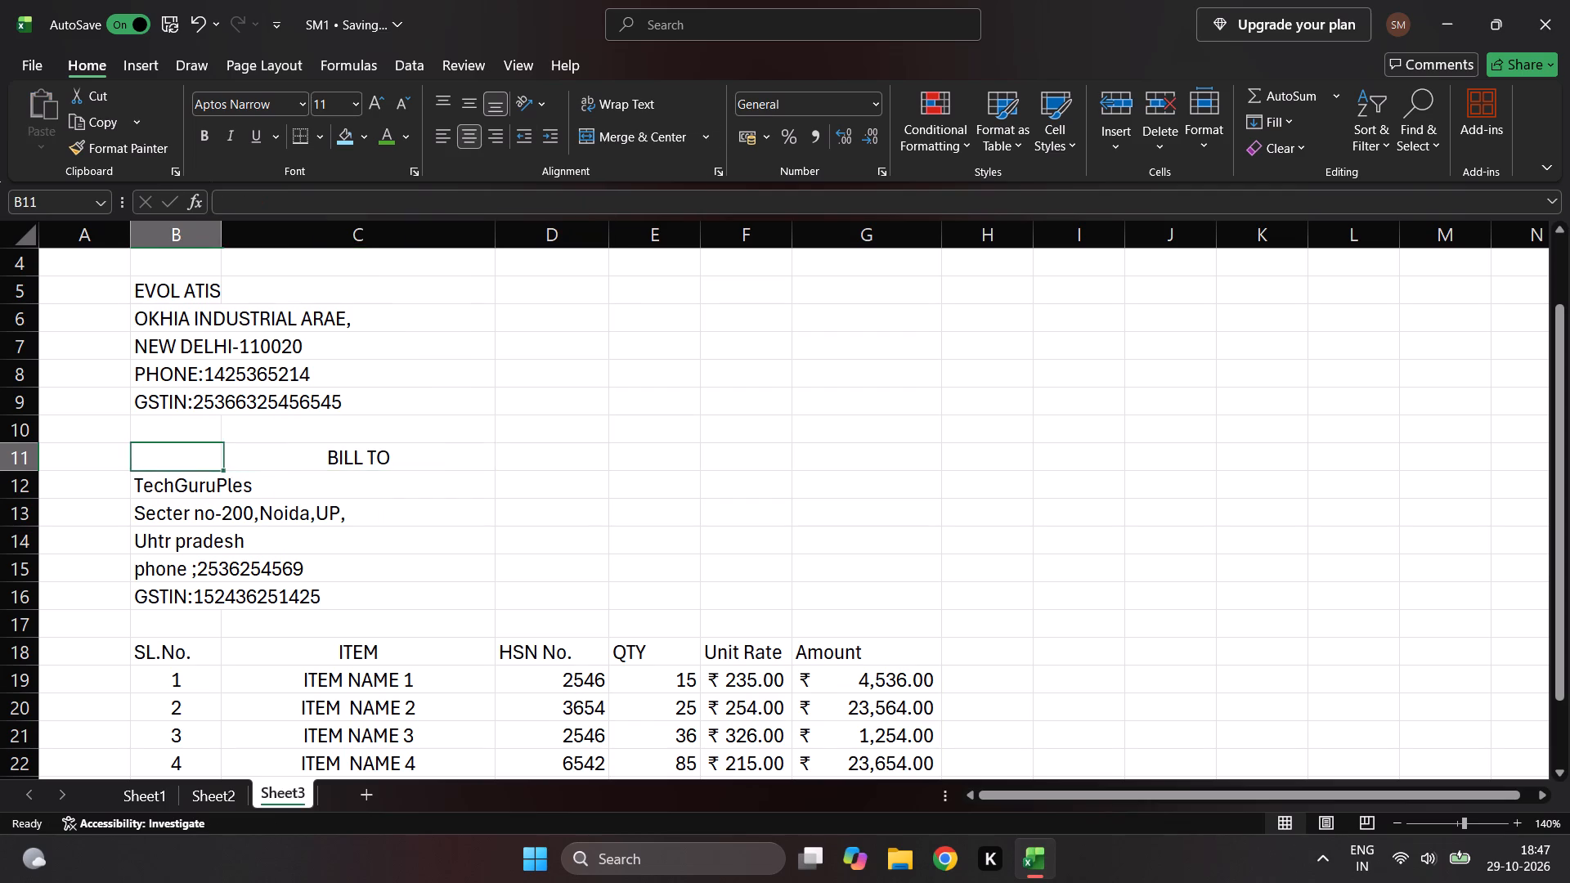
pyautogui.moveTo(208, 462); pyautogui.dragTo(255, 462)
pyautogui.click(645, 129)
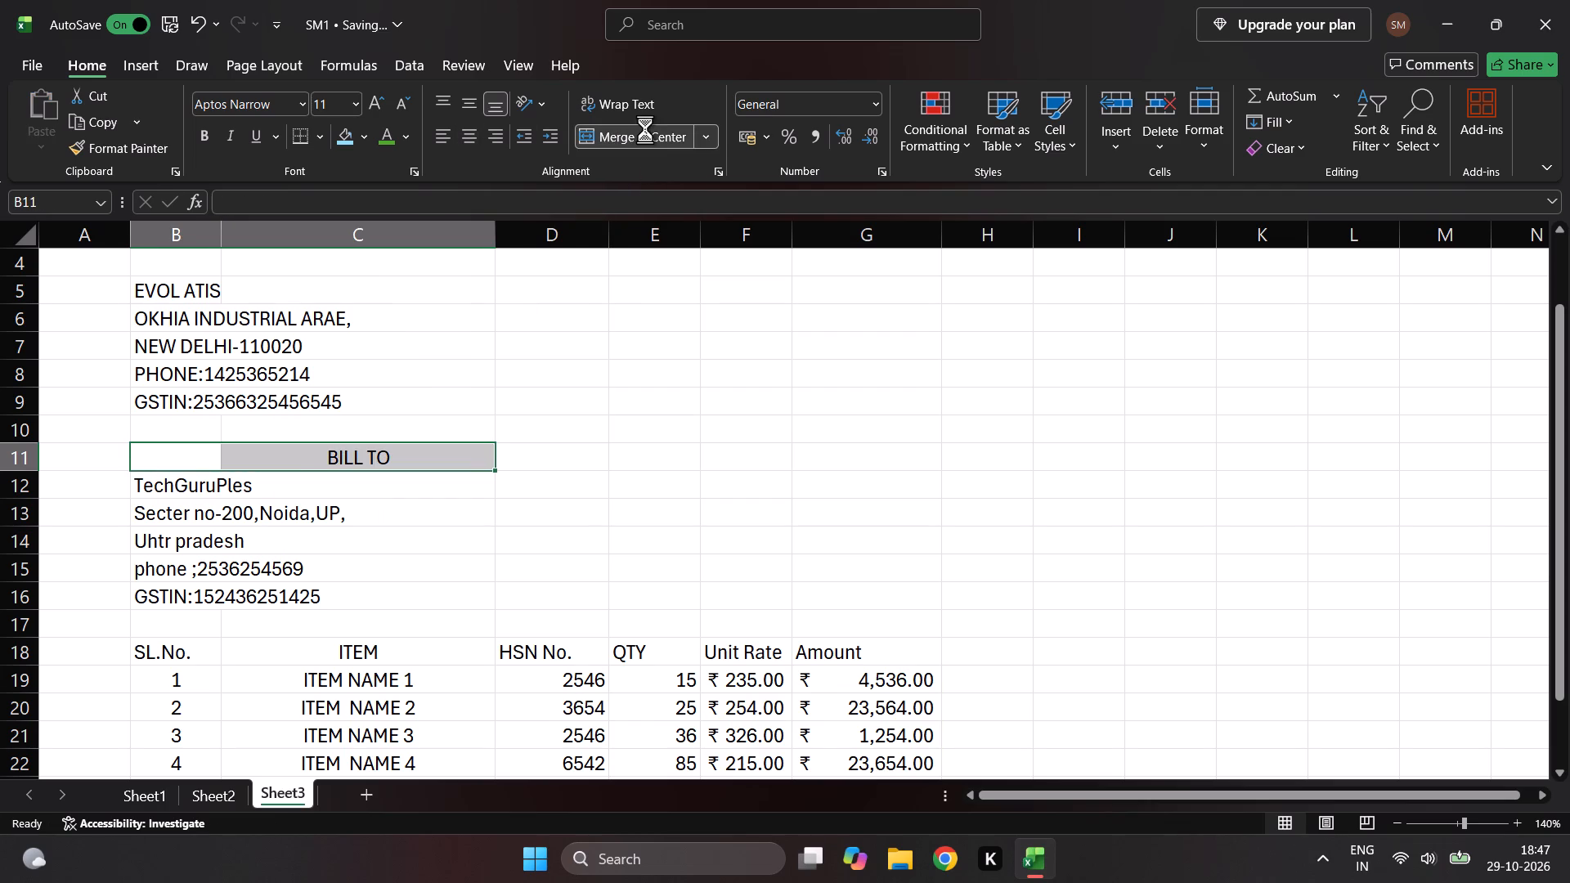
pyautogui.scroll(2, 369, 428)
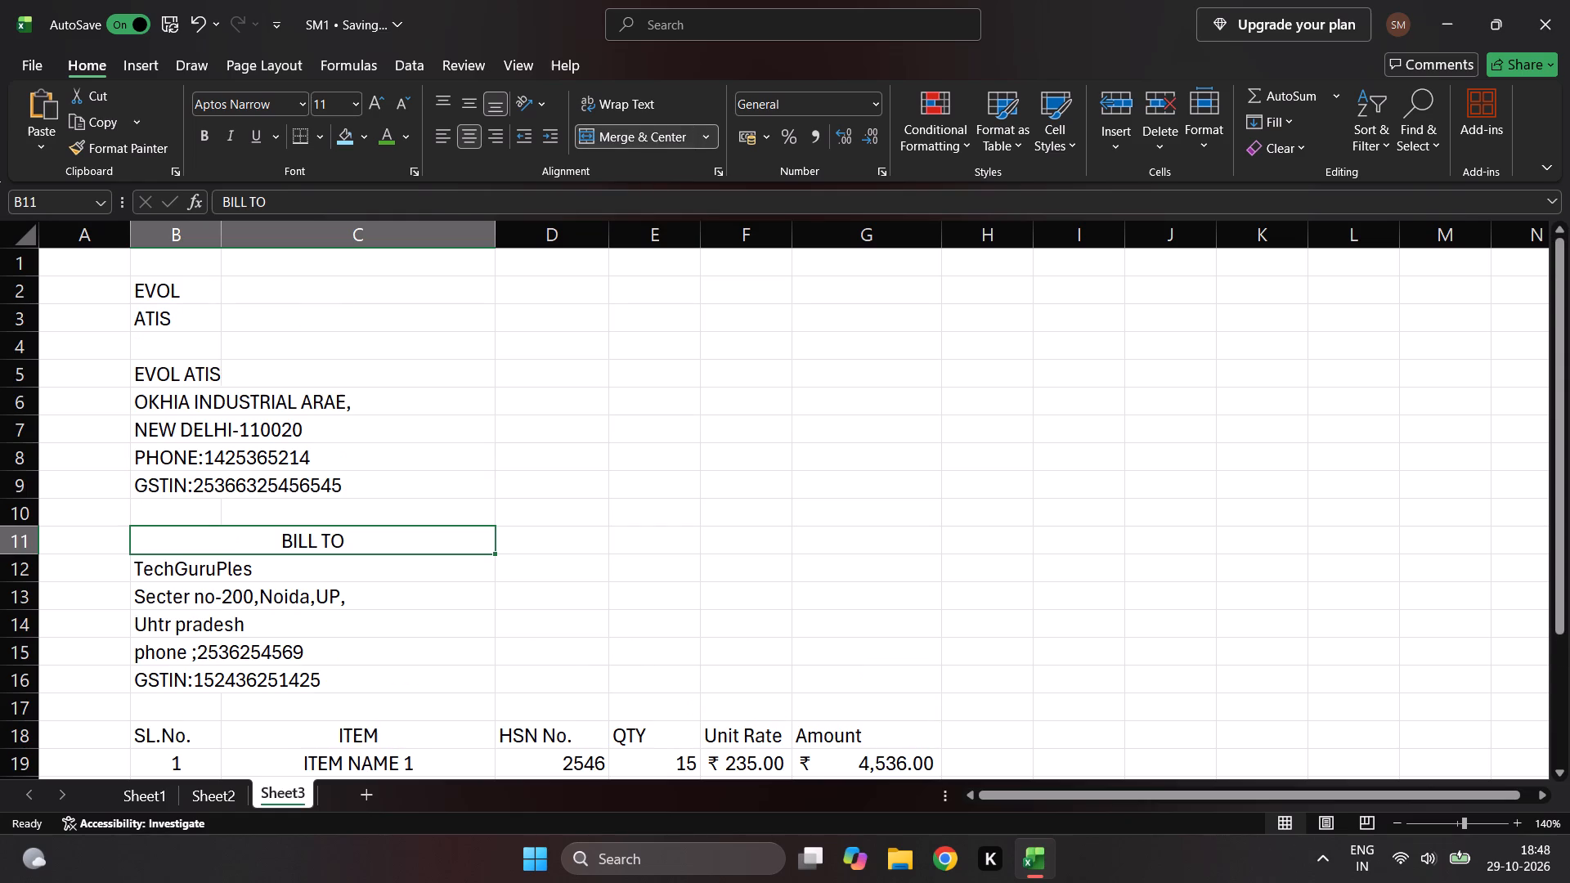
# Merge and center the EVOL ATIS heading across cells B5:C5.
pyautogui.moveTo(316, 368); pyautogui.dragTo(242, 379)
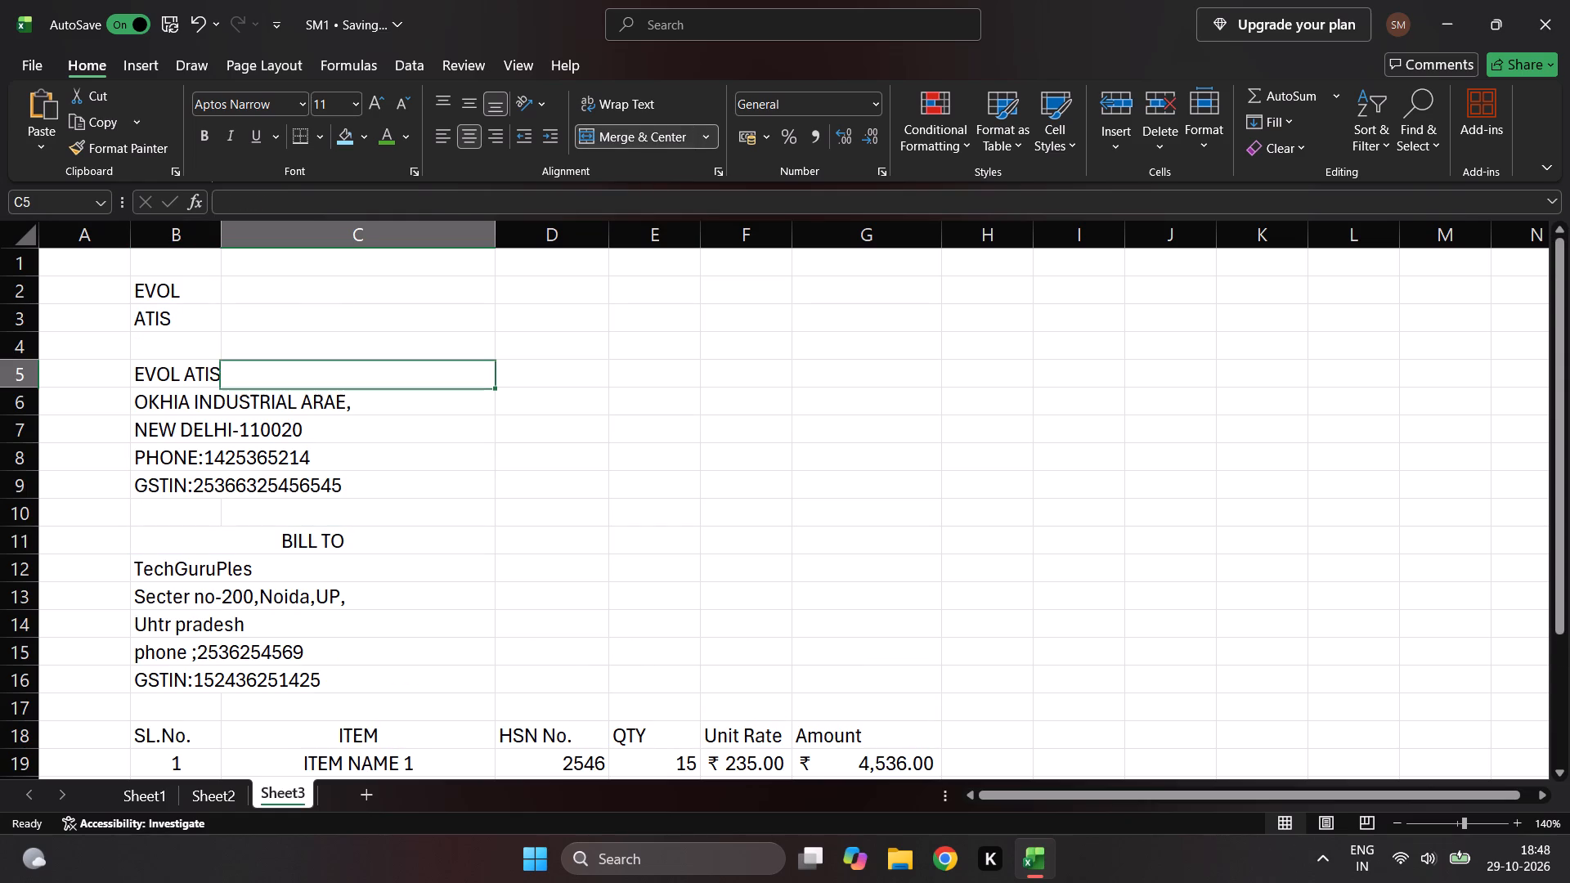
pyautogui.moveTo(242, 379); pyautogui.dragTo(195, 388)
pyautogui.click(270, 351)
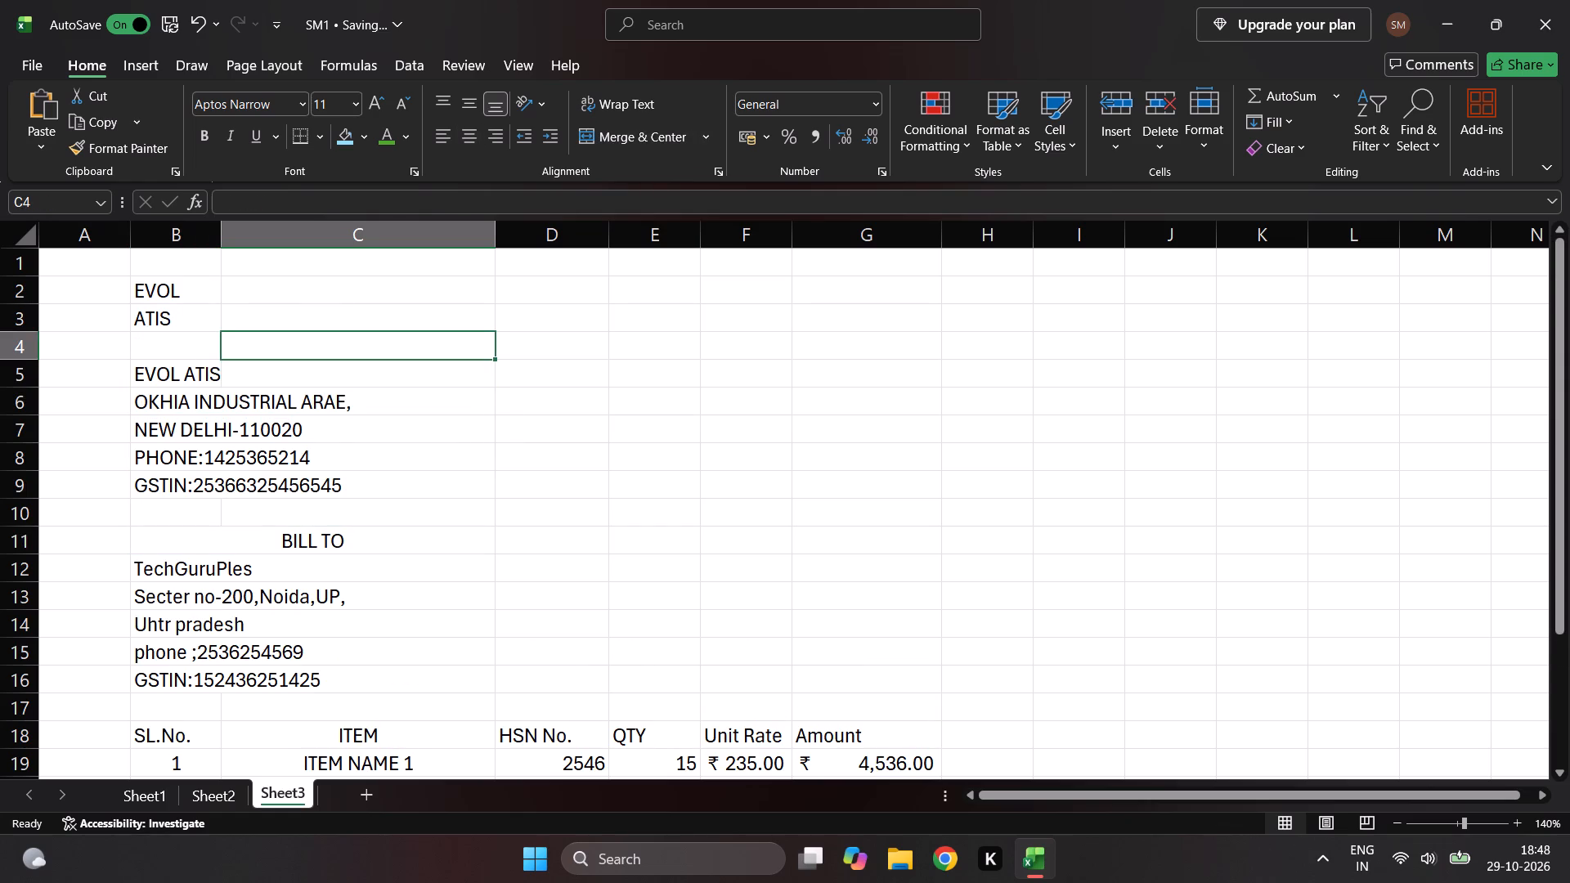
pyautogui.moveTo(182, 380); pyautogui.dragTo(281, 380)
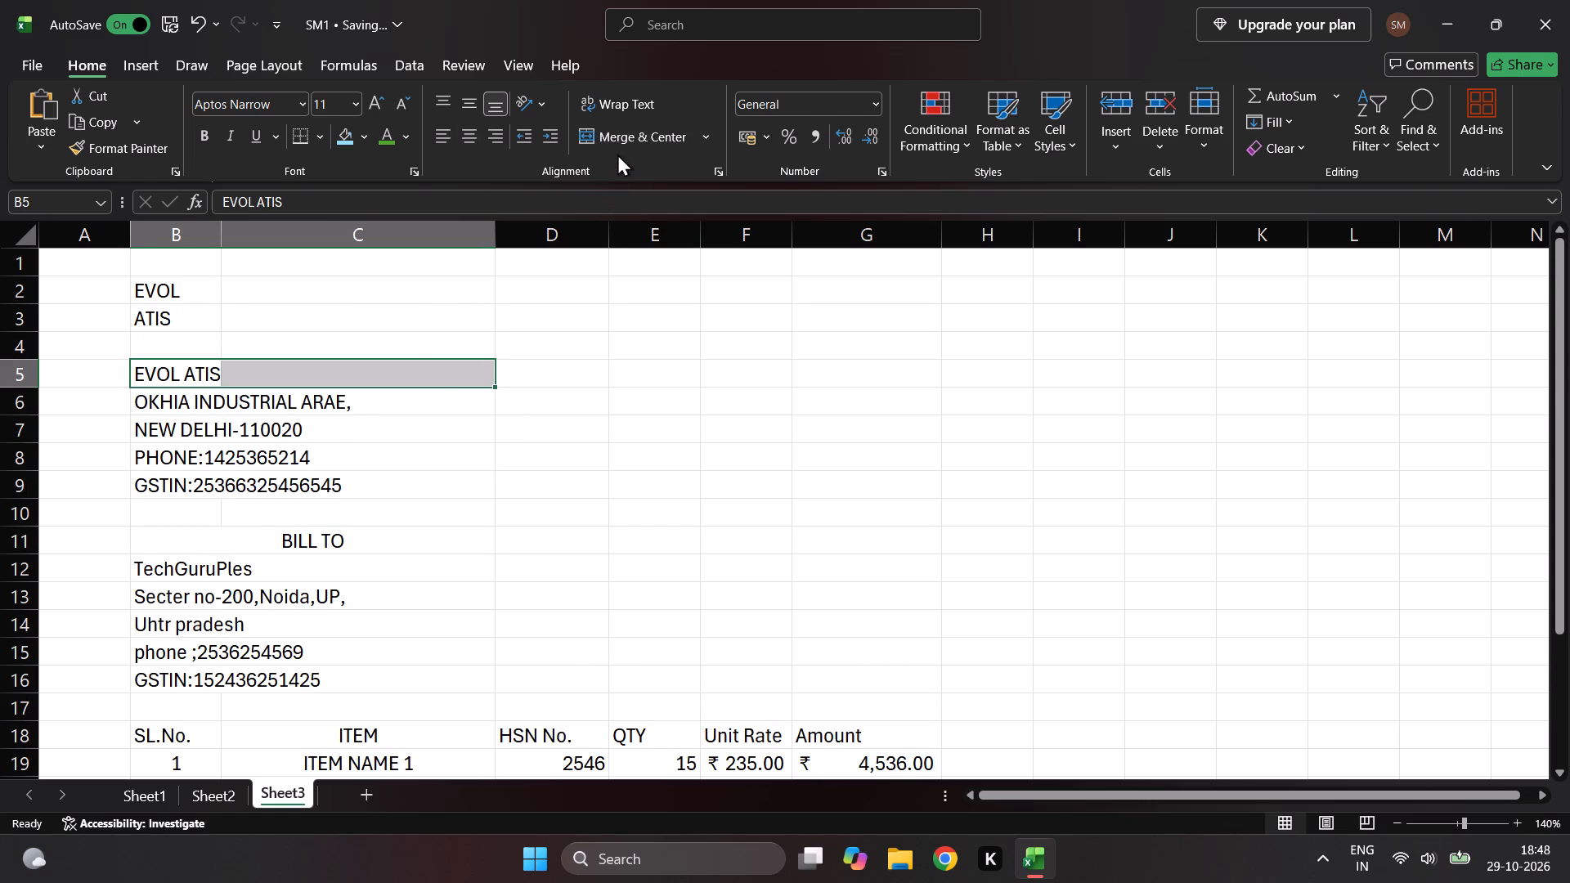
pyautogui.click(622, 136)
pyautogui.scroll(1, 391, 446)
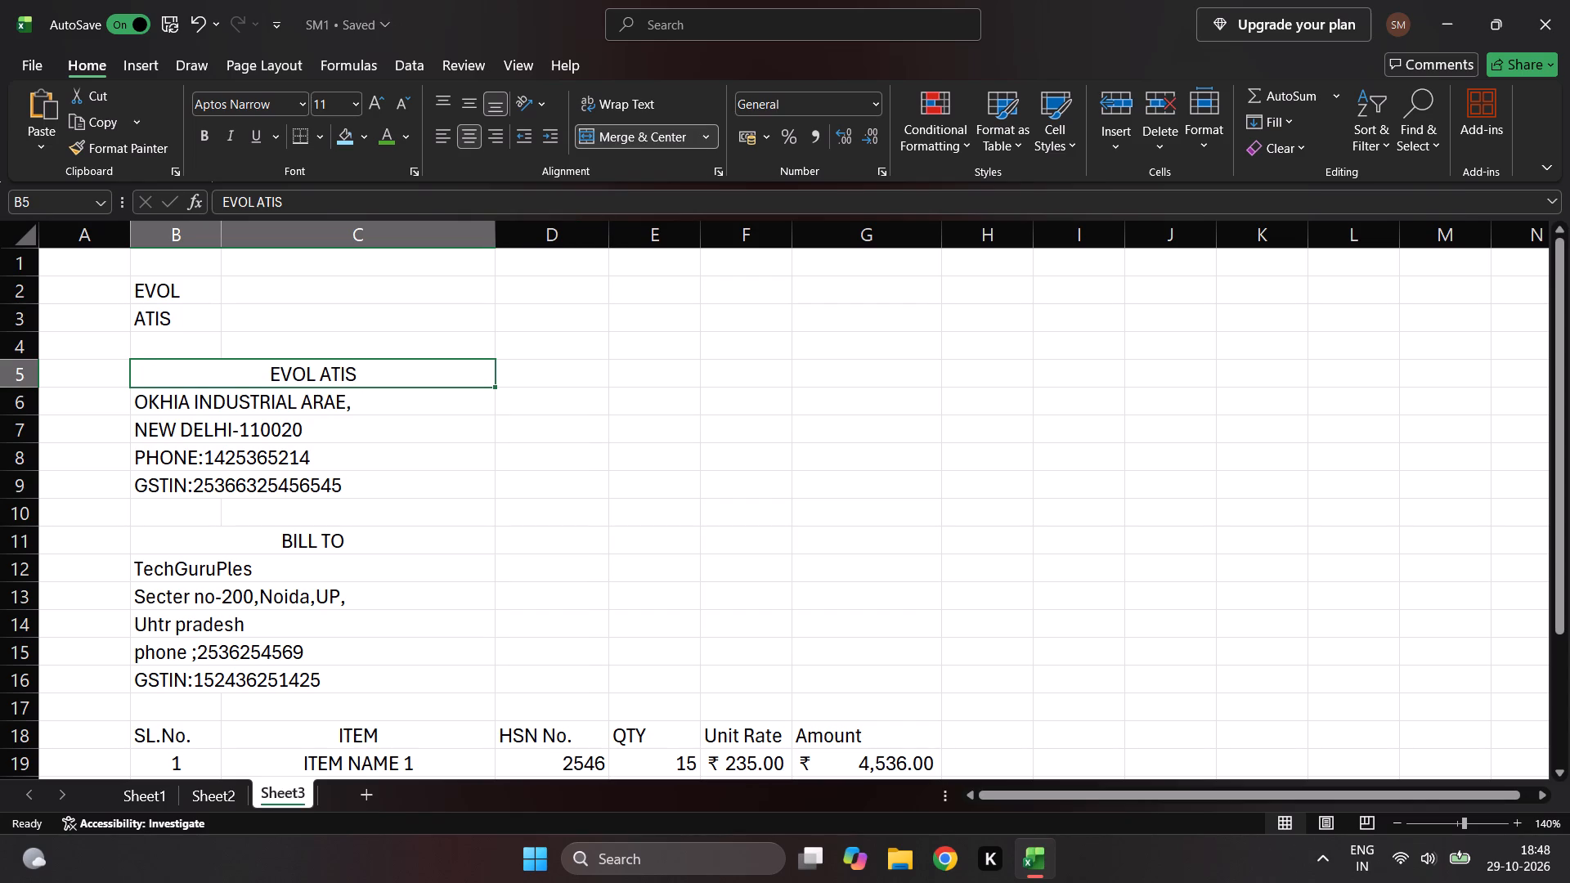
# Enter the label Invoice no. in cell D2 and the invoice number 254685 below it in D3.
pyautogui.click(586, 261)
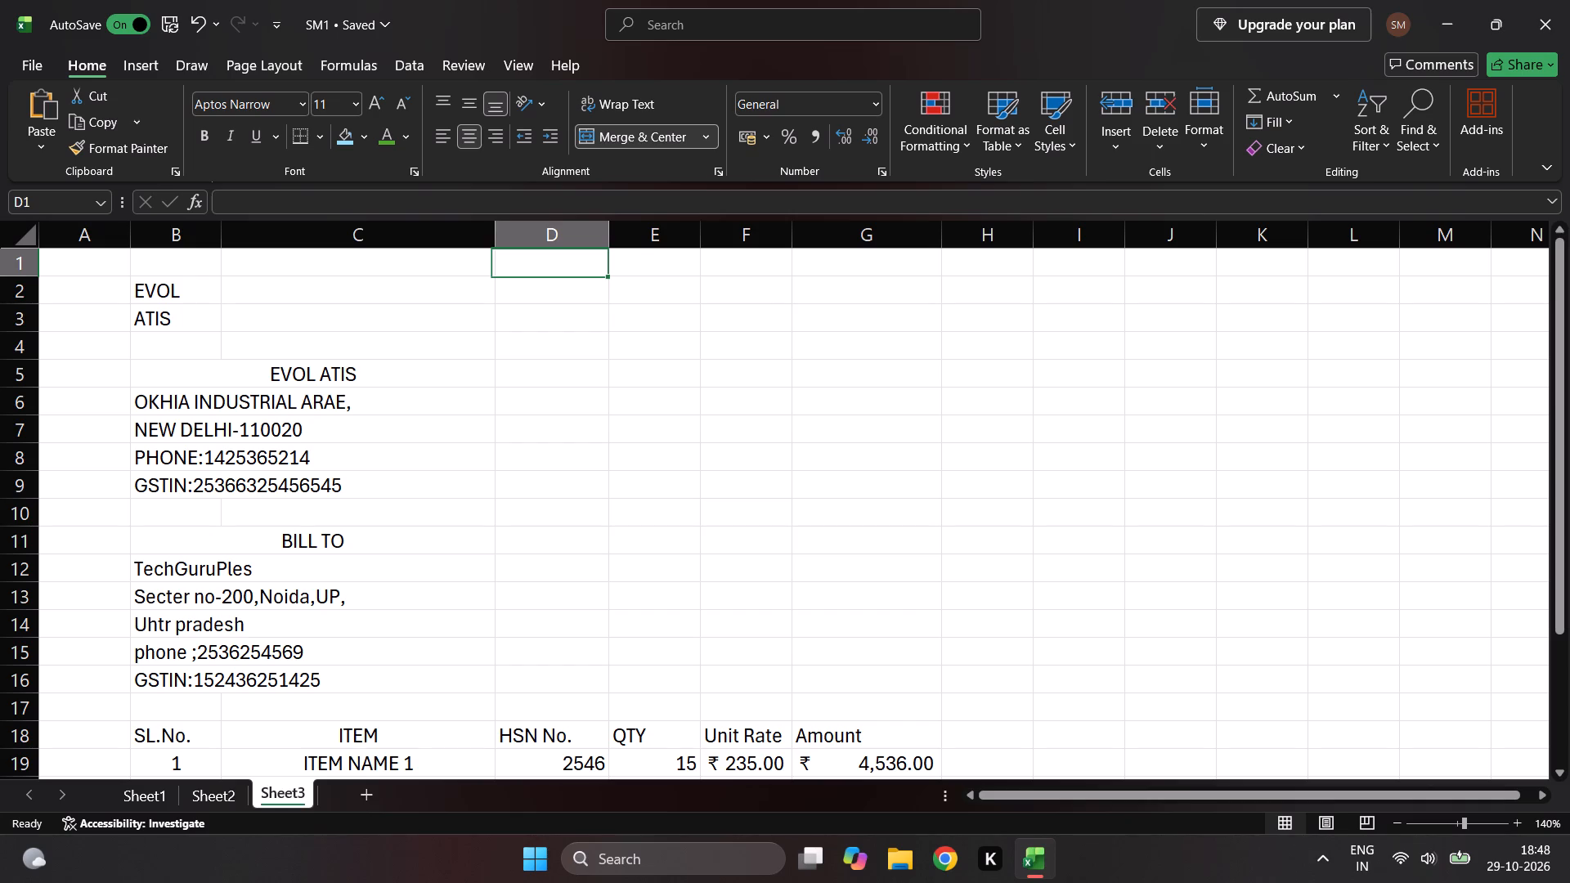
pyautogui.click(599, 300)
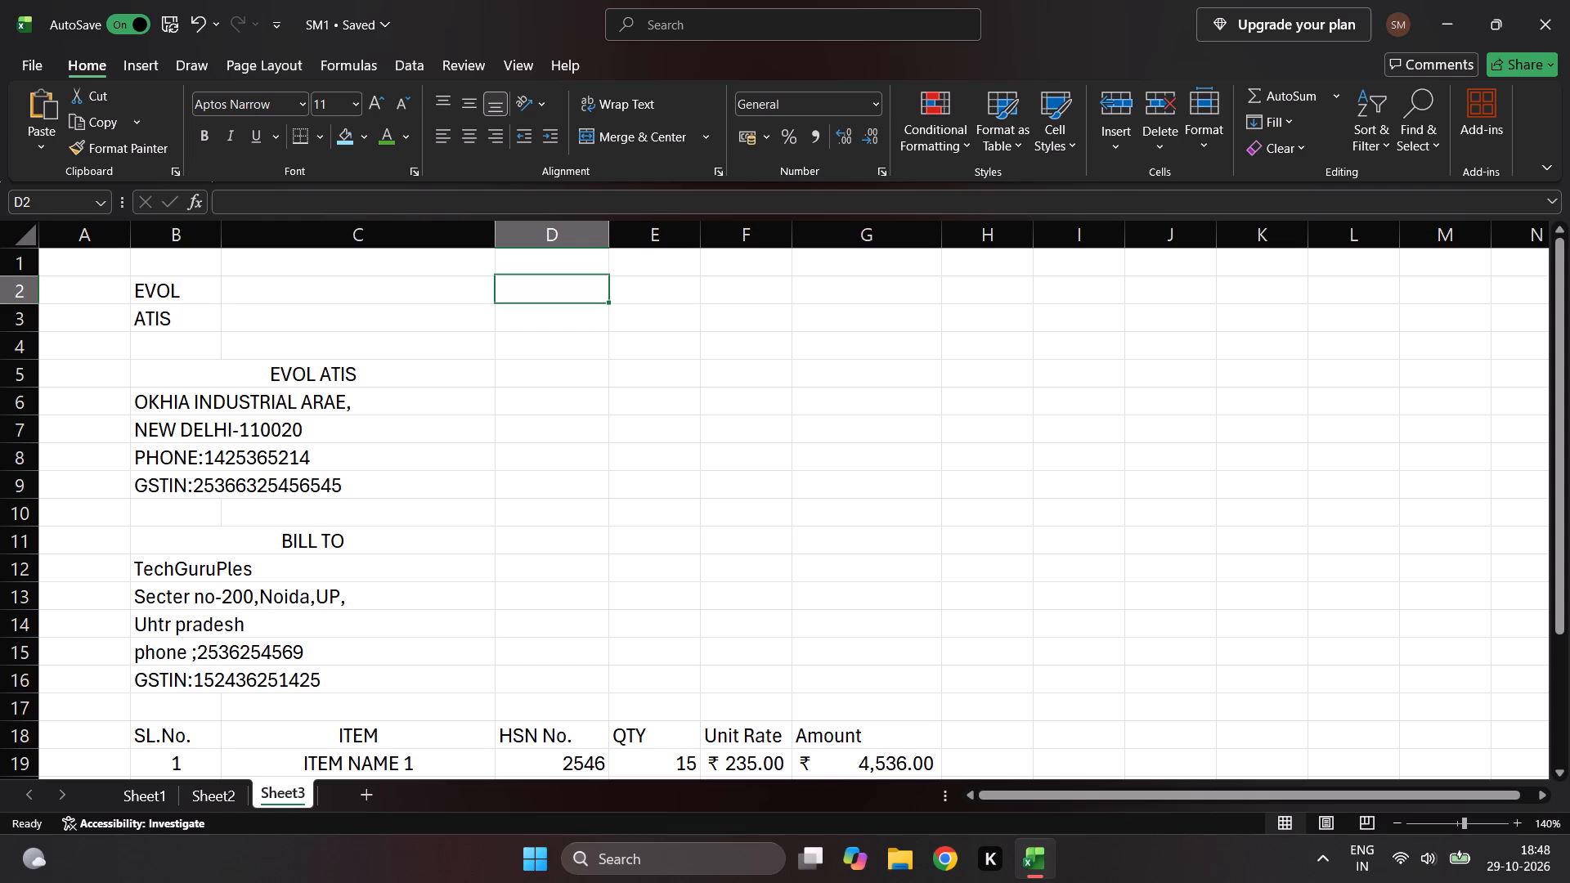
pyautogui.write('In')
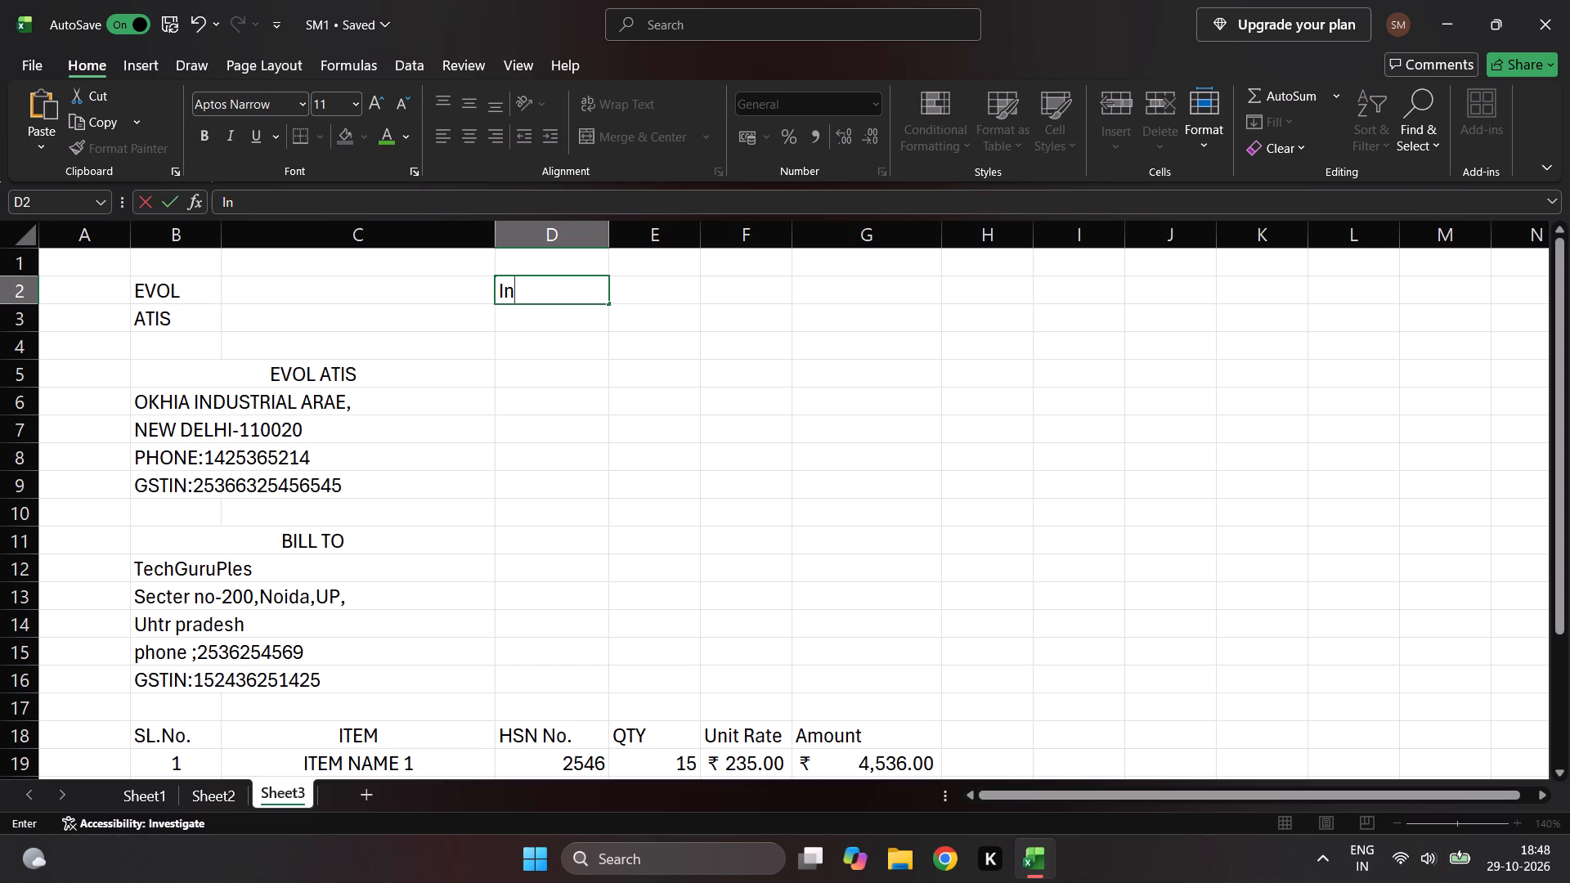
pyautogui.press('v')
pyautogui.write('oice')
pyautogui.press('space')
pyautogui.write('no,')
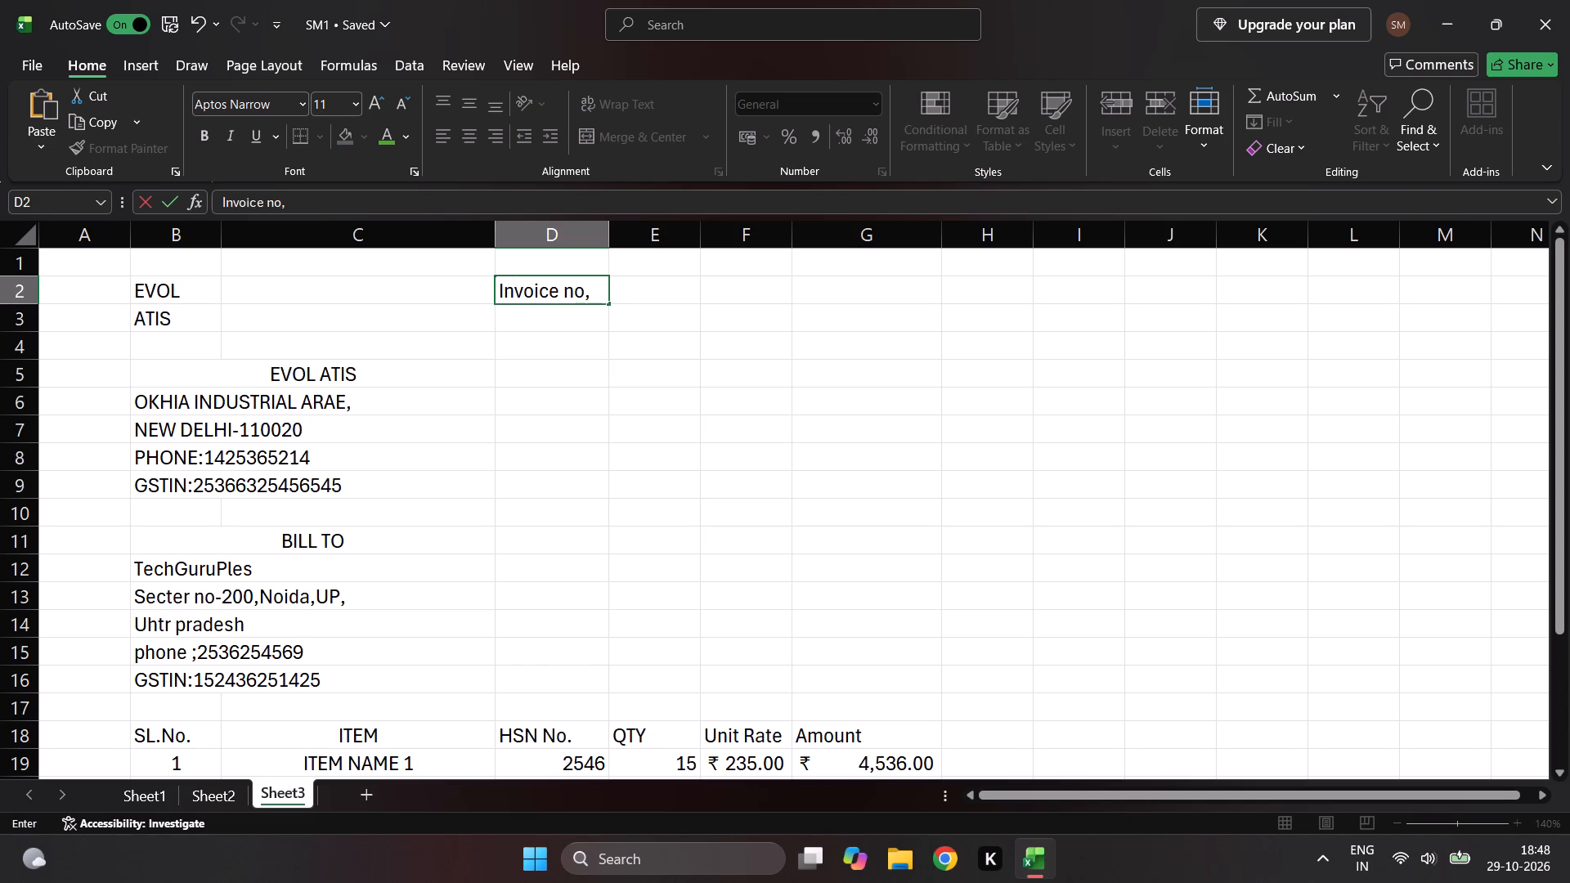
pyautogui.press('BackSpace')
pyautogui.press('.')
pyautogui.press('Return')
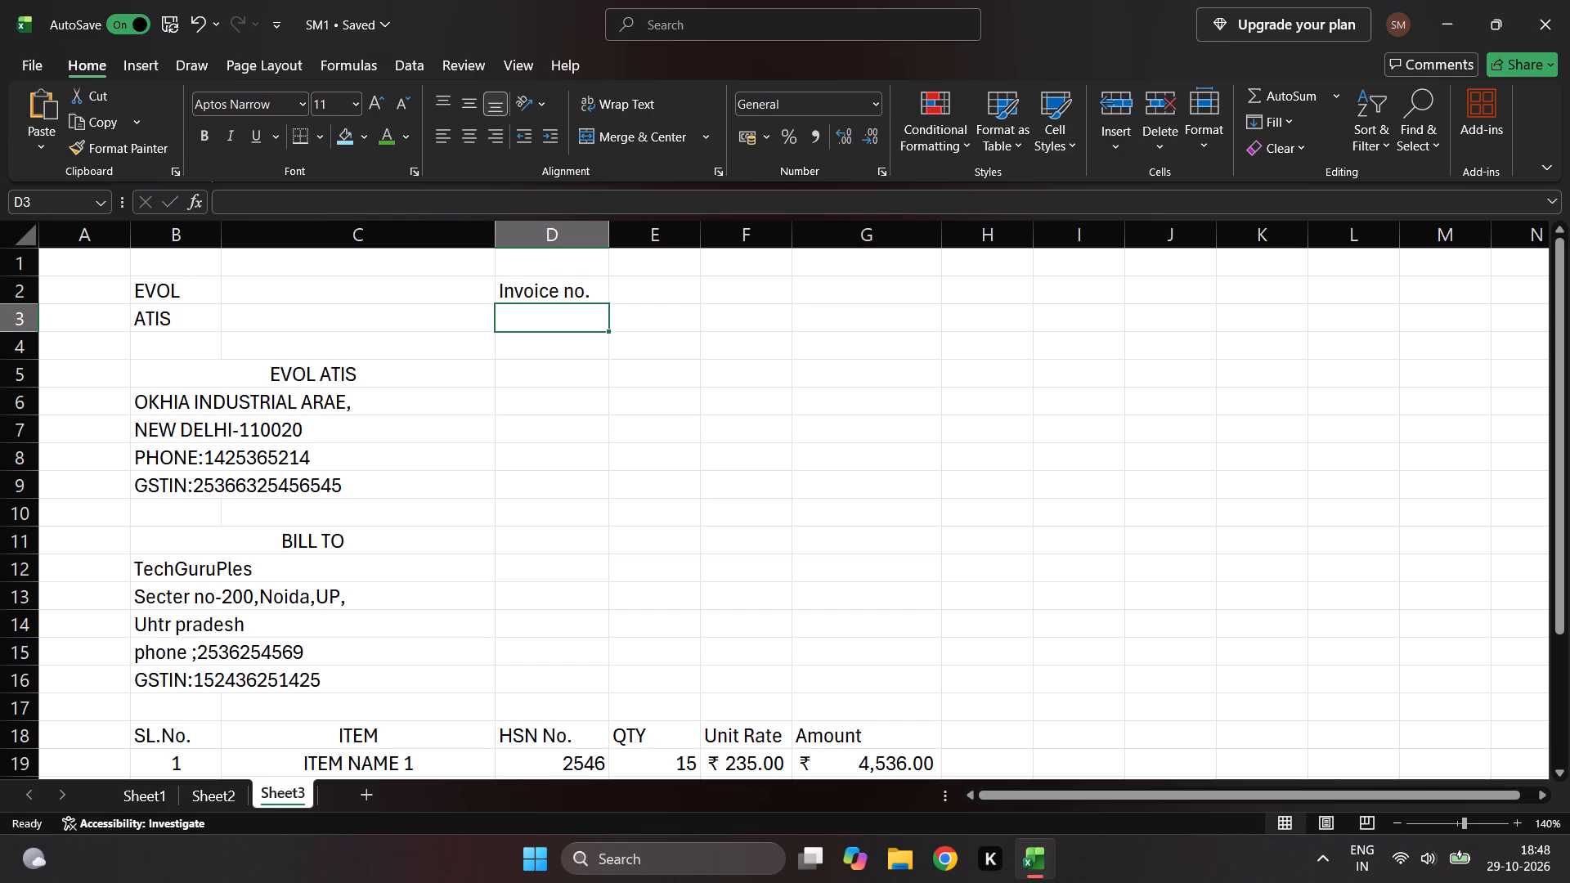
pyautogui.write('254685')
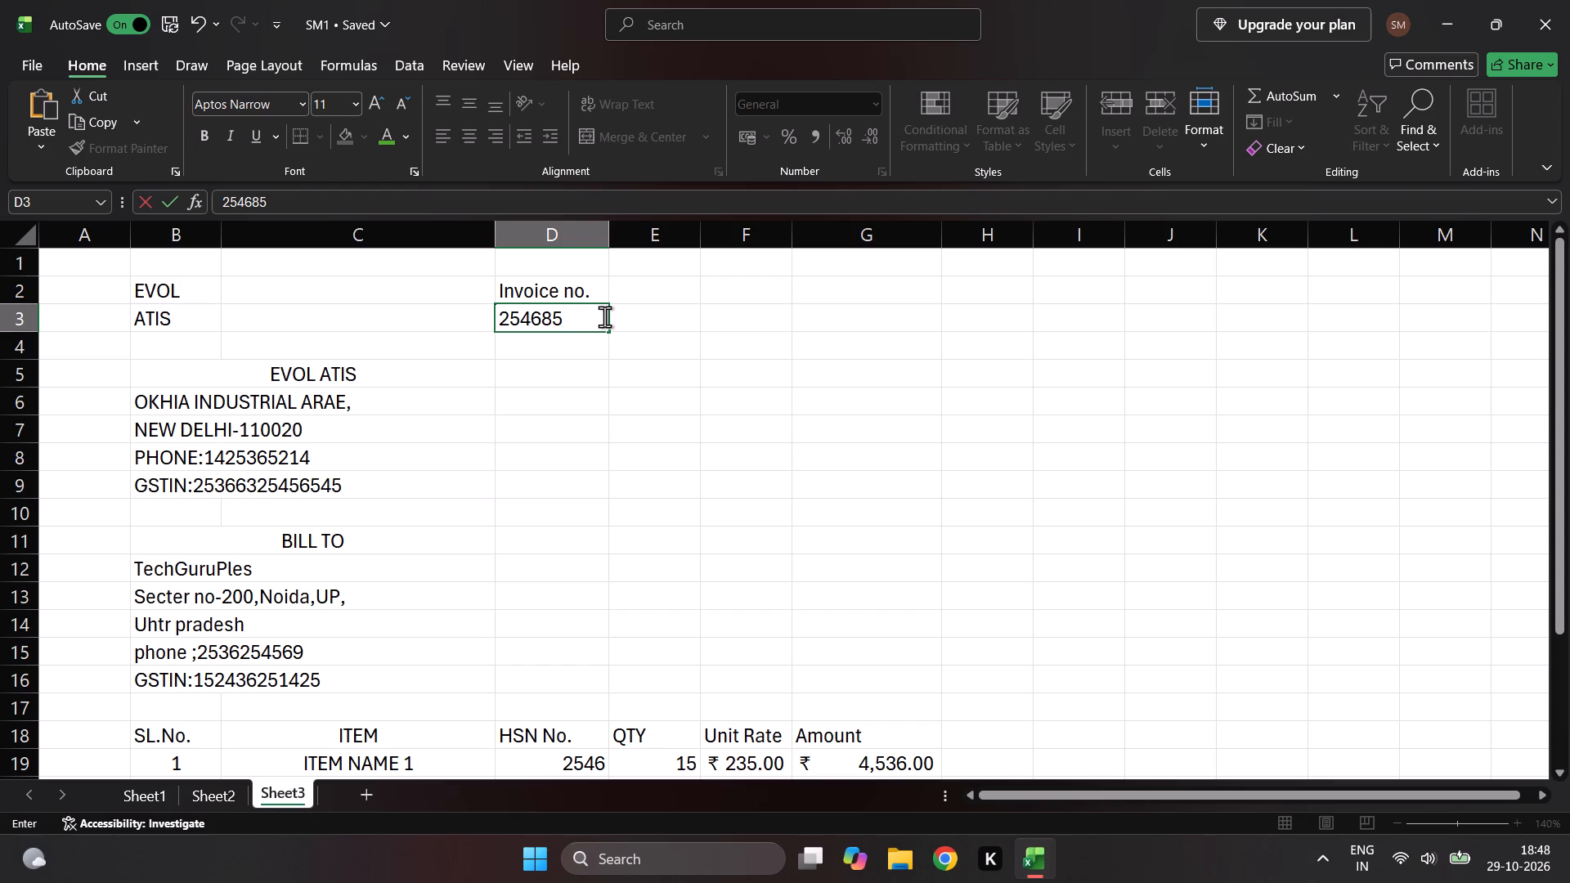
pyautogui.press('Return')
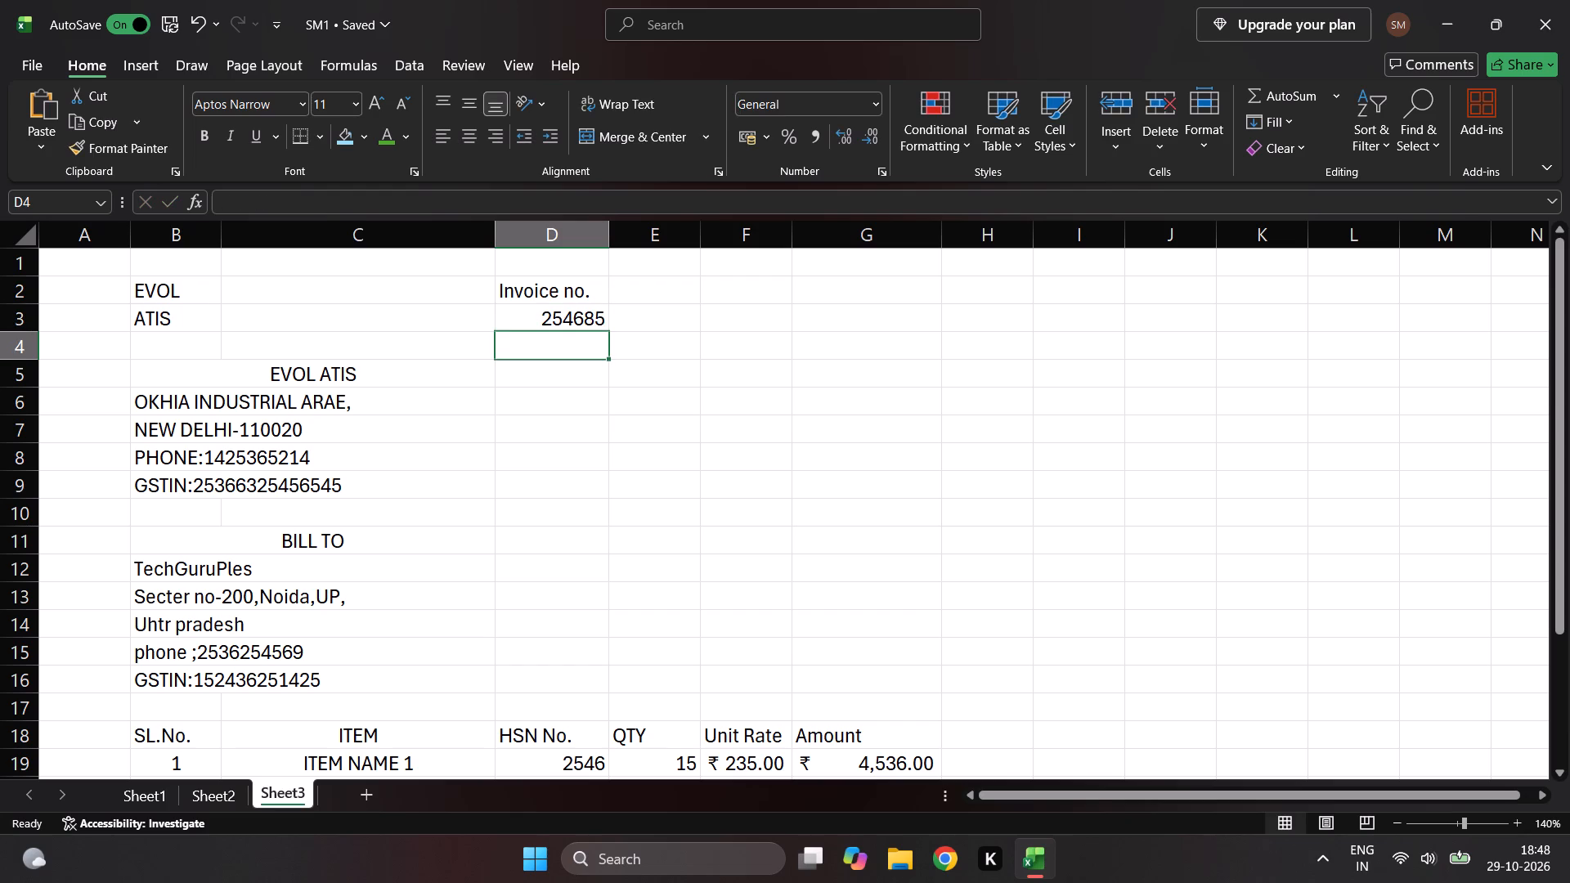
# Enter the label CUSTMER ID in cell D4, below the invoice number.
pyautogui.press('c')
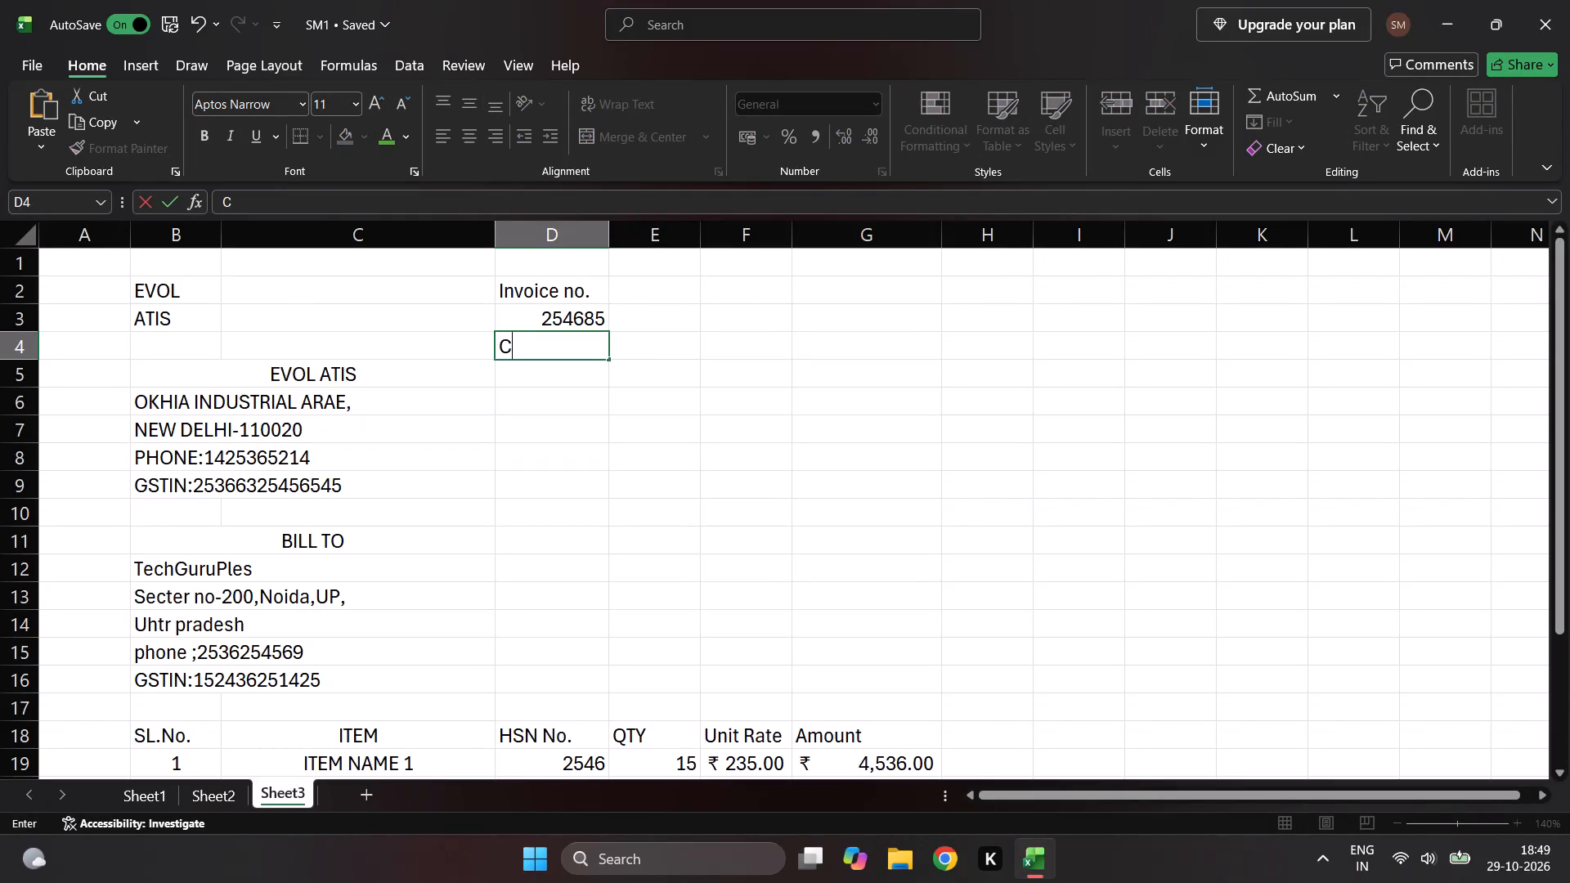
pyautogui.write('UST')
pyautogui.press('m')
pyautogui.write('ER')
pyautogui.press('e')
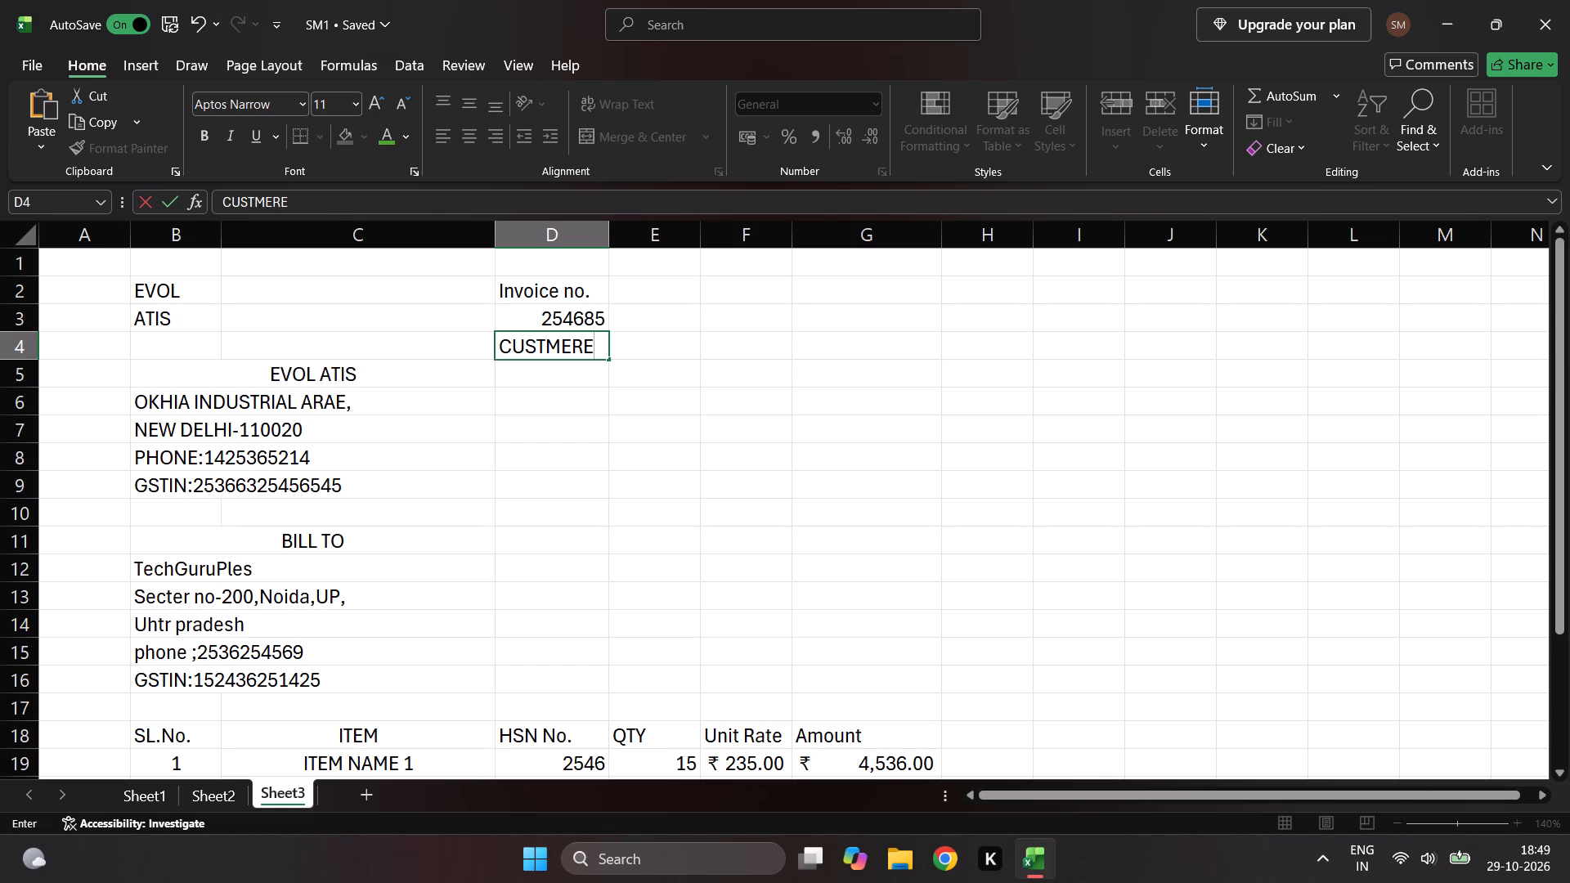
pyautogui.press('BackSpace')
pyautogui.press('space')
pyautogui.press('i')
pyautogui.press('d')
# Widen column D slightly to give the CUSTMER ID label more room.
pyautogui.moveTo(607, 242); pyautogui.dragTo(615, 242)
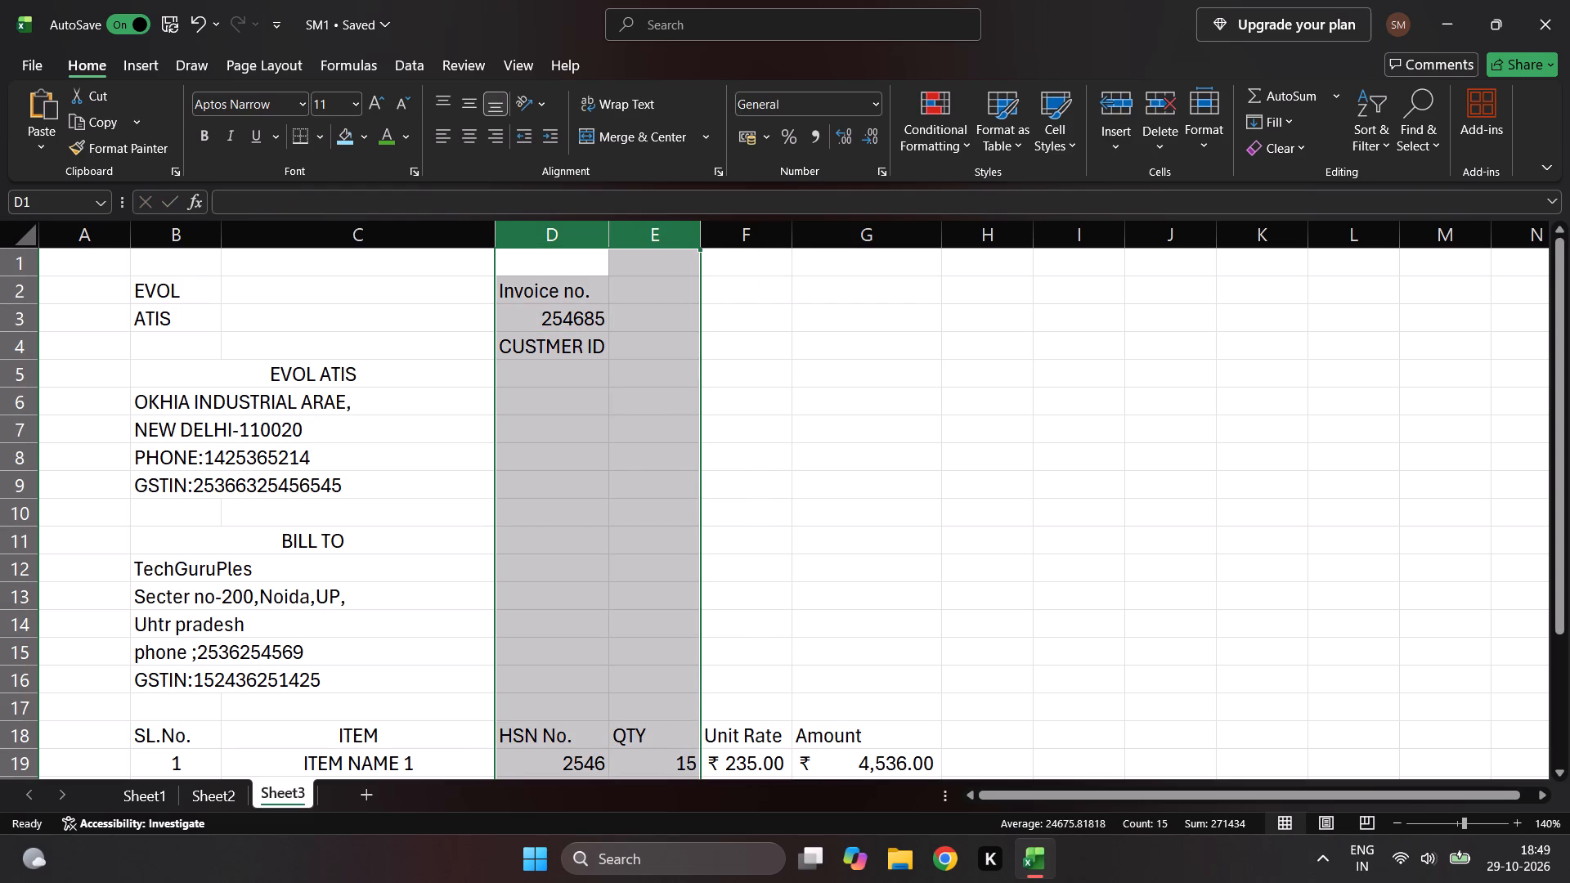
pyautogui.click(760, 284)
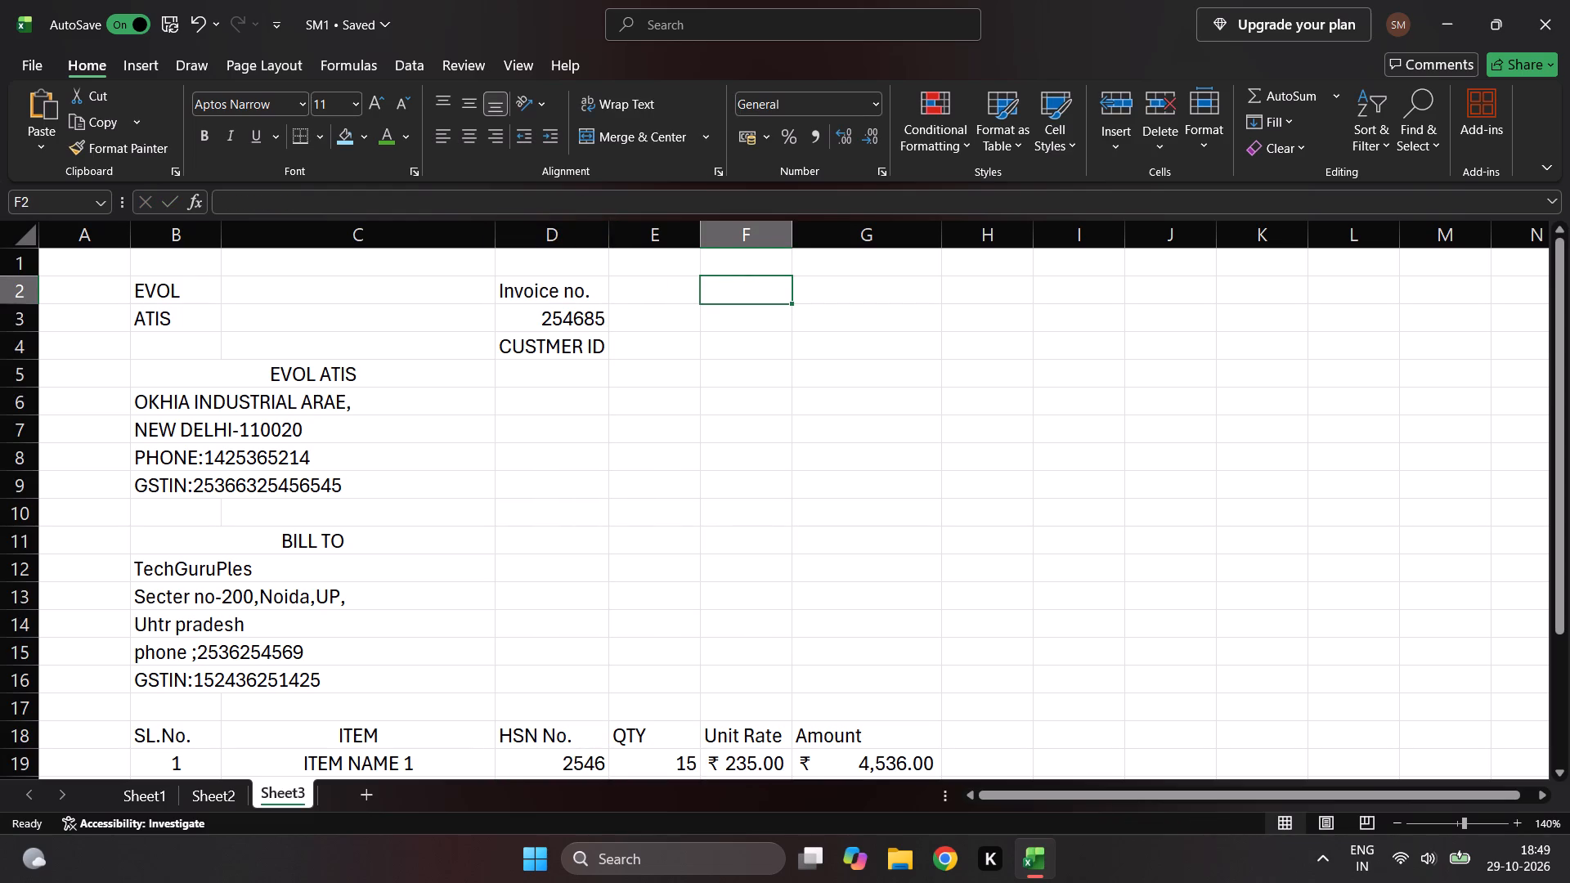
pyautogui.moveTo(609, 234); pyautogui.dragTo(626, 233)
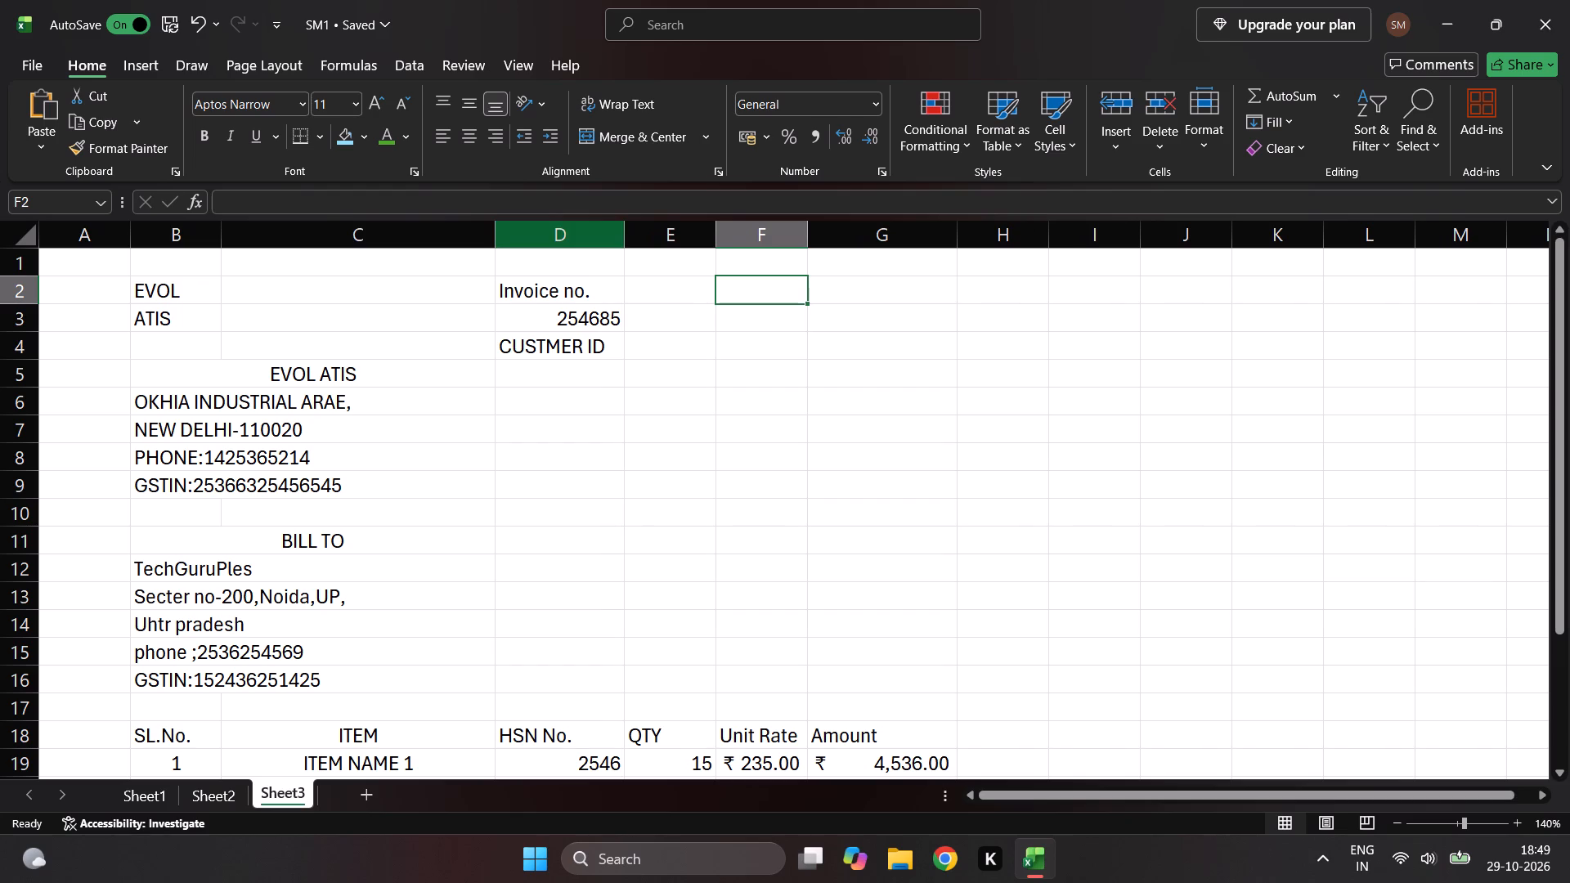
# Center the invoice number horizontally in cell D3.
pyautogui.click(572, 320)
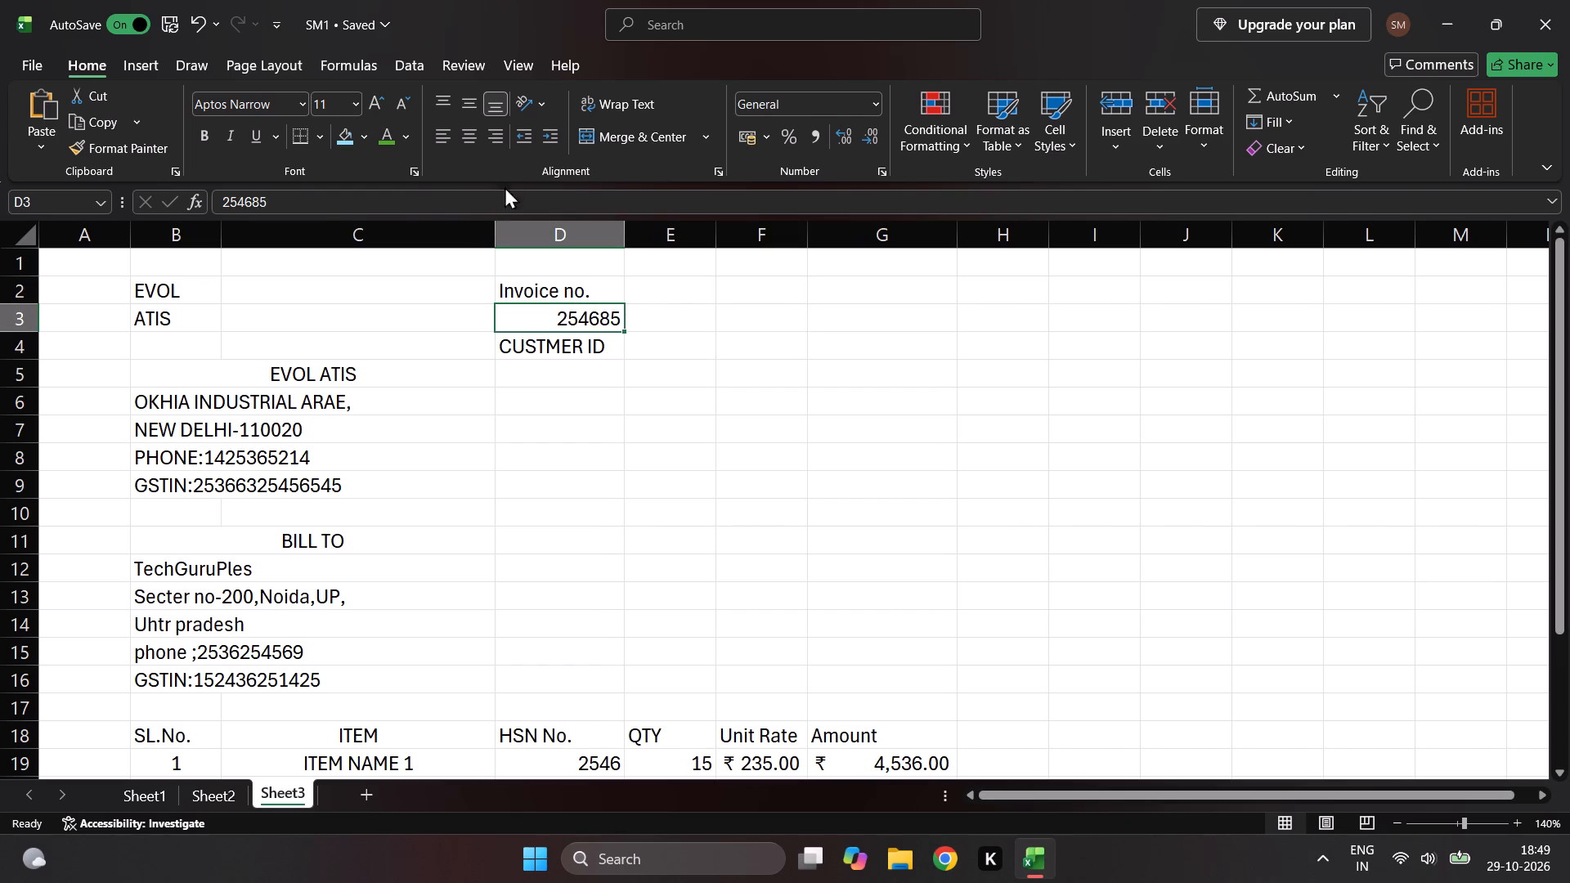
pyautogui.click(470, 135)
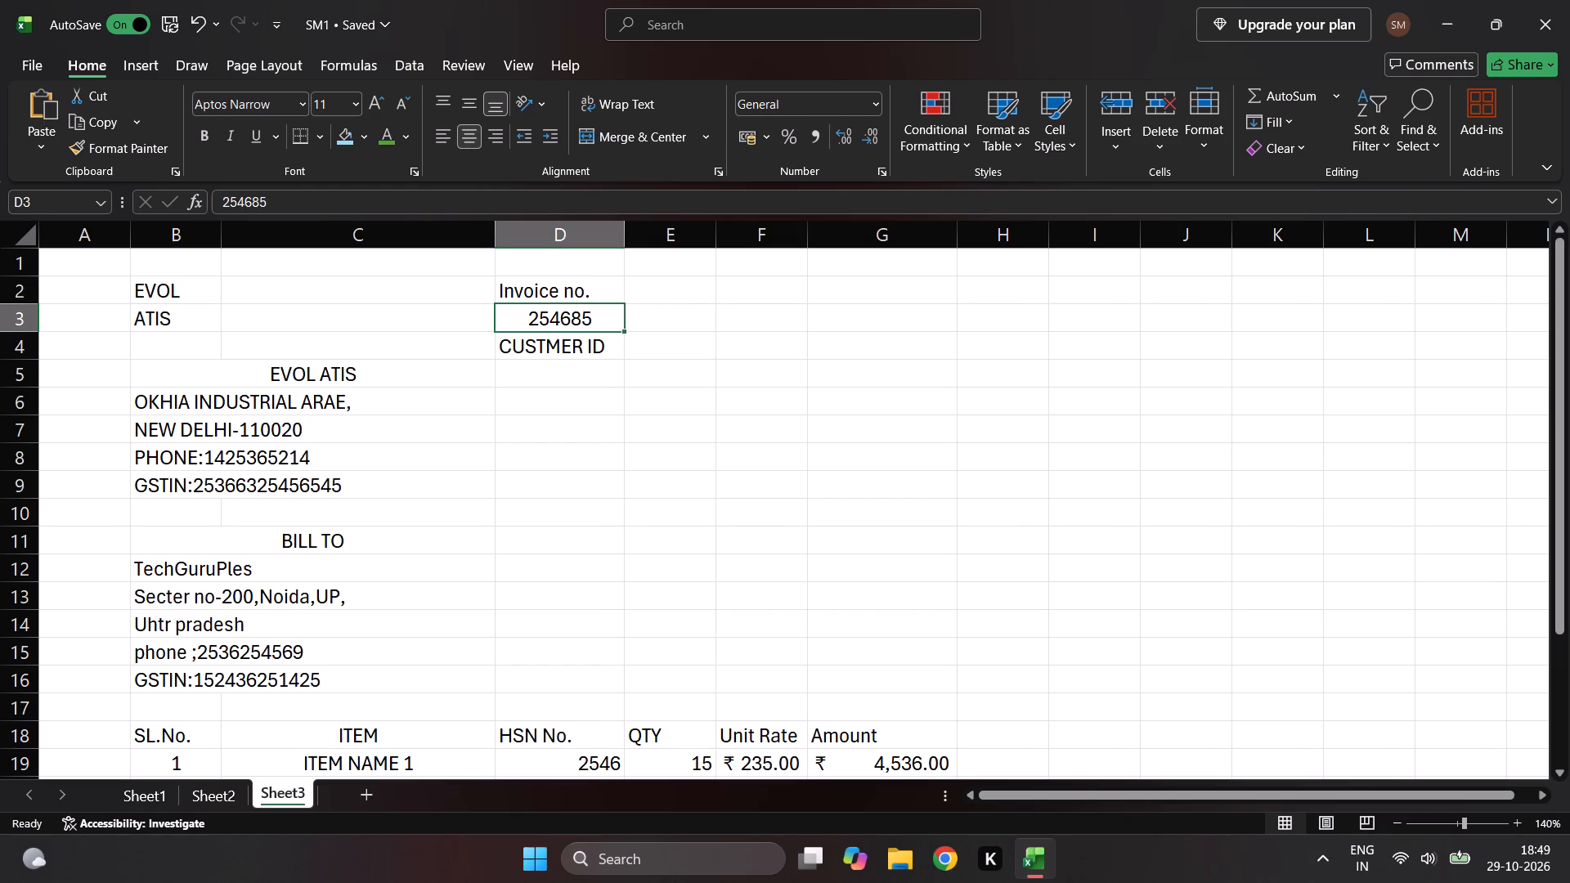
# Enter the customer ID in cell D5, directly below the CUSTMER ID label.
pyautogui.click(531, 385)
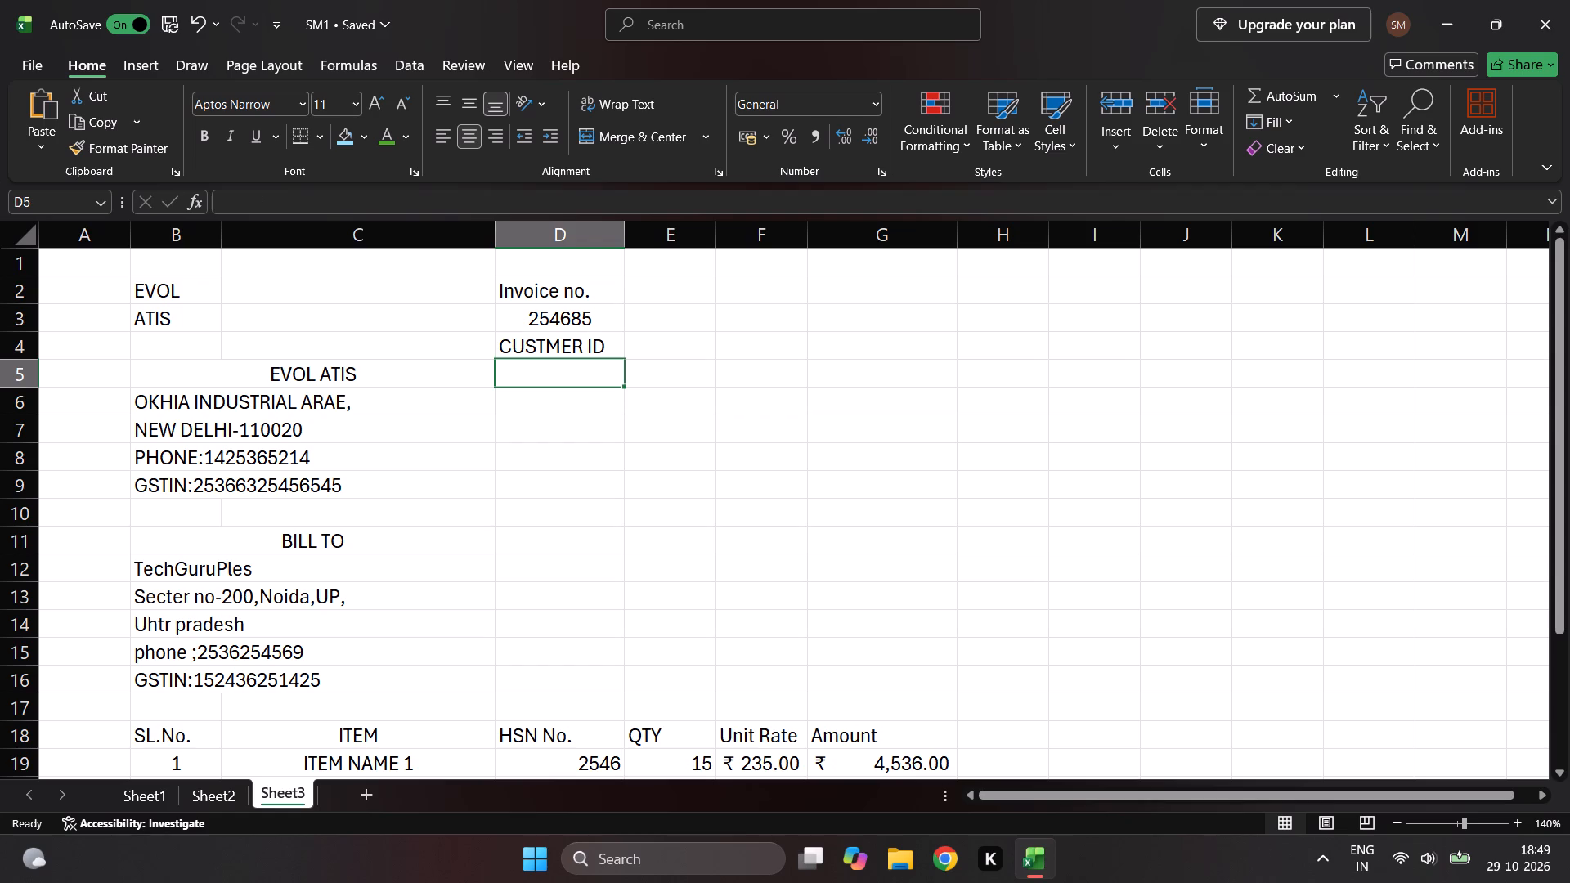
pyautogui.doubleClick(551, 365)
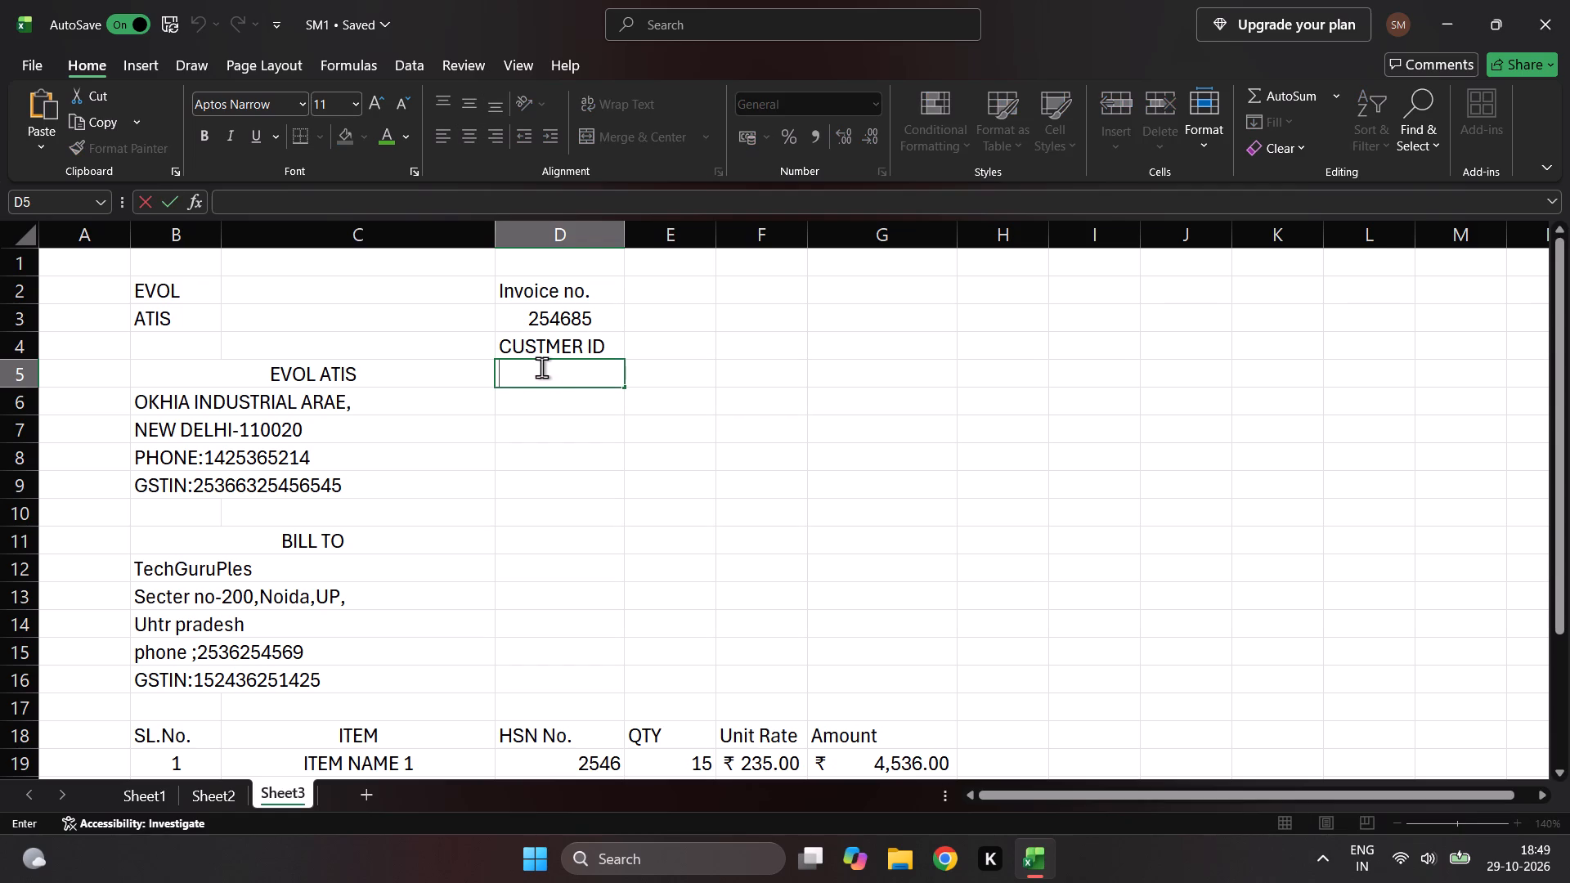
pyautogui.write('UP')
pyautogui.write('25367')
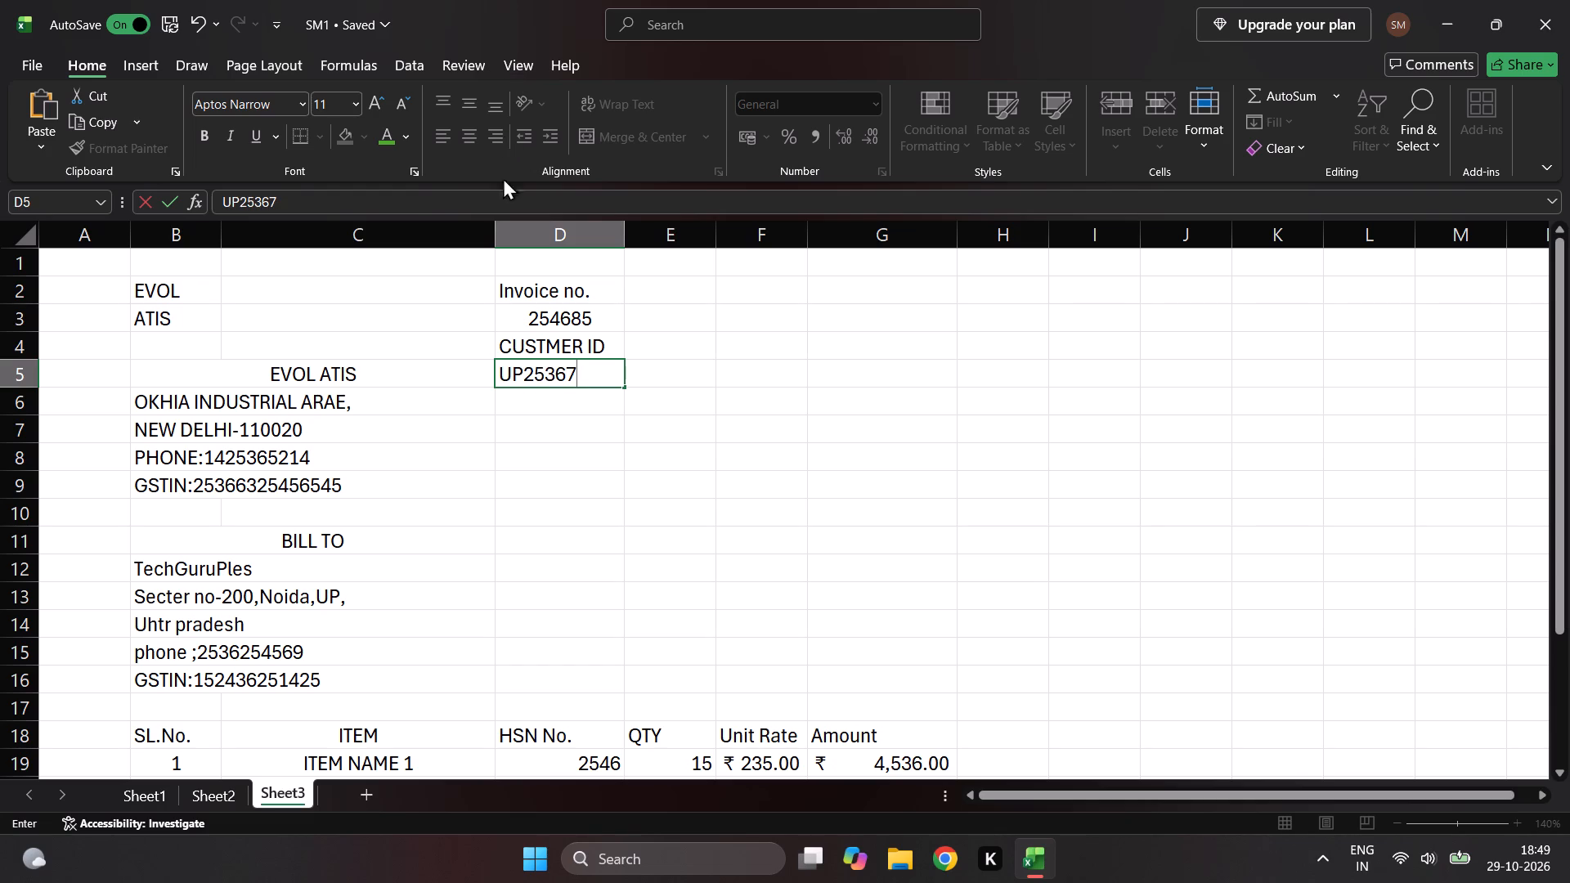
pyautogui.click(671, 377)
pyautogui.click(567, 379)
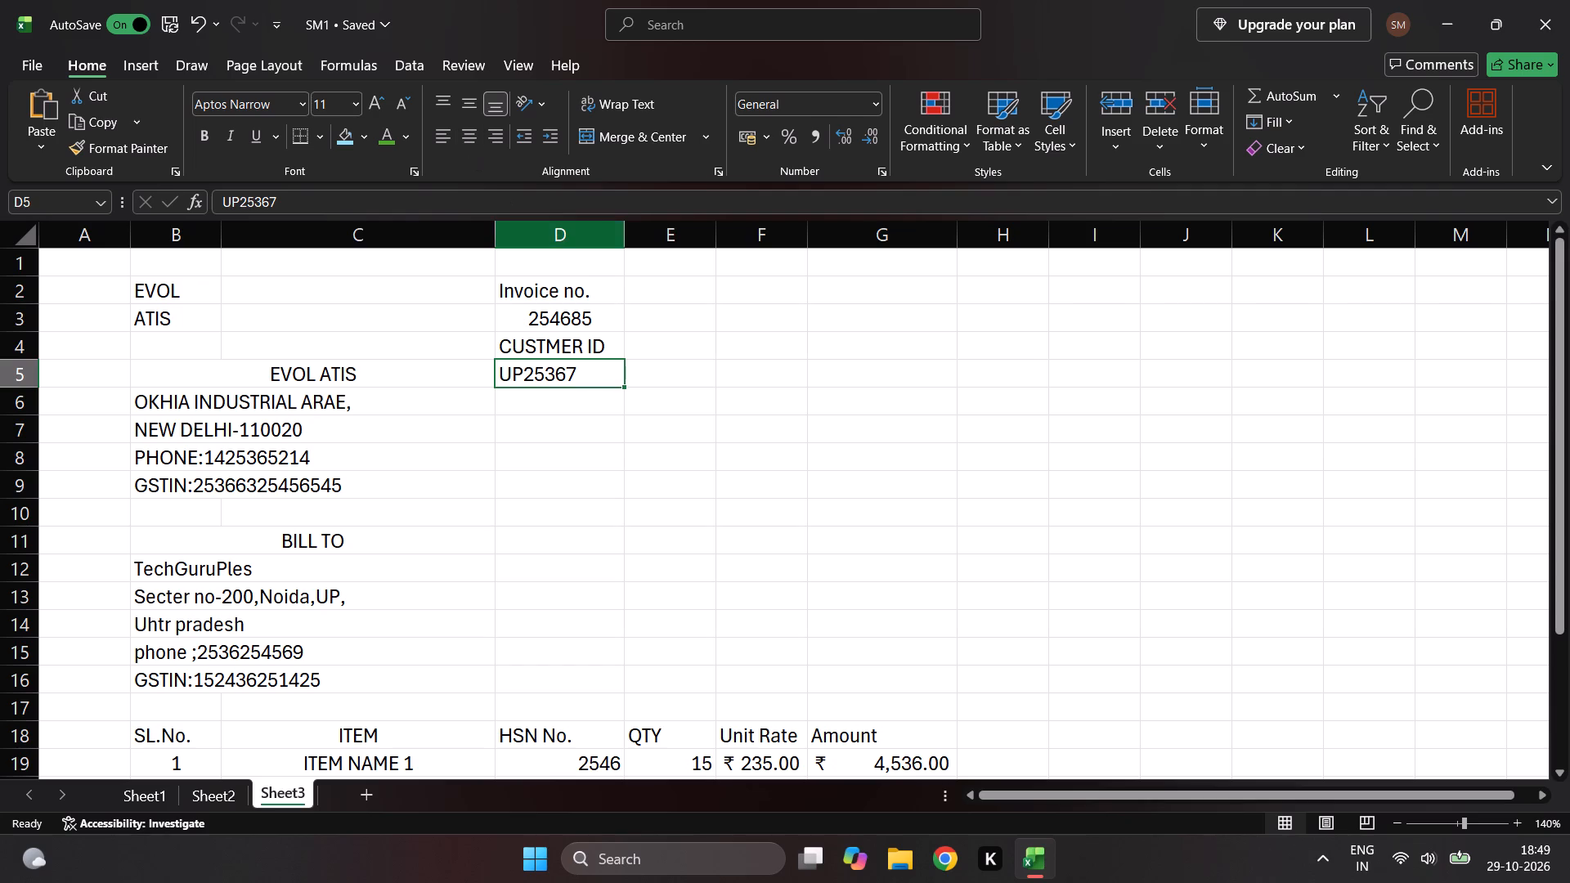
# Center the invoice and customer ID labels and values horizontally in cells D2:D5.
pyautogui.moveTo(573, 278); pyautogui.dragTo(567, 363)
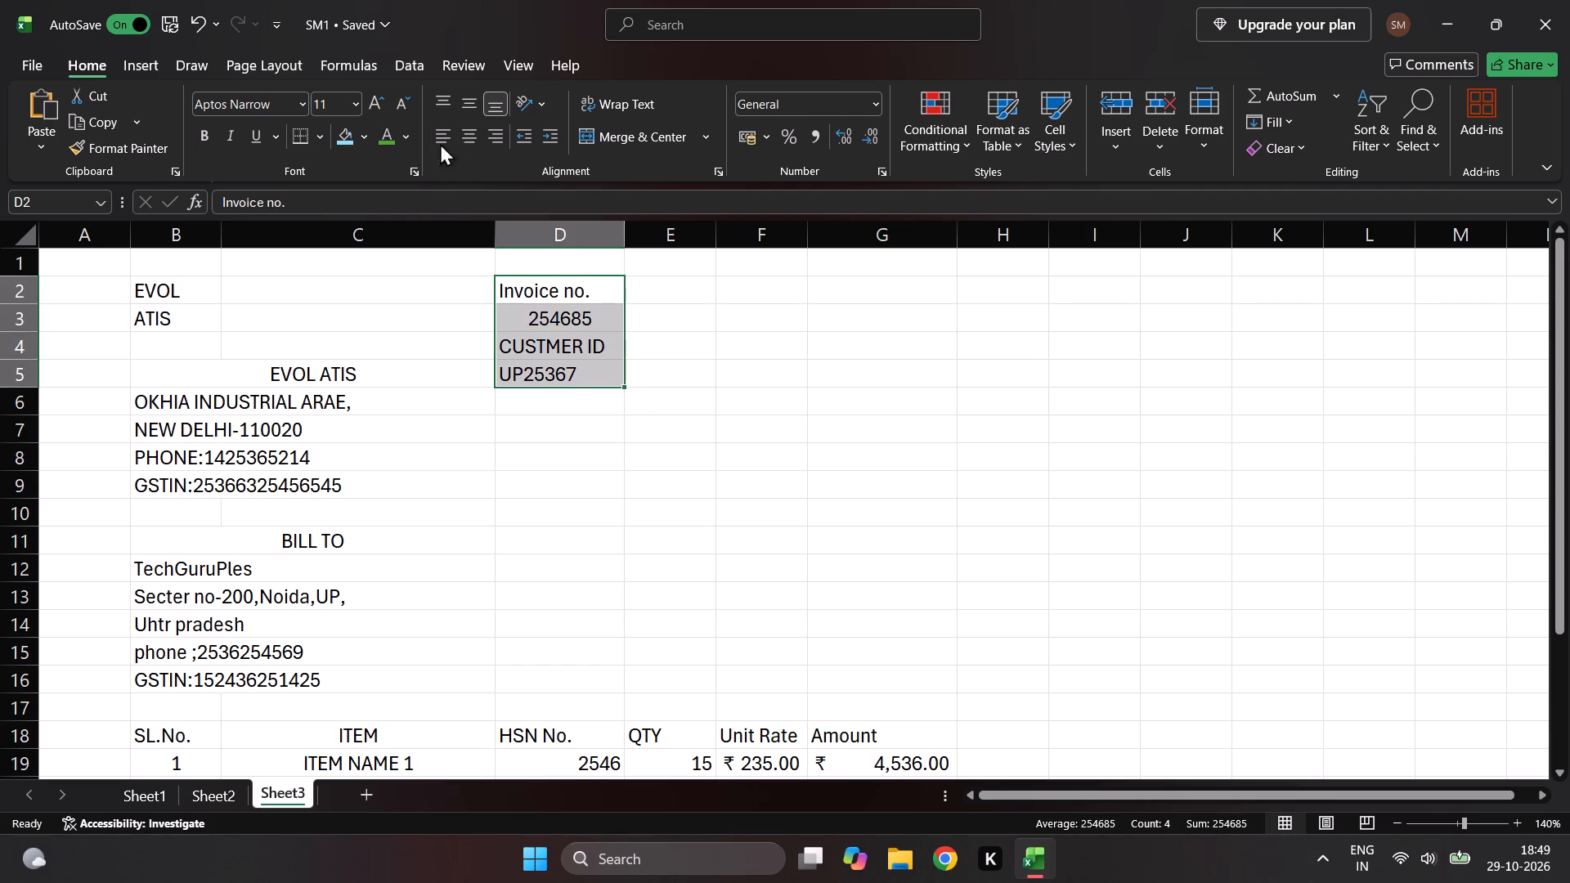
pyautogui.click(469, 147)
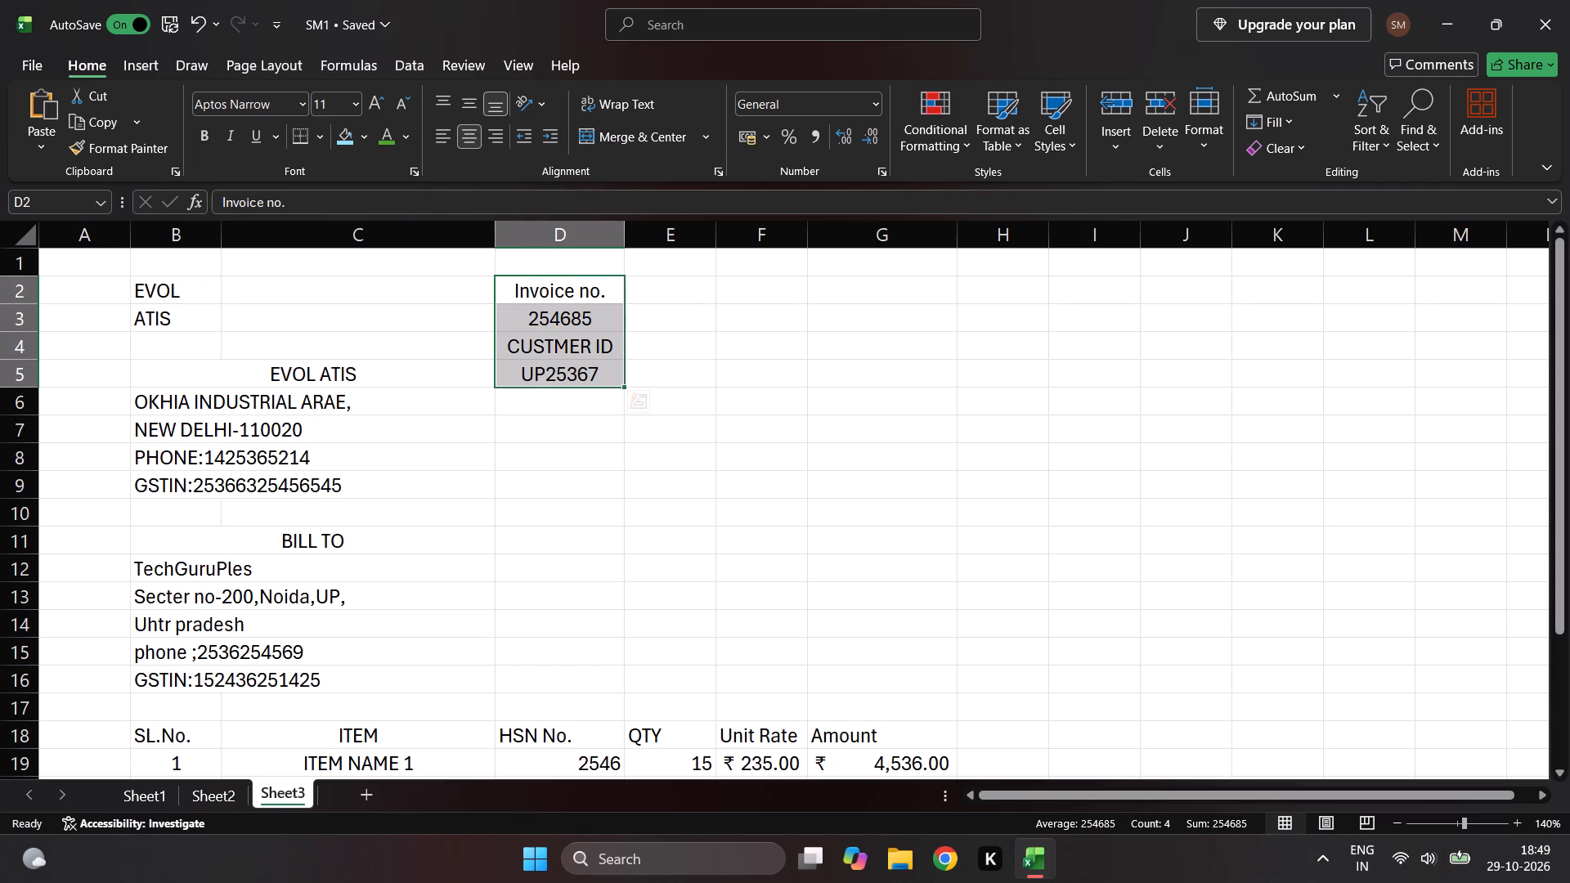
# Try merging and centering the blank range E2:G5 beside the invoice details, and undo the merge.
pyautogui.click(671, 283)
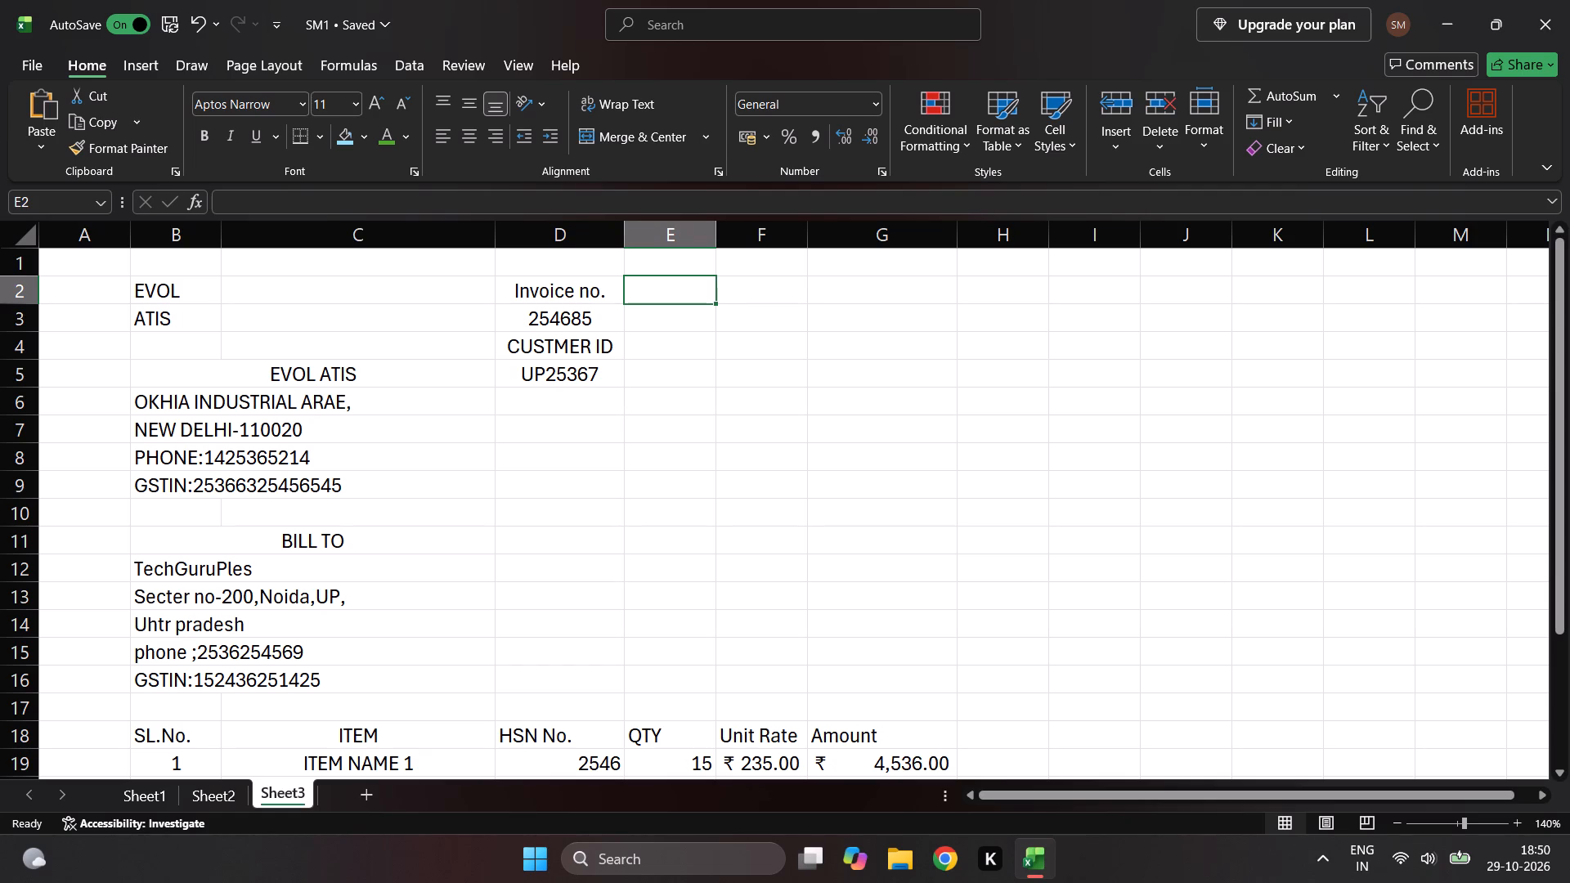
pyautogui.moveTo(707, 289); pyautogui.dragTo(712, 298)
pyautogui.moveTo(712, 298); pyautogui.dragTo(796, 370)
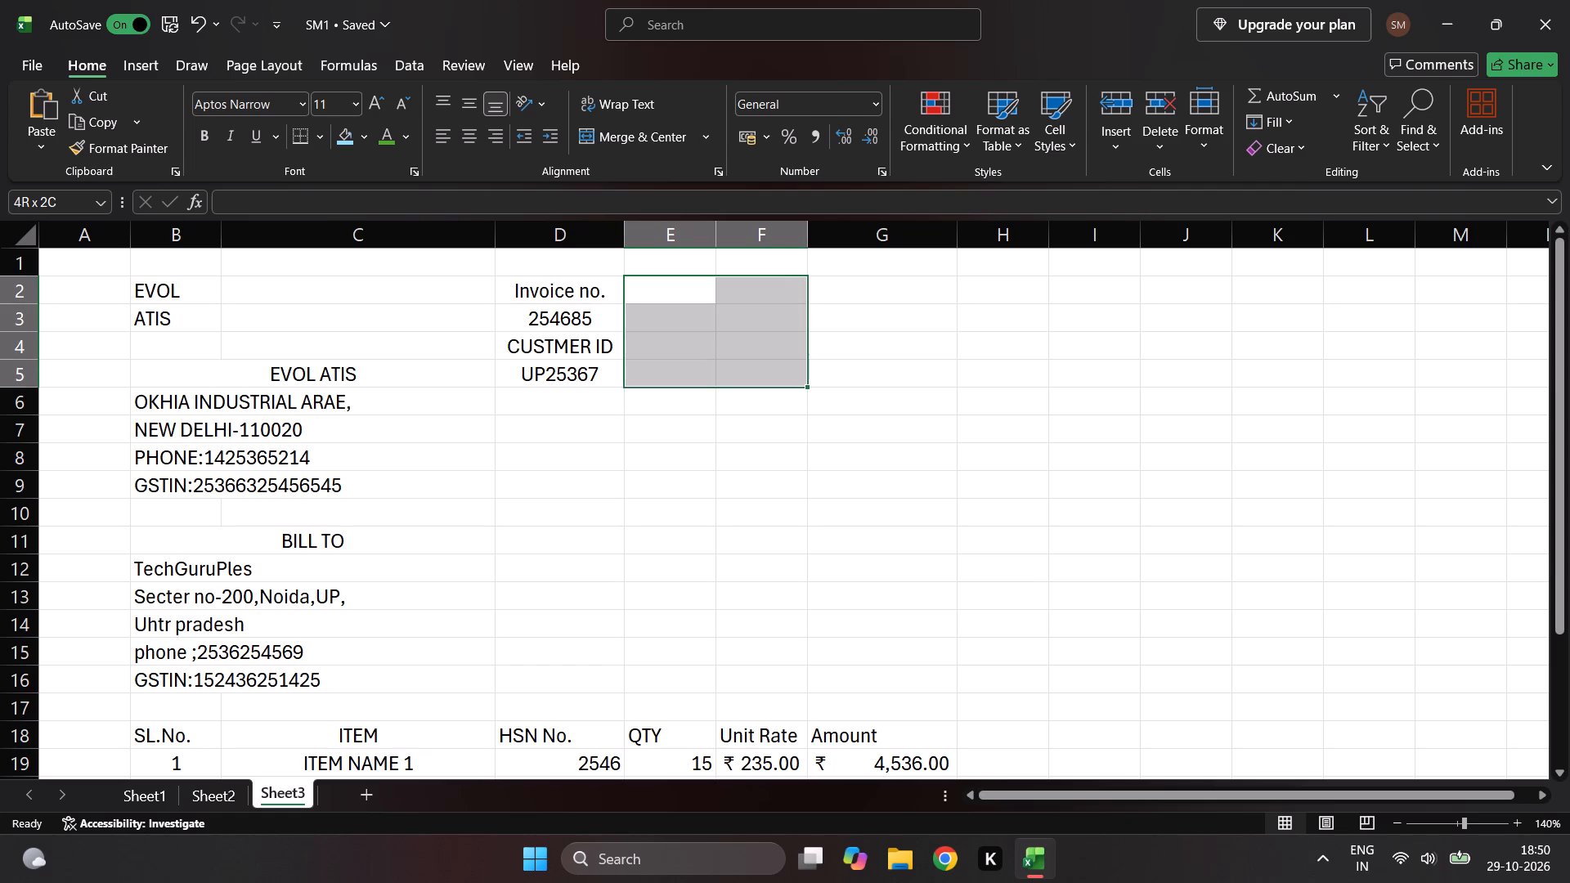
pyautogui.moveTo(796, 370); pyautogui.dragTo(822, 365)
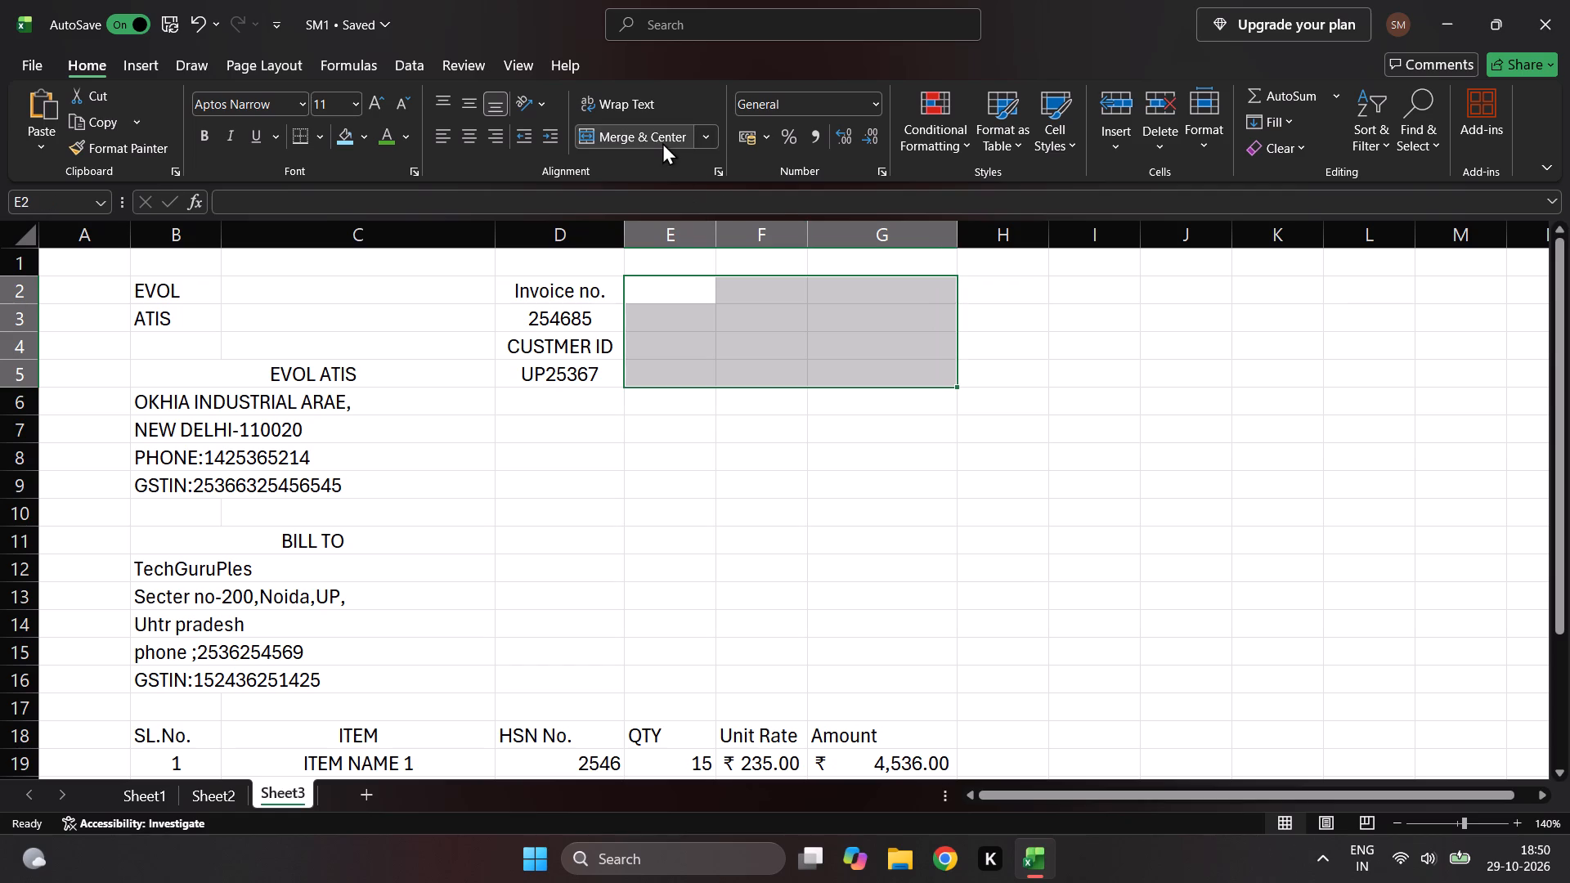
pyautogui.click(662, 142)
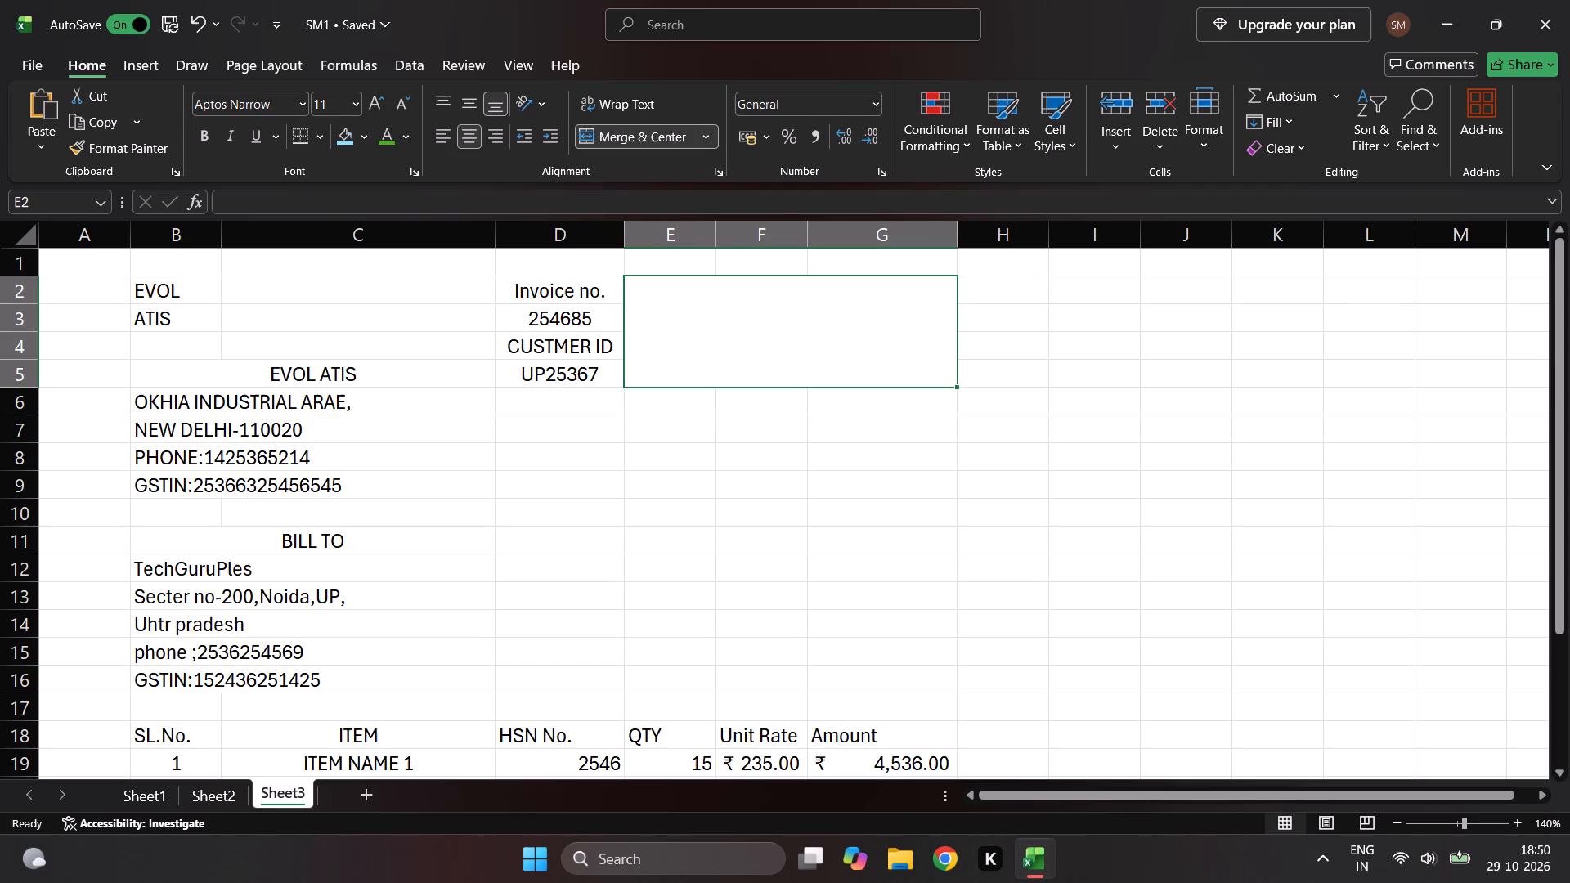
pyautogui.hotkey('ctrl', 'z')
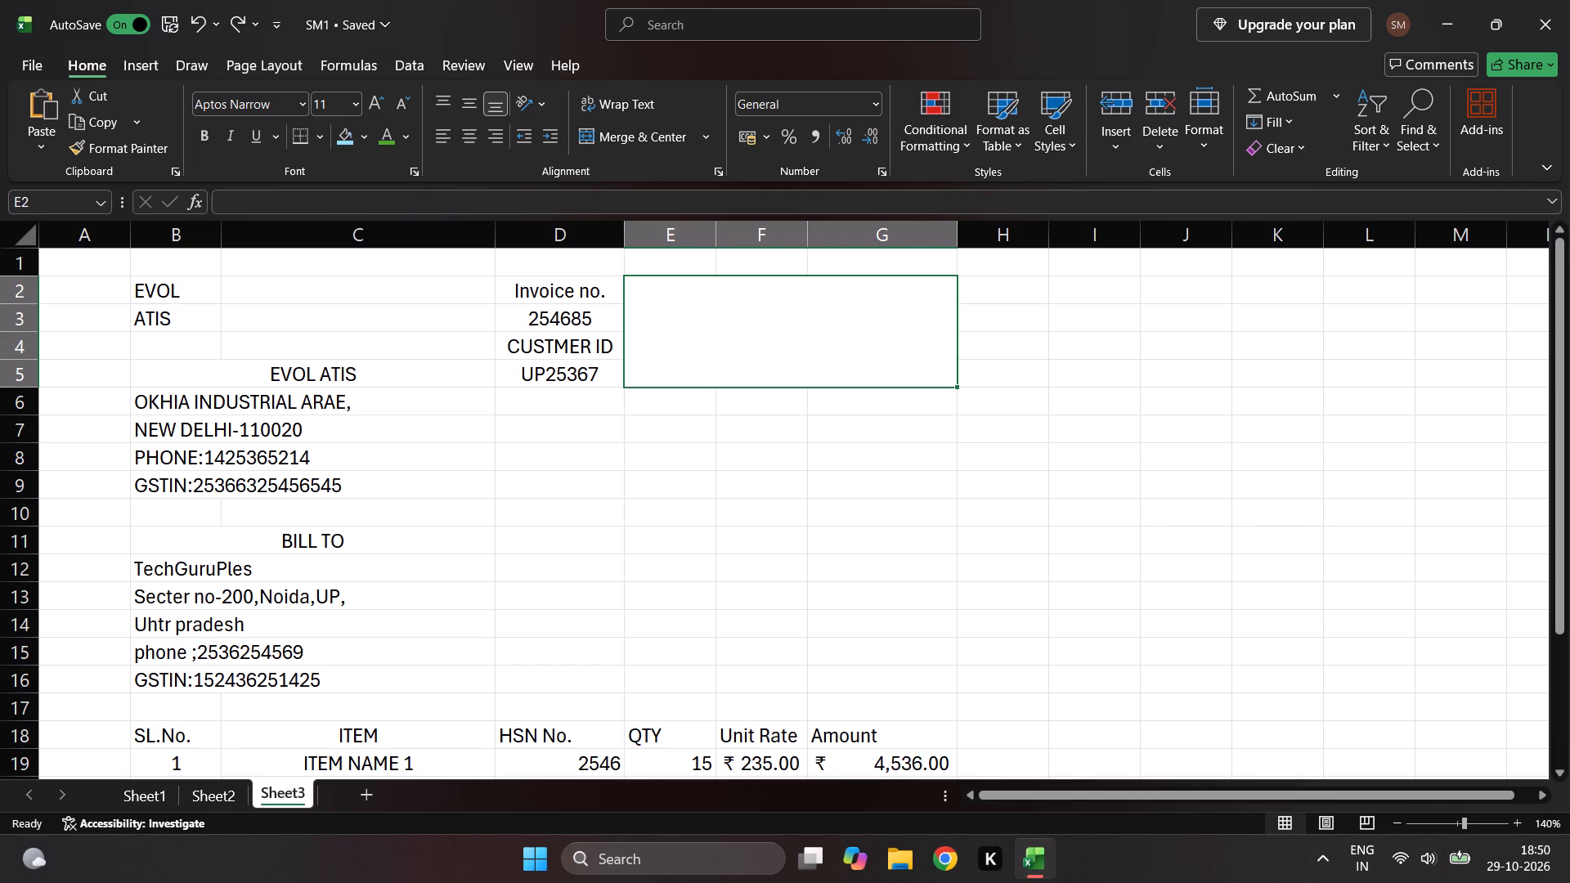
# Enter the label DATE in cell F2, in the same row as the Invoice no. label.
pyautogui.click(794, 288)
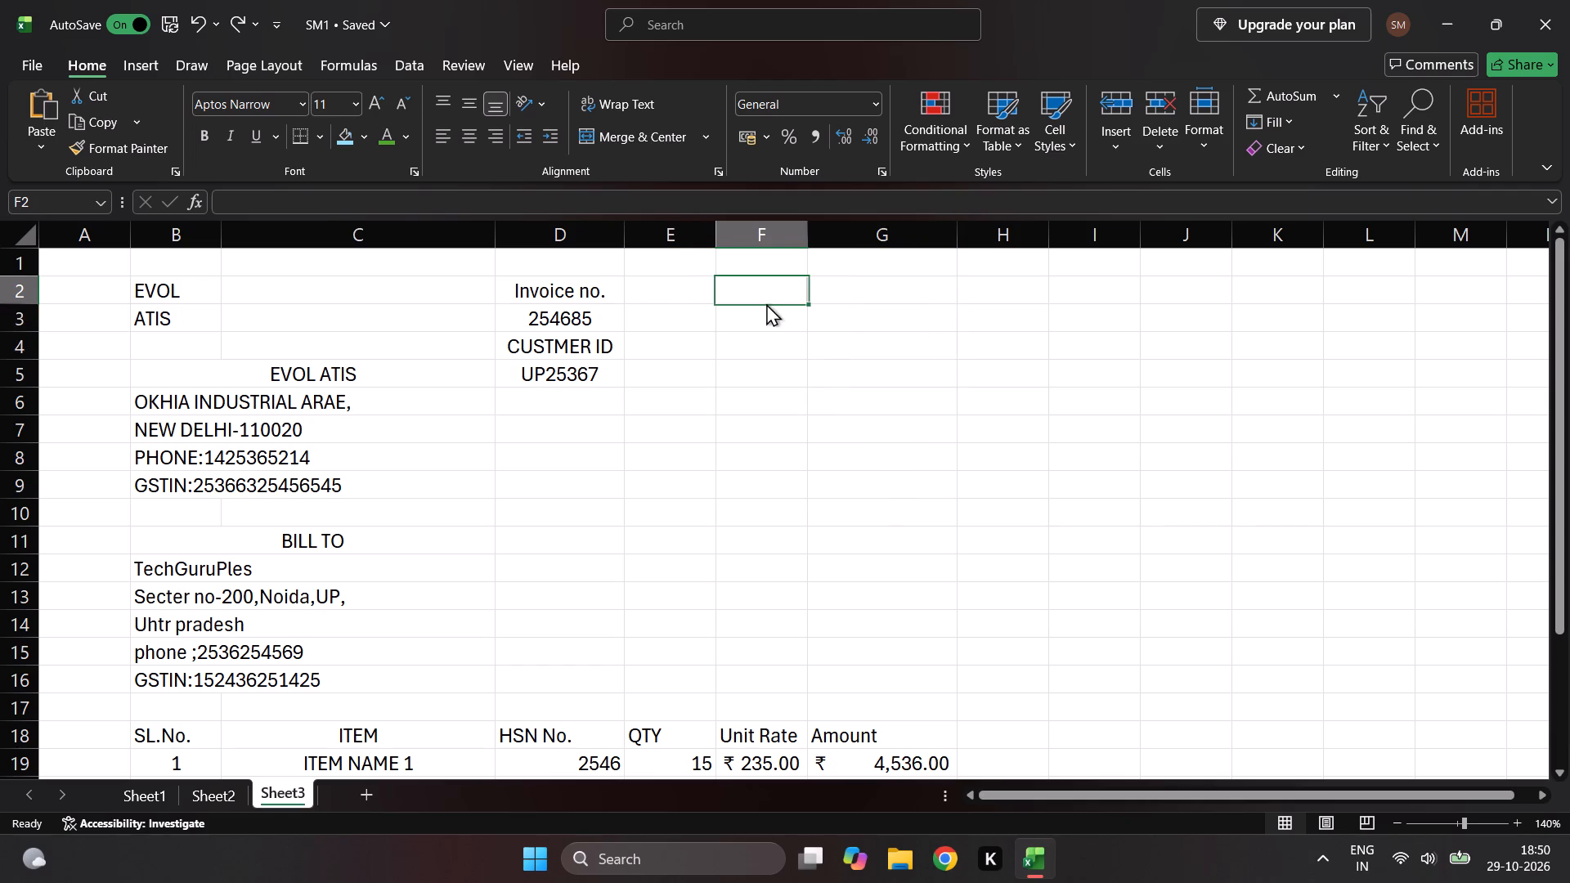
pyautogui.click(766, 303)
pyautogui.doubleClick(766, 288)
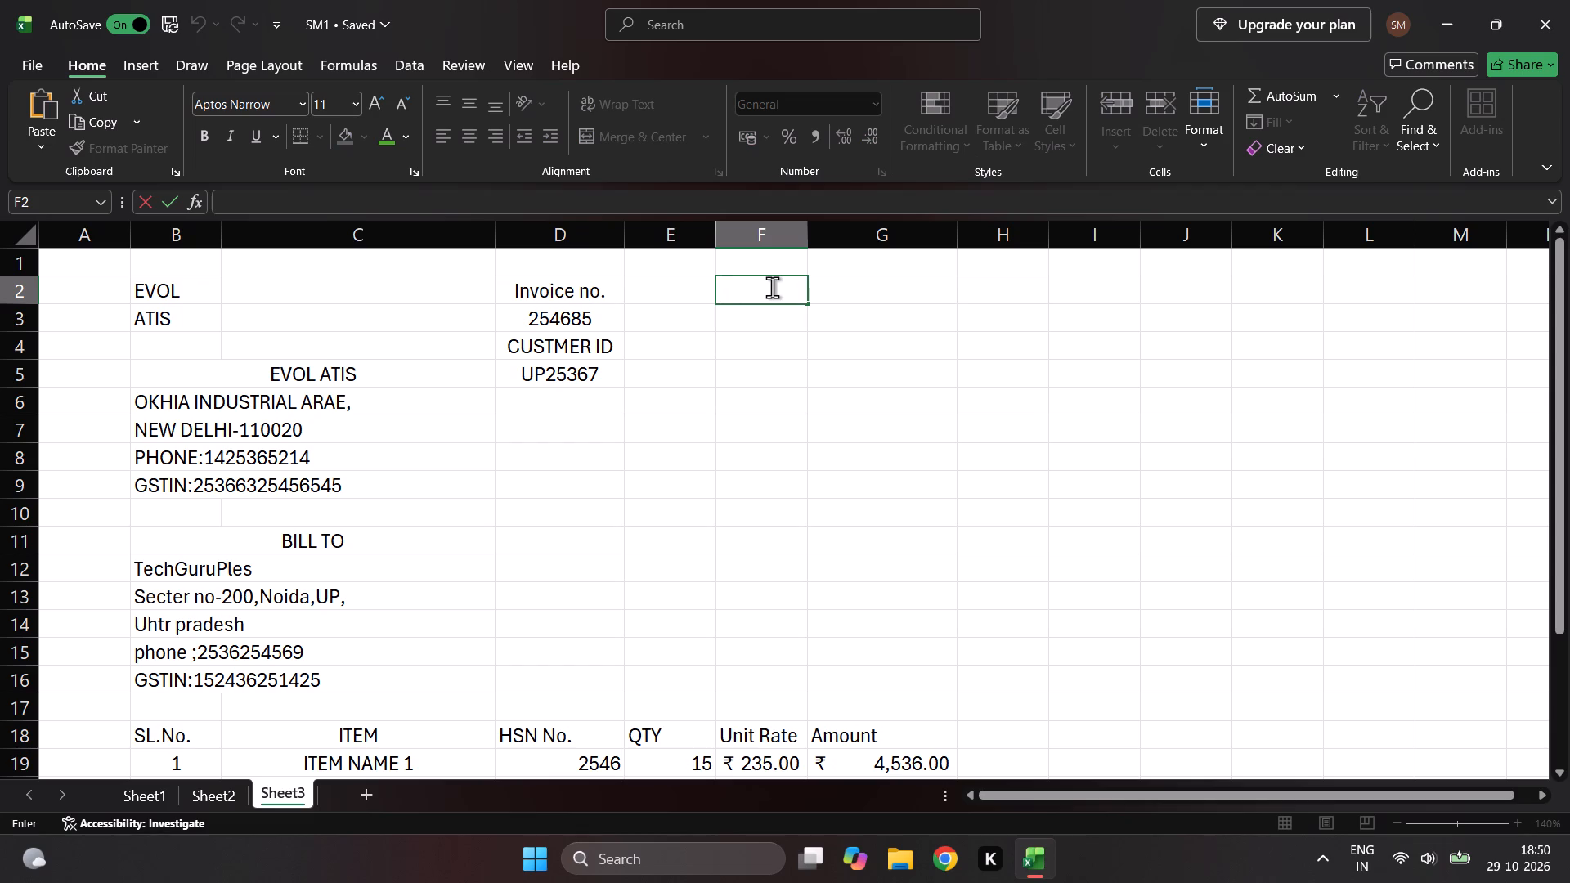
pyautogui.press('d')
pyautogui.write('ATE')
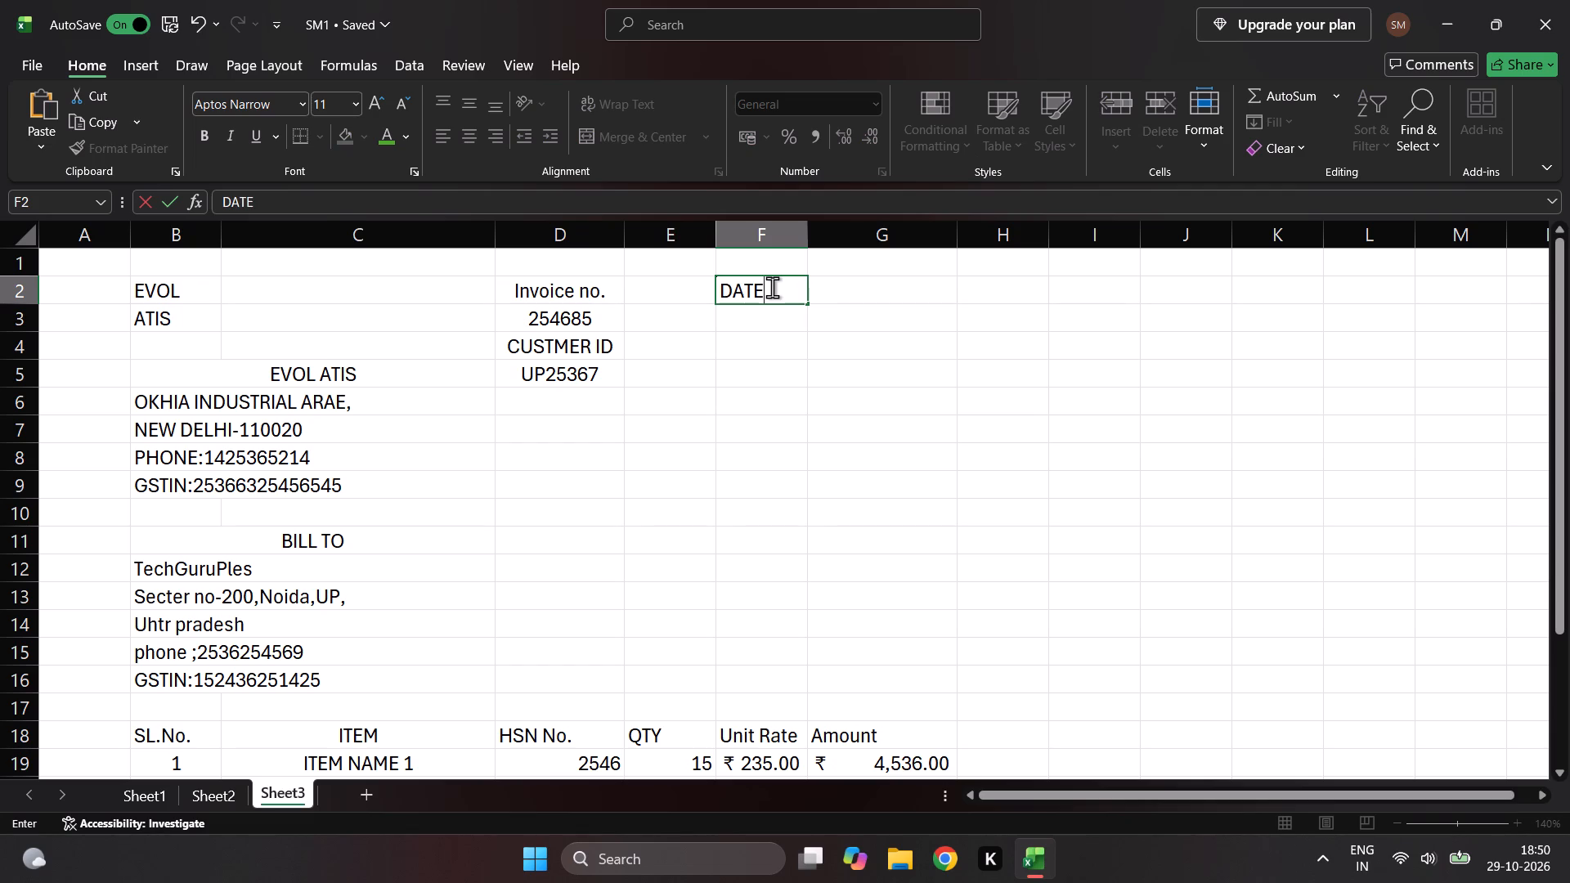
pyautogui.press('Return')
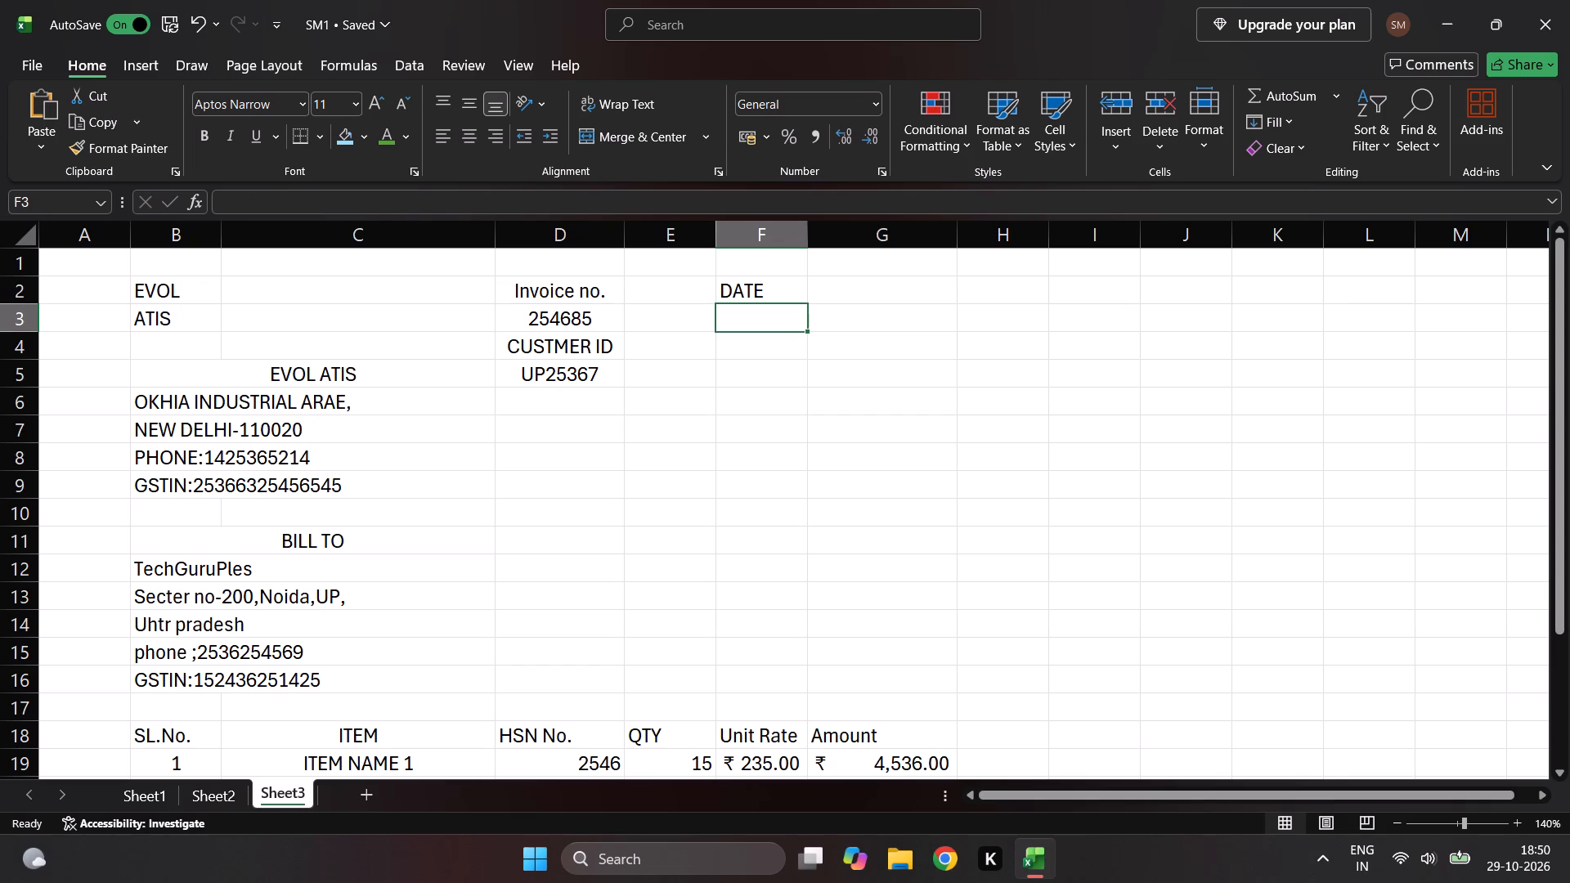
# Enter the invoice date 05-03-2021 in cell F3, directly below the DATE label.
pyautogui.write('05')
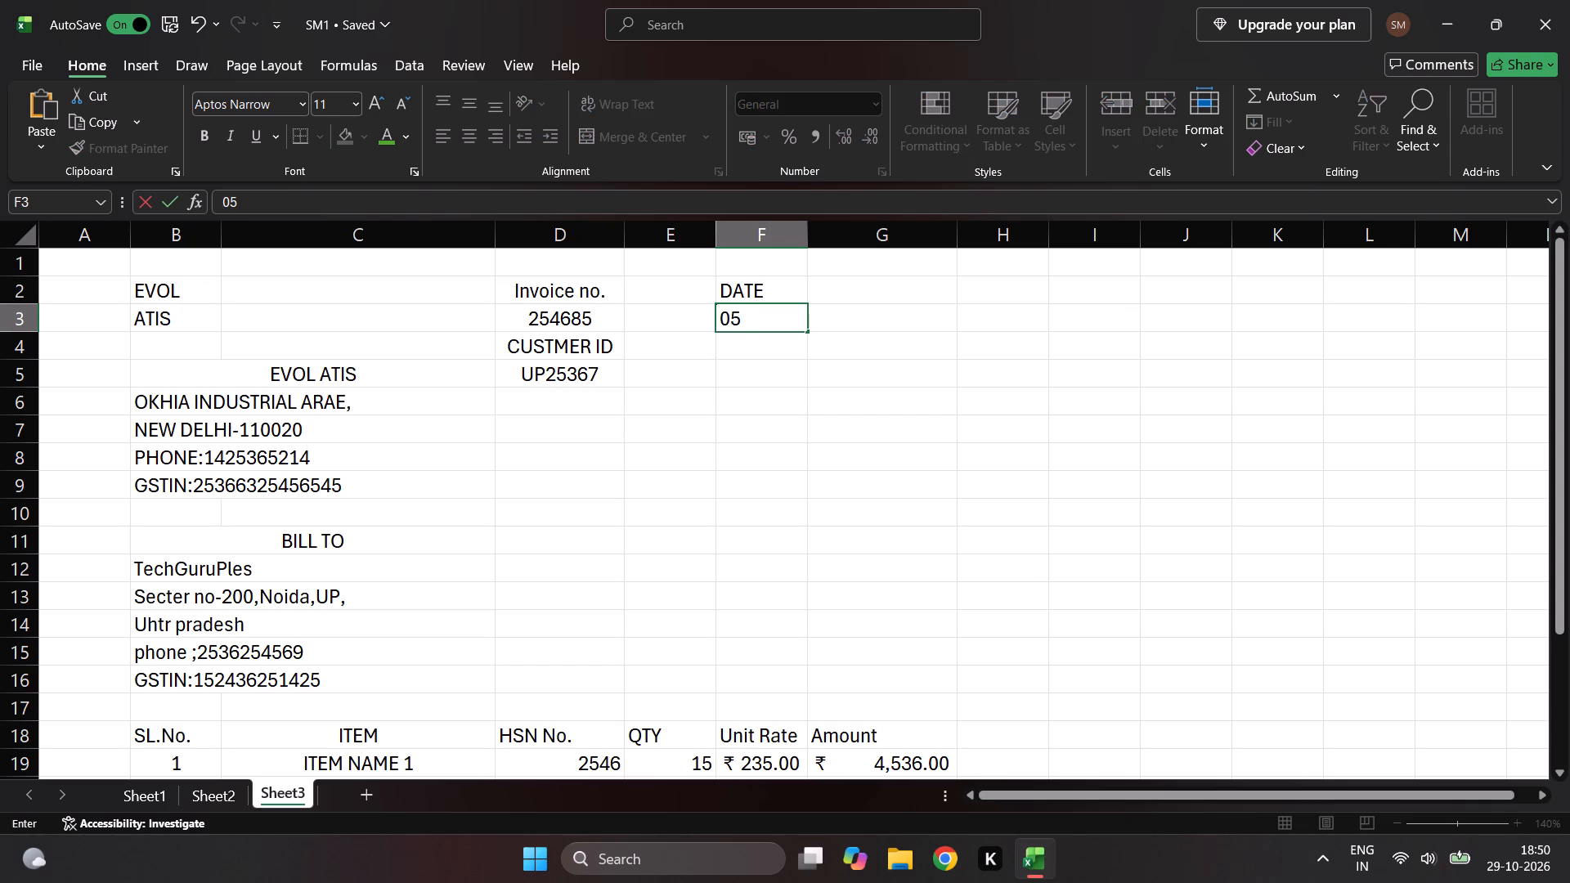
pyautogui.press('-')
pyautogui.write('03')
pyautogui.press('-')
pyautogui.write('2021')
pyautogui.click(799, 246)
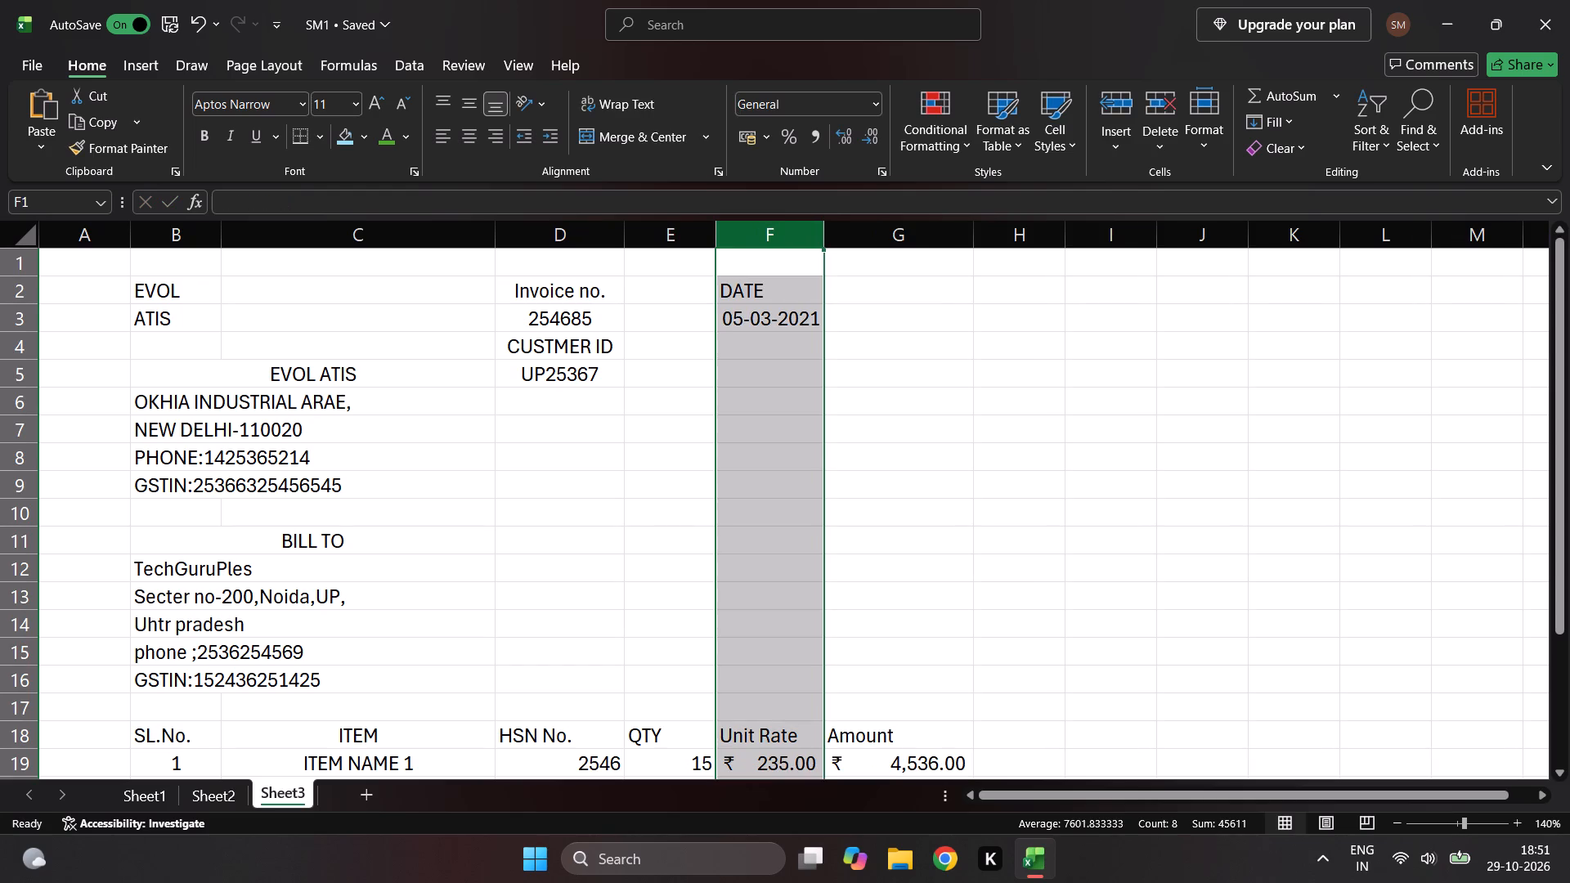
# Enter the label DUE DATE in cell F4, directly below the invoice date.
pyautogui.click(855, 392)
pyautogui.click(810, 356)
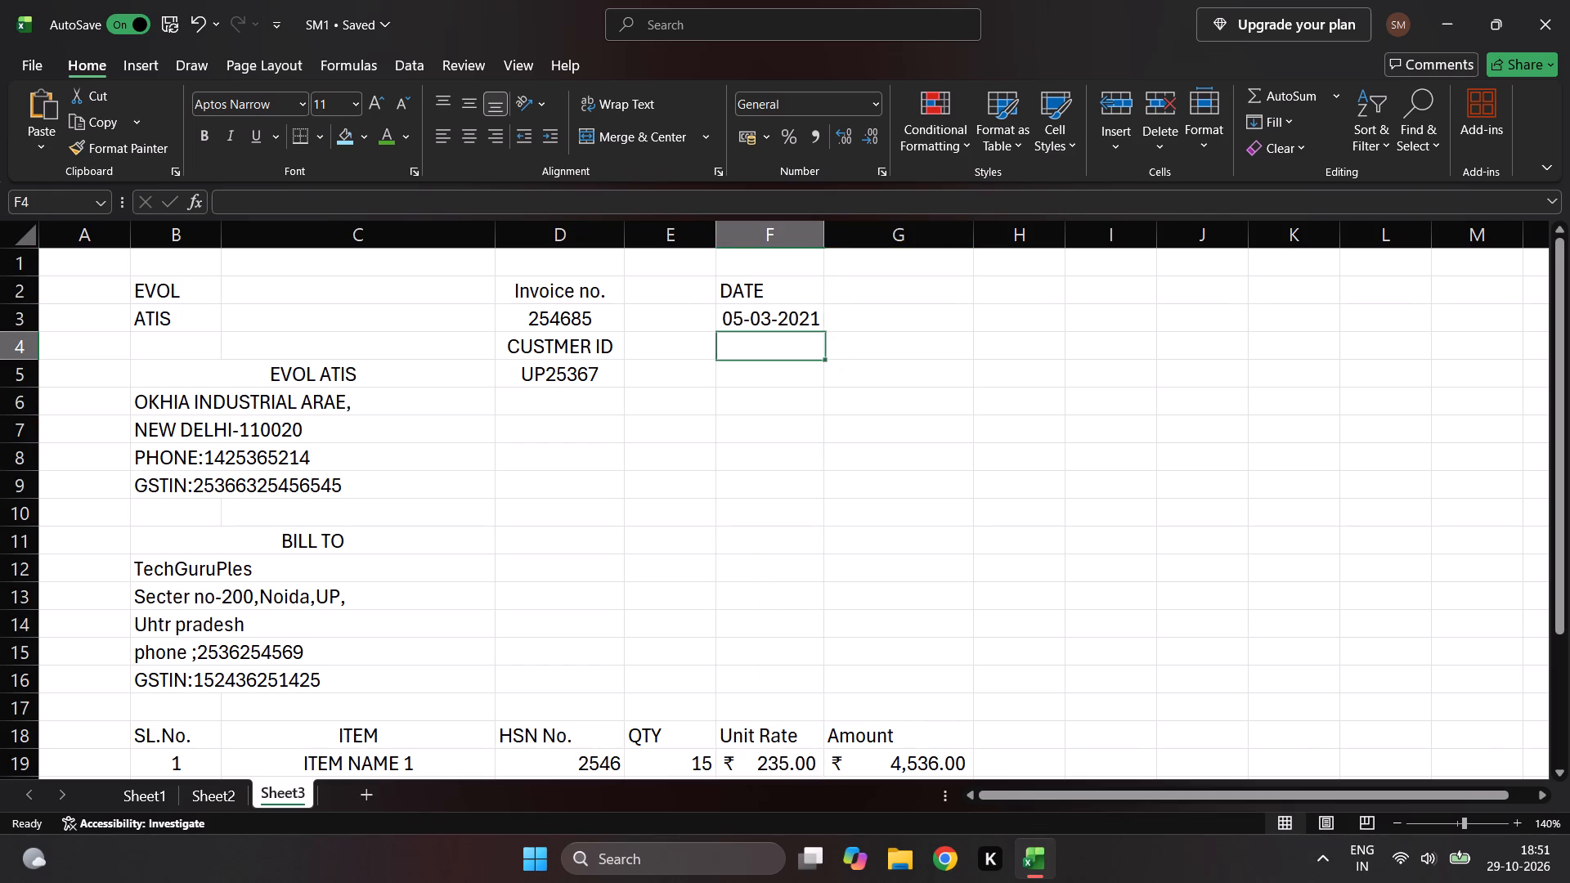
pyautogui.doubleClick(787, 340)
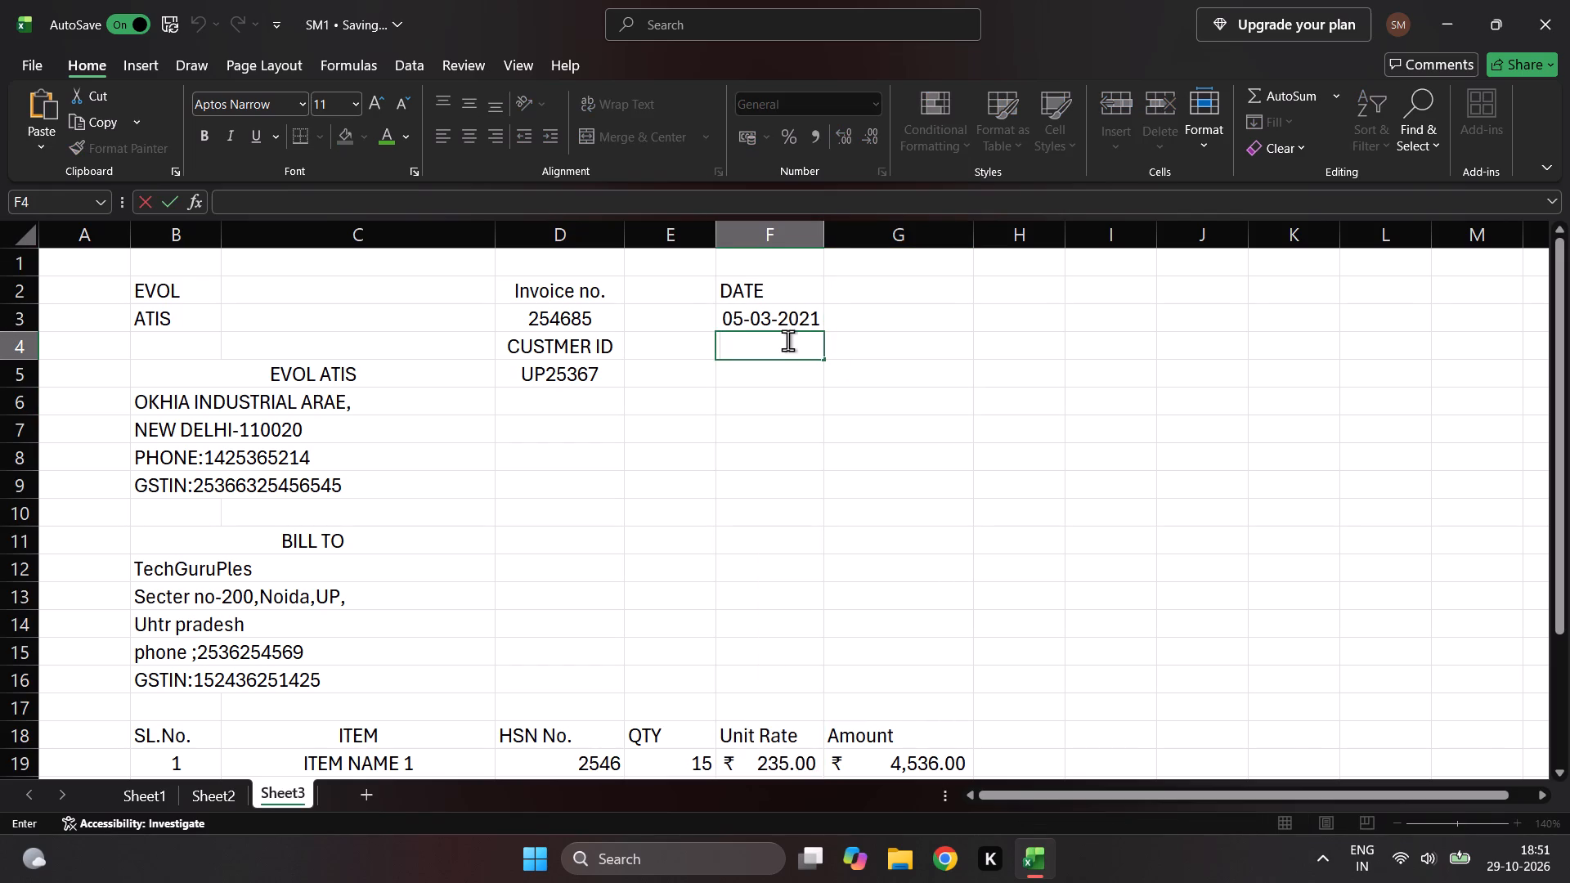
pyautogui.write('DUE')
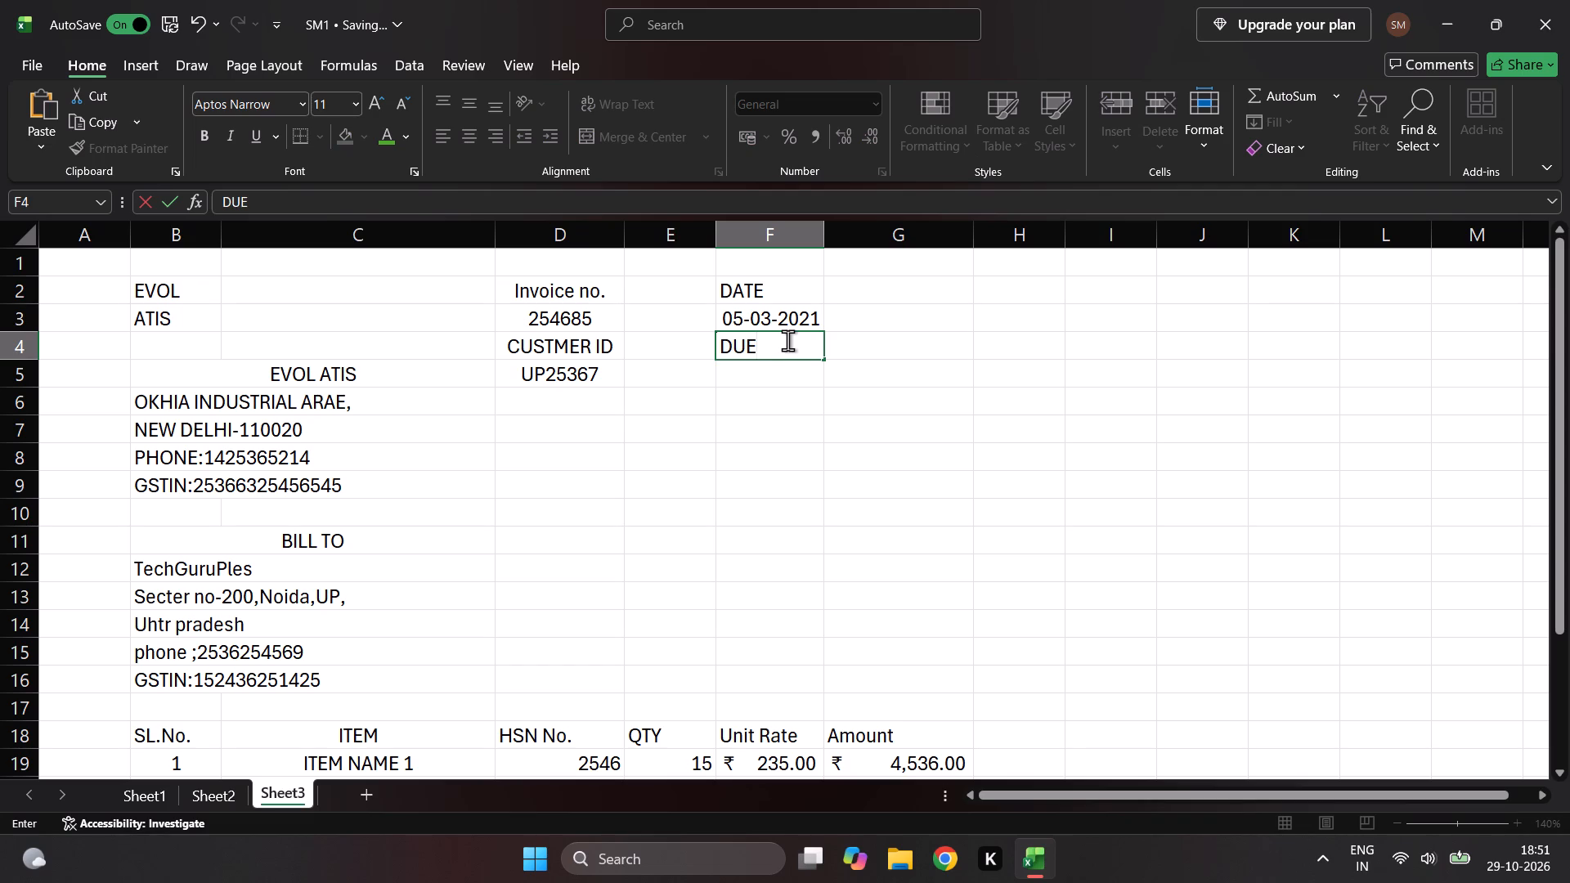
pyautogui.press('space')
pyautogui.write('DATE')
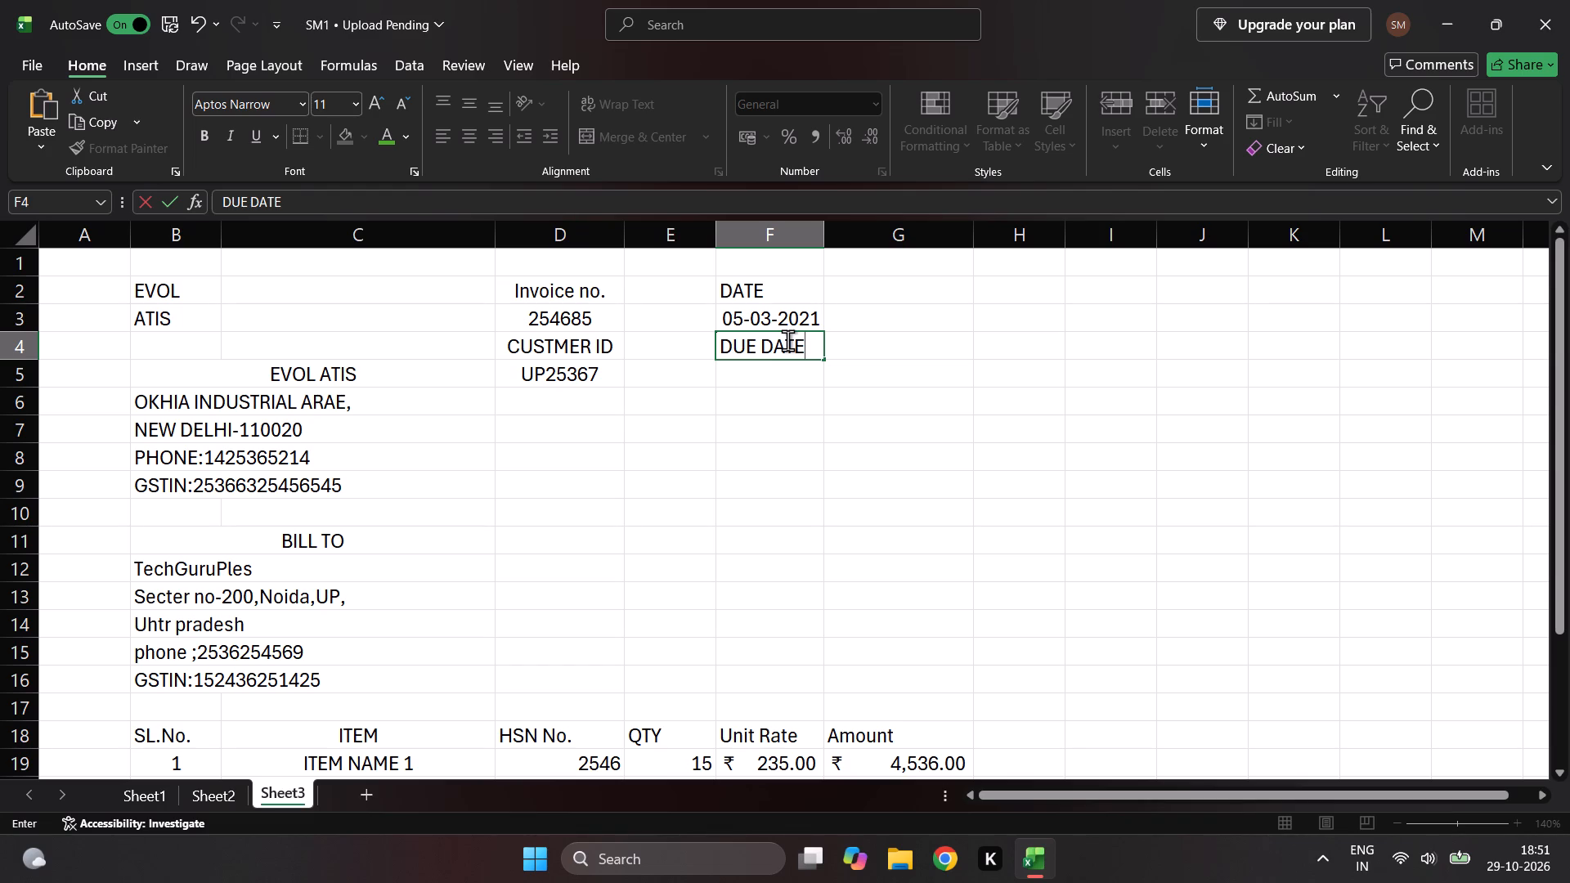
pyautogui.doubleClick(776, 374)
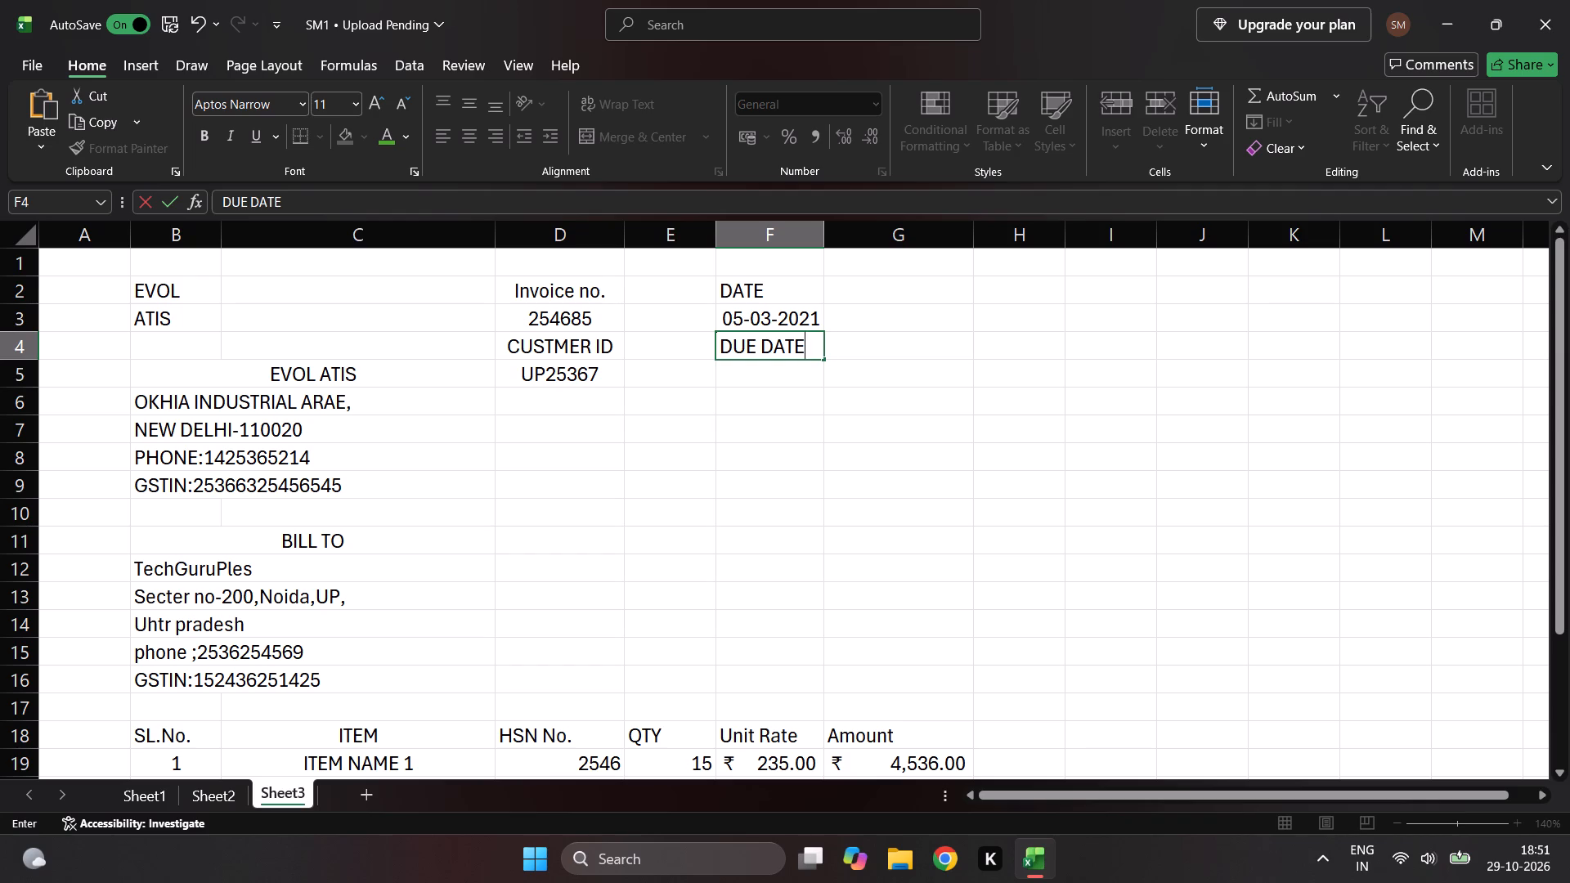
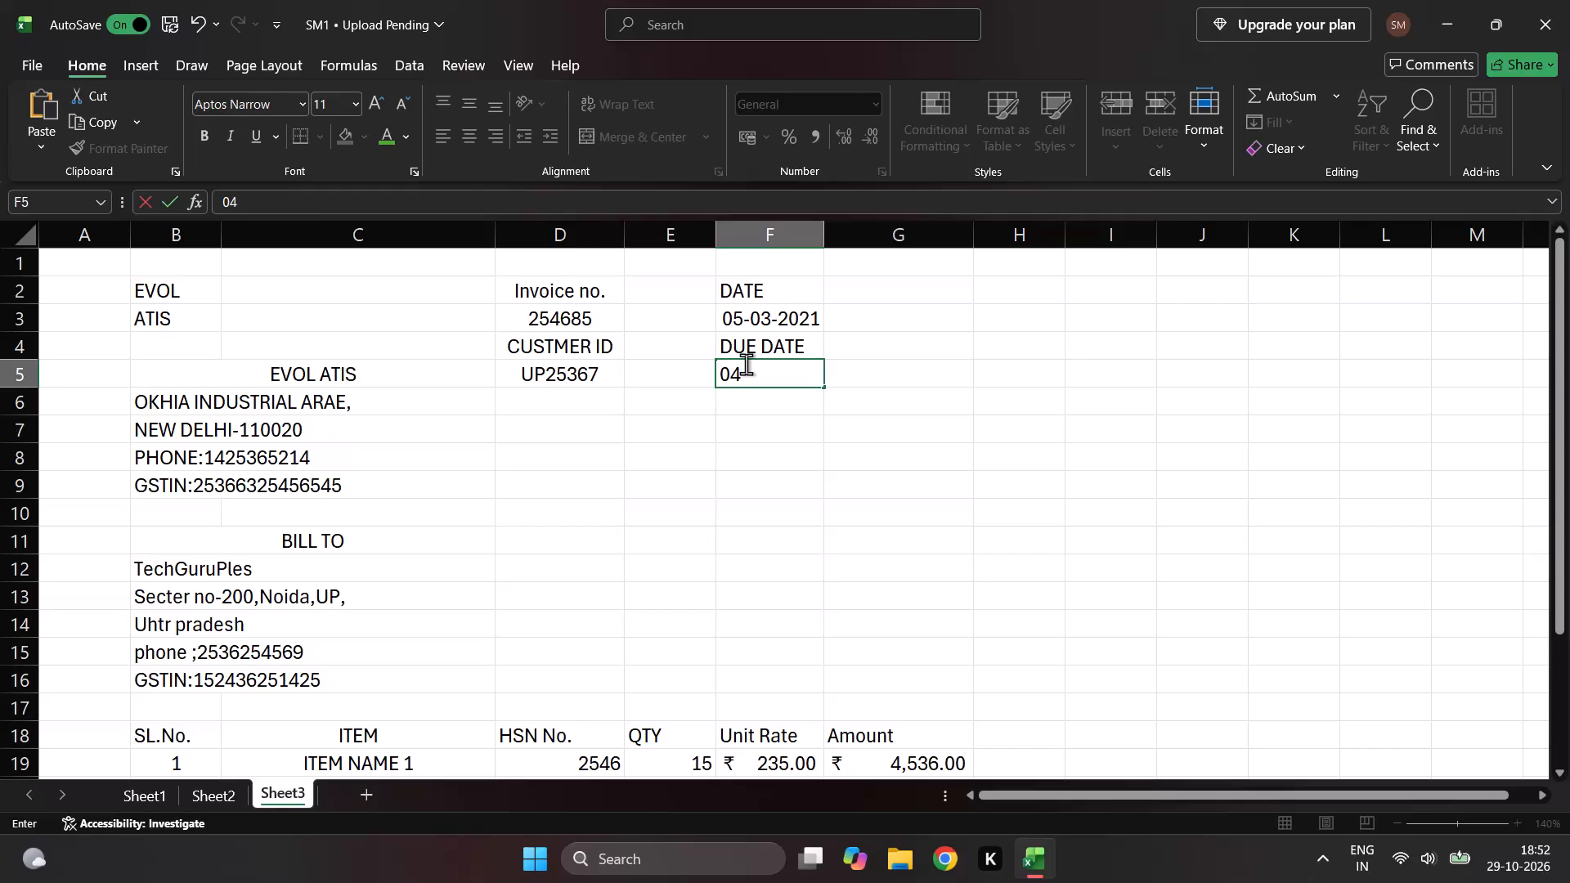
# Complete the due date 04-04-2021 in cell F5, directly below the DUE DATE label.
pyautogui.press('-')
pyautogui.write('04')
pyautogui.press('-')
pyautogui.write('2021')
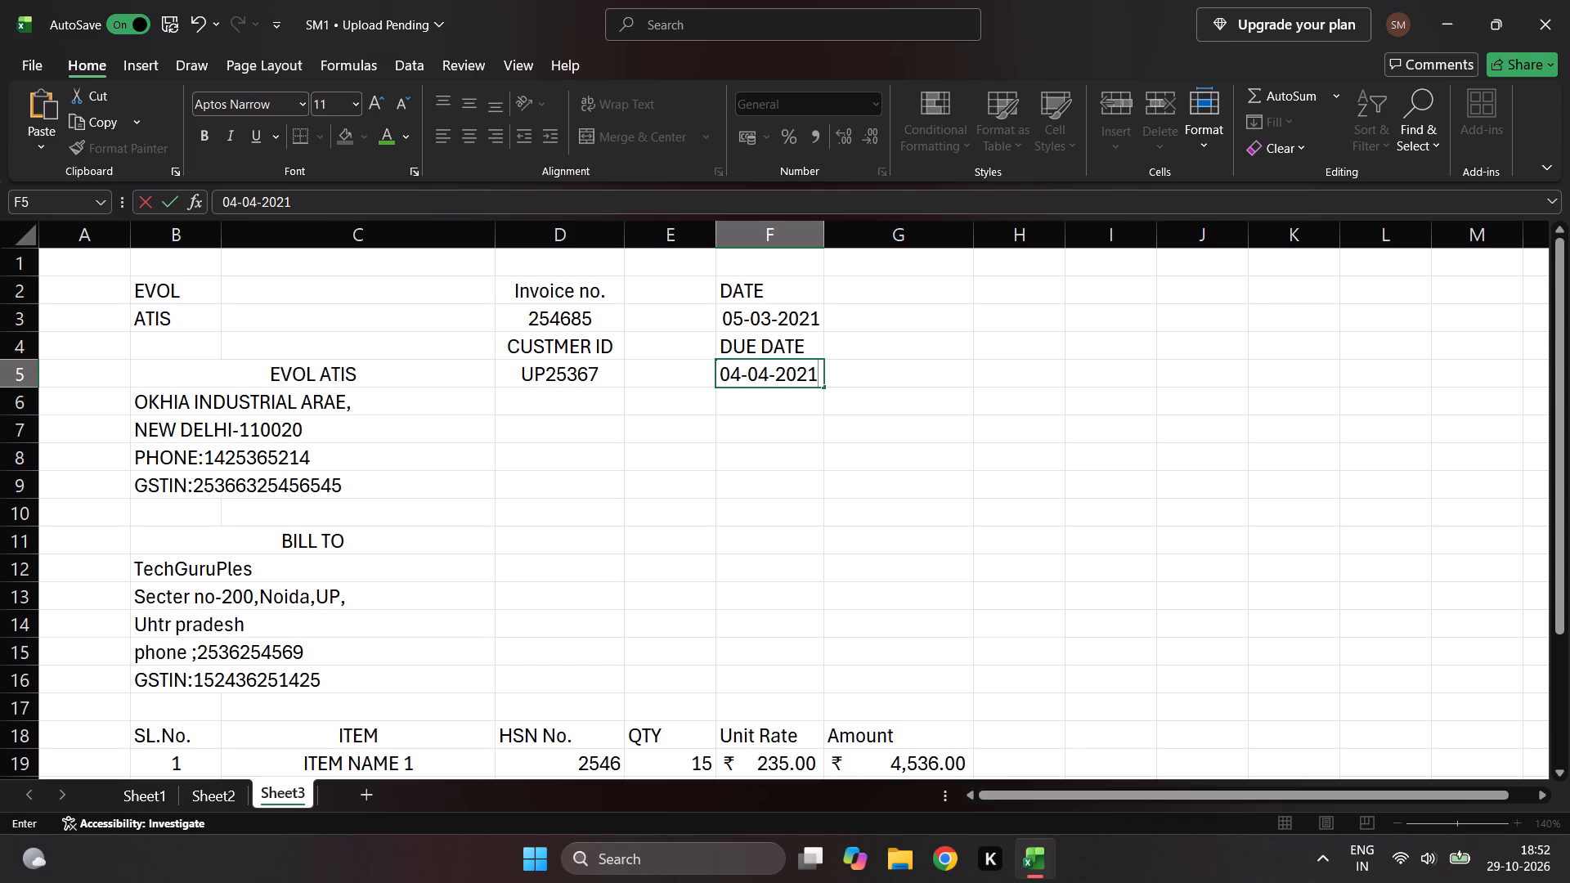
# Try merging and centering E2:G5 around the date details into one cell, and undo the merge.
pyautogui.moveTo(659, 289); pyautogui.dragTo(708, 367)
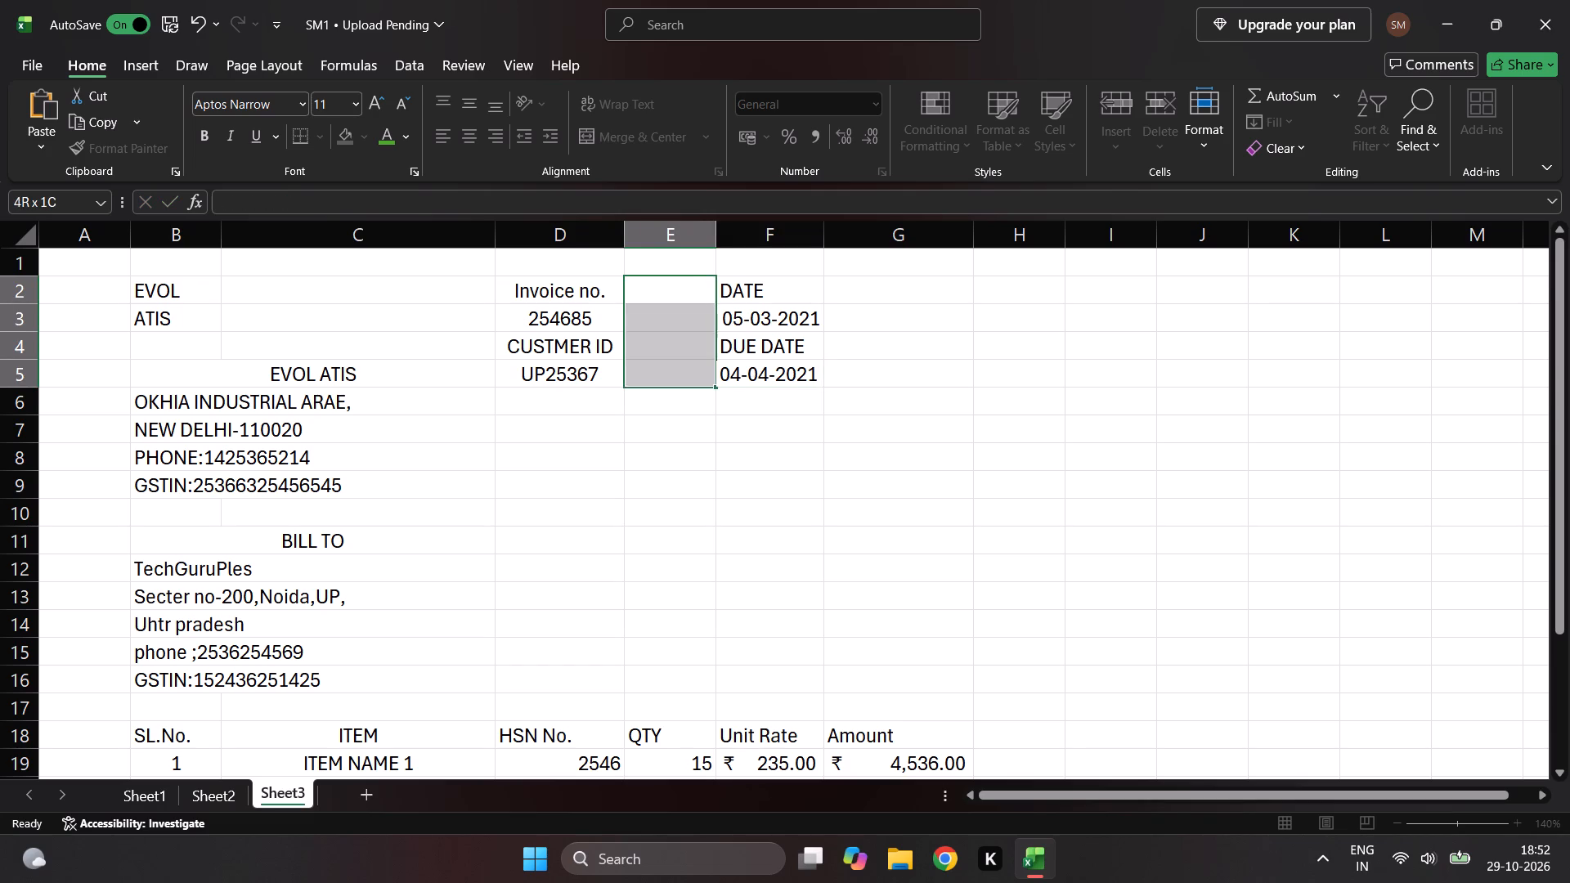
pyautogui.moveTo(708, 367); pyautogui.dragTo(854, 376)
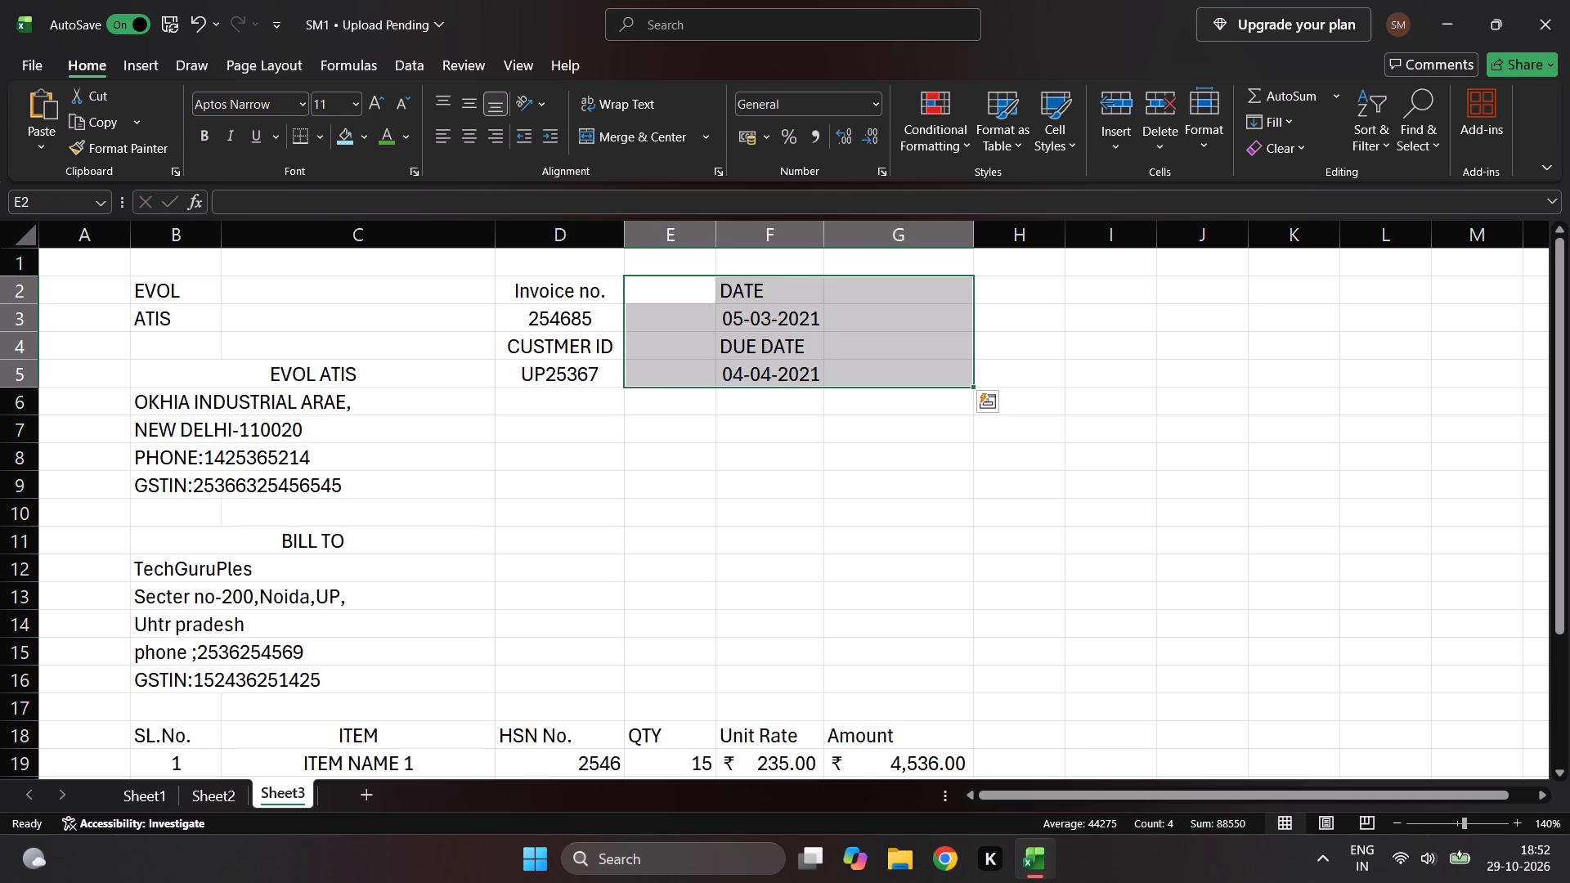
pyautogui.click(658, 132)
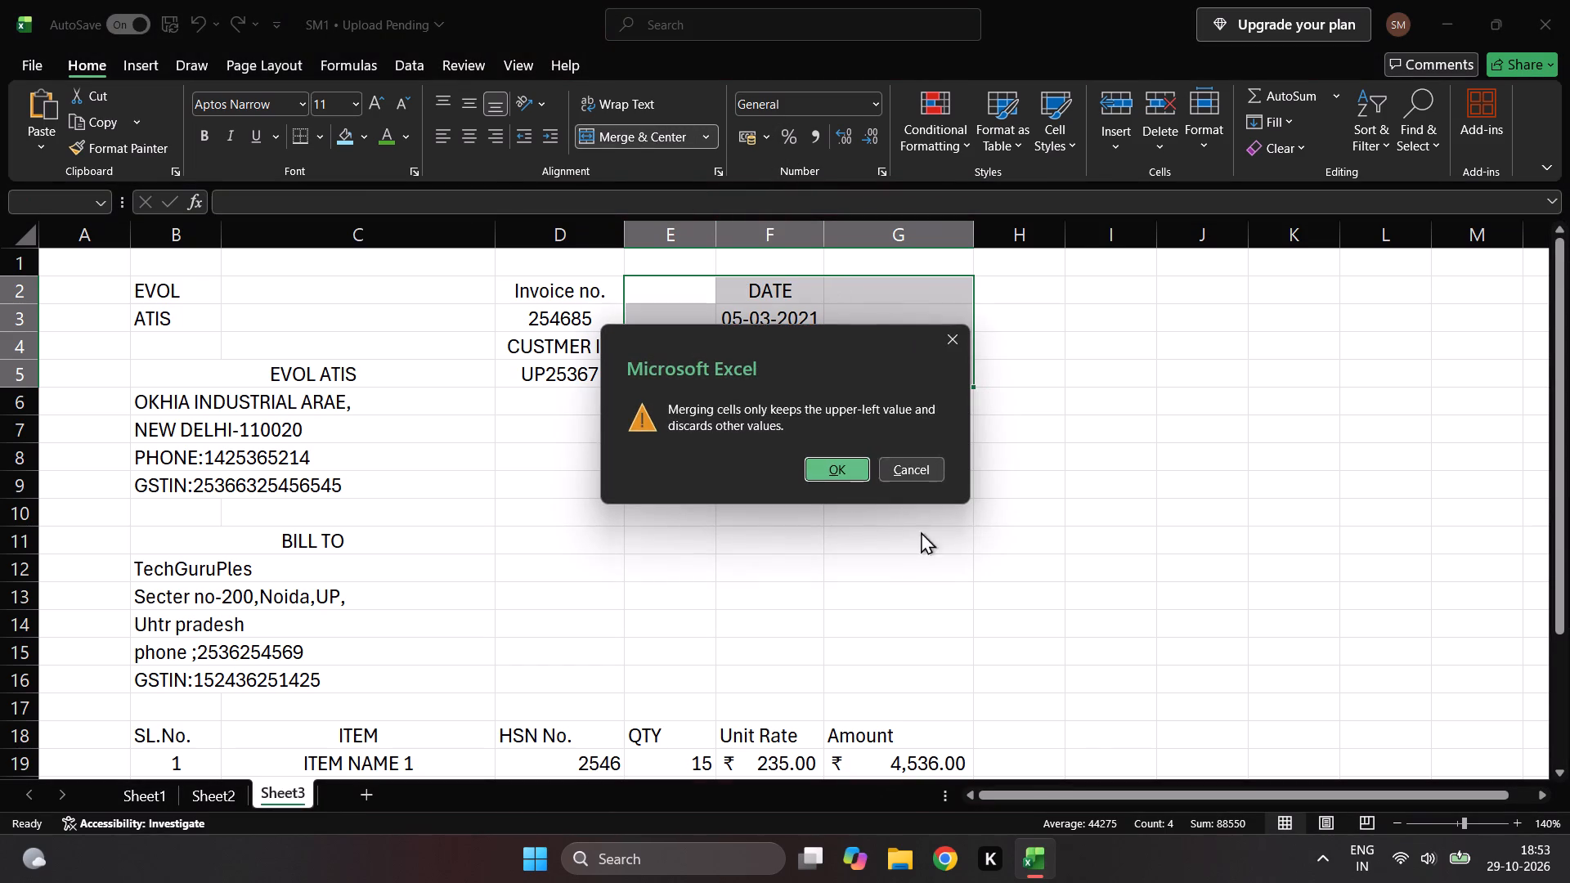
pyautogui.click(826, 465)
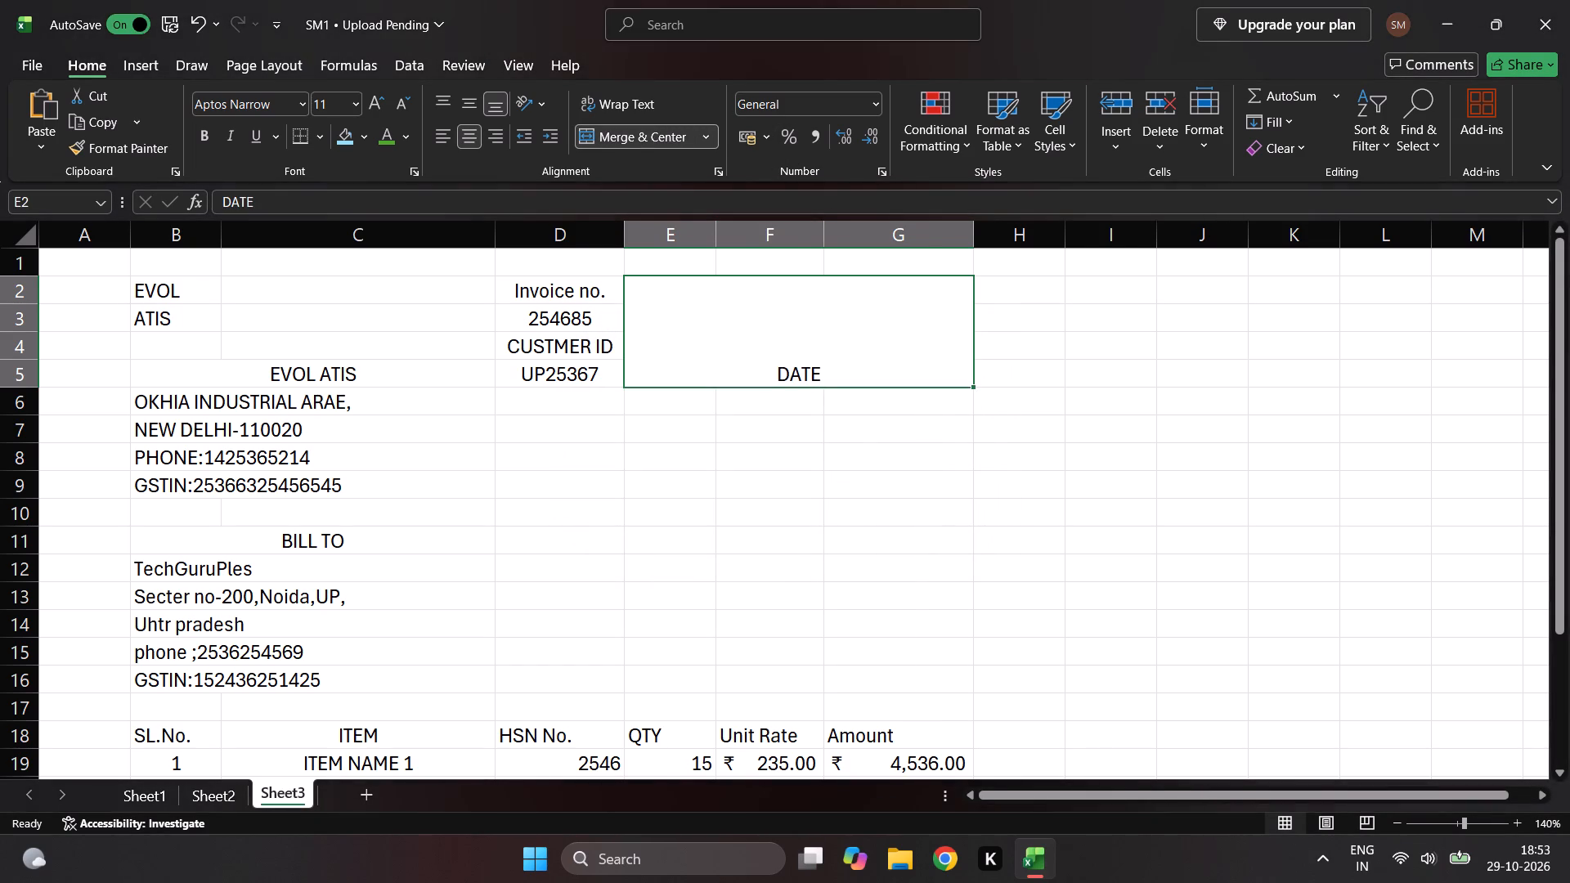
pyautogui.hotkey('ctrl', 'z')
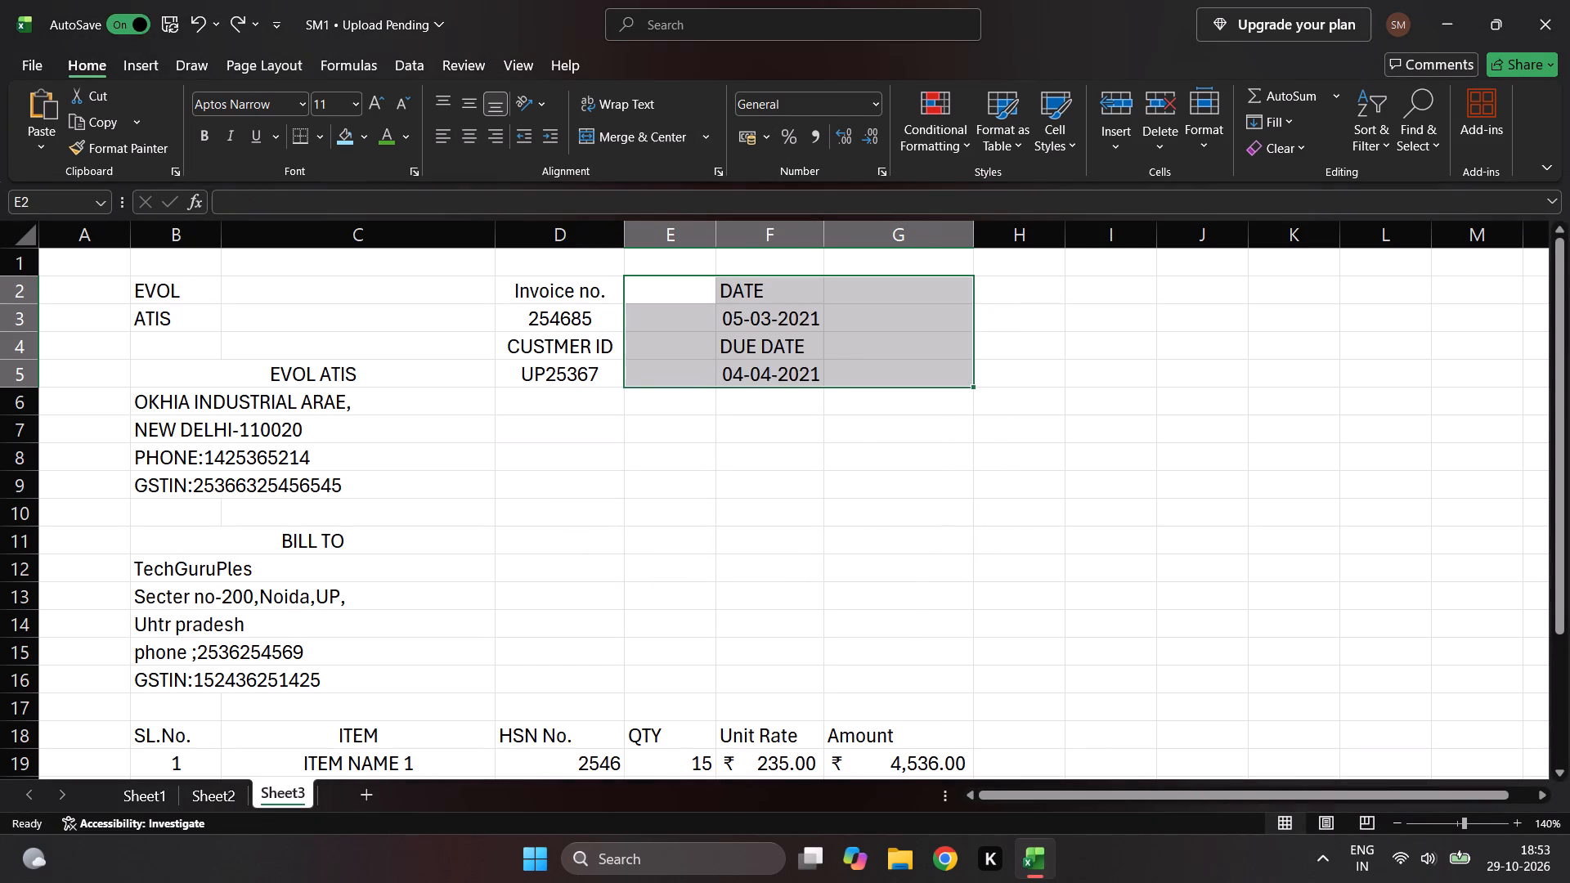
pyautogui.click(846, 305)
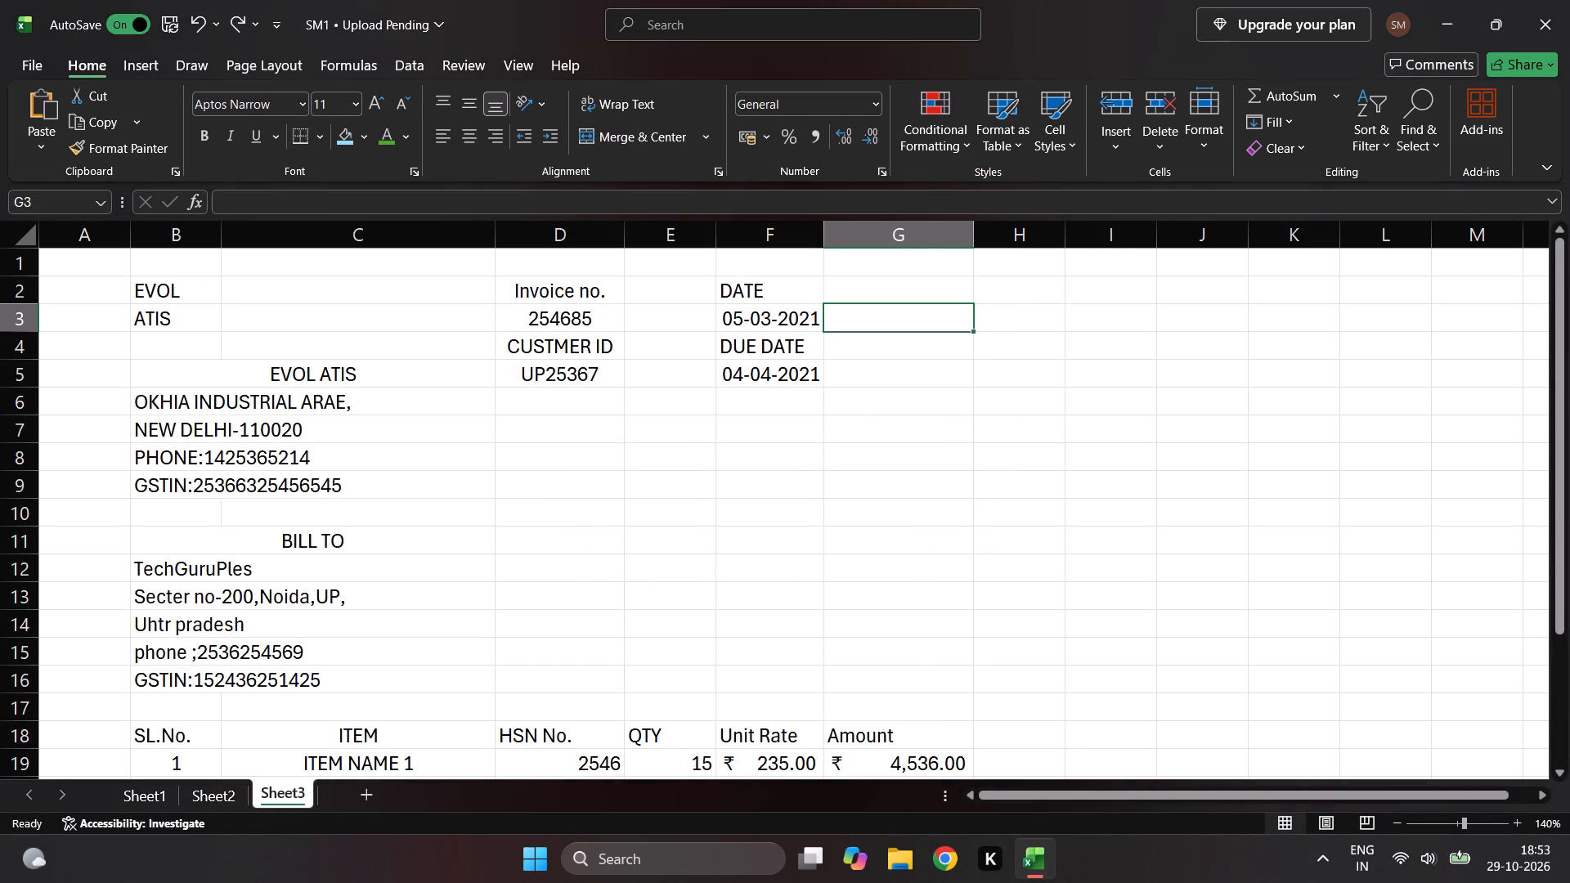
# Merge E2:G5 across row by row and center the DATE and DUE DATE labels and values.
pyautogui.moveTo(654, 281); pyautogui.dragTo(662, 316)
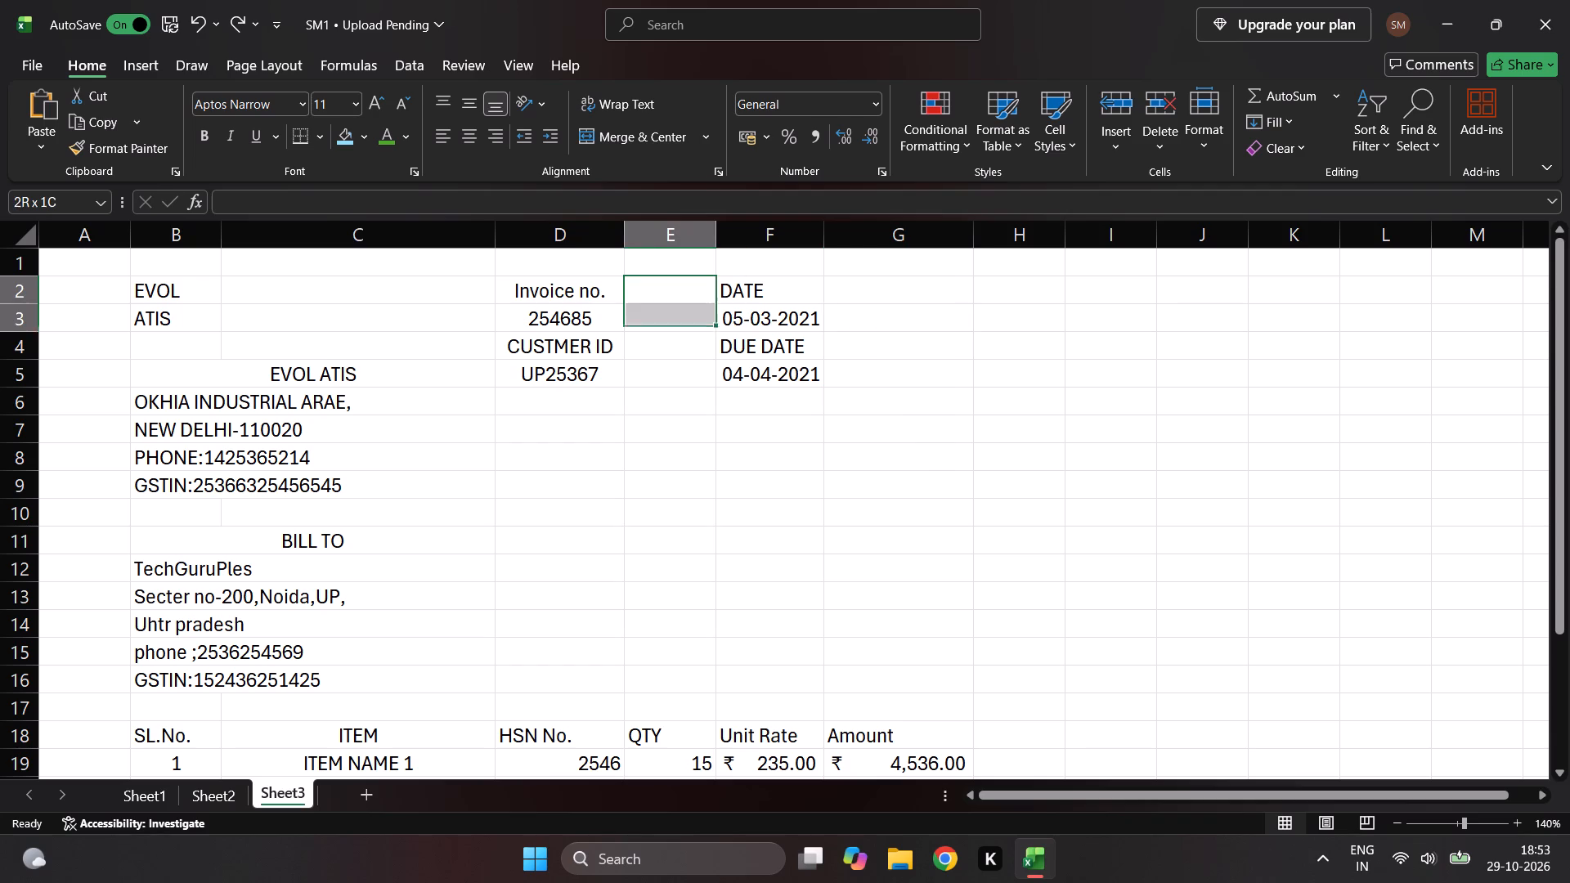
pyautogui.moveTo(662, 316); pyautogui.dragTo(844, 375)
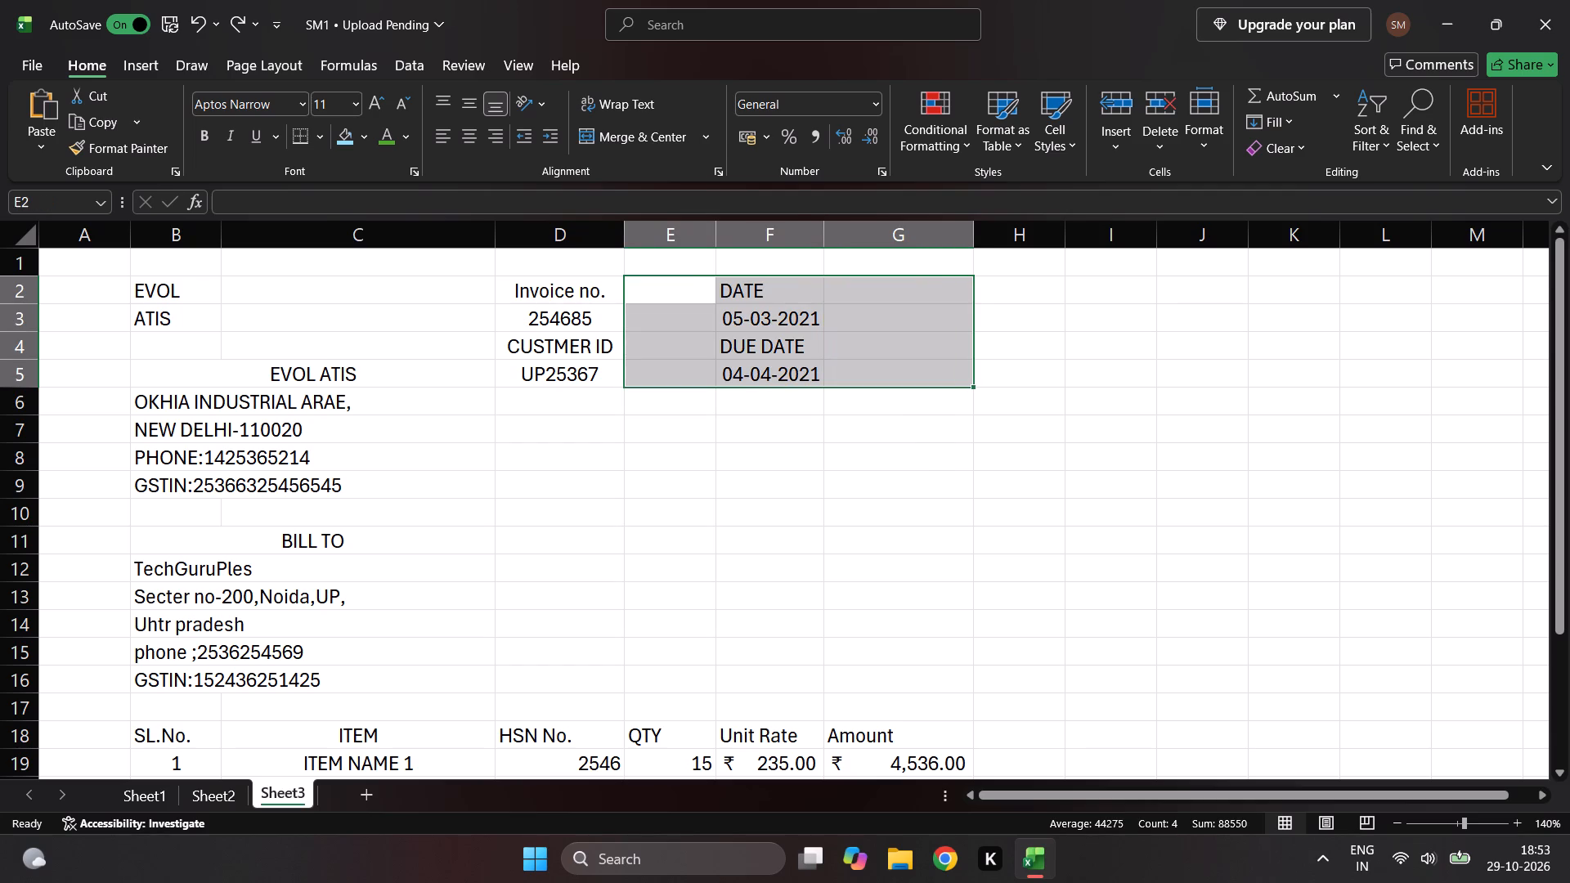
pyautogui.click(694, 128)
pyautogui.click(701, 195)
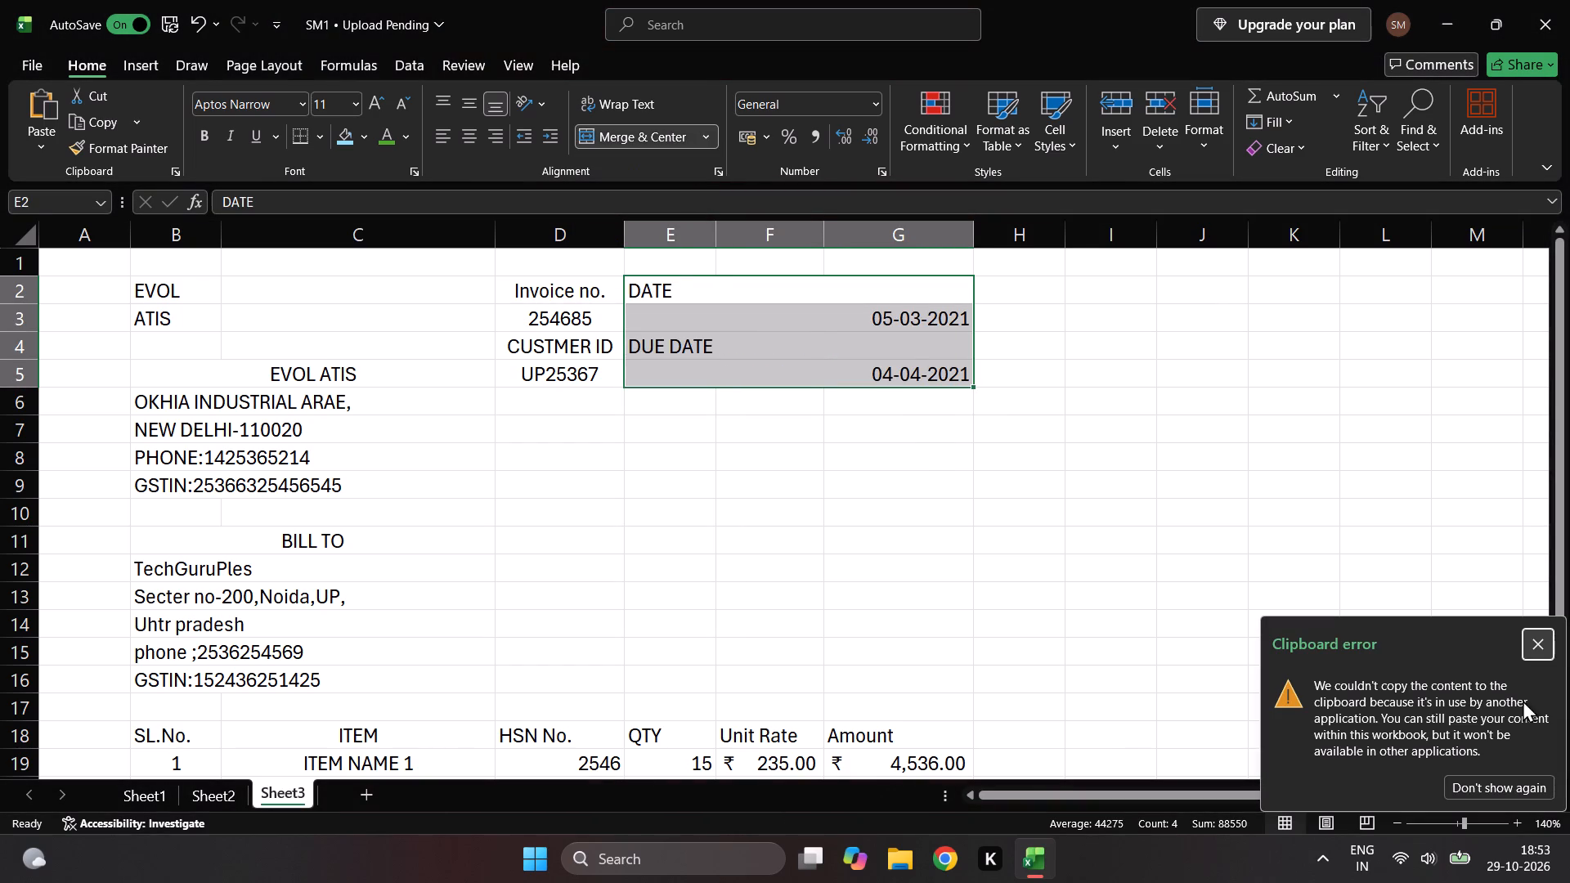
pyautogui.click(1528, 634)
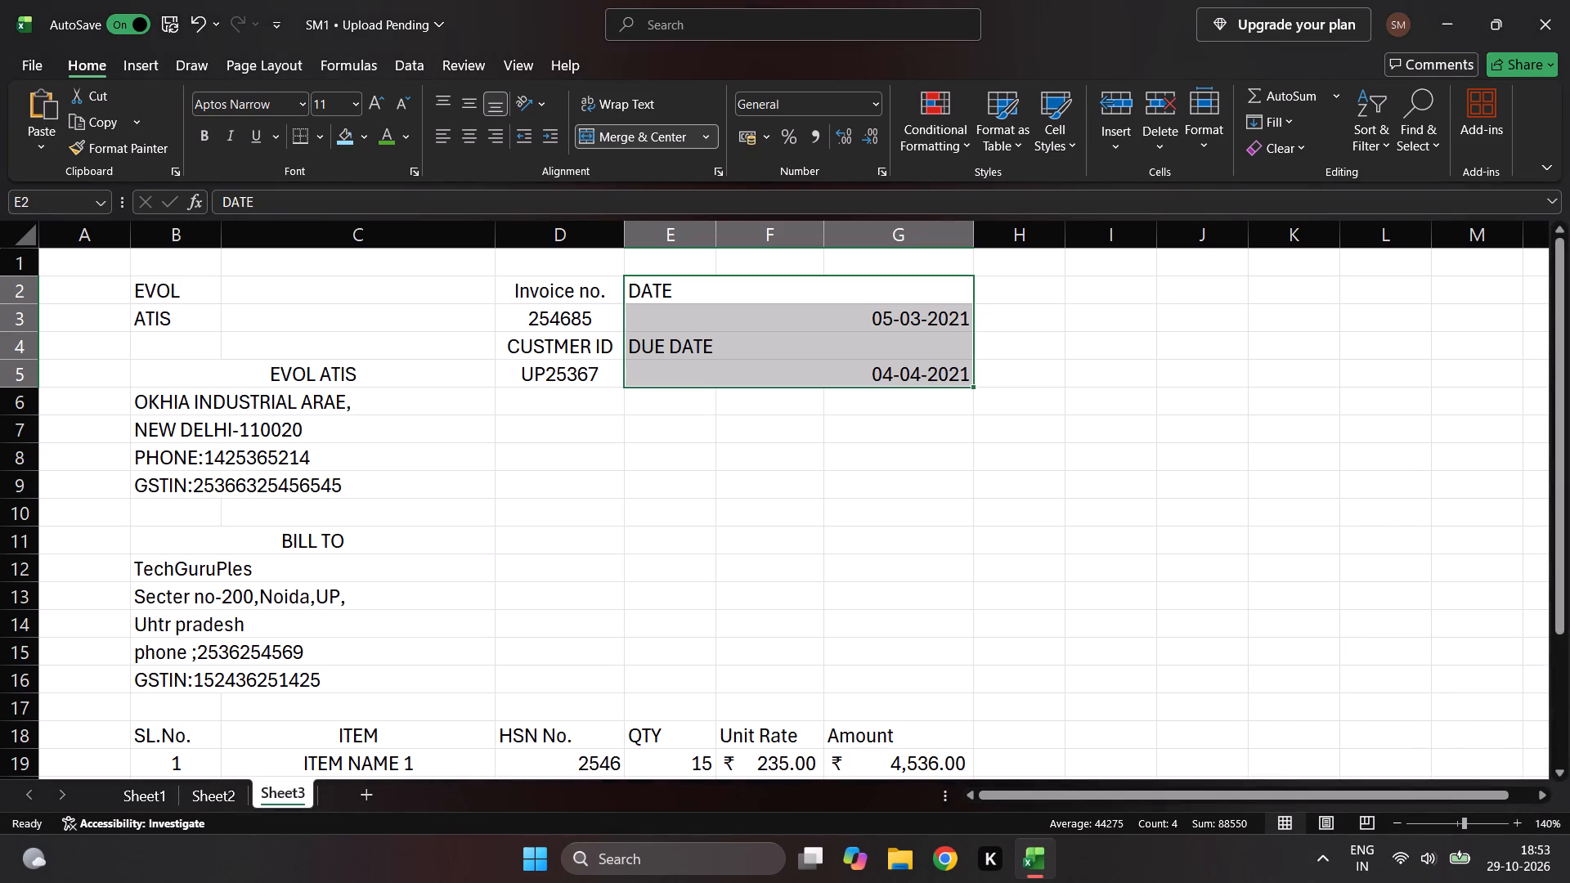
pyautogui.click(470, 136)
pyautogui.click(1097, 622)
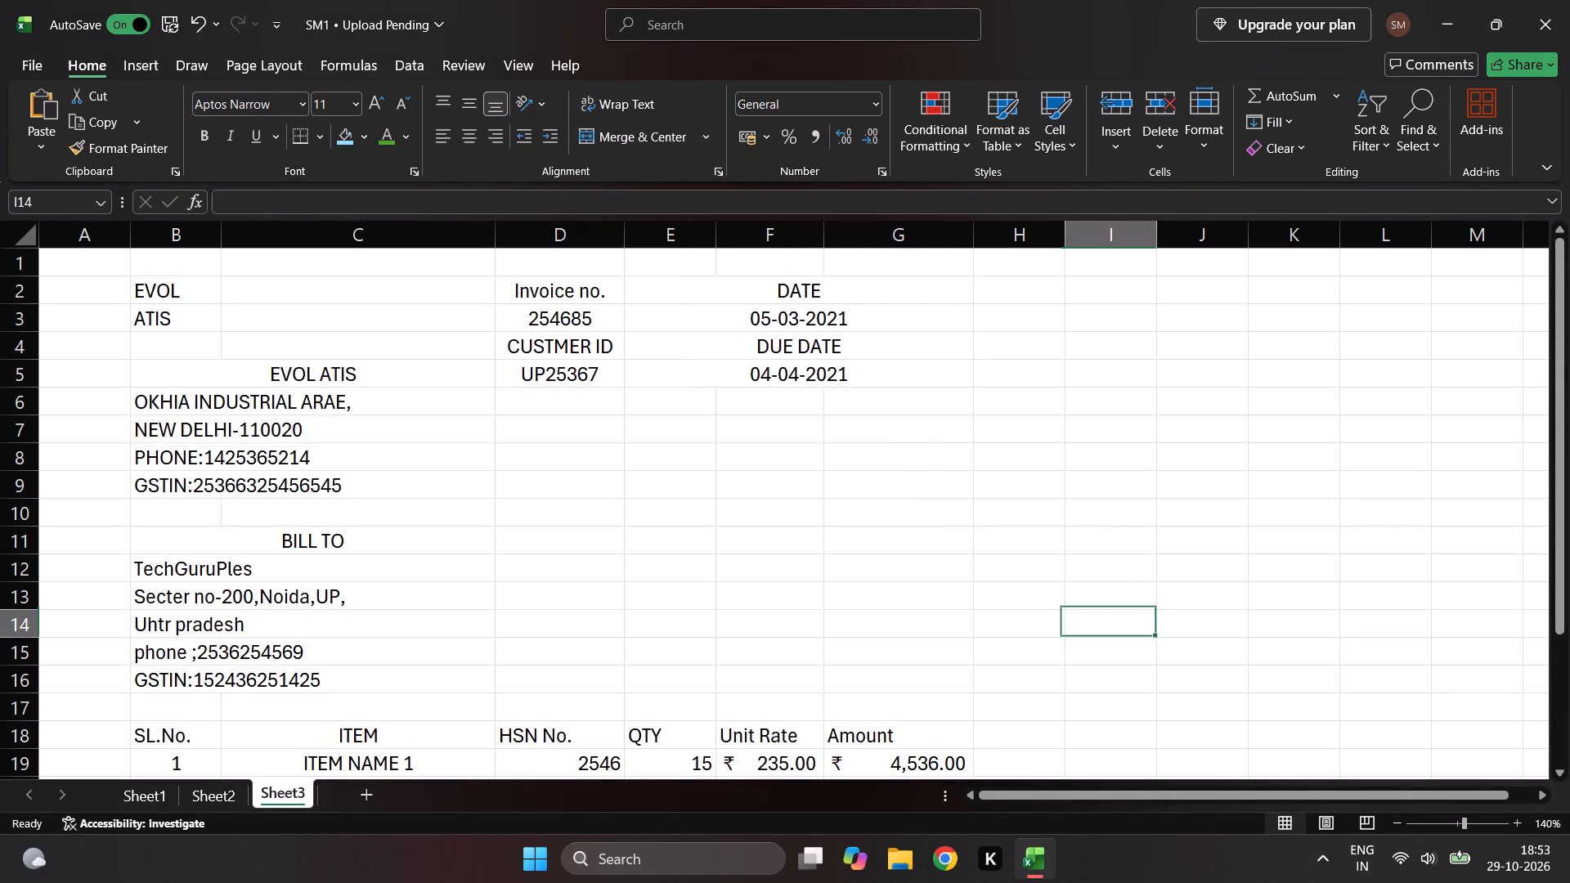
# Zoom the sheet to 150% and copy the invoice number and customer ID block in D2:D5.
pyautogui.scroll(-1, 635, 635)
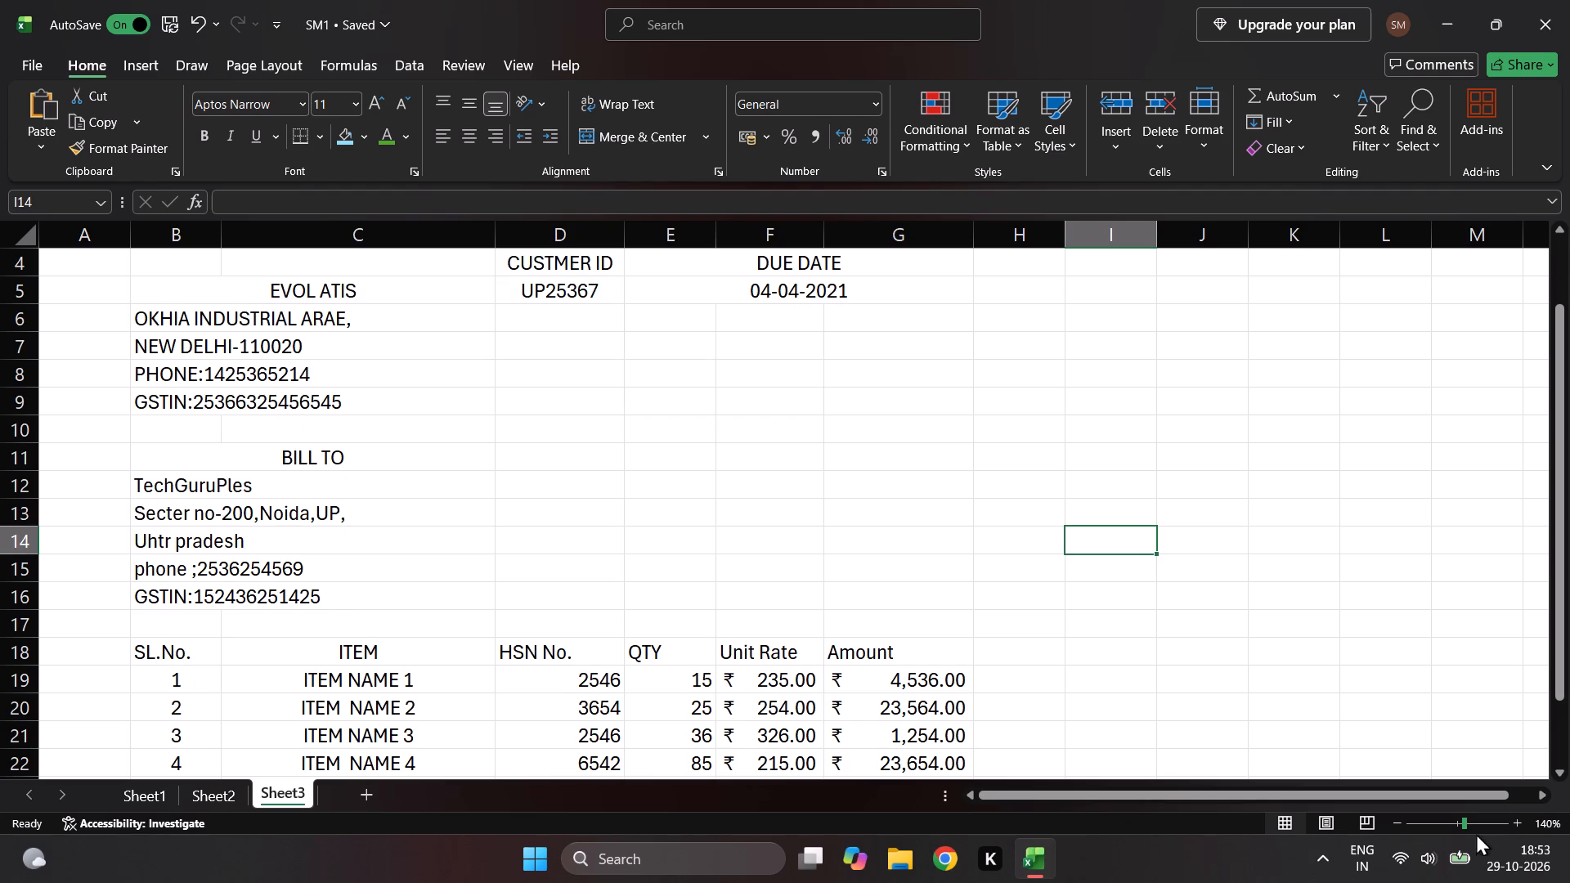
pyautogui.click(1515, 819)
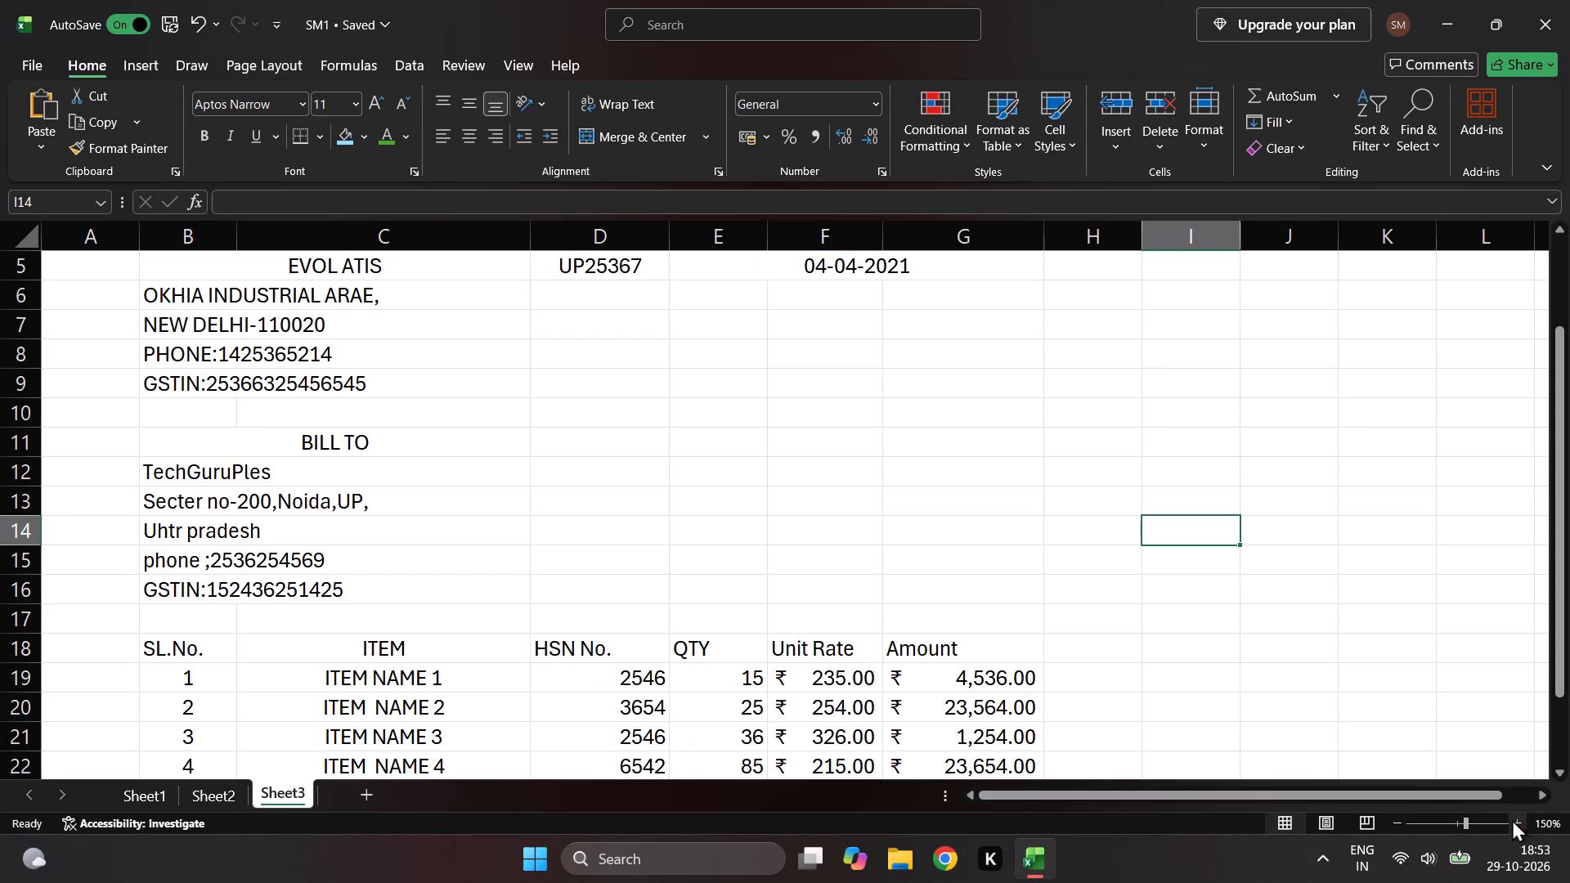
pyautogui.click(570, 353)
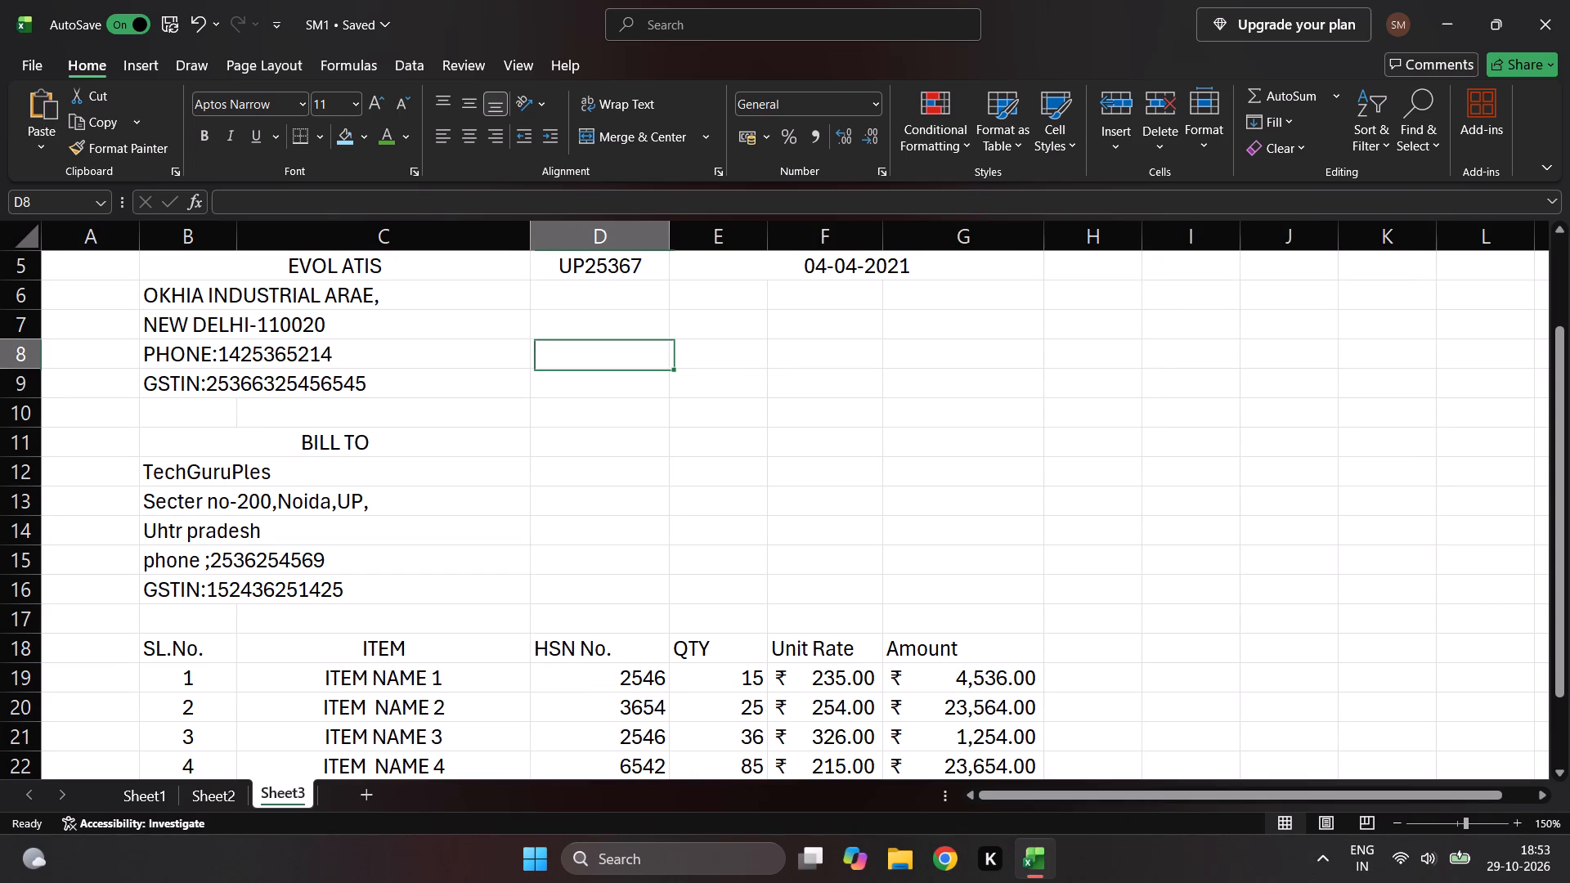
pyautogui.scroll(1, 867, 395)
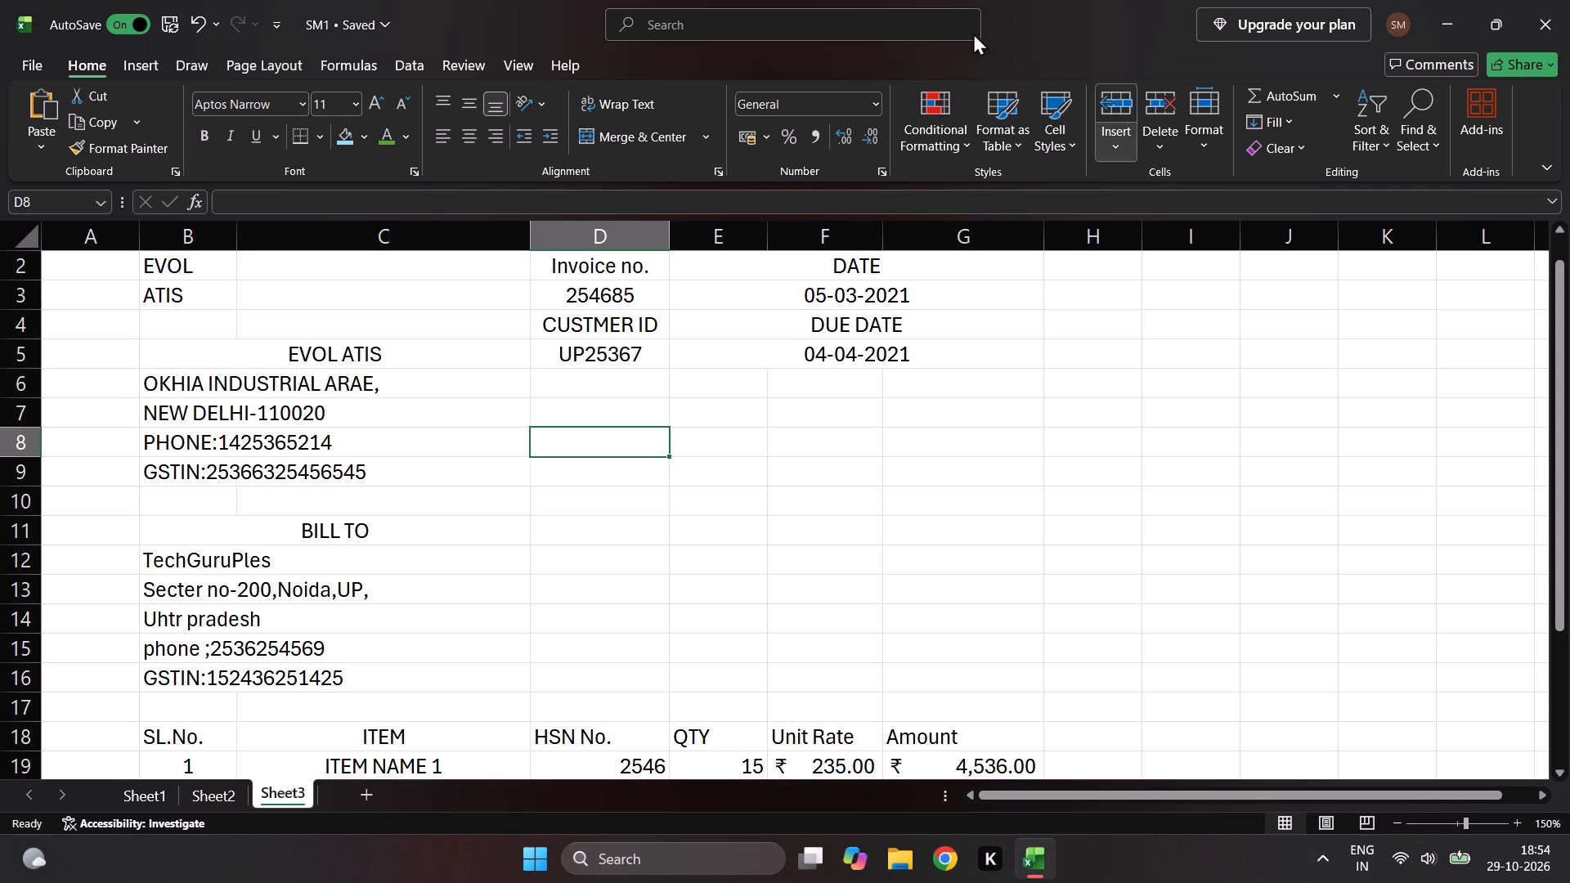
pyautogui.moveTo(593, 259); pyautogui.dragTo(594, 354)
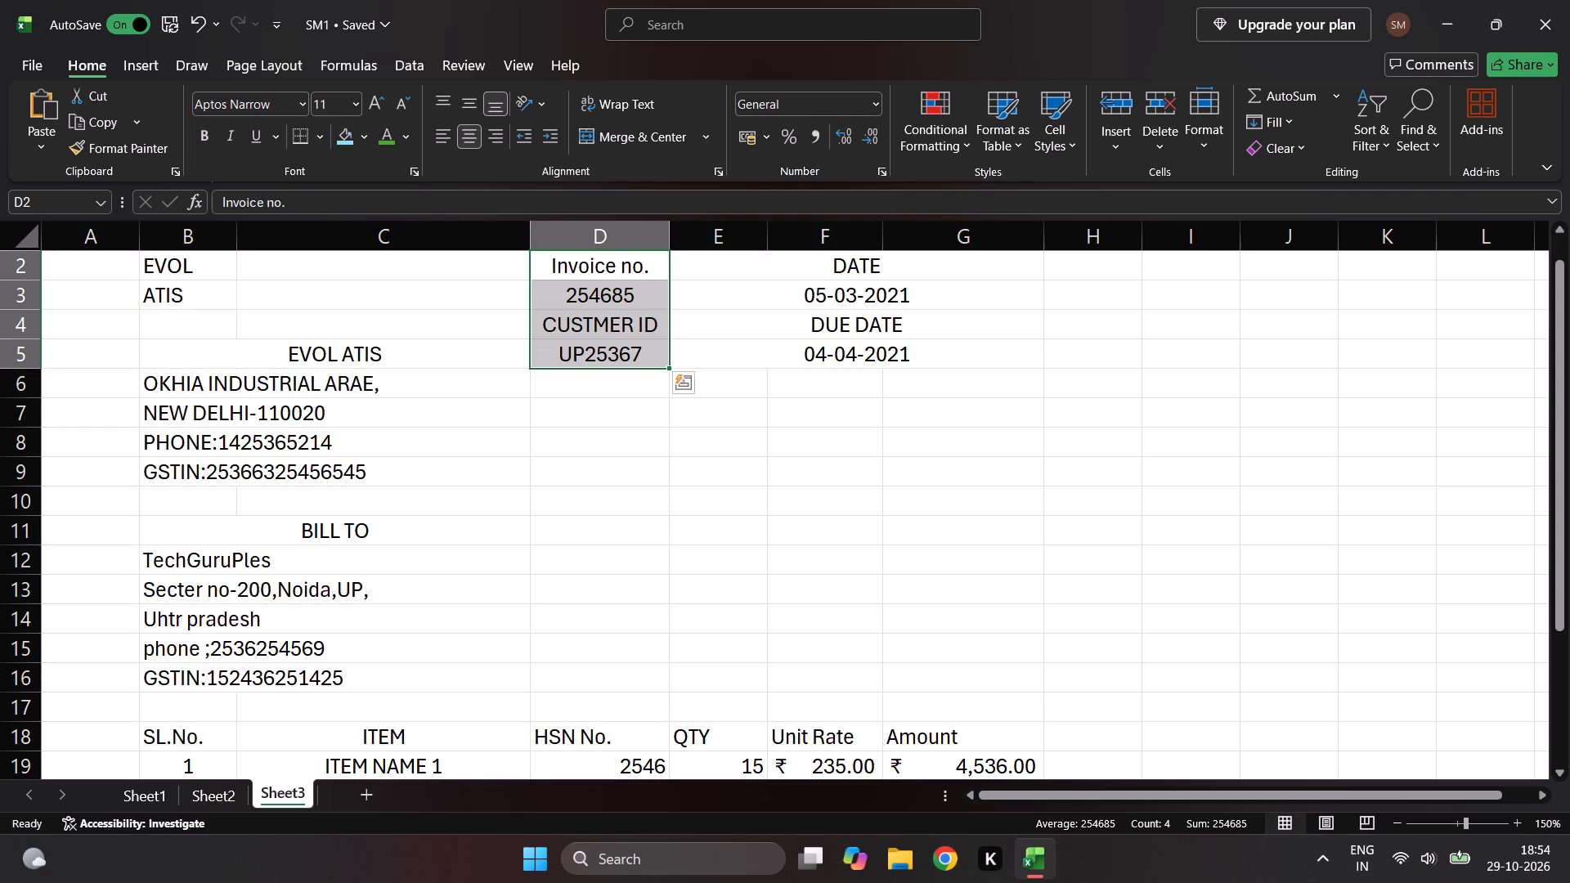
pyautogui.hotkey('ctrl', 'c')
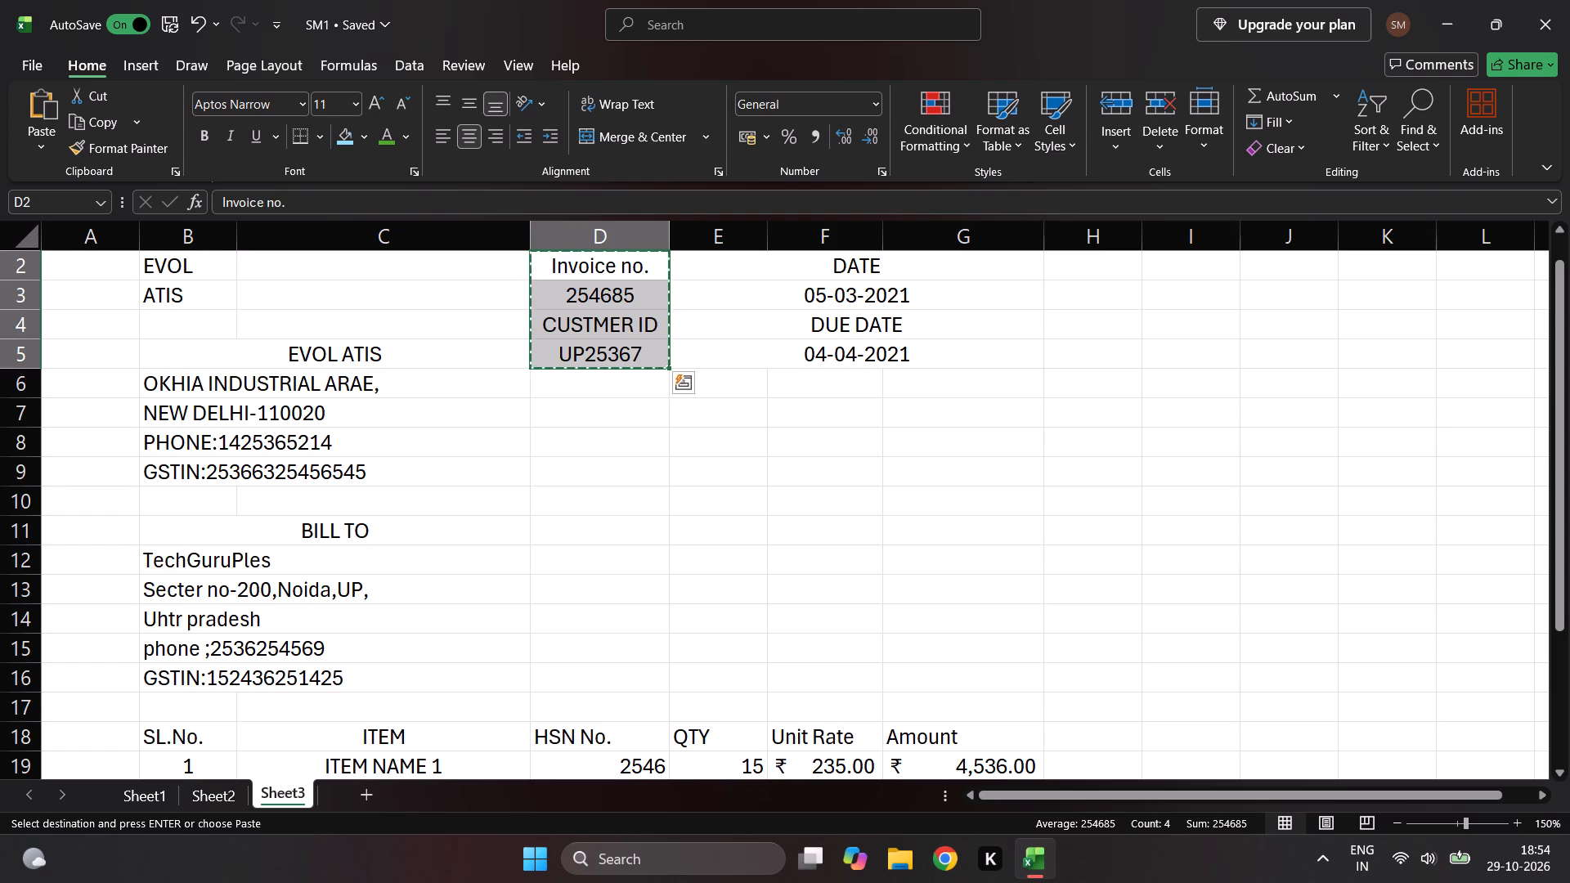
# Undo the recent edits back to before the invoice number, customer ID and date details were entered in D2:G5.
pyautogui.hotkey('ctrl', 'z')
pyautogui.hotkey('ctrl', 'z')
pyautogui.hotkey('ctrl', 'z')
pyautogui.hotkey('ctrl', 'z')
pyautogui.hotkey('ctrl', 'z')
pyautogui.hotkey('ctrl', 'z')
pyautogui.hotkey('ctrl', 'z')
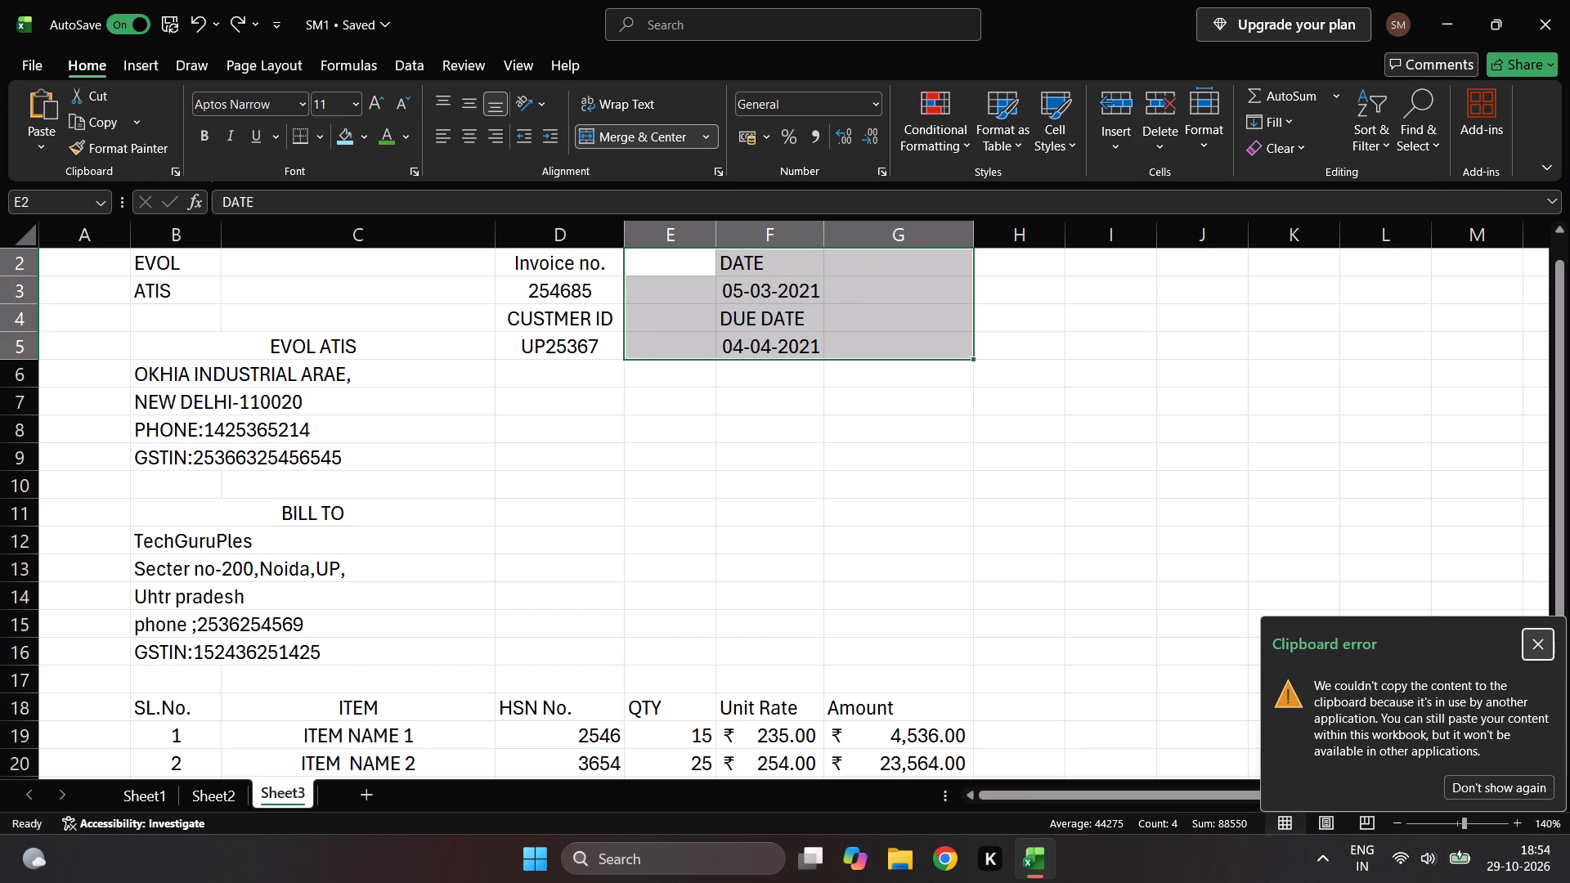
pyautogui.hotkey('ctrl', 'z')
pyautogui.hotkey('ctrl', 'z')
pyautogui.hotkey('ctrl', 'z')
pyautogui.hotkey('ctrl', 'z')
pyautogui.hotkey('ctrl', 'z')
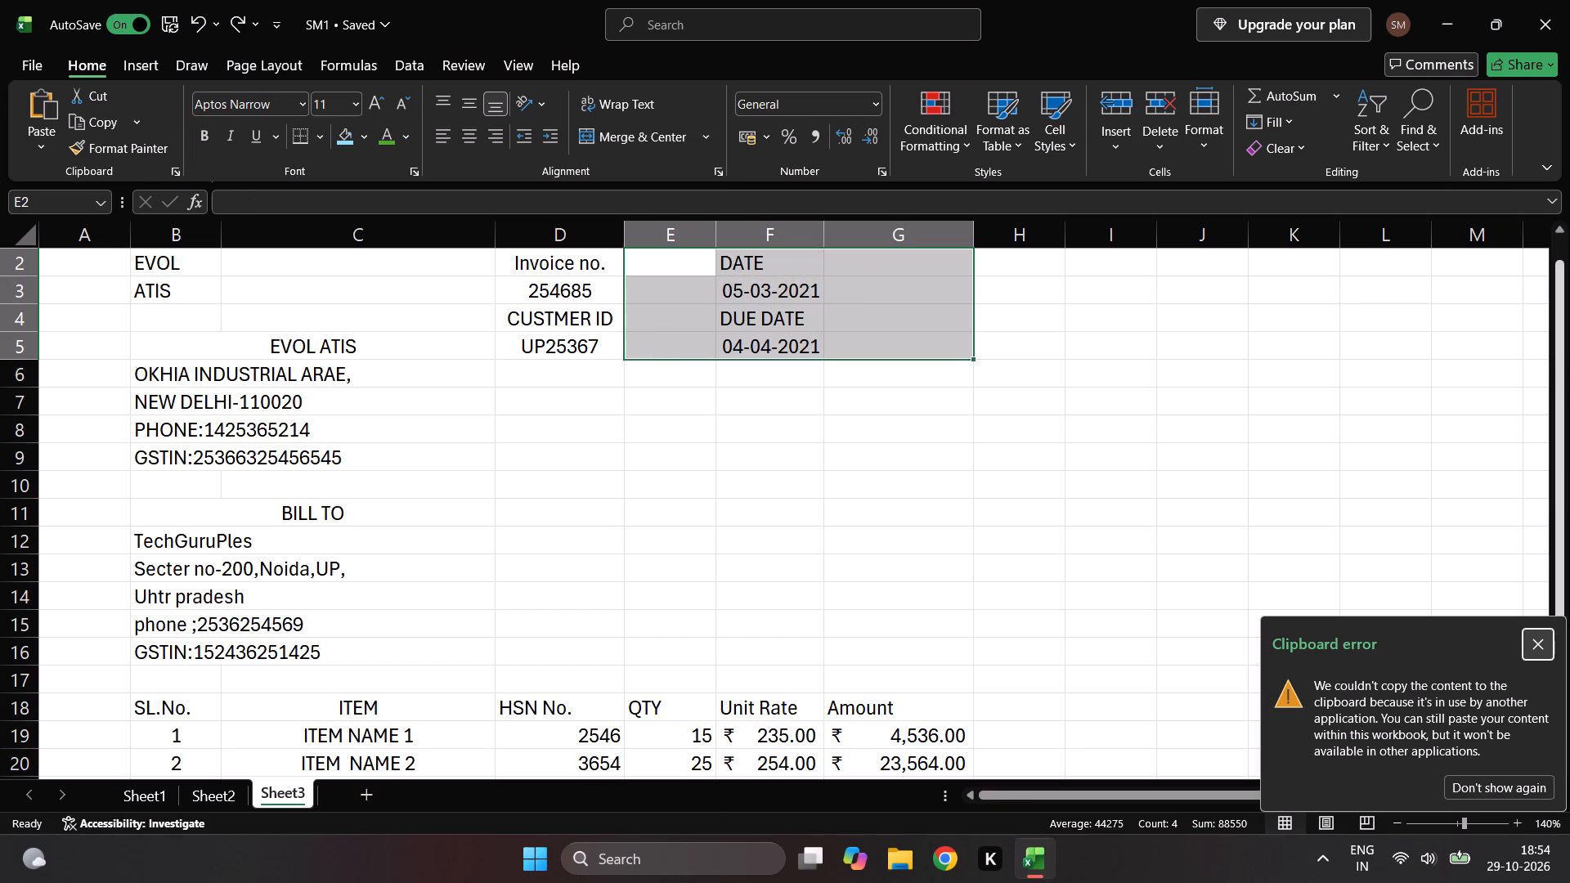
pyautogui.click(1524, 645)
pyautogui.hotkey('ctrl', 'z')
pyautogui.hotkey('ctrl', 'z')
pyautogui.hotkey('ctrl', 'z')
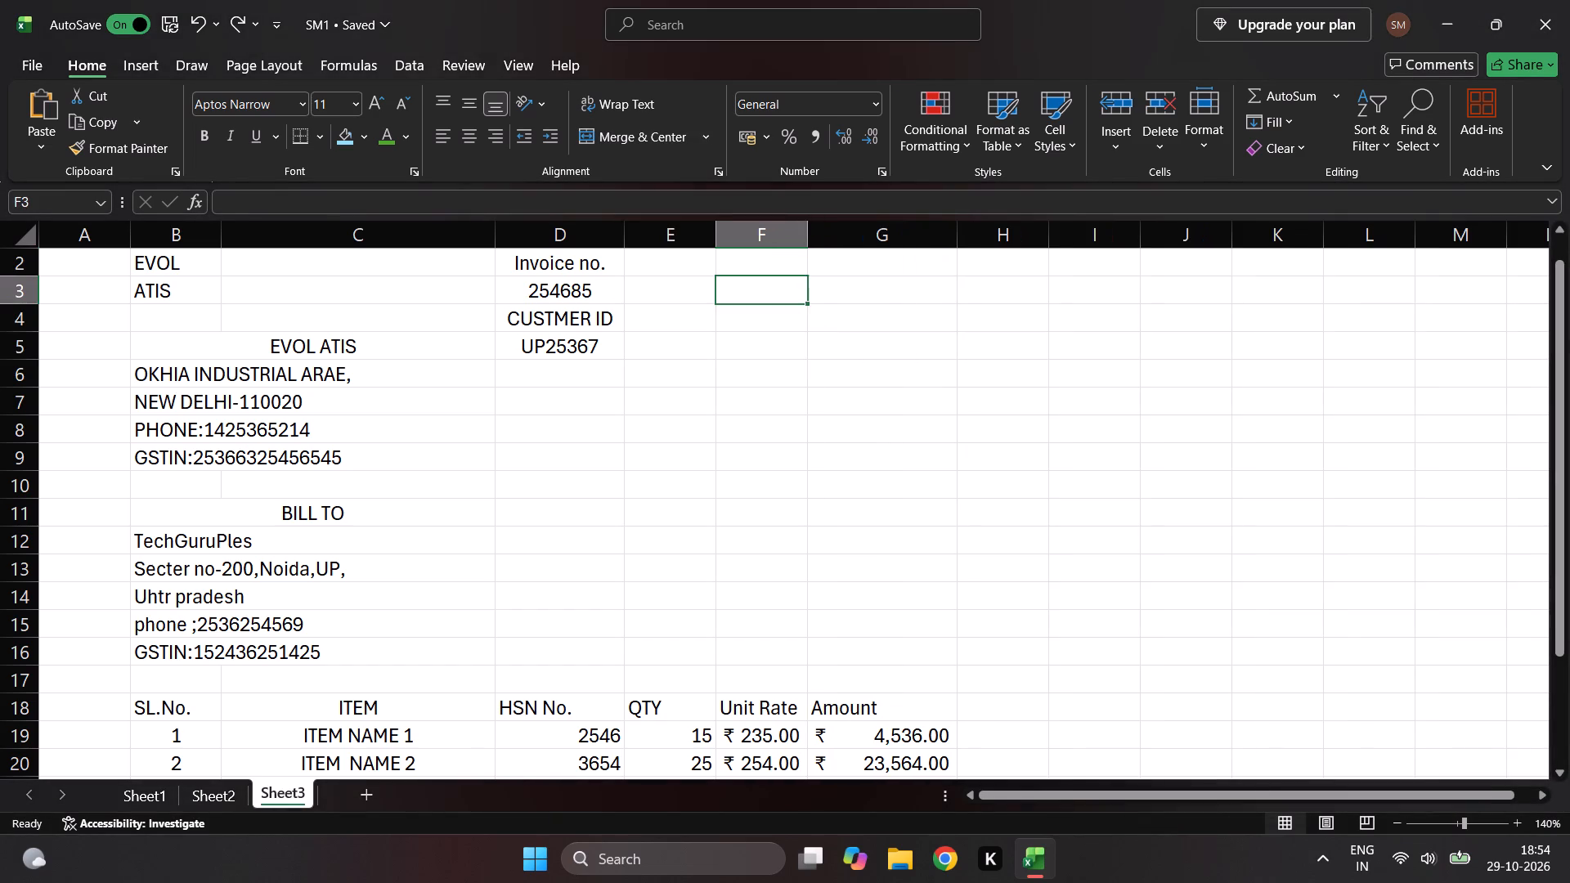
pyautogui.hotkey('ctrl', 'z')
pyautogui.hotkey('ctrl', 'z')
pyautogui.hotkey('ctrl', 'z')
pyautogui.hotkey('ctrl', 'z')
pyautogui.hotkey('ctrl', 'z')
pyautogui.hotkey('ctrl', 'z')
pyautogui.hotkey('ctrl', 'z')
pyautogui.hotkey('ctrl', 'z')
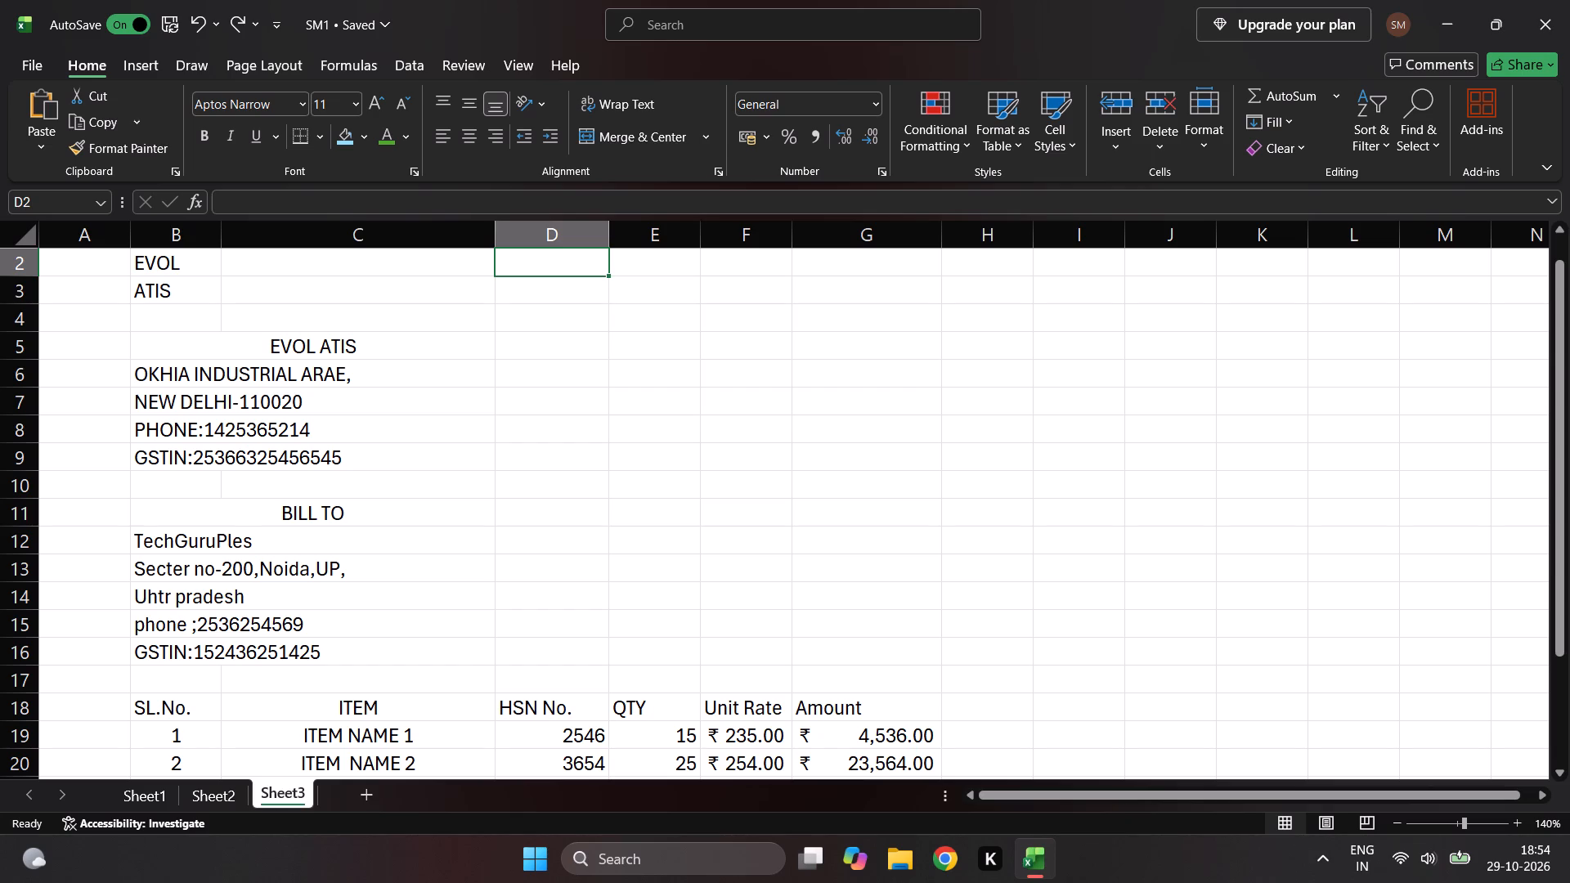
# Widen column E slightly.
pyautogui.click(731, 267)
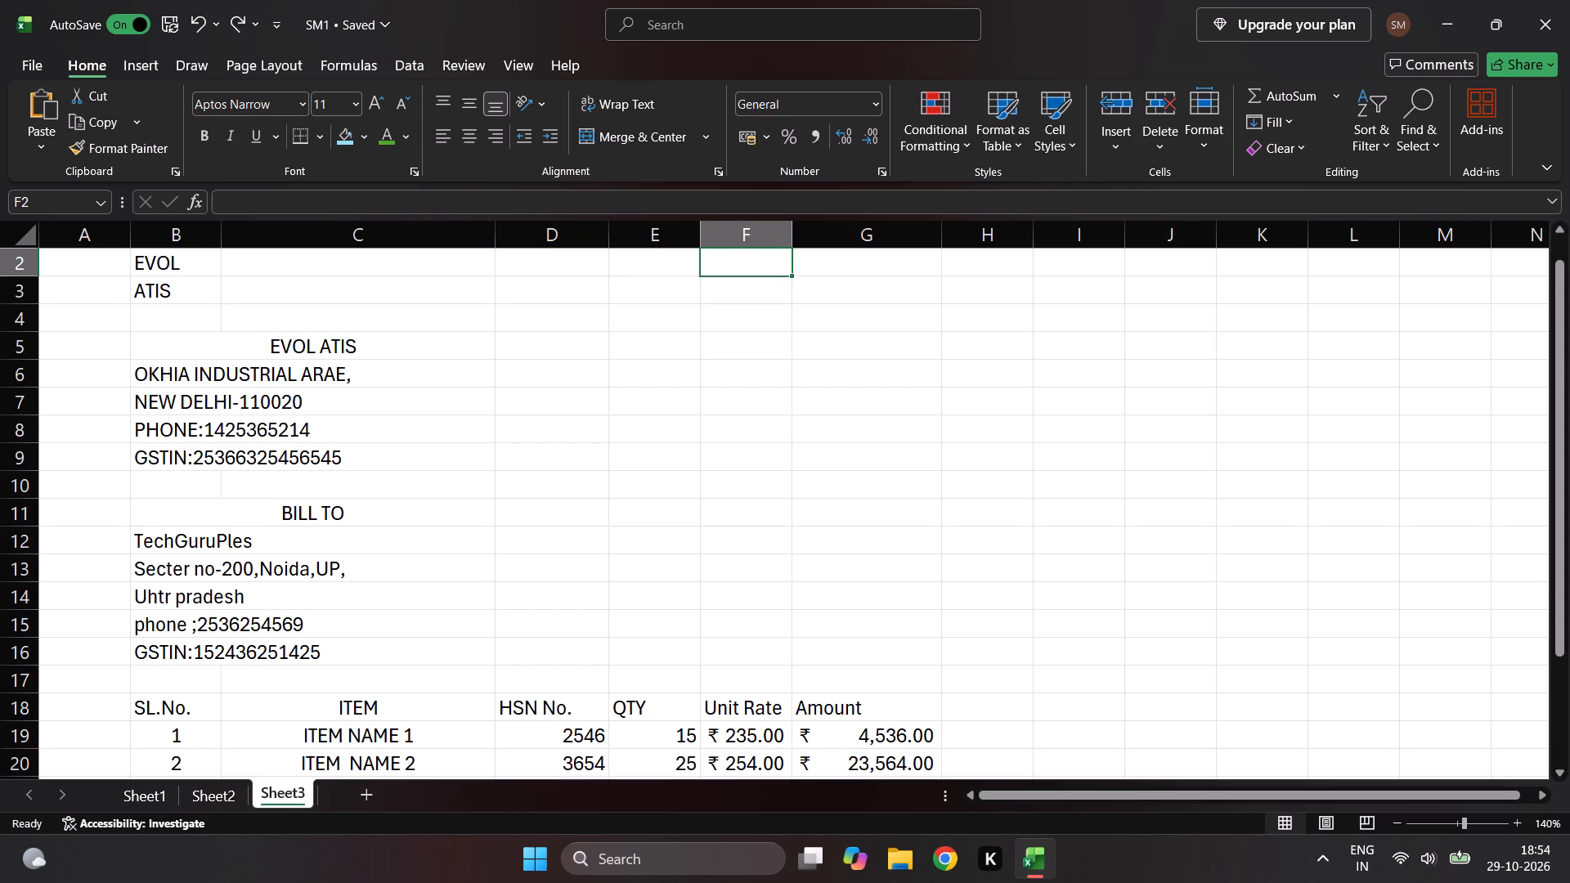
pyautogui.click(680, 267)
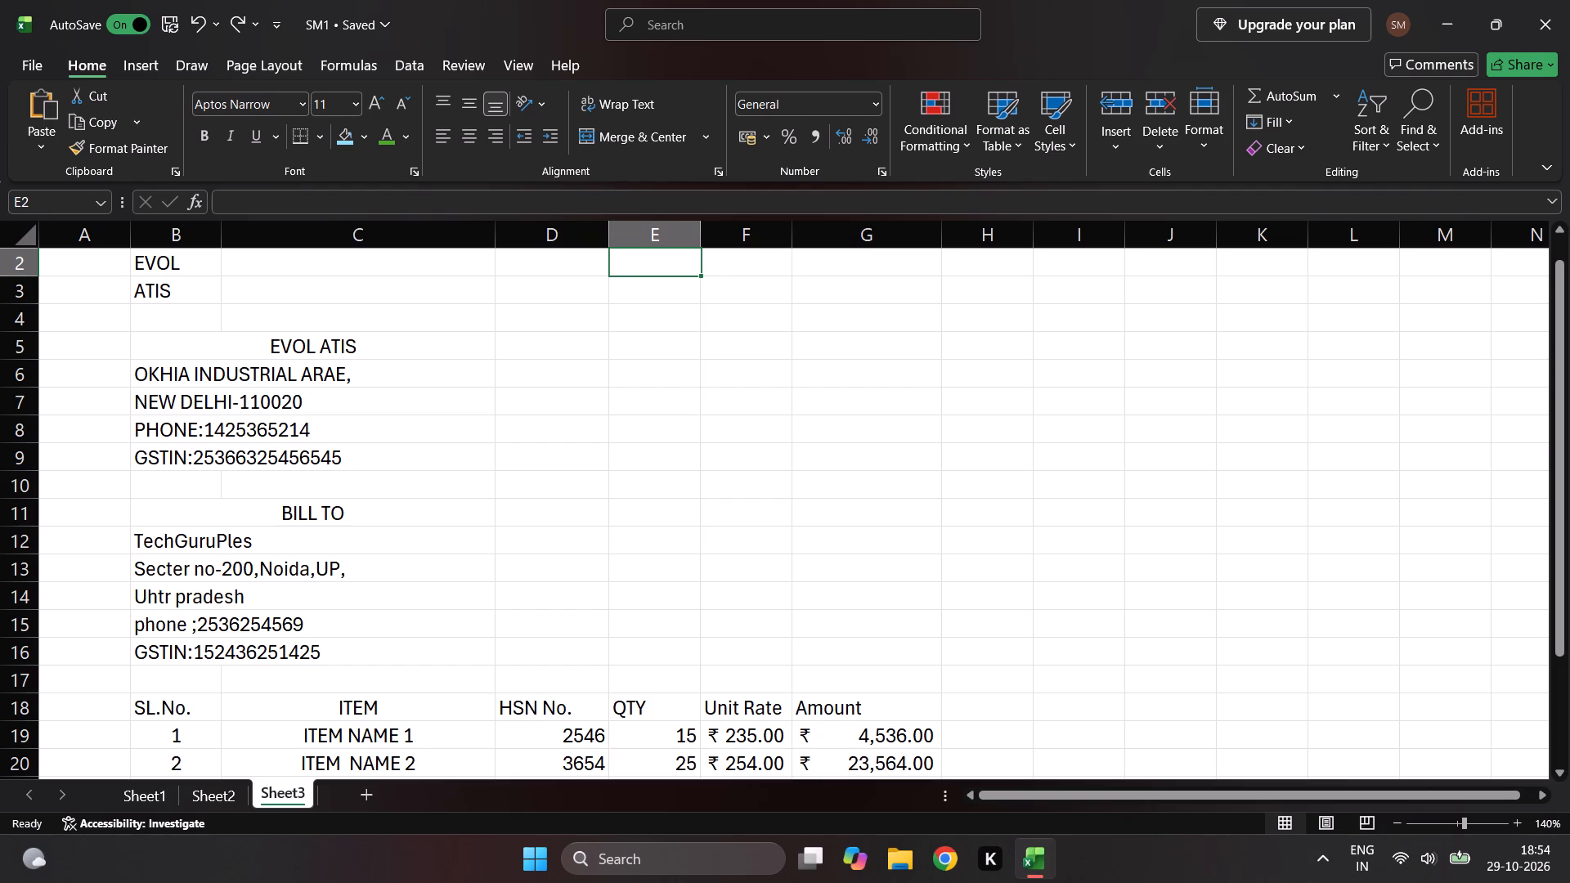
pyautogui.moveTo(696, 227); pyautogui.dragTo(710, 226)
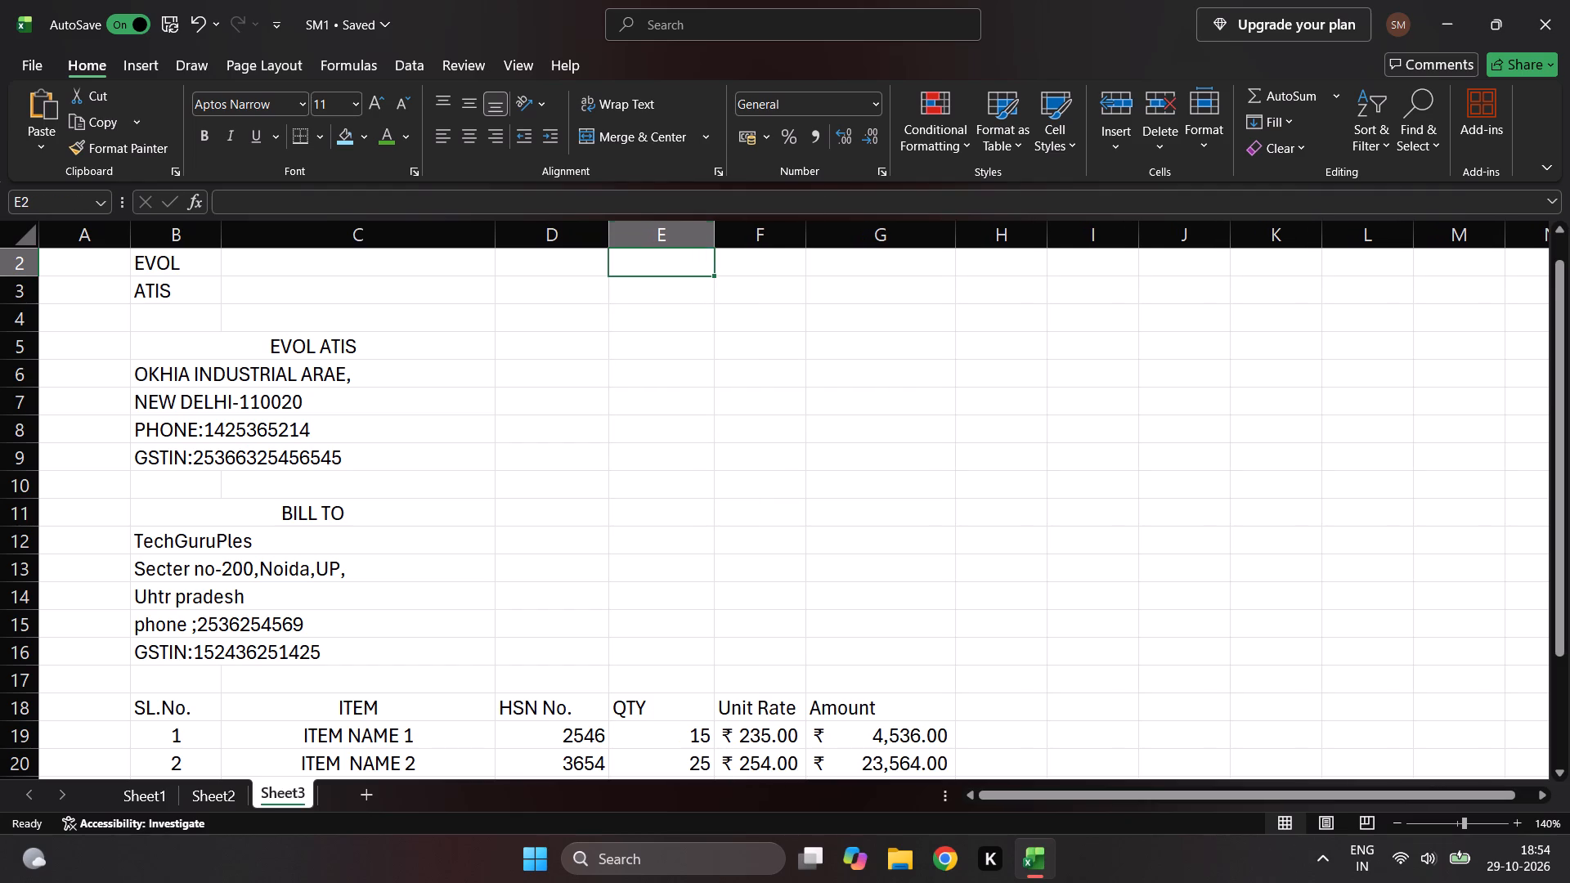
# Enter the label Billing in cell E2, in the same row as EVOL.
pyautogui.doubleClick(662, 267)
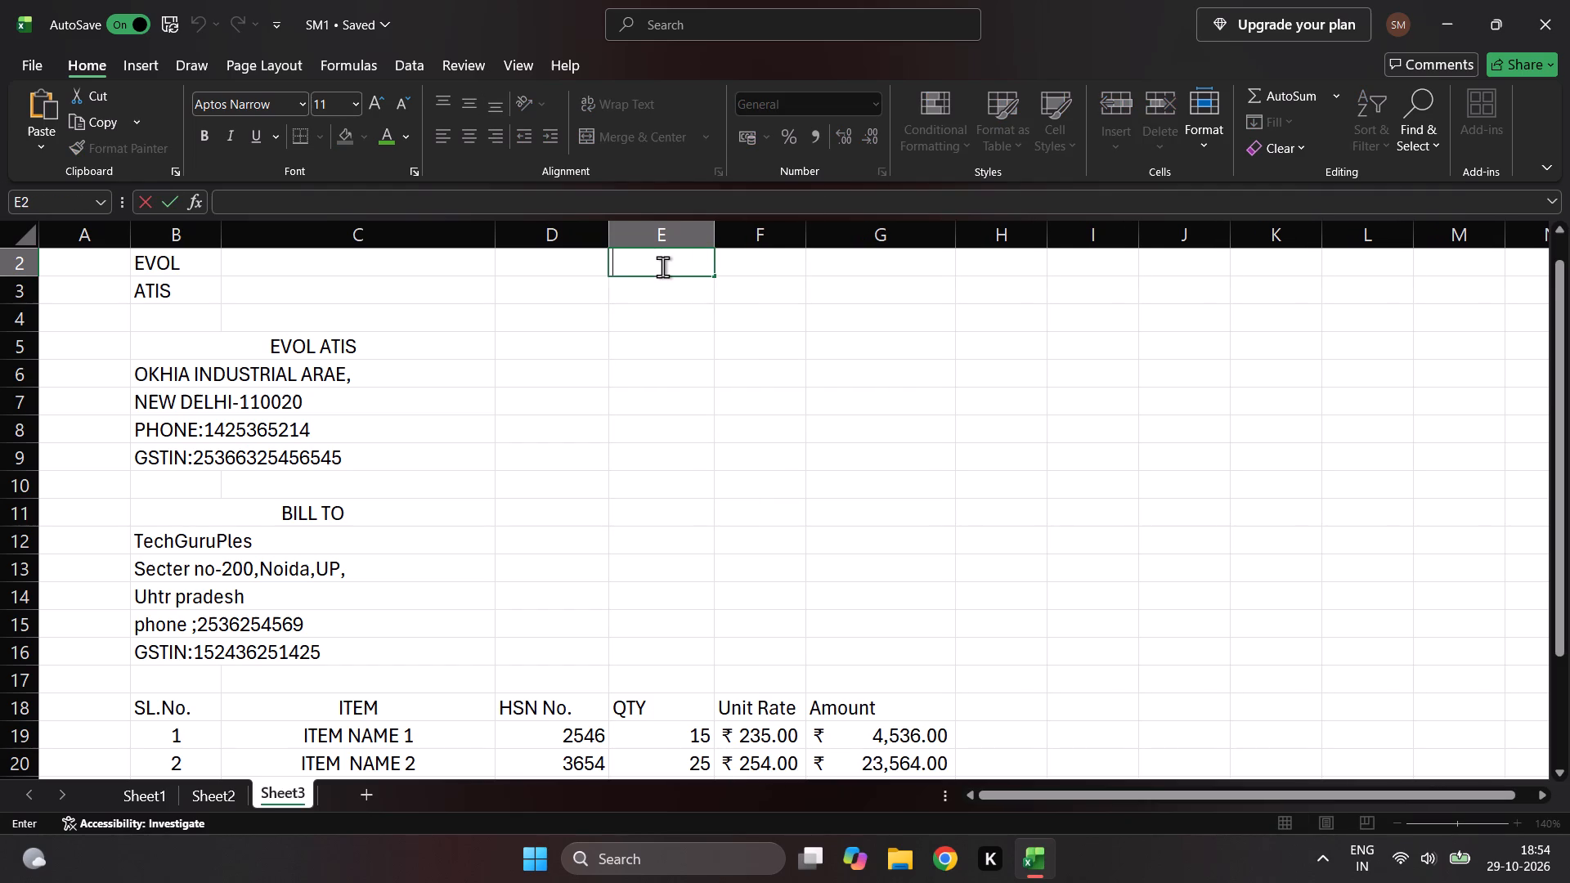
pyautogui.write('BI')
pyautogui.write('LLIN')
pyautogui.press('g')
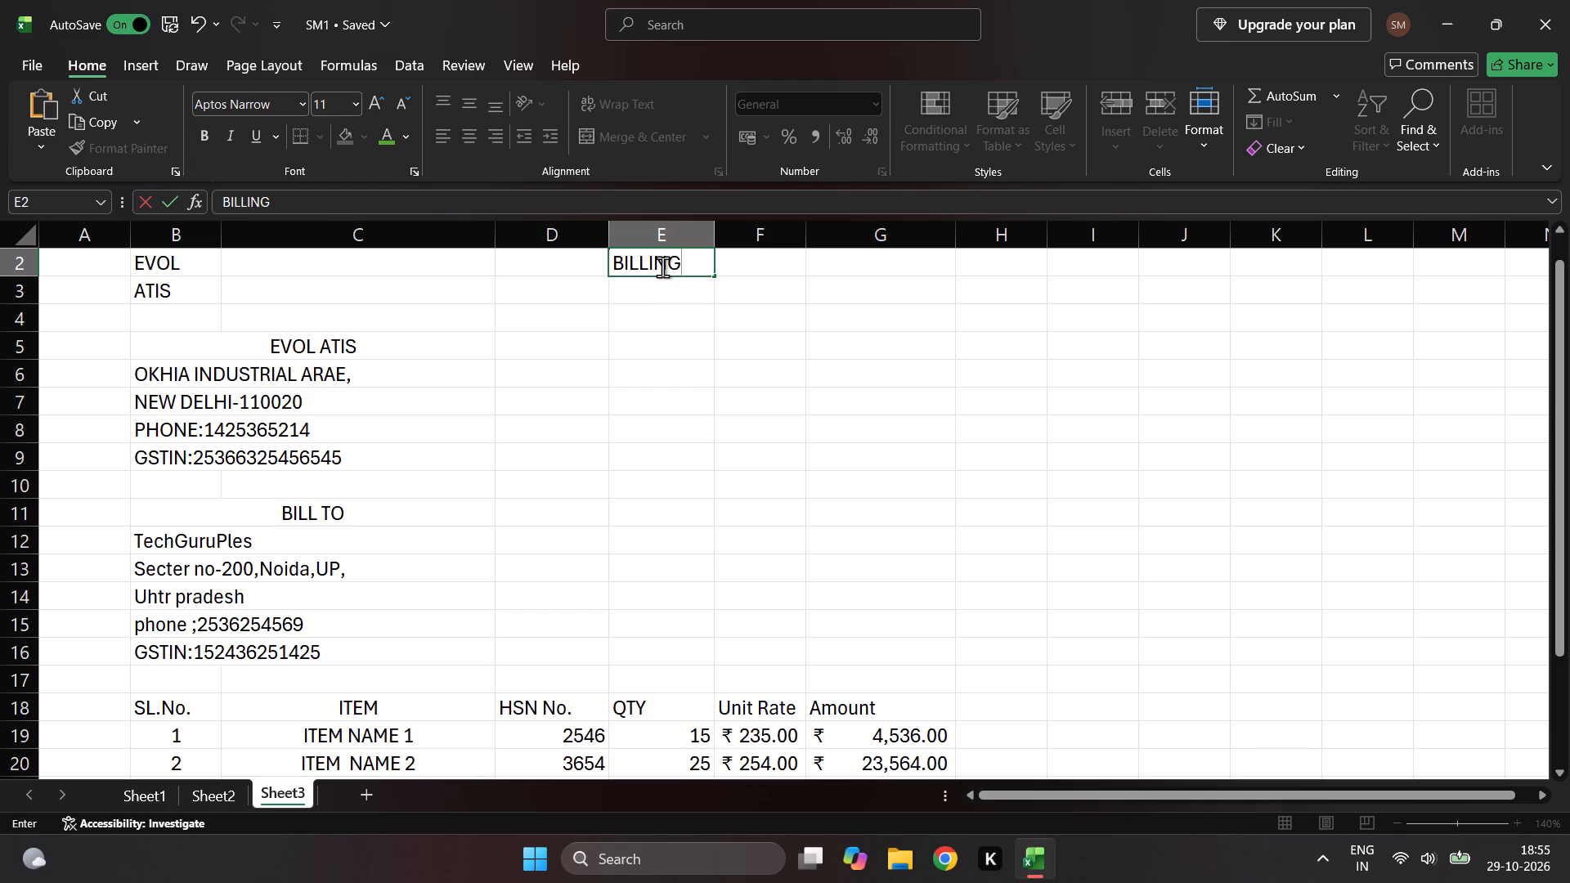
pyautogui.press('BackSpace')
pyautogui.press('BackSpace')
pyautogui.press('BackSpace')
pyautogui.press('BackSpace')
pyautogui.press('BackSpace')
pyautogui.press('BackSpace')
pyautogui.press('i')
pyautogui.write('lling')
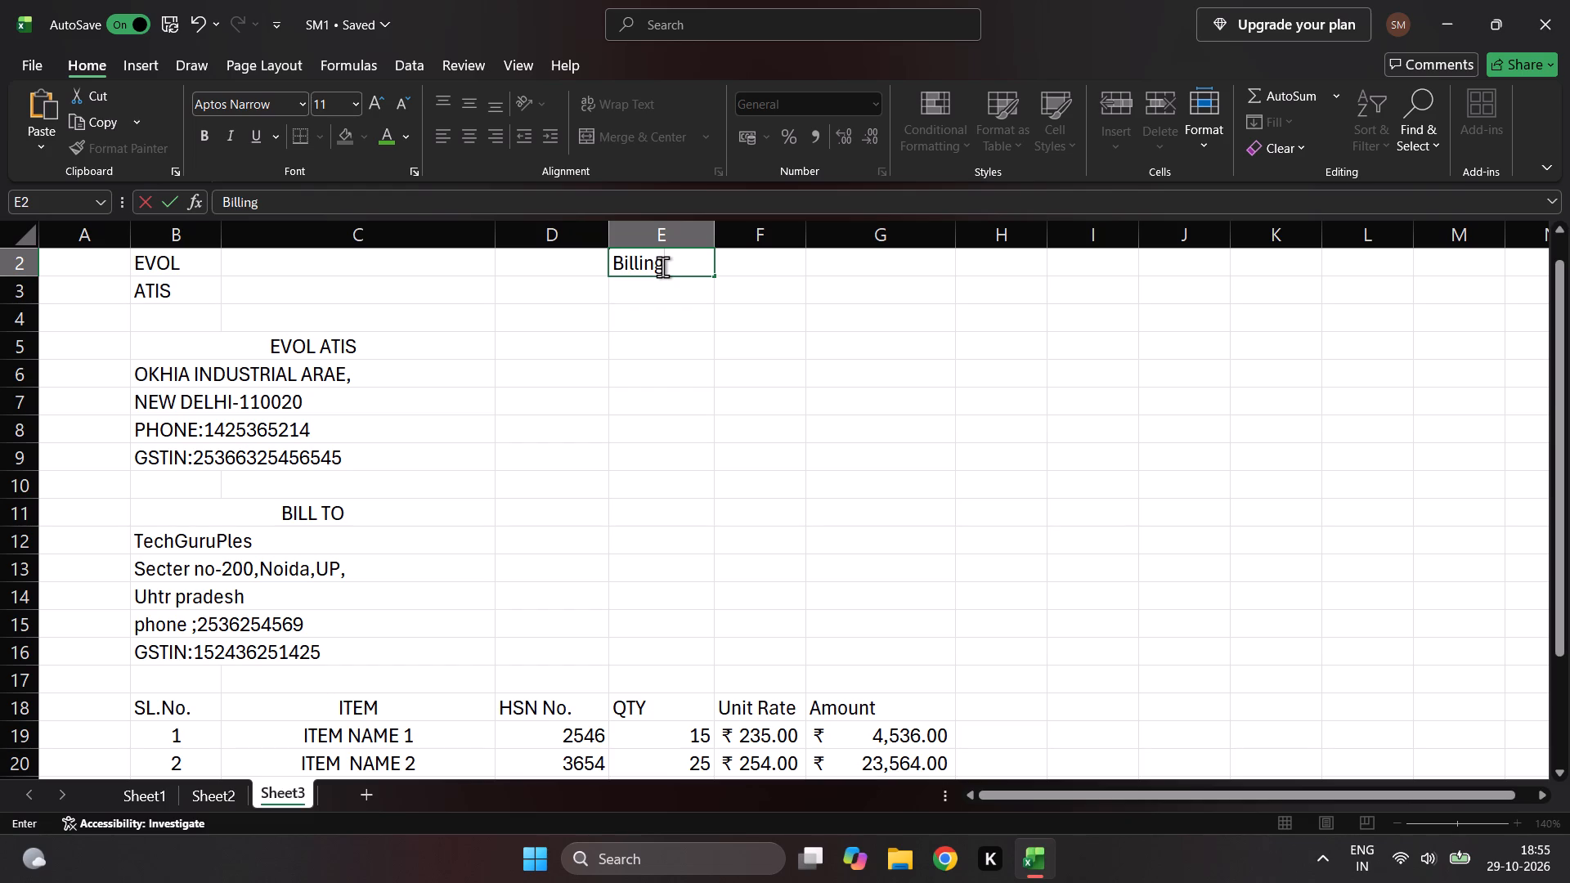
pyautogui.press('Return')
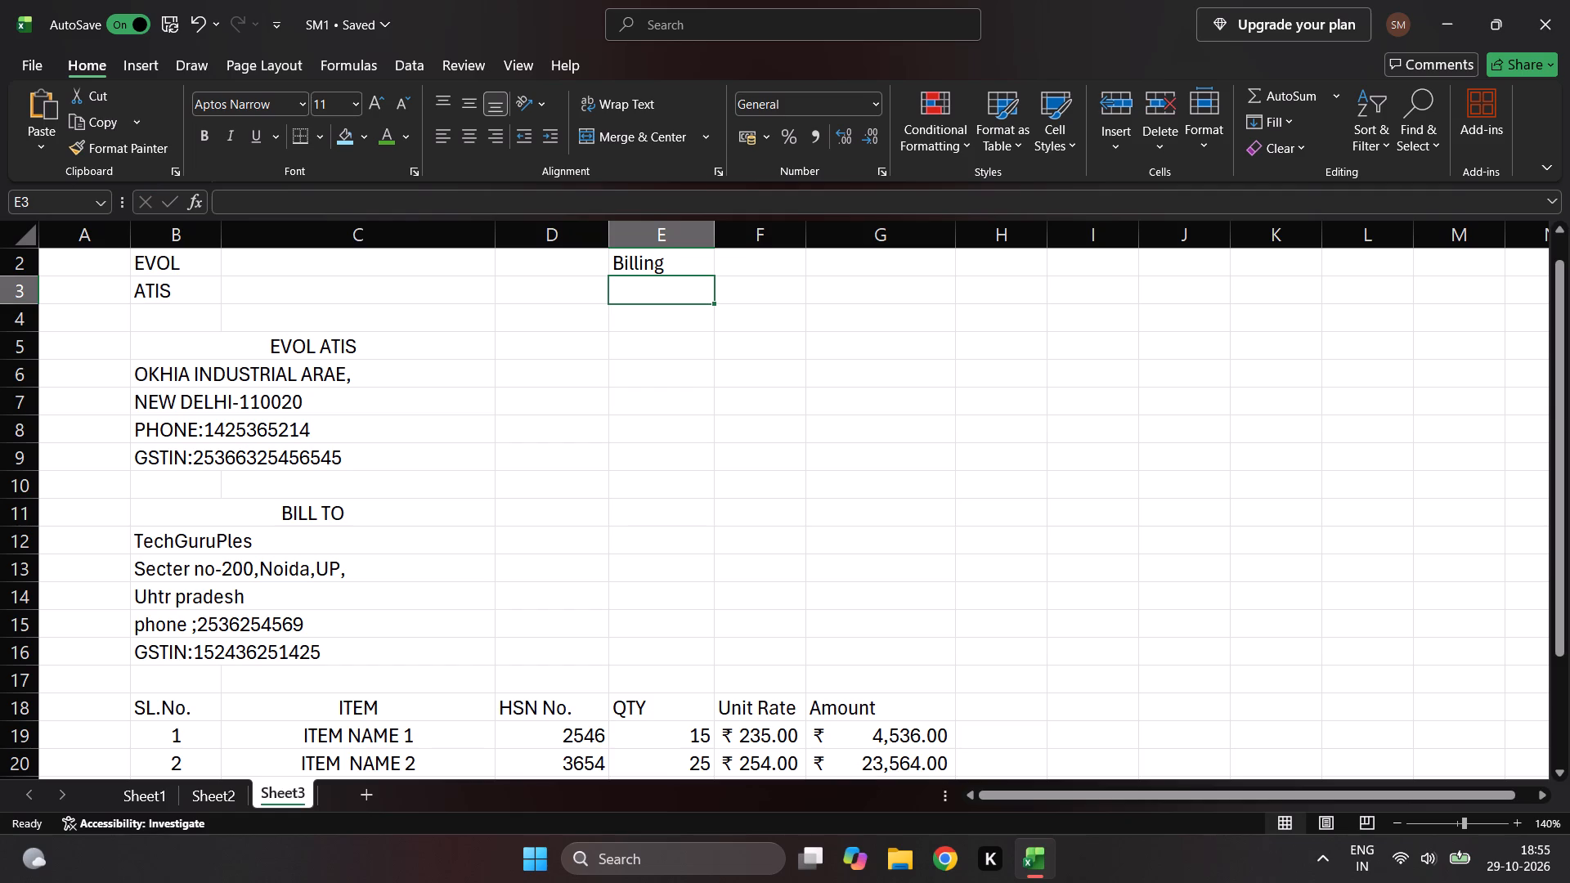
# Enter the label Invoice in cell E3, directly below Billing.
pyautogui.write('In')
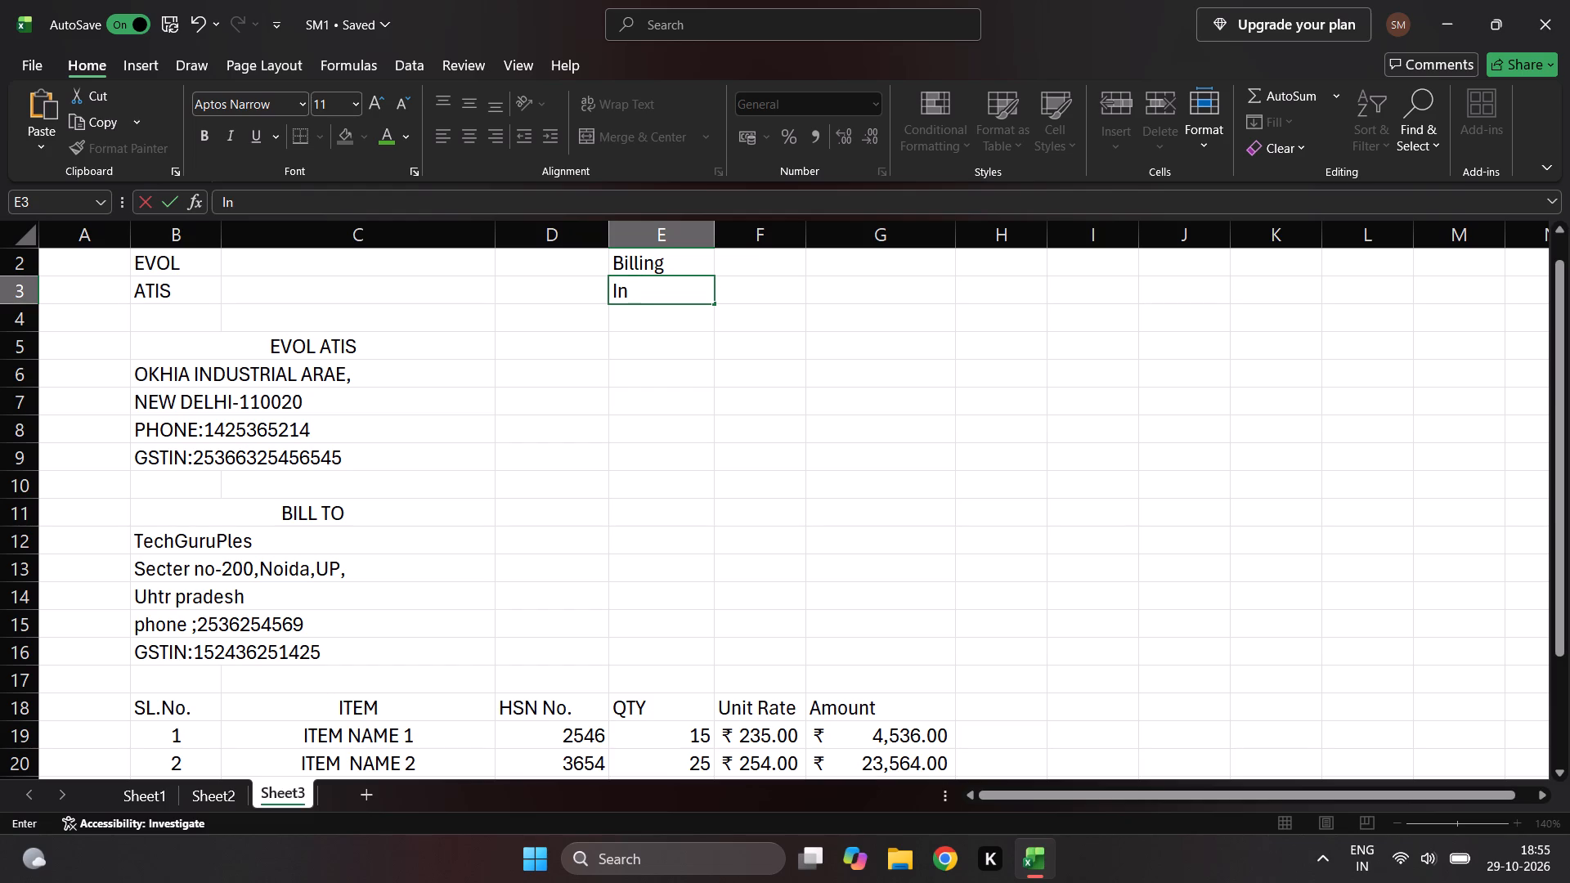
pyautogui.write('voi')
pyautogui.write('ce')
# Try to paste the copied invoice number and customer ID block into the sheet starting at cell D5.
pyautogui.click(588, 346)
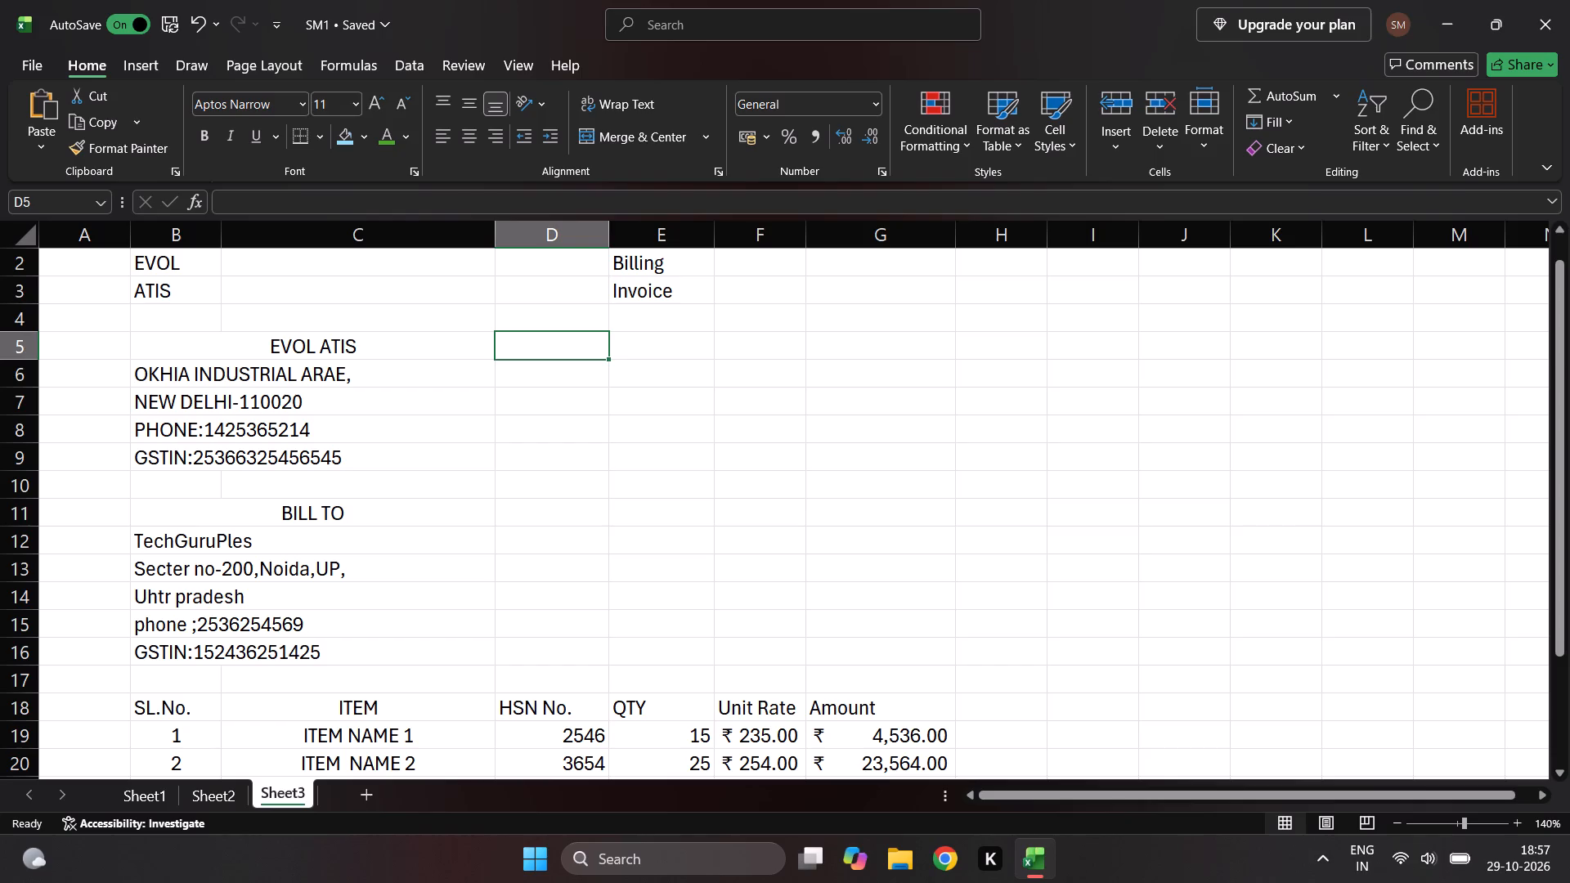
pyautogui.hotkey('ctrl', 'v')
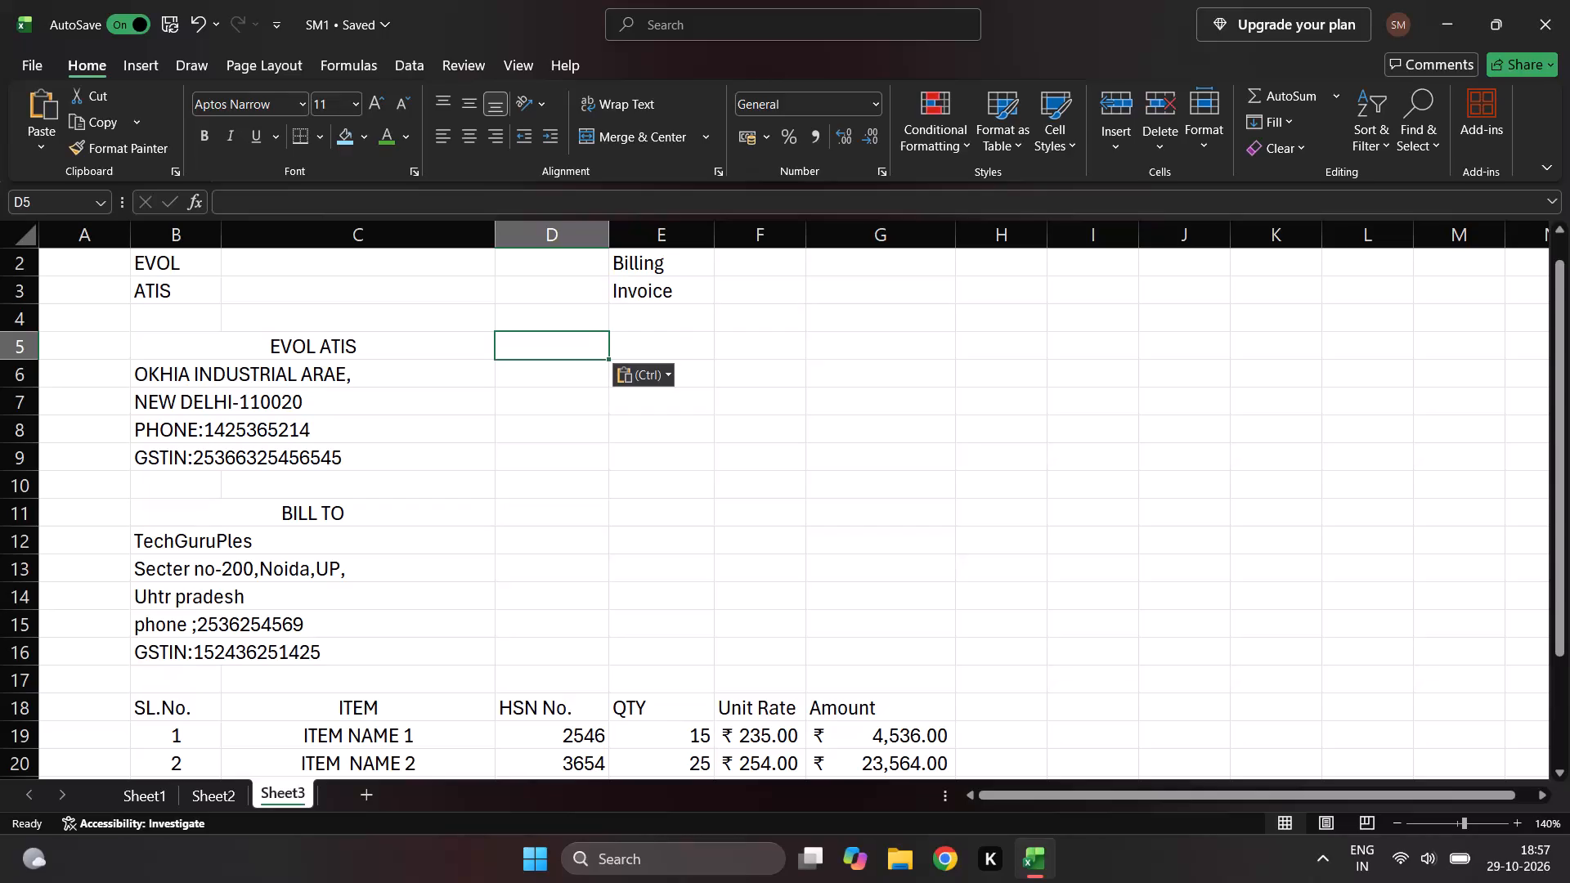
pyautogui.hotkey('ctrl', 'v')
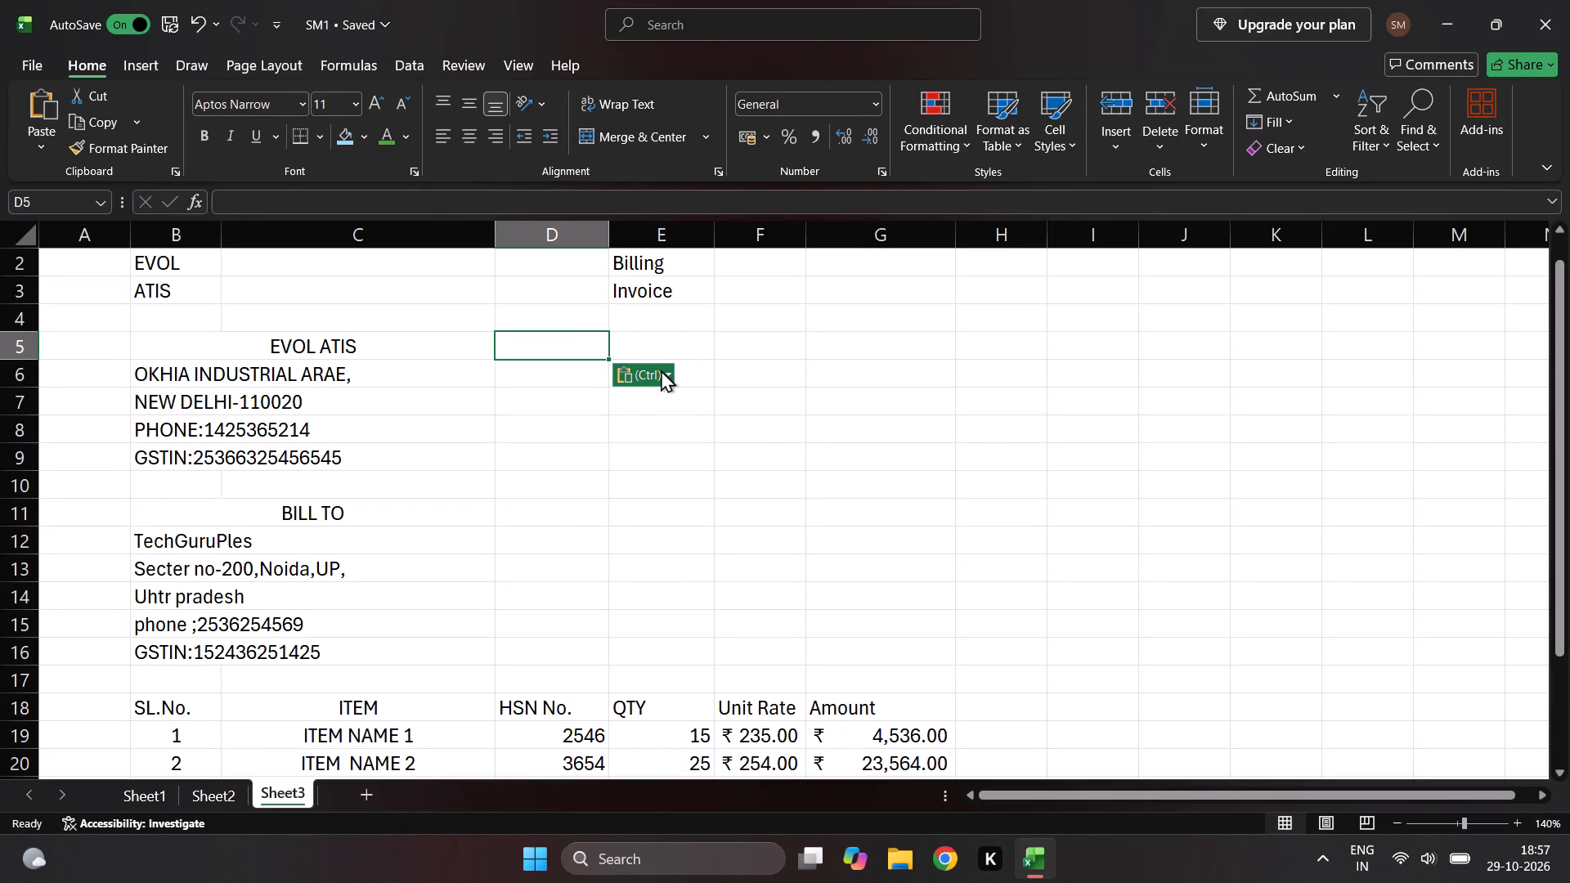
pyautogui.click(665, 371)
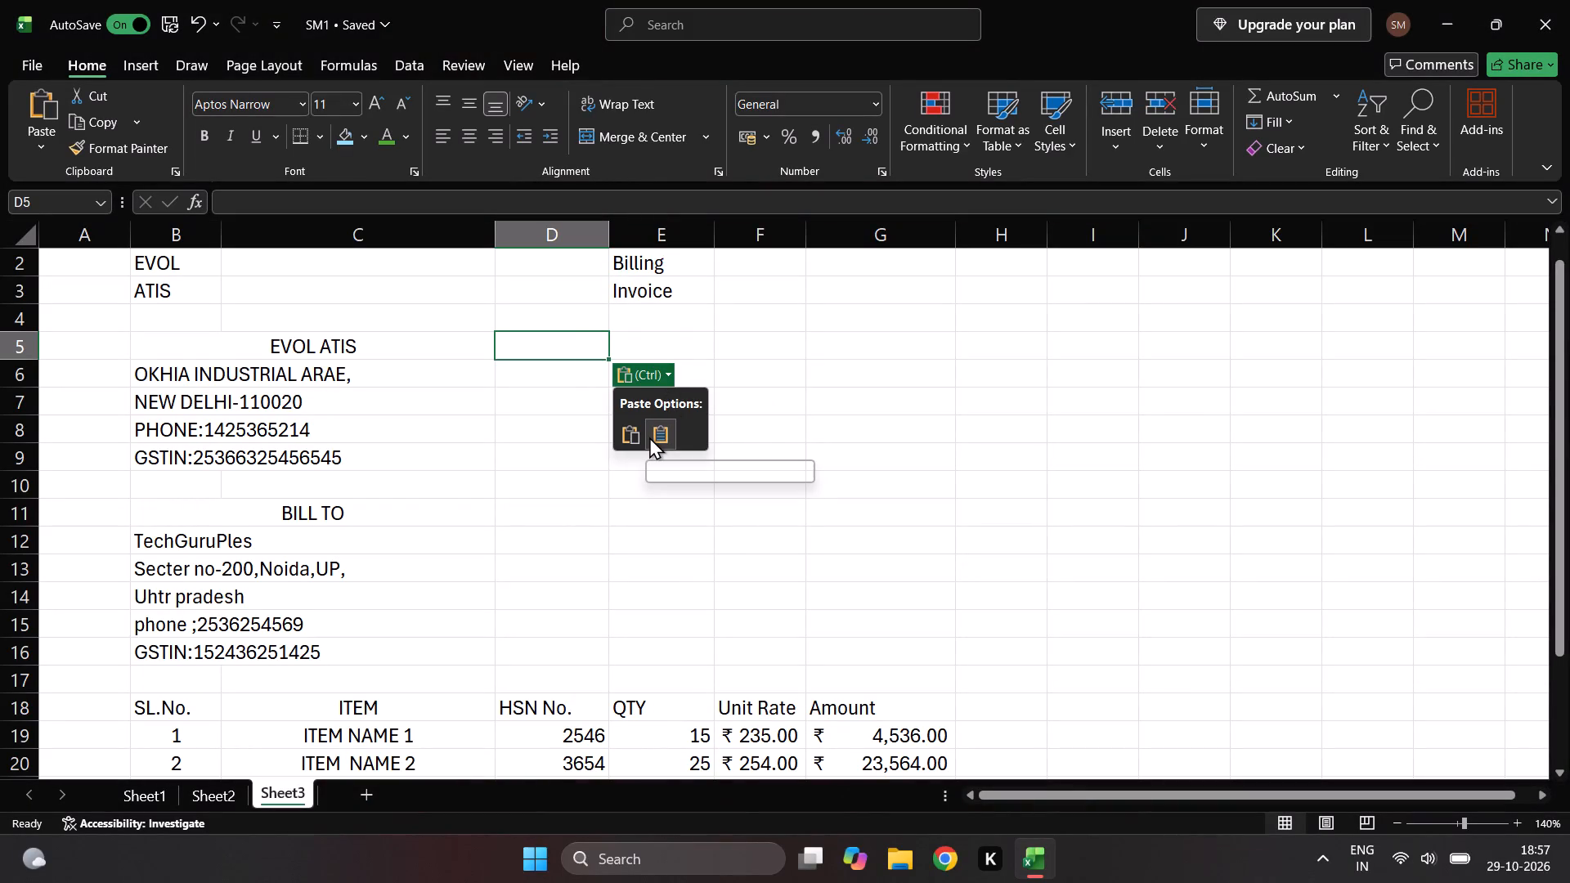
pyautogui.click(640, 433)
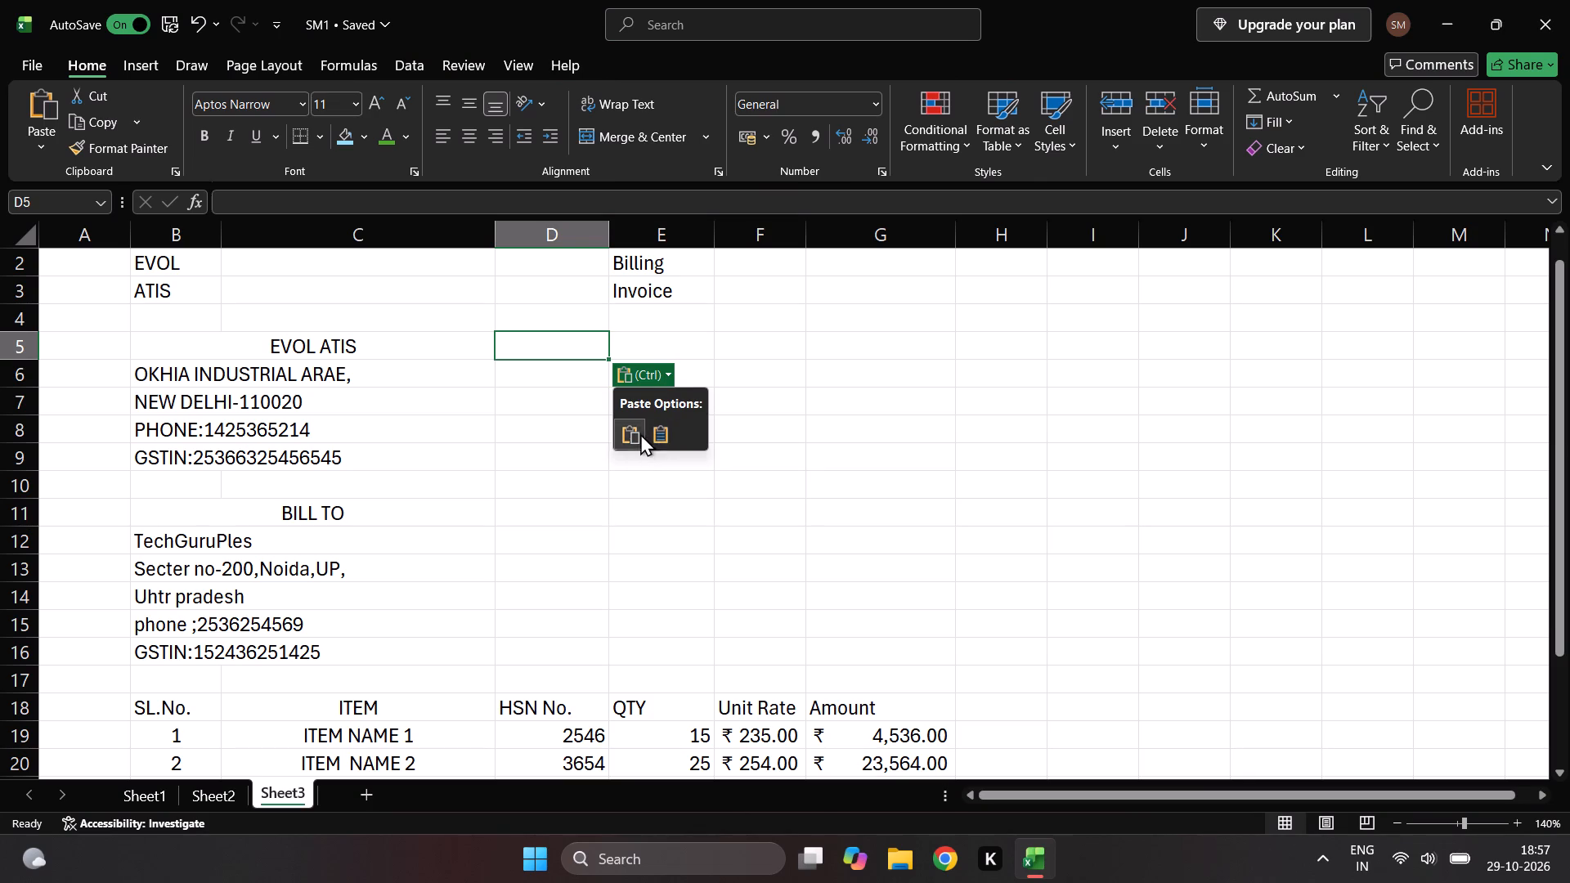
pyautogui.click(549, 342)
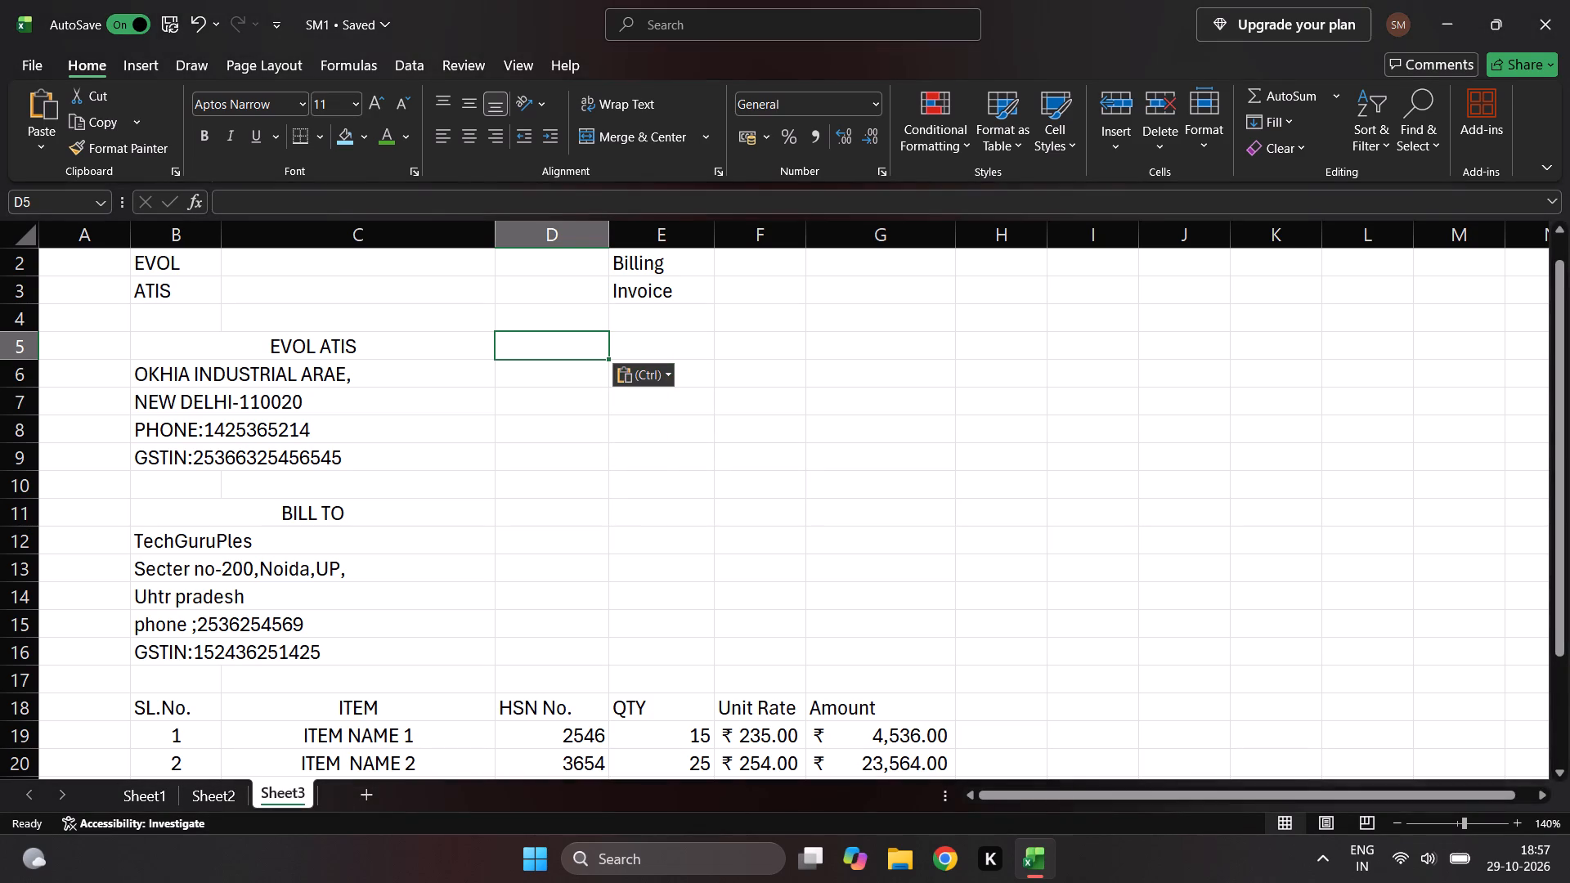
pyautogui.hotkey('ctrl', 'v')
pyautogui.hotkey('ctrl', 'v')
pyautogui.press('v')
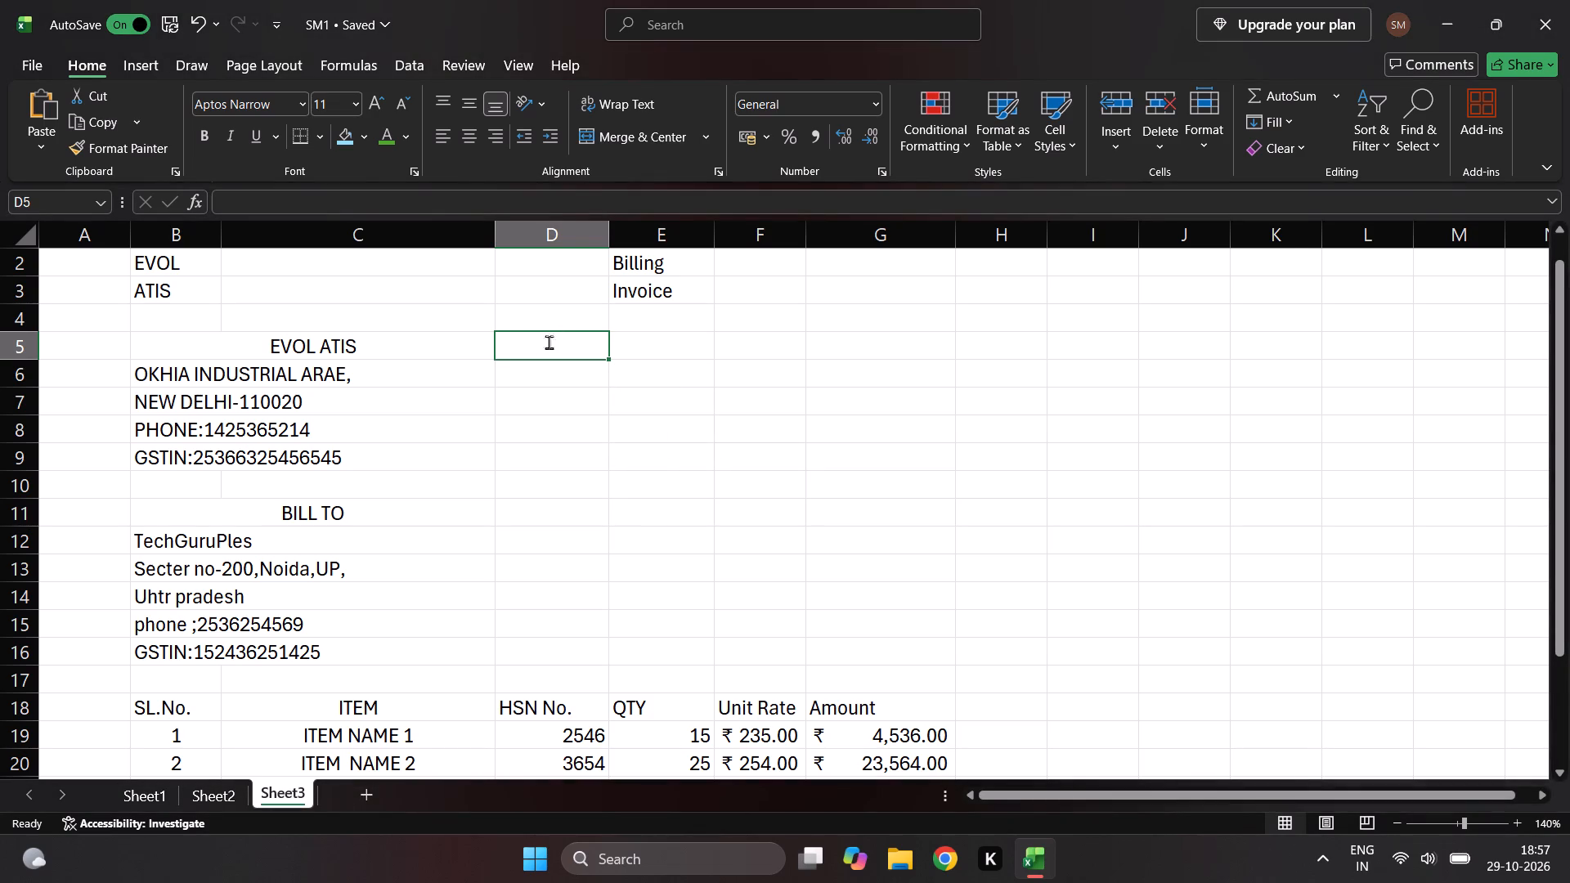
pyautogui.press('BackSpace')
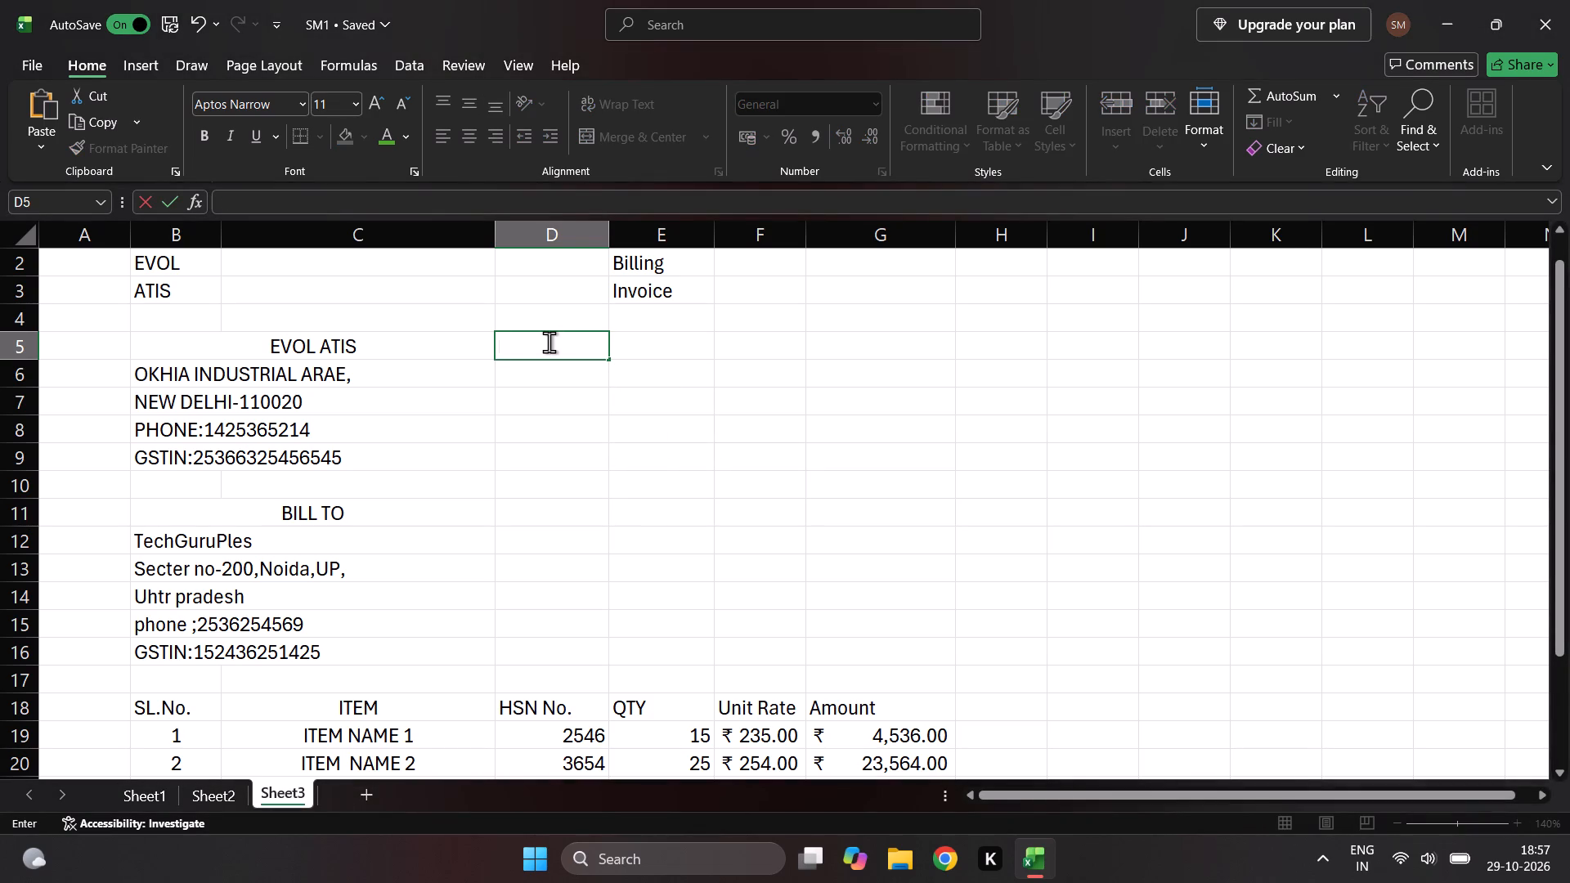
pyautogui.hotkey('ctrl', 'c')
# Enter the label "Invoice no." in cell D5, in the same row as the EVOL ATIS heading.
pyautogui.click(582, 352)
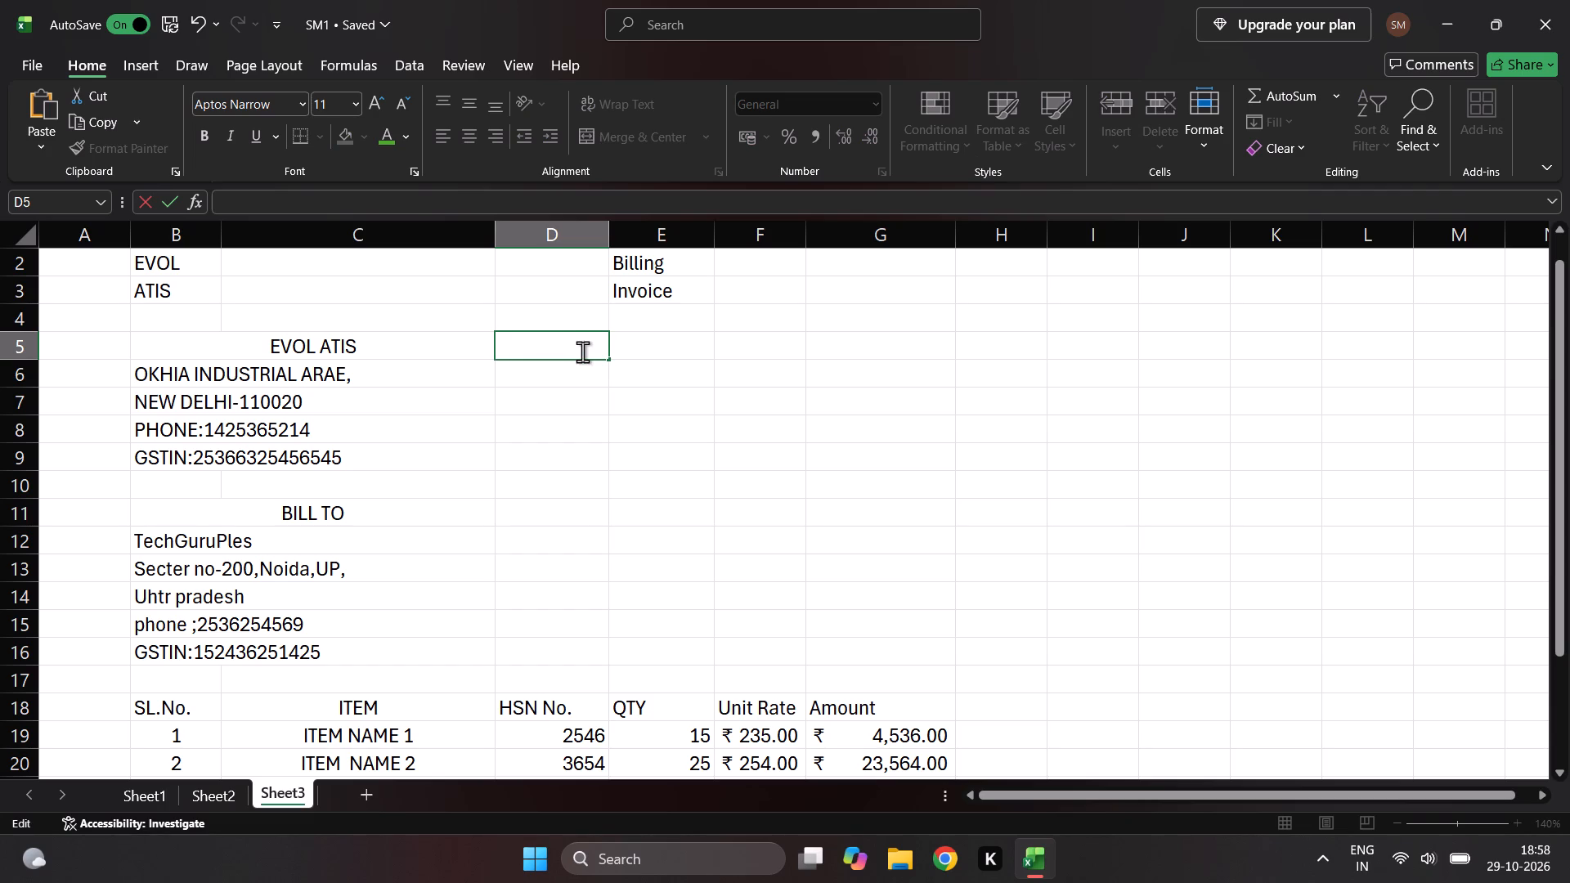
pyautogui.click(582, 346)
pyautogui.write('ib')
pyautogui.press('BackSpace')
pyautogui.press('BackSpace')
pyautogui.write('IN')
pyautogui.press('v')
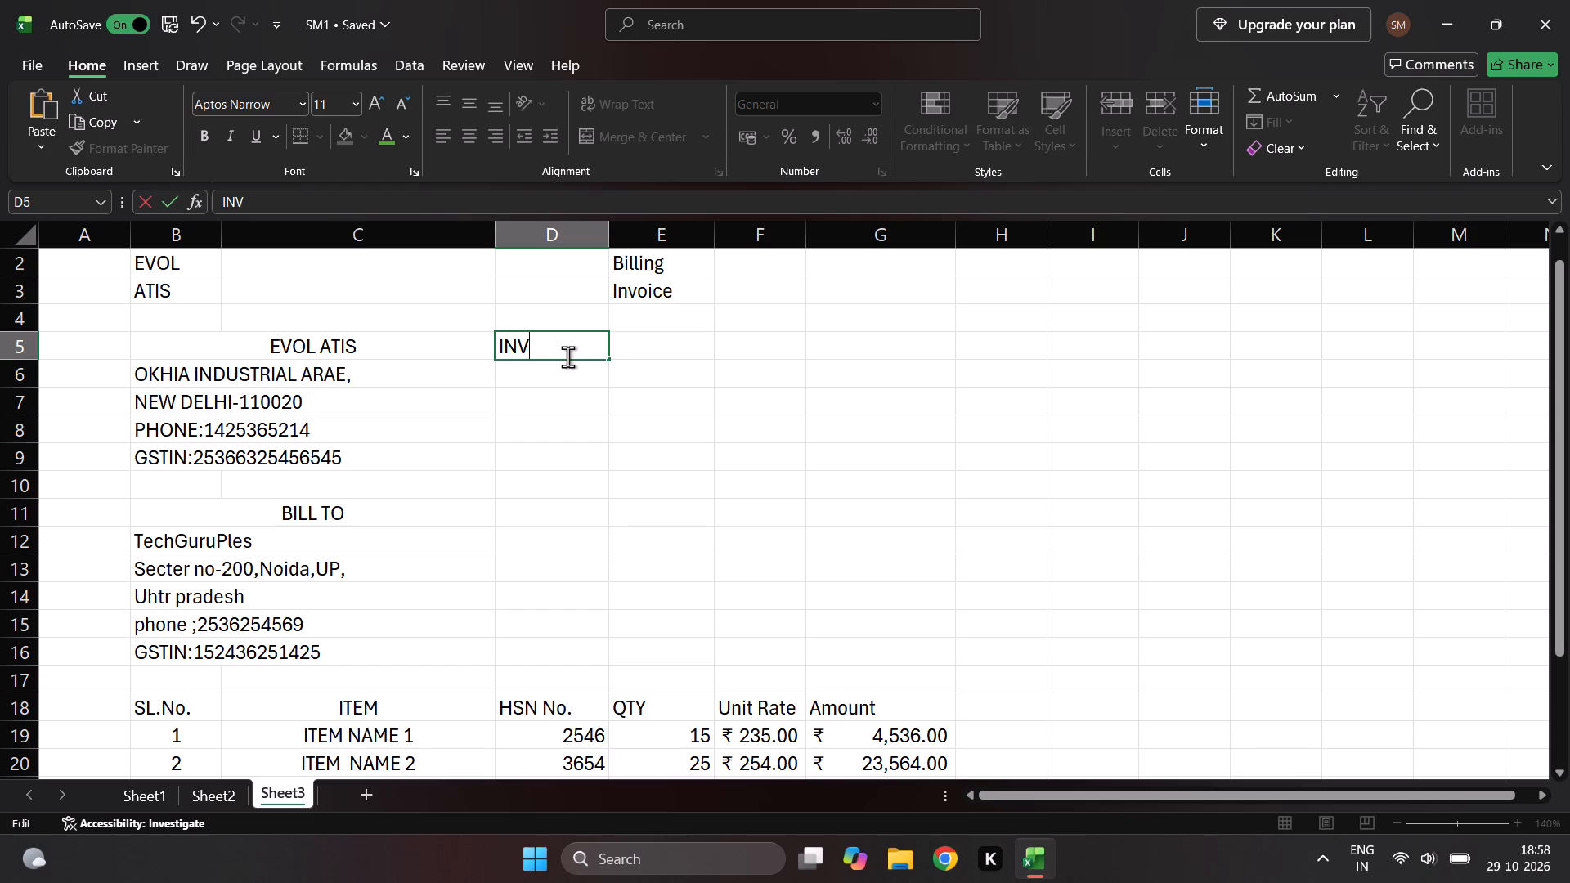
pyautogui.press('BackSpace')
pyautogui.press('BackSpace')
pyautogui.write('voice')
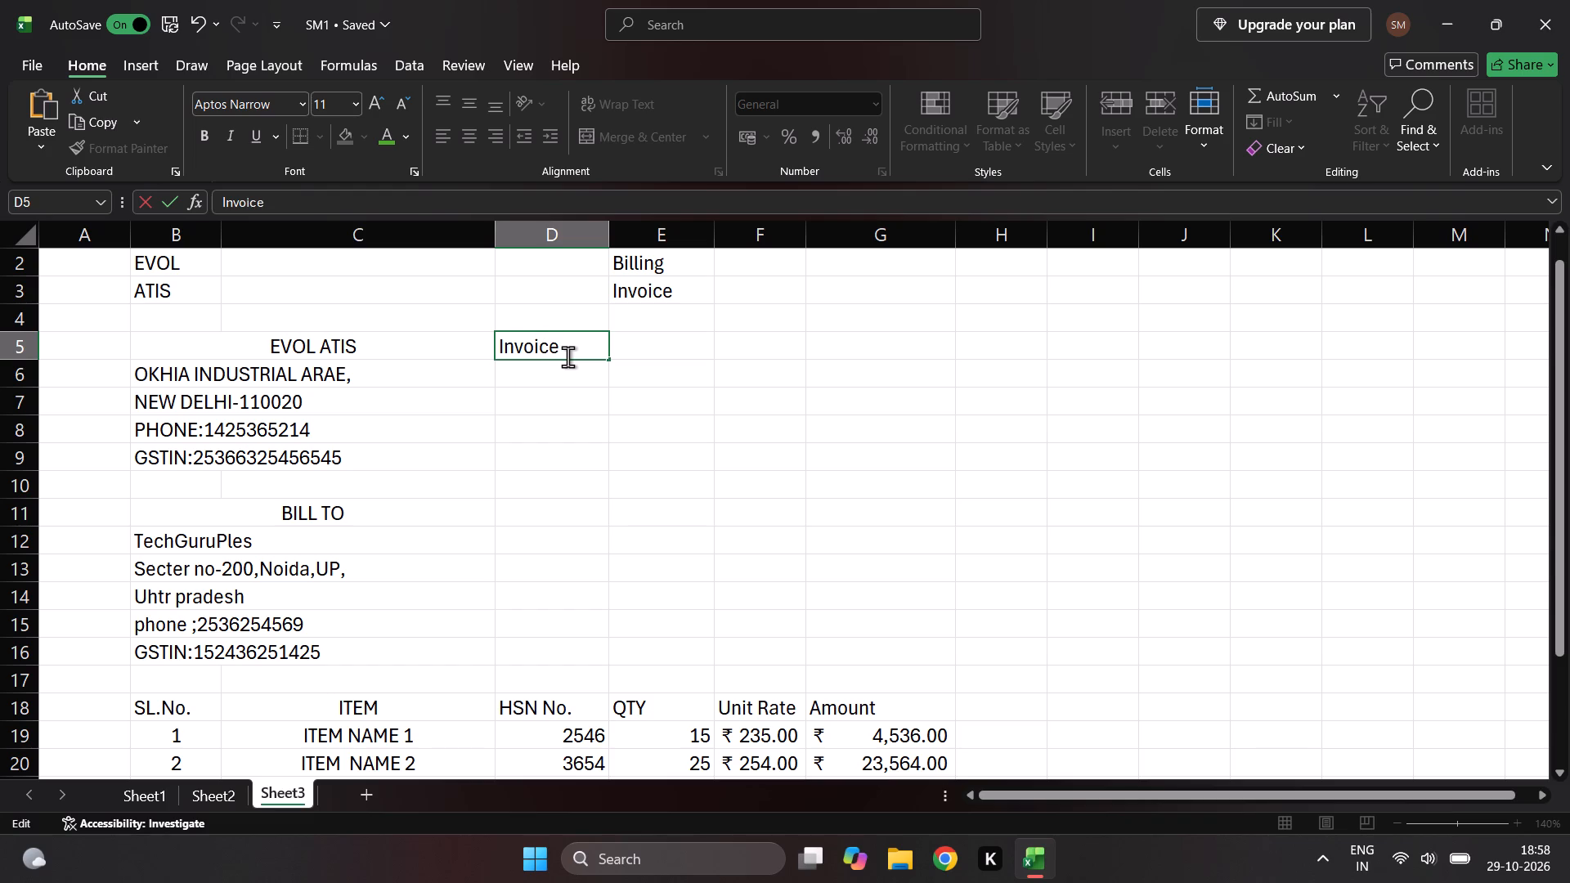
pyautogui.press('space')
pyautogui.write('no.')
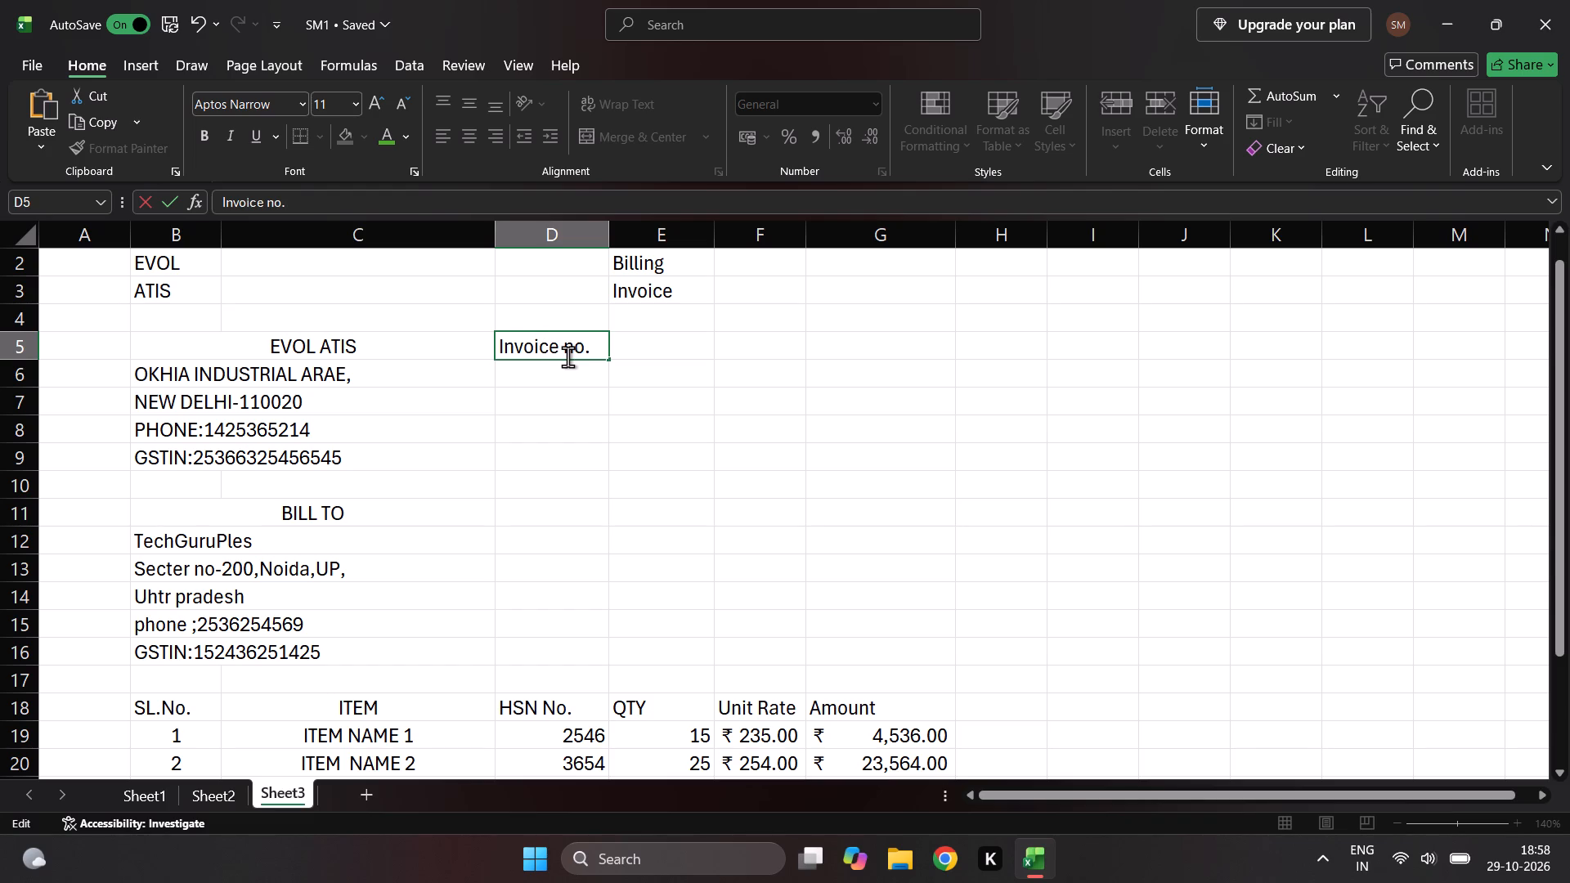
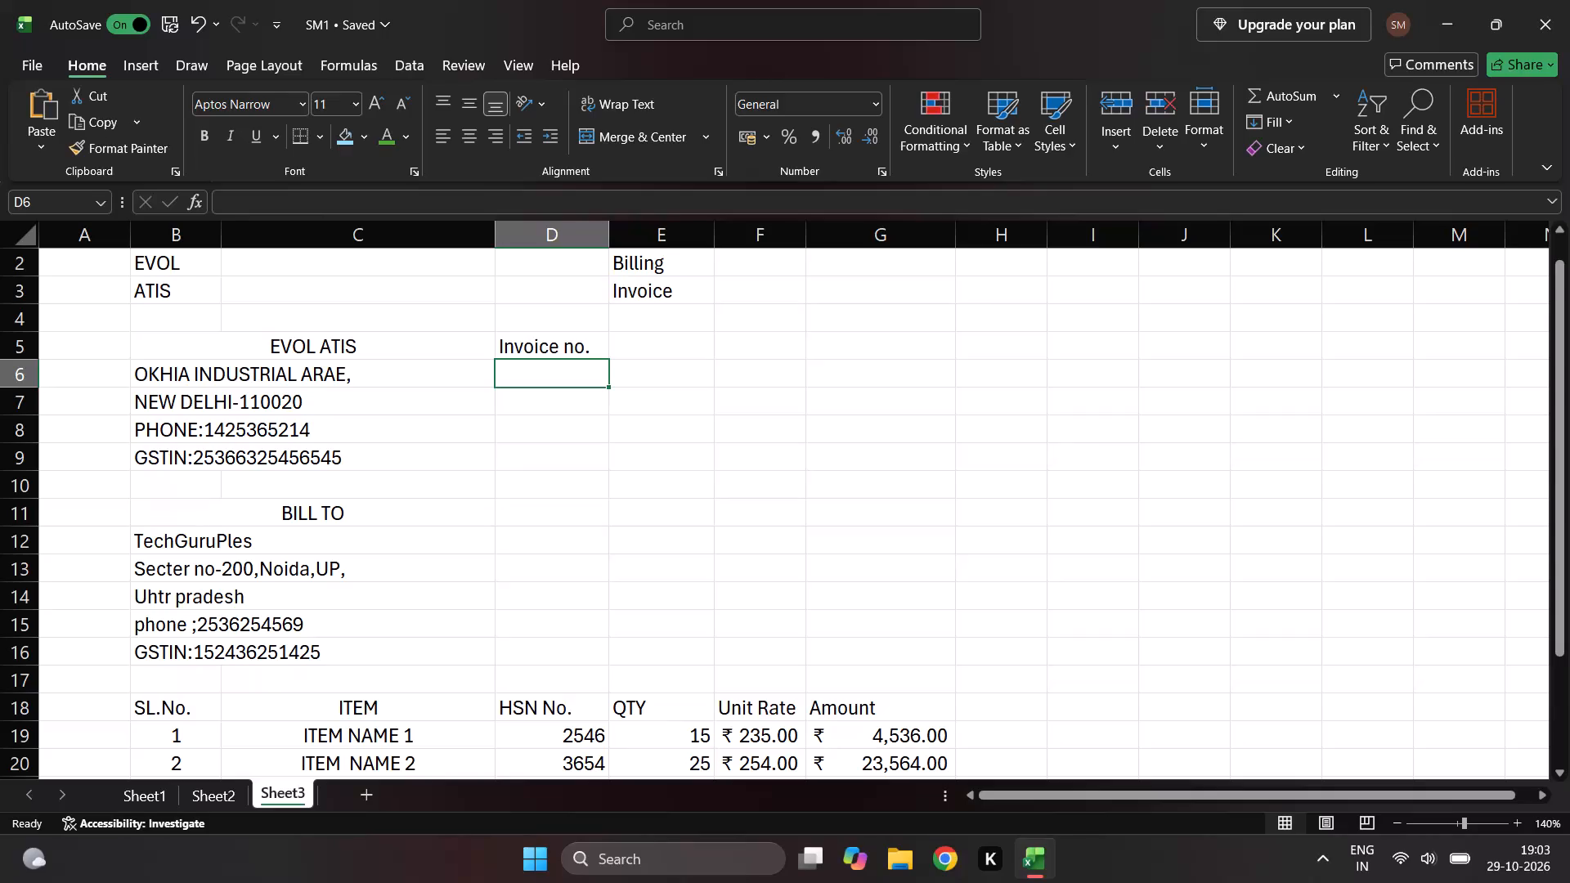
# Enter the invoice number 253654 in cell D6, directly below the Invoice no. label.
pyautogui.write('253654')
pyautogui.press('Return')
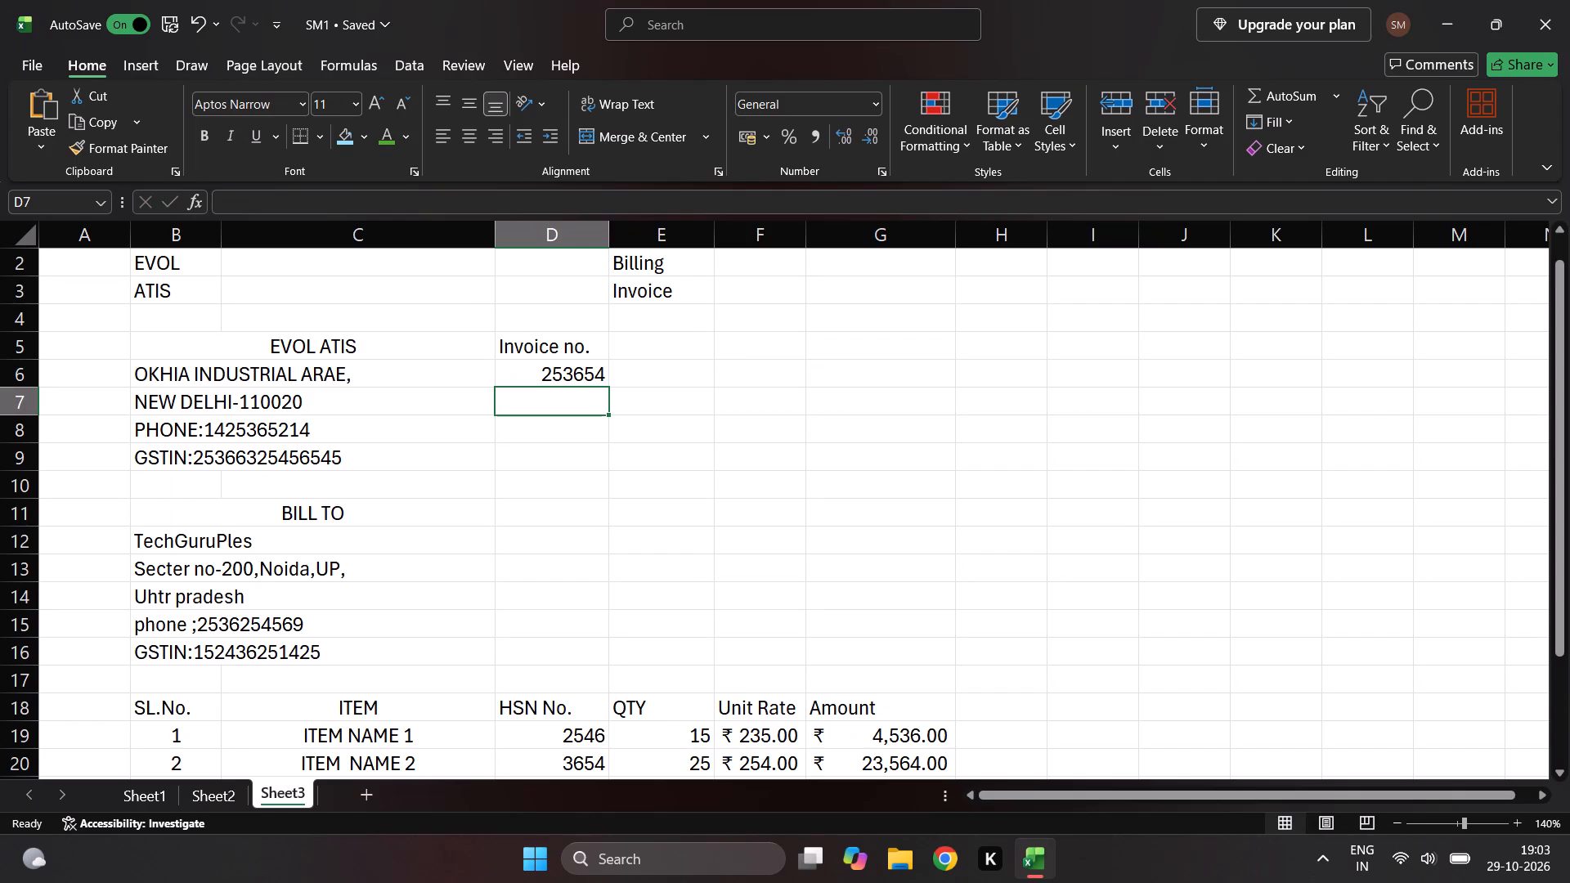
# Enter the label CUSTOMER ID in cell D7, directly below the invoice number.
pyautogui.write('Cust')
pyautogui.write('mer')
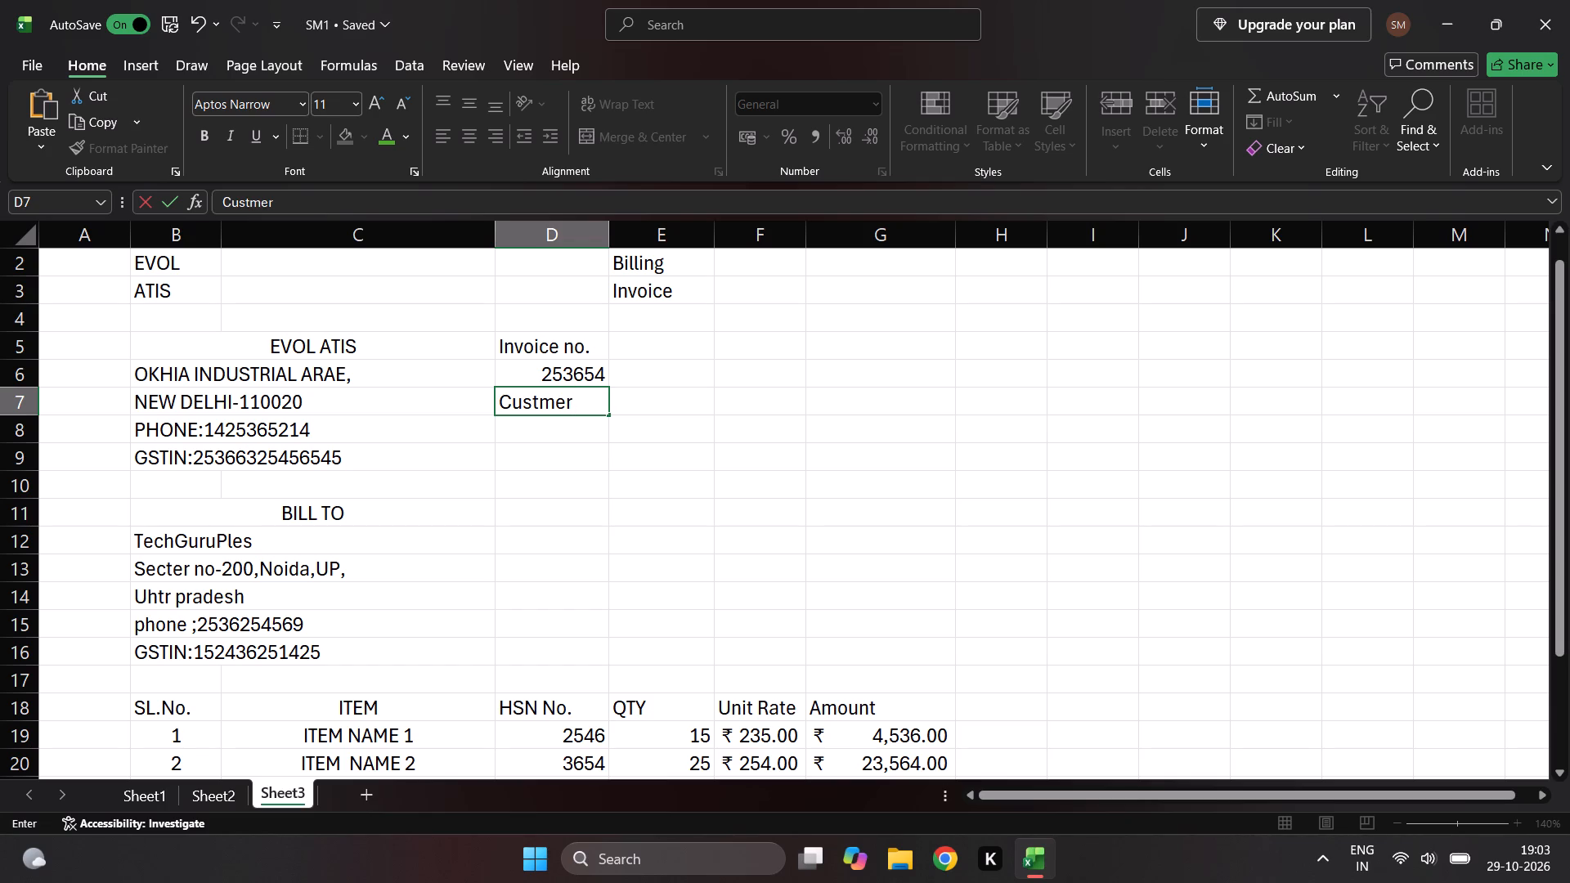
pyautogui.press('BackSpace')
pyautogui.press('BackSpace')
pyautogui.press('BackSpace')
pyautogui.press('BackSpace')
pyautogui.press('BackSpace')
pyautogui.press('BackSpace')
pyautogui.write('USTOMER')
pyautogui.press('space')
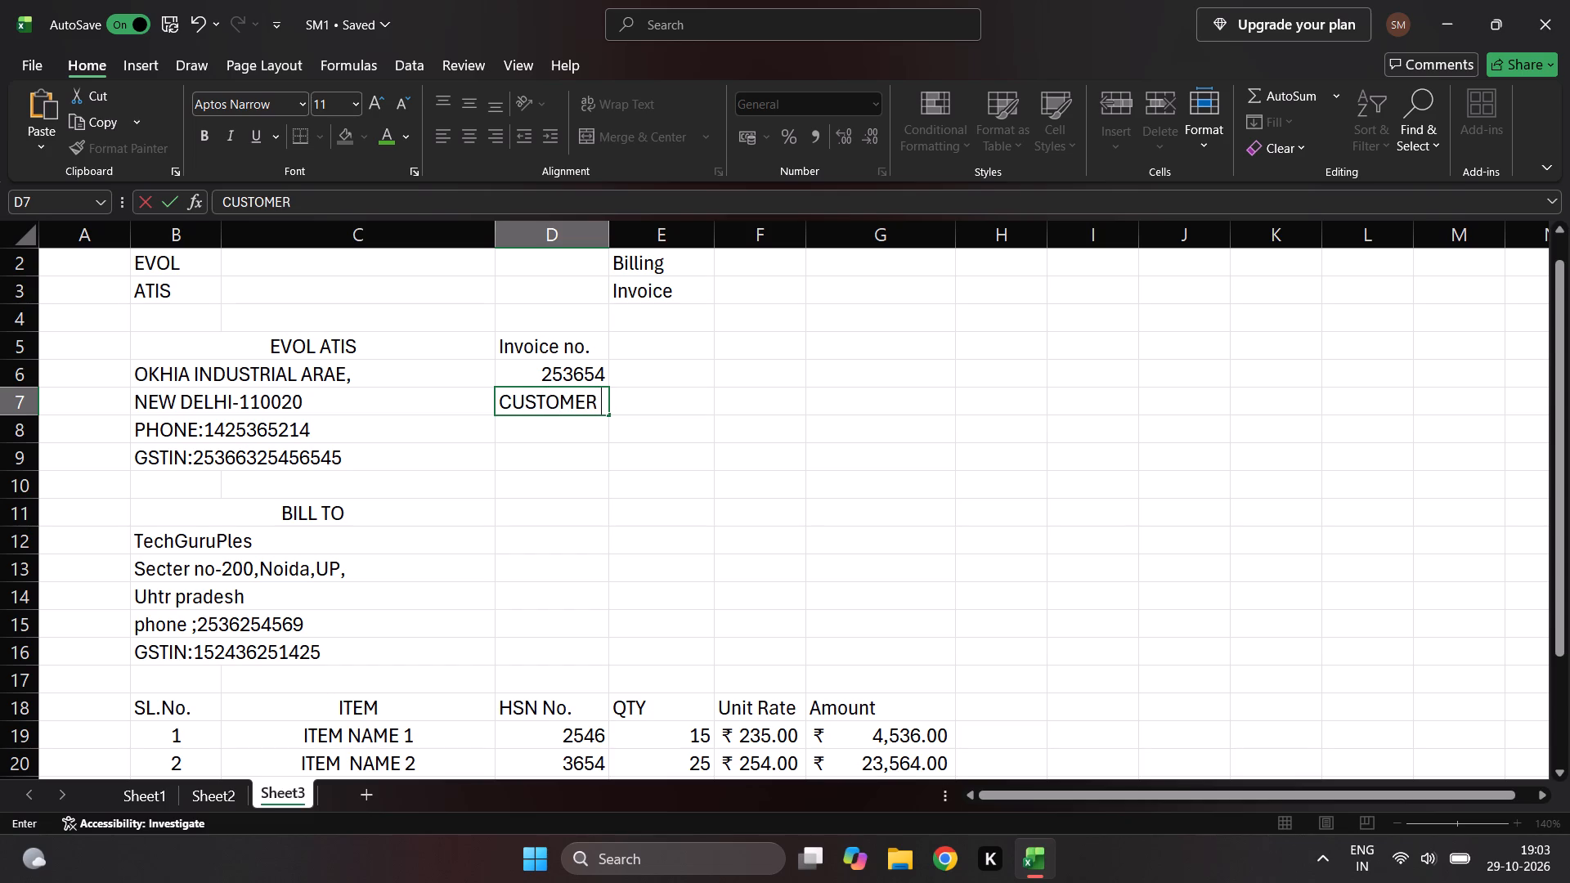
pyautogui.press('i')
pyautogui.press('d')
# Copy the Invoice no., invoice number and CUSTOMER ID cells D5:D7 into column E starting at cell E5.
pyautogui.moveTo(581, 329); pyautogui.dragTo(586, 409)
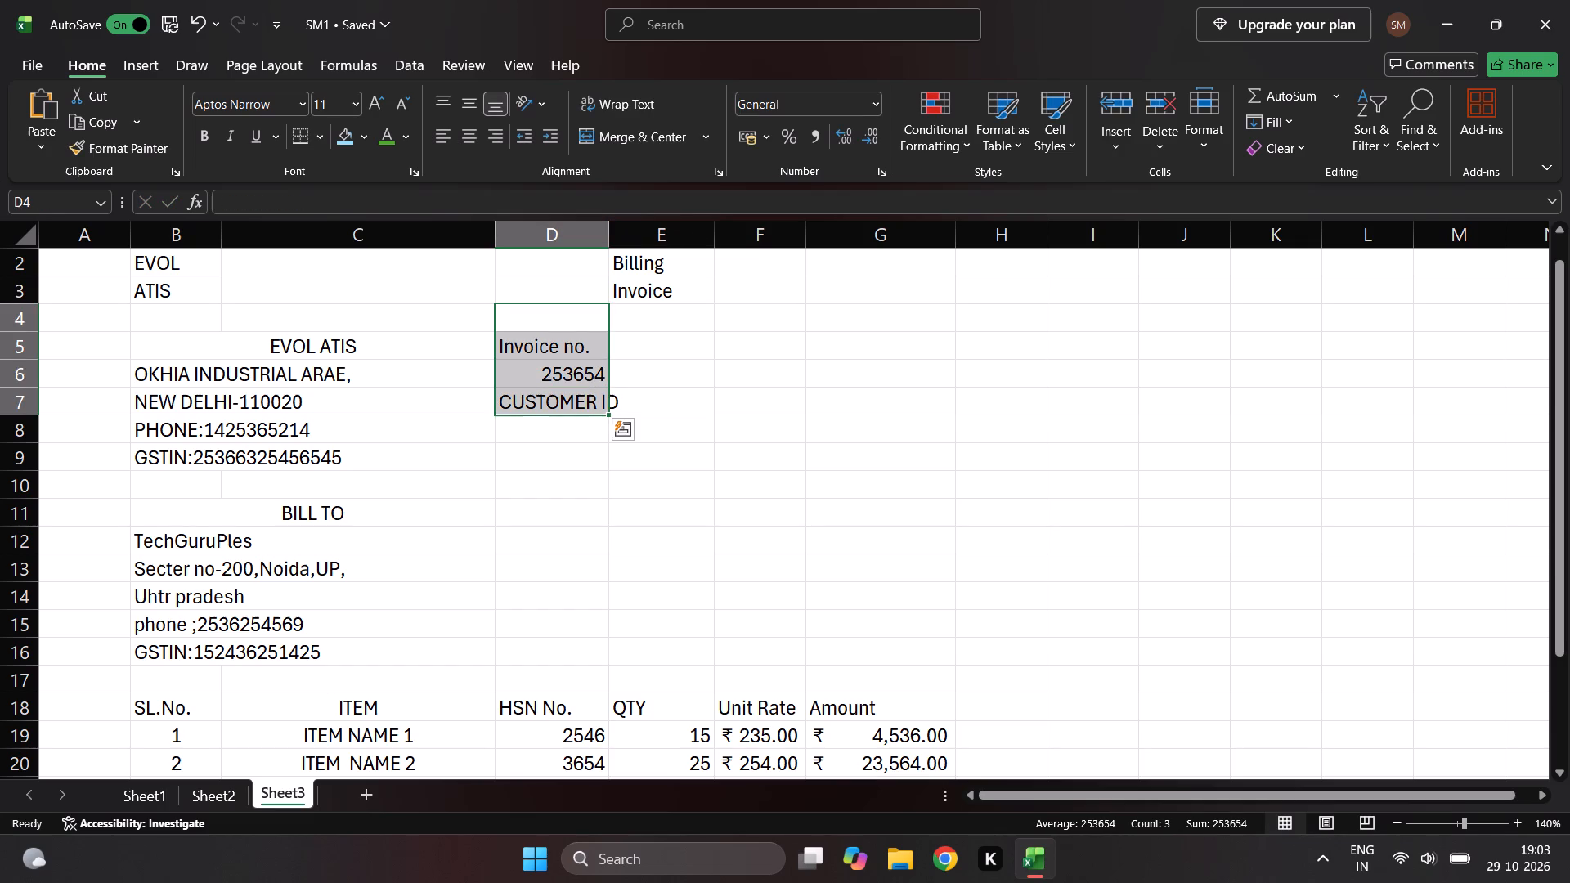
pyautogui.press('c')
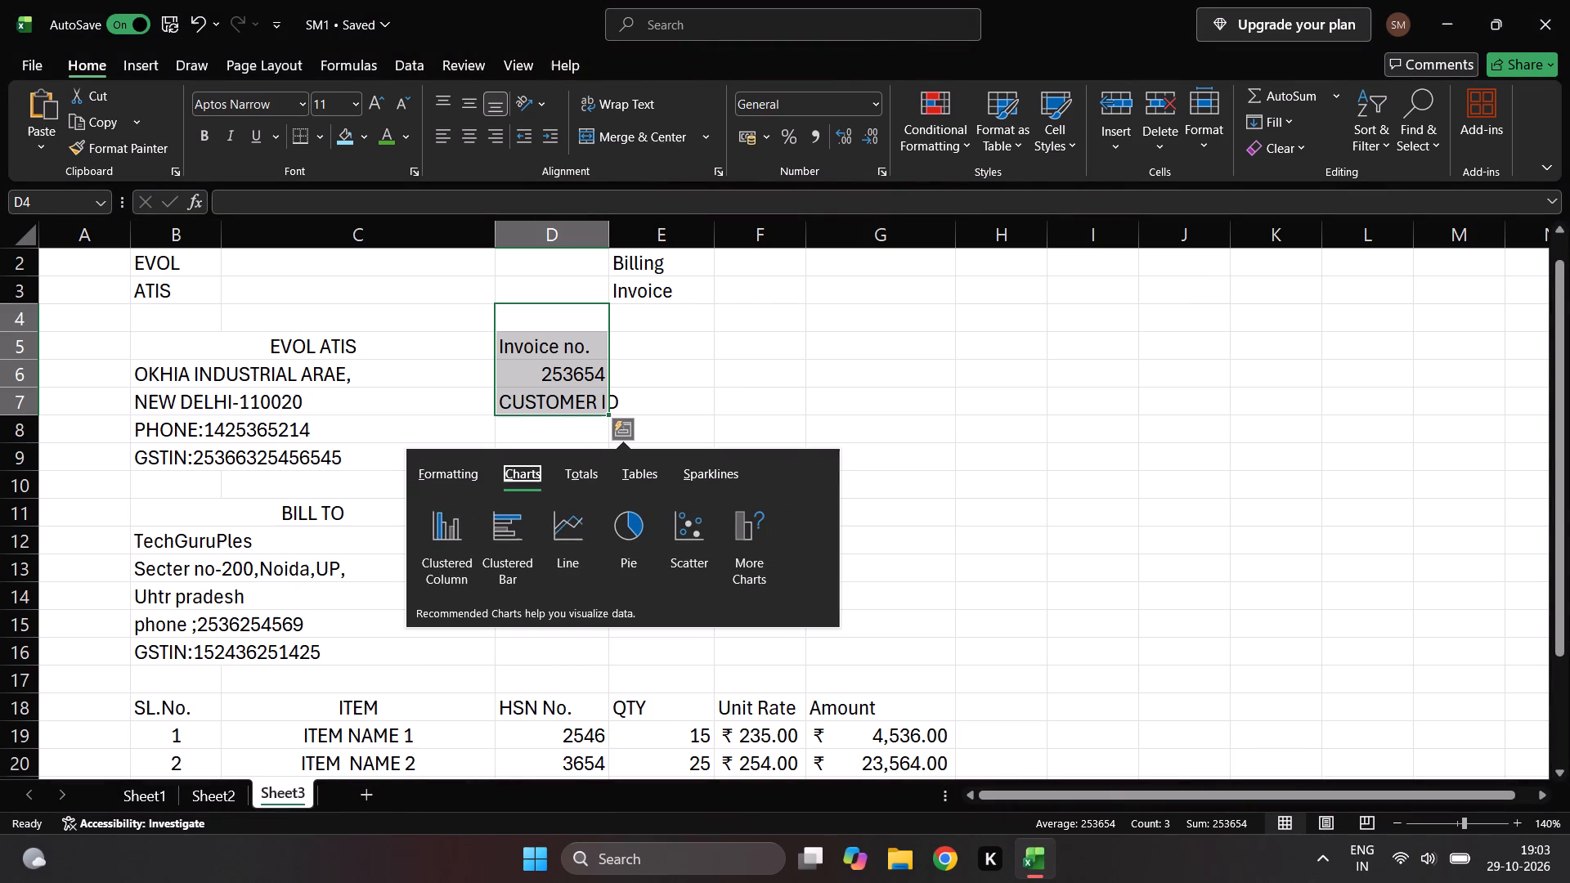
pyautogui.click(675, 356)
pyautogui.moveTo(546, 336); pyautogui.dragTo(576, 406)
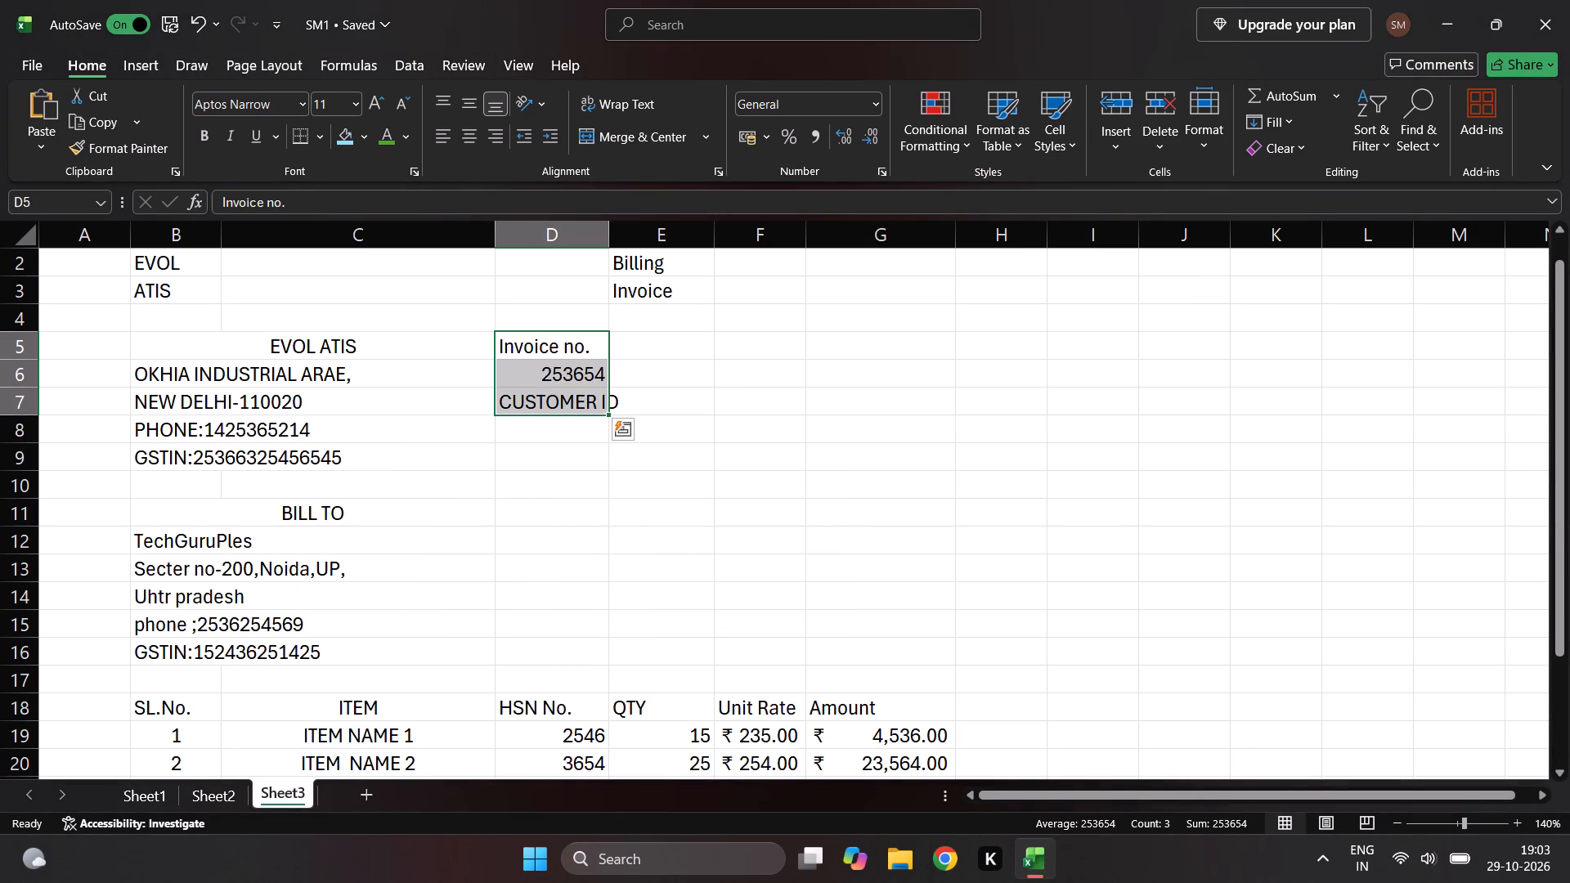
pyautogui.hotkey('ctrl', 'c')
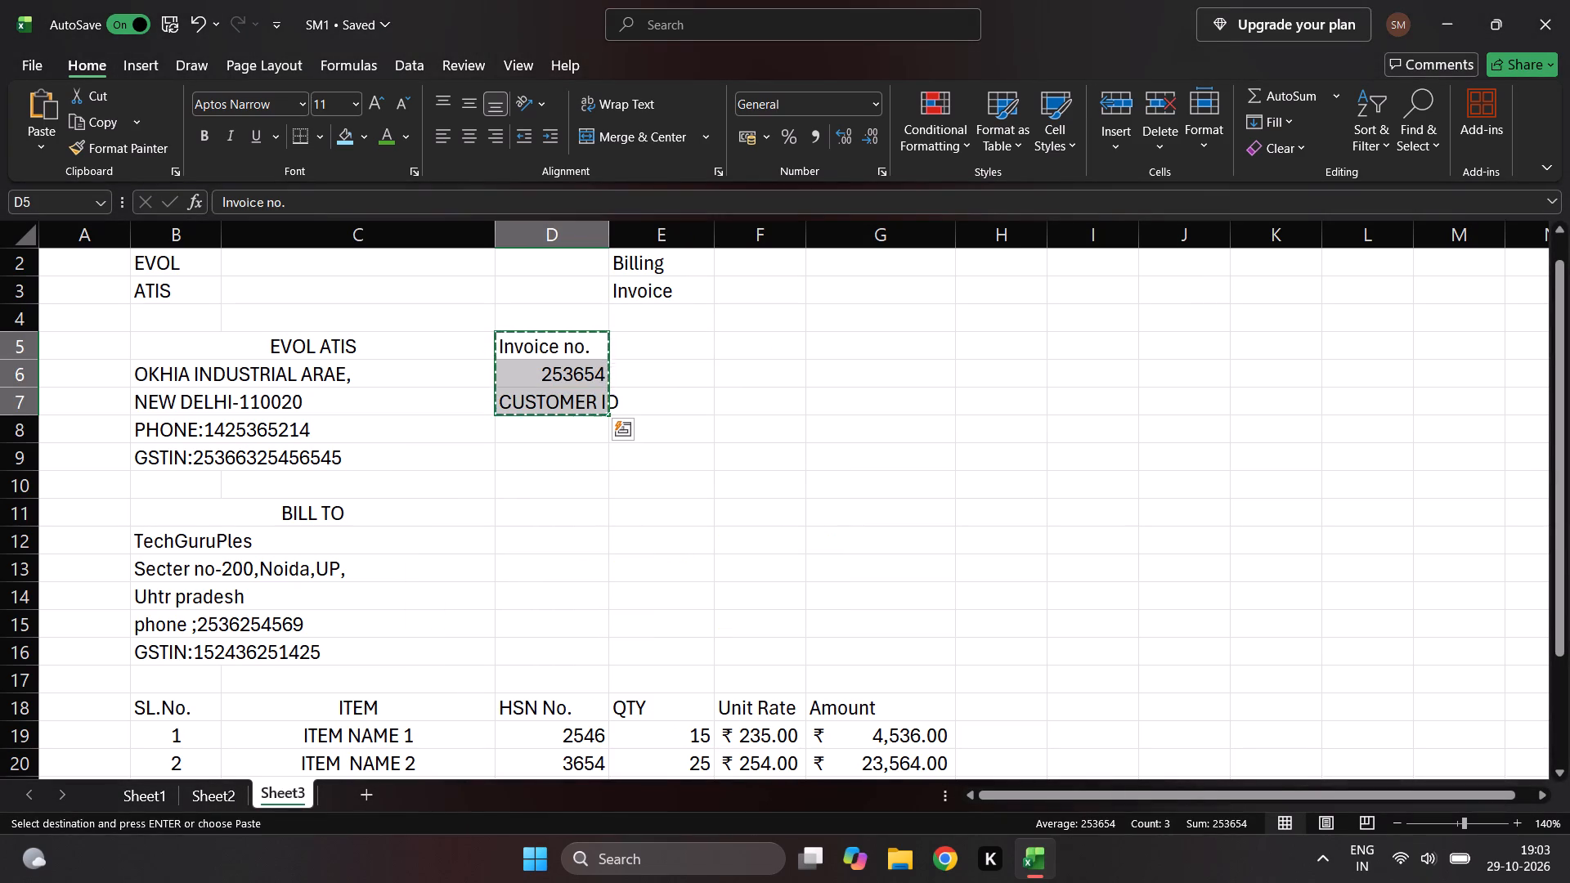
pyautogui.click(666, 338)
pyautogui.hotkey('ctrl', 'v')
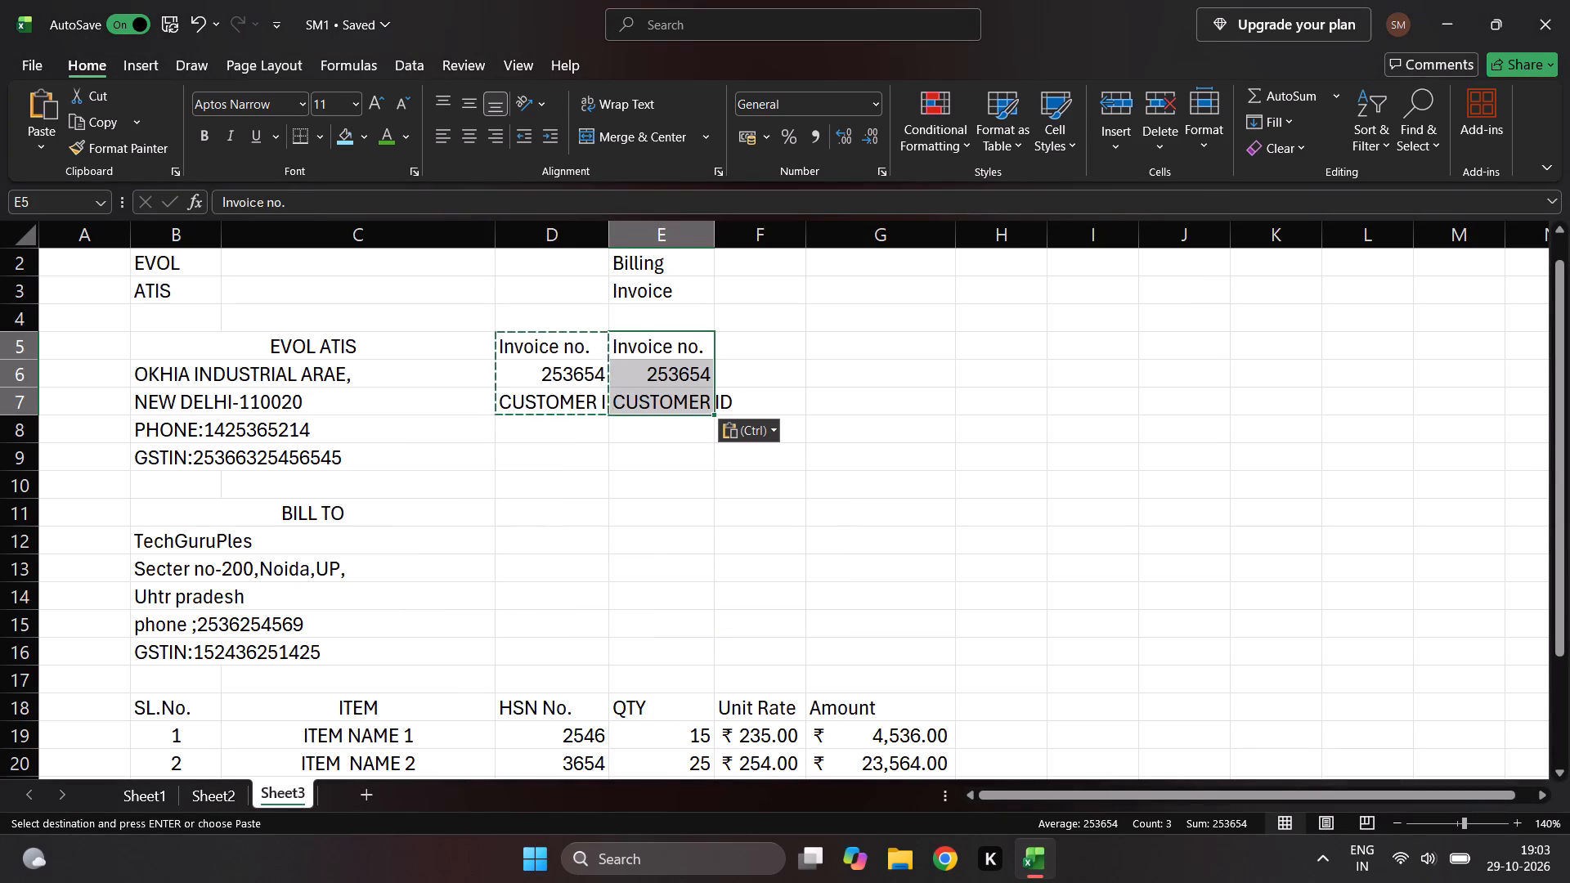
# Clear the original Invoice no., invoice number and CUSTOMER ID entries from cells D5 to D7.
pyautogui.click(559, 346)
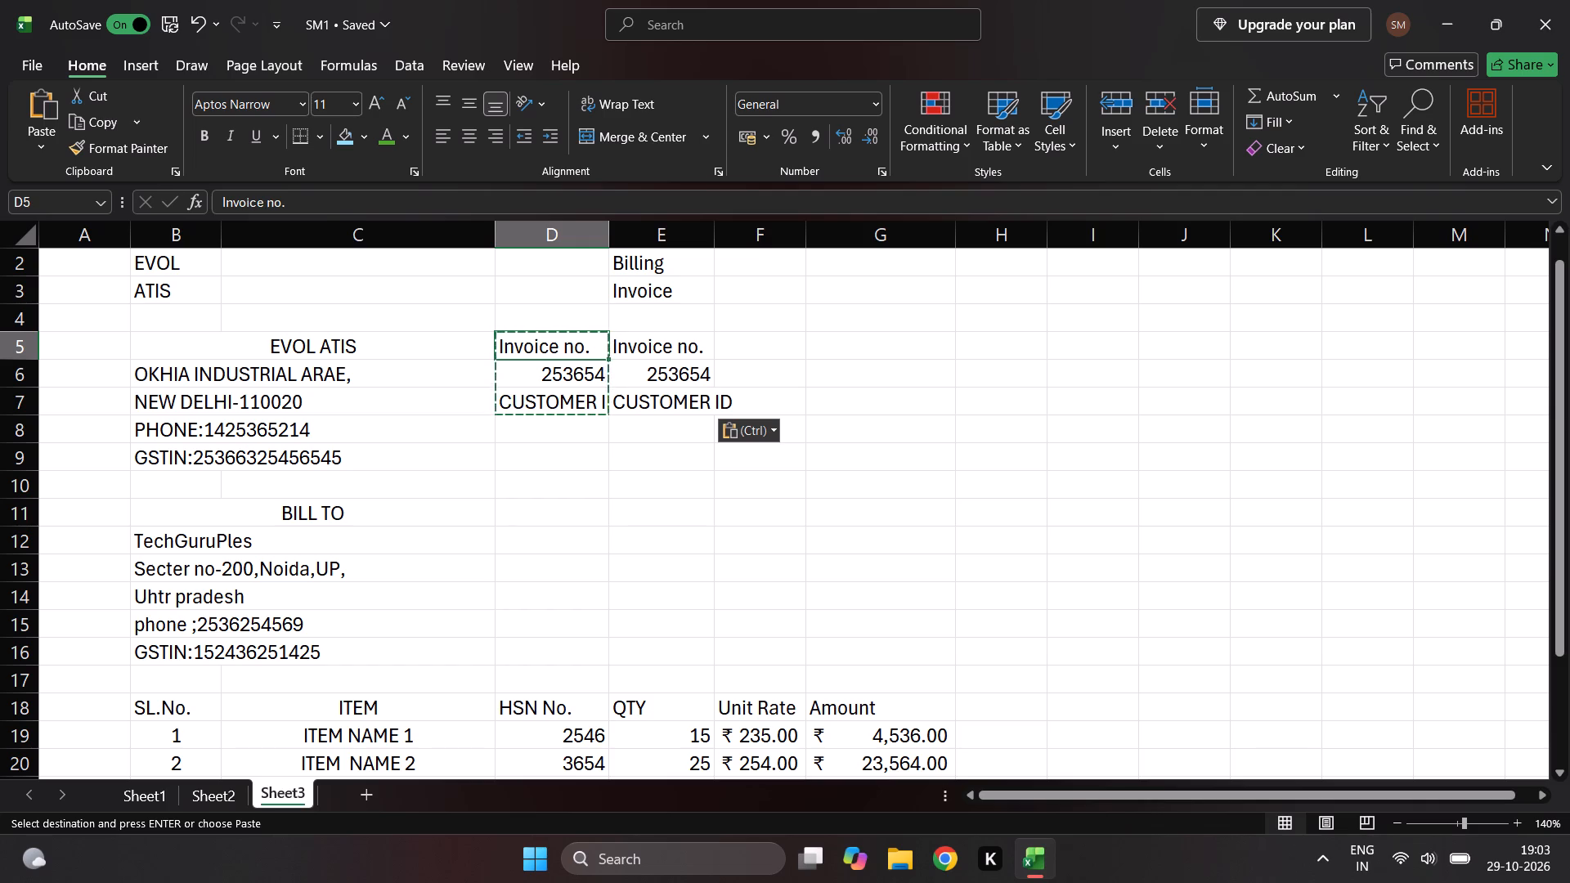
pyautogui.press('BackSpace')
pyautogui.click(575, 378)
pyautogui.moveTo(575, 378); pyautogui.dragTo(590, 414)
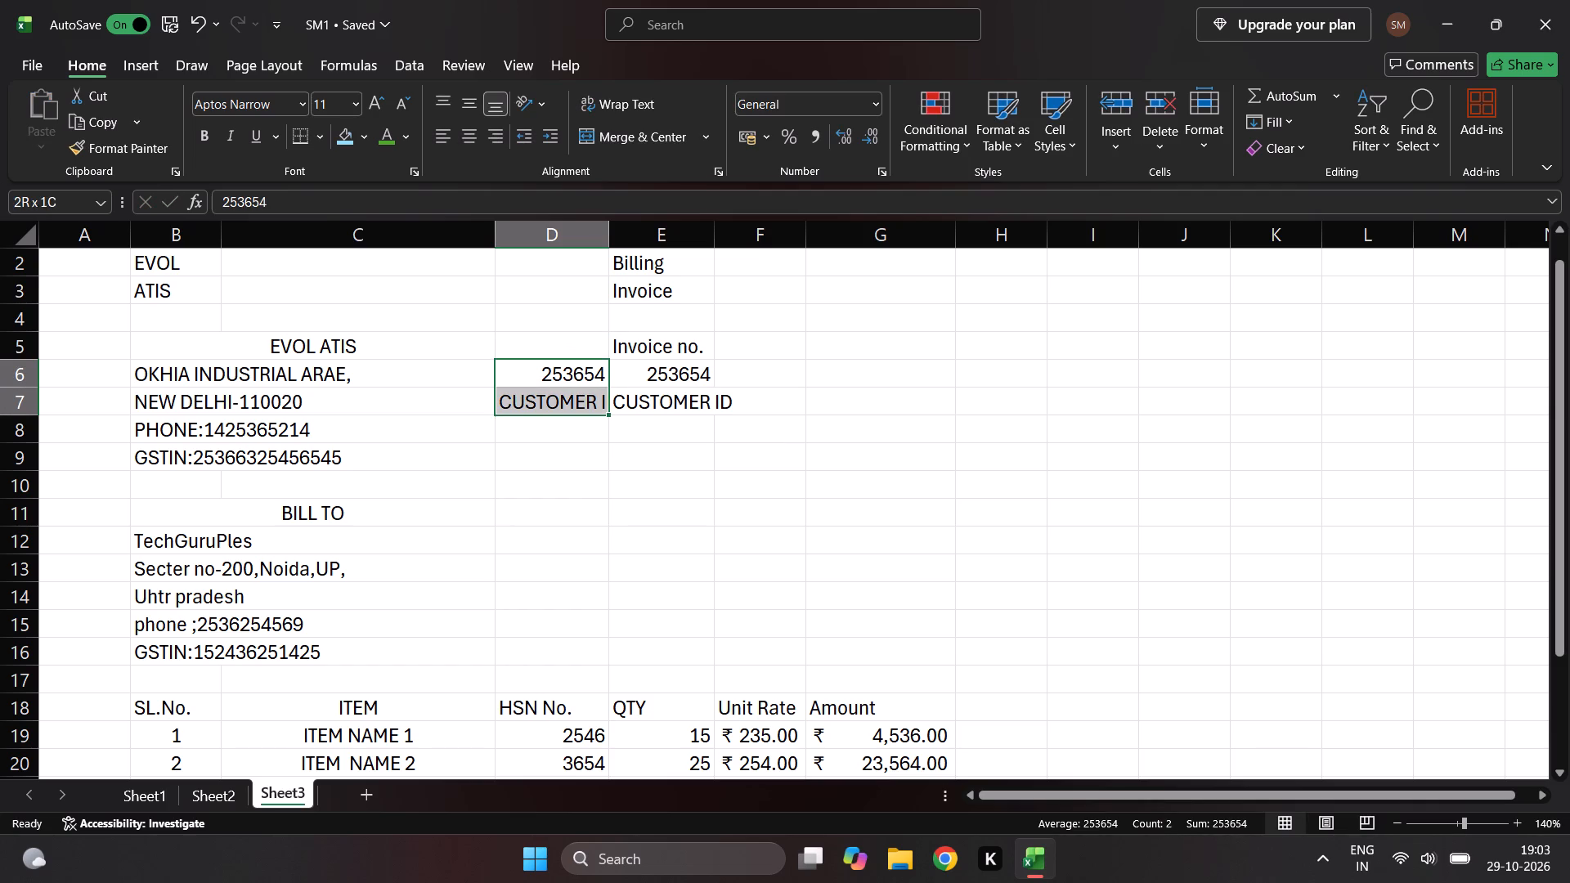
pyautogui.moveTo(590, 414); pyautogui.dragTo(592, 415)
pyautogui.press('Delete')
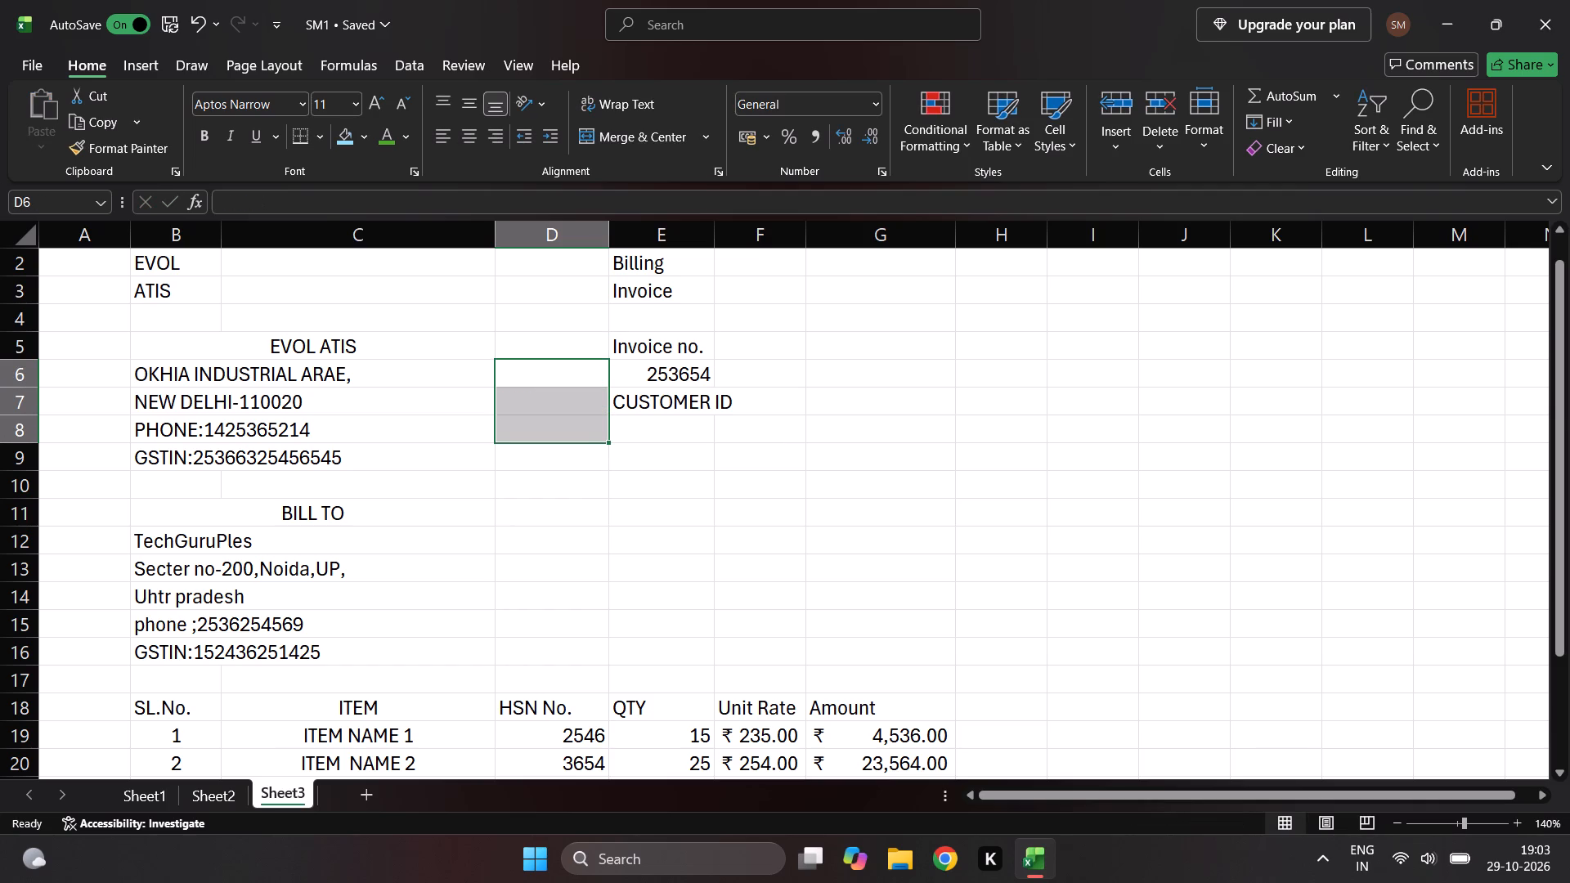
# Widen column E just enough to fit the CUSTOMER ID label.
pyautogui.click(678, 342)
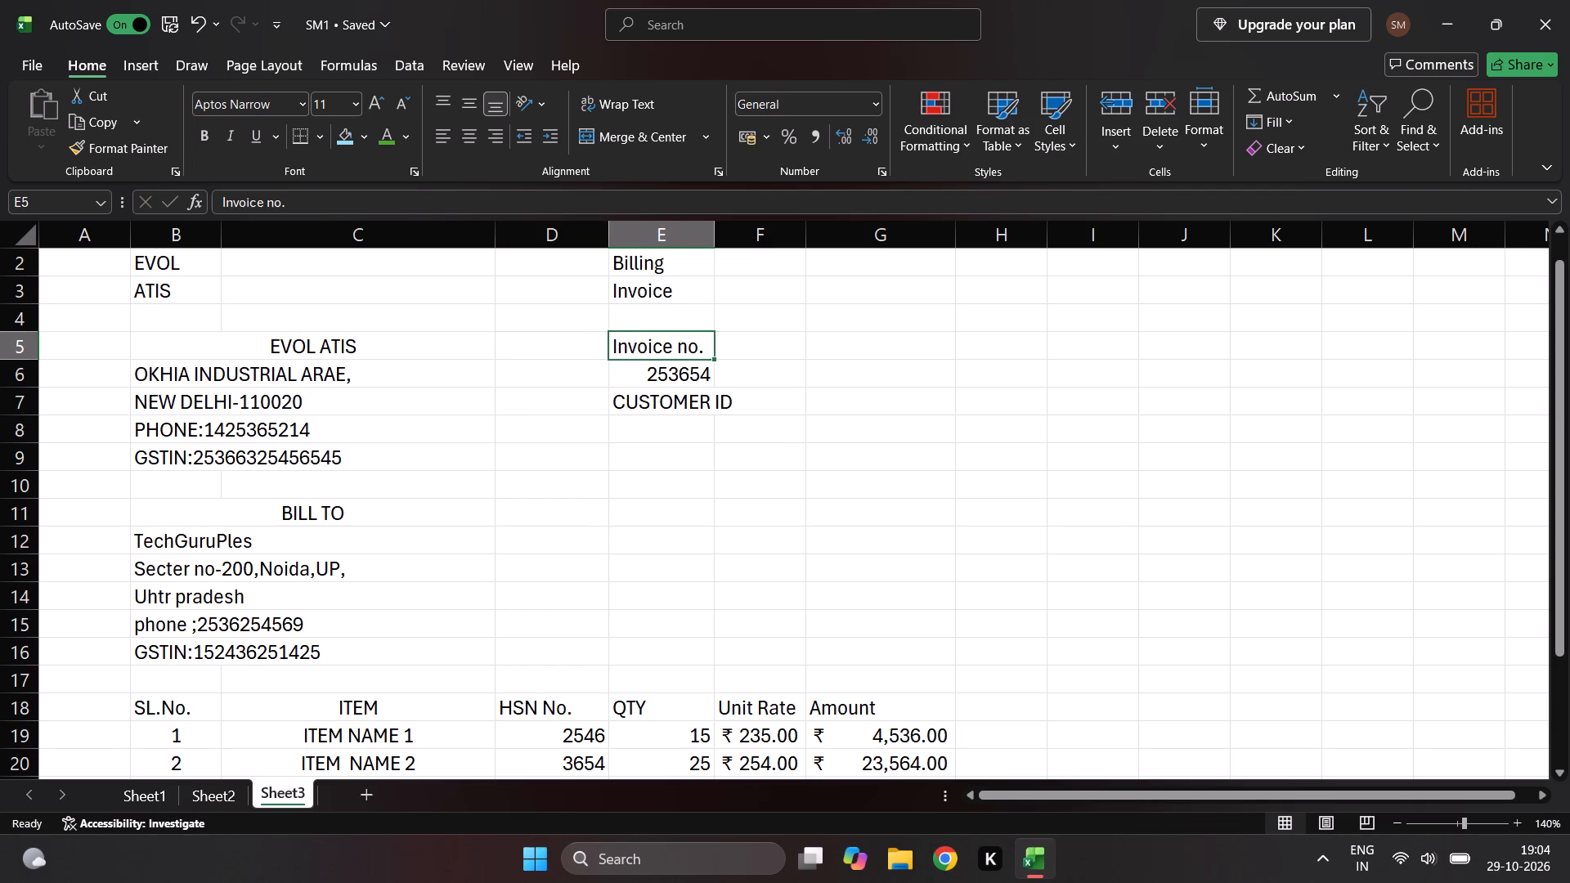
pyautogui.moveTo(711, 233); pyautogui.dragTo(733, 232)
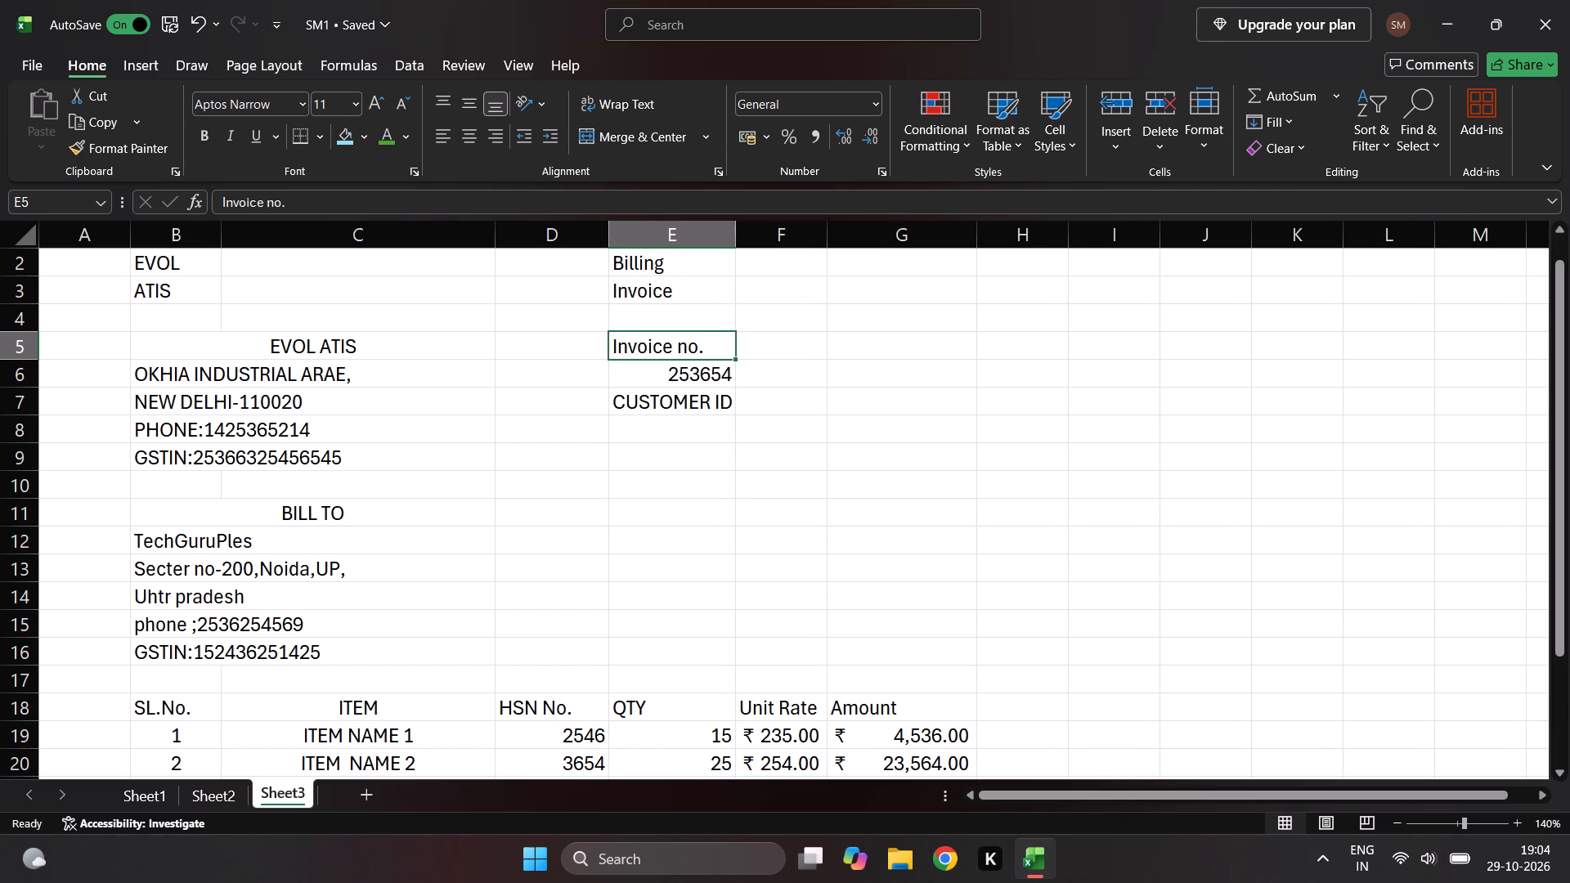
pyautogui.click(687, 430)
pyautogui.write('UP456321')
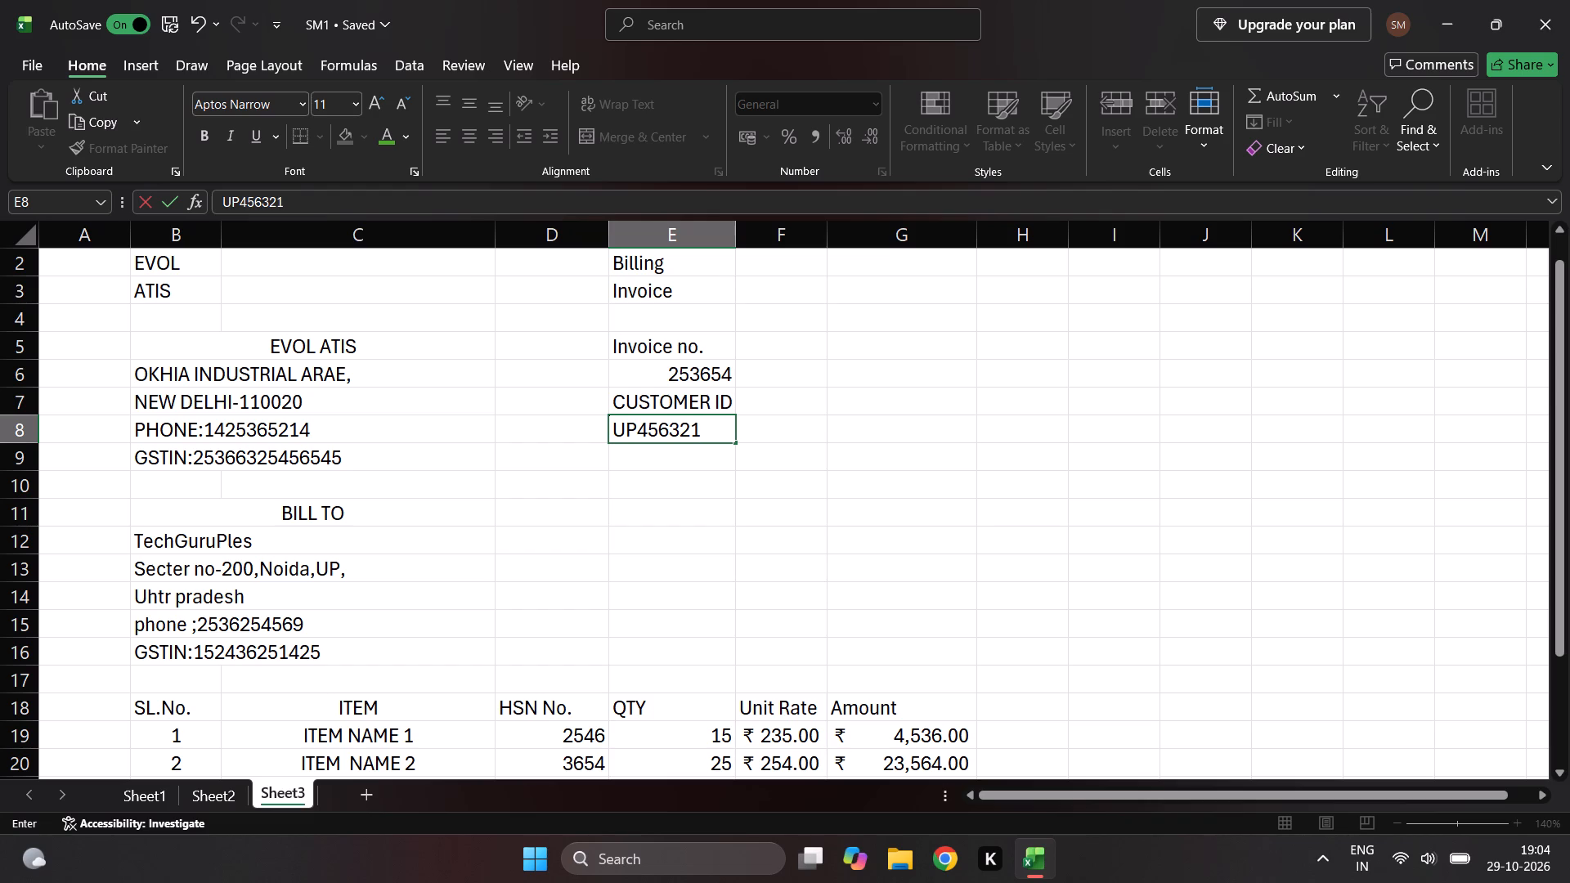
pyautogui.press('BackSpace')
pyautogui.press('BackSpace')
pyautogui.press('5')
# Centre the invoice number and customer ID block in cells E5:E8 horizontally.
pyautogui.moveTo(687, 336); pyautogui.dragTo(694, 429)
pyautogui.click(469, 132)
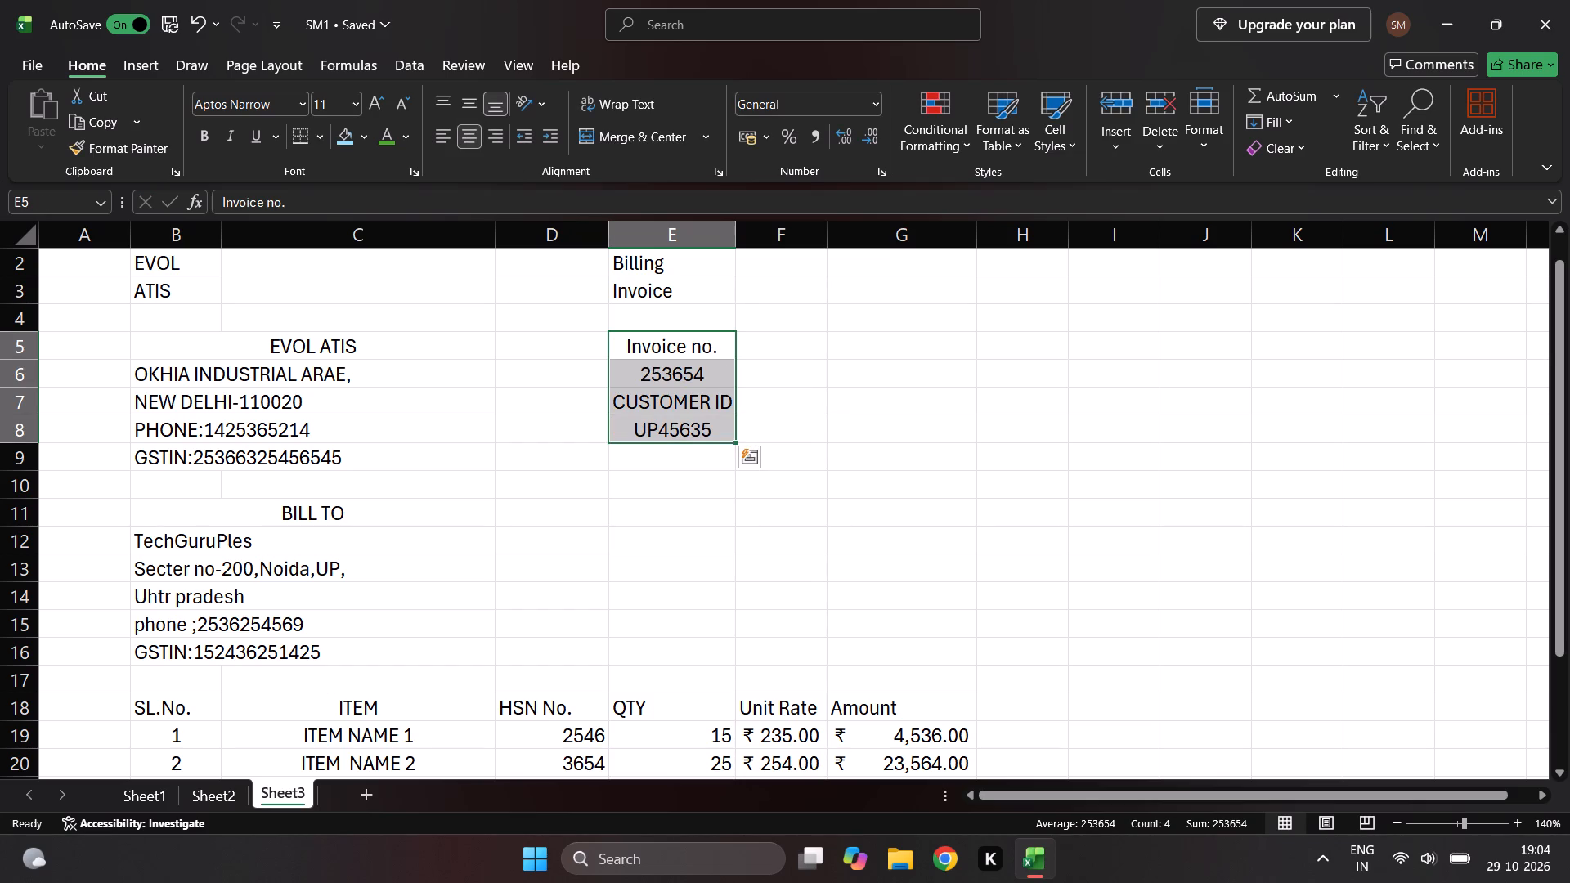
# Widen column F, which holds the Unit Rate values, to about two and a half times its width.
pyautogui.moveTo(823, 235); pyautogui.dragTo(850, 237)
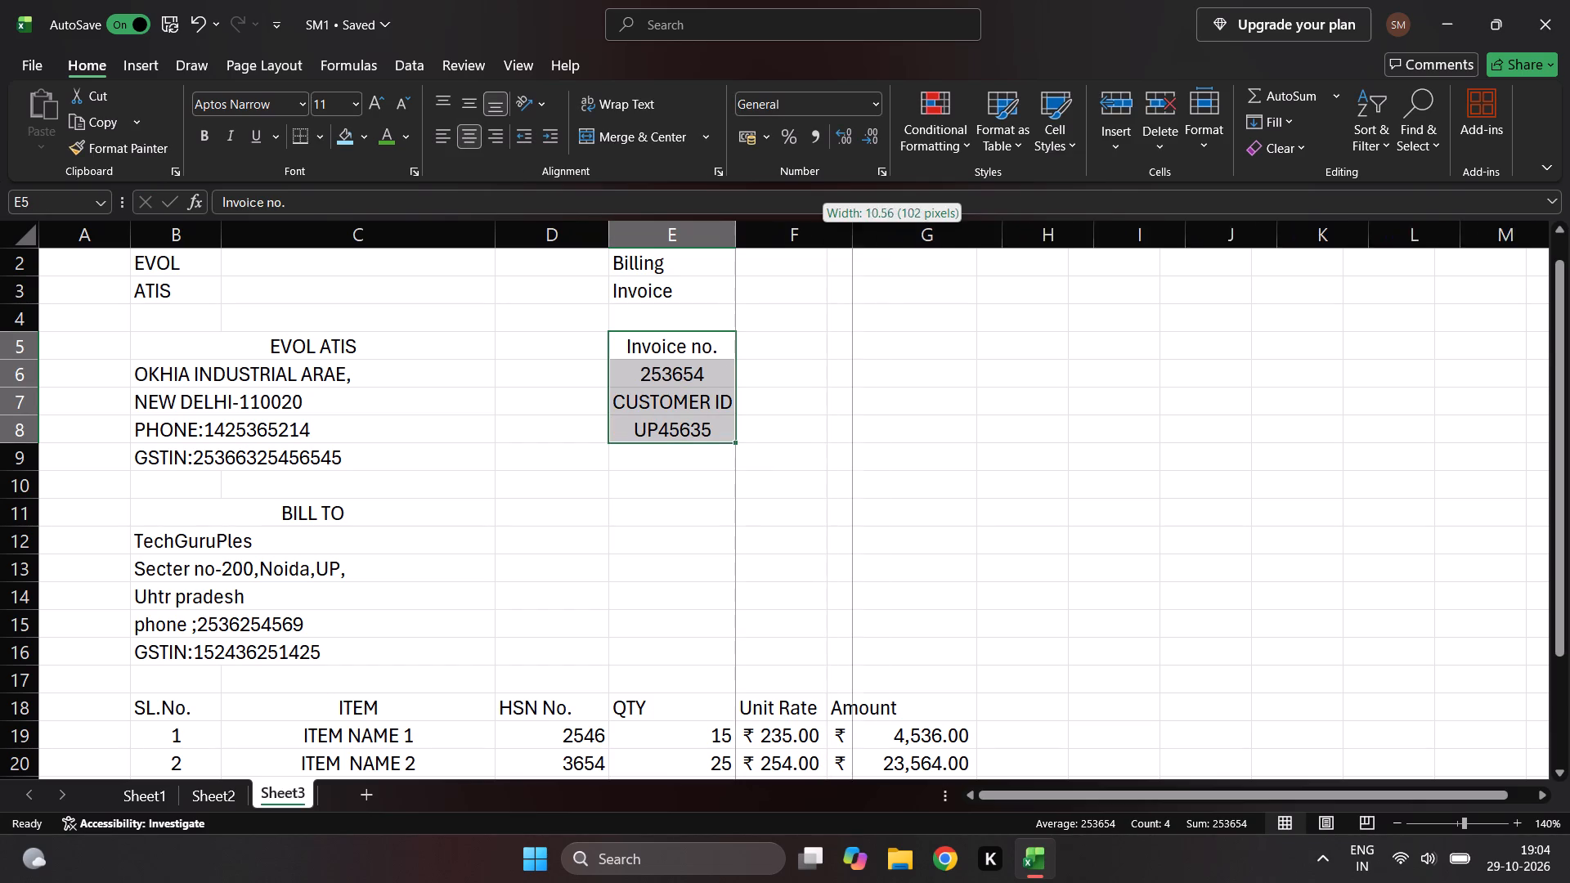
pyautogui.moveTo(850, 237); pyautogui.dragTo(958, 236)
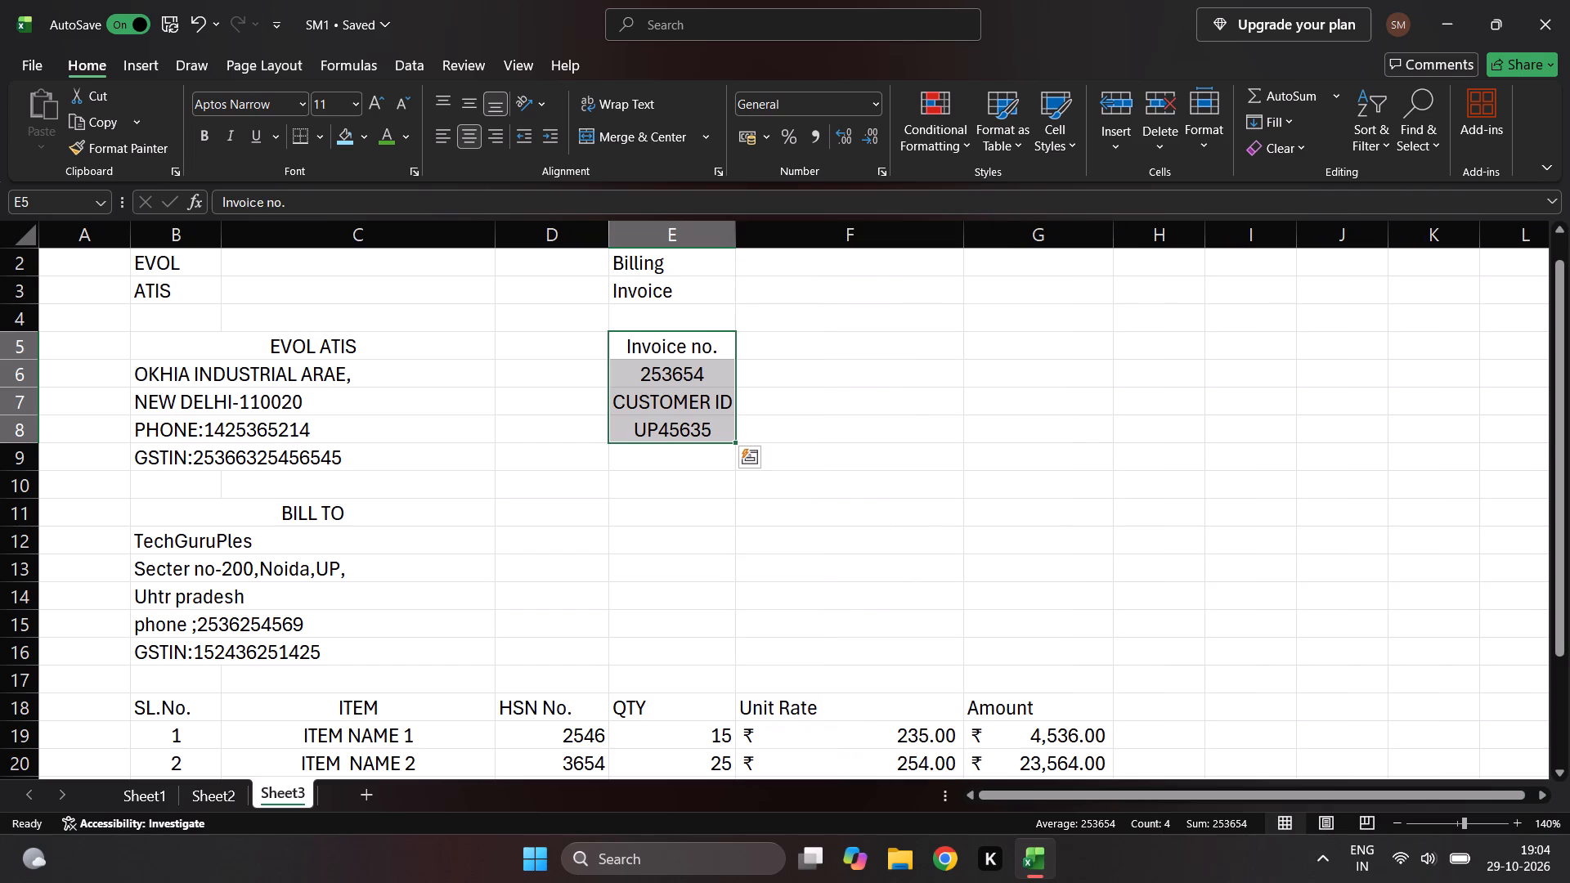
# Enter the label DATE in cell F5, beside the Invoice no. label.
pyautogui.click(802, 341)
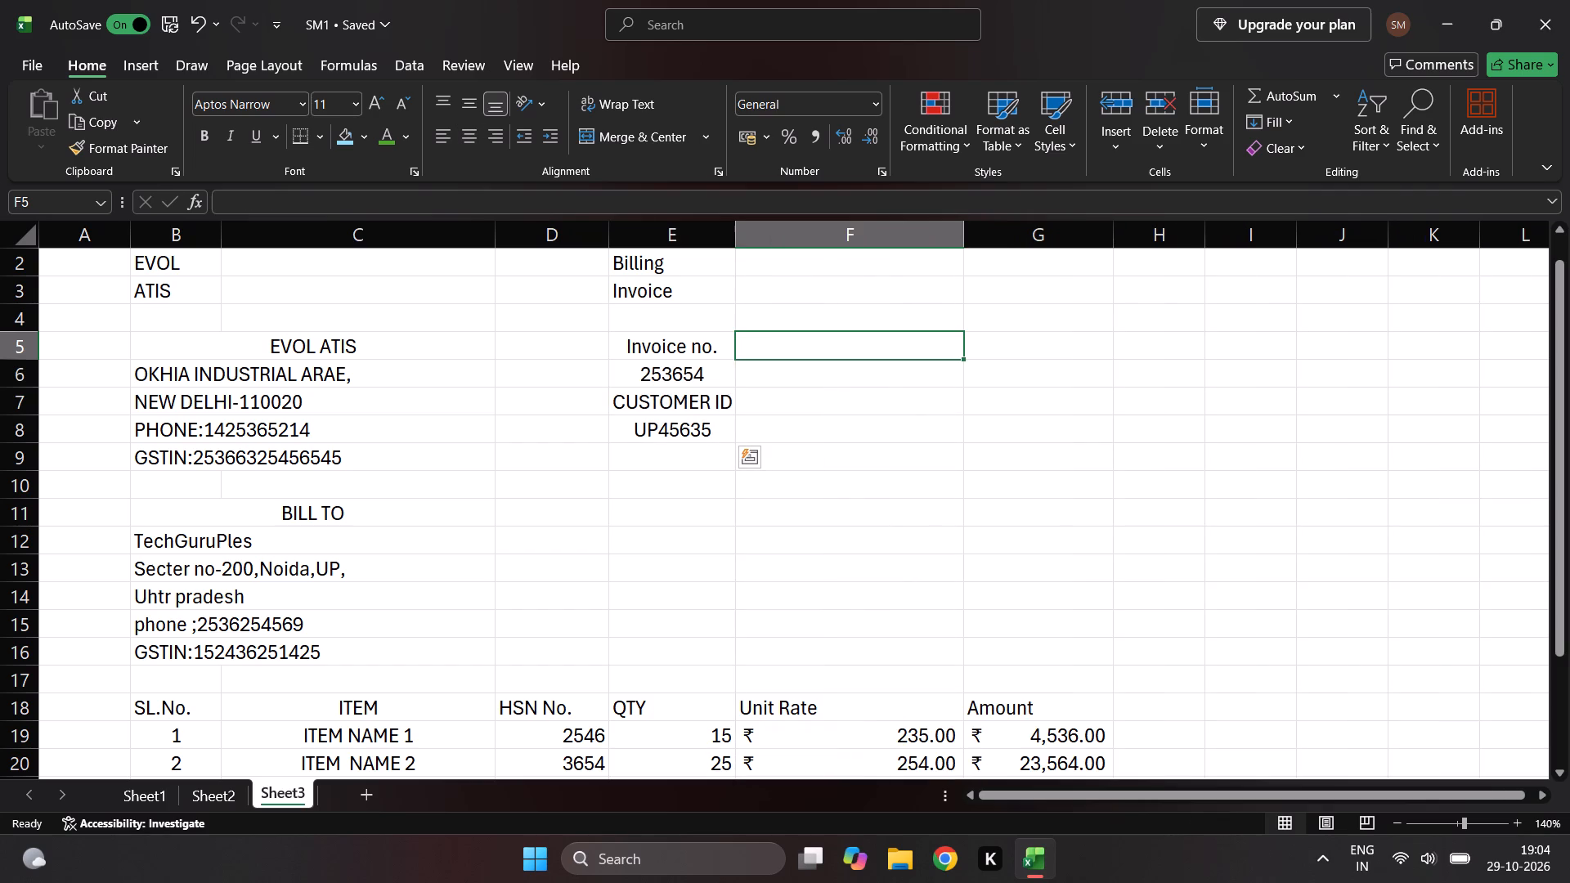
pyautogui.doubleClick(844, 355)
pyautogui.tripleClick(847, 349)
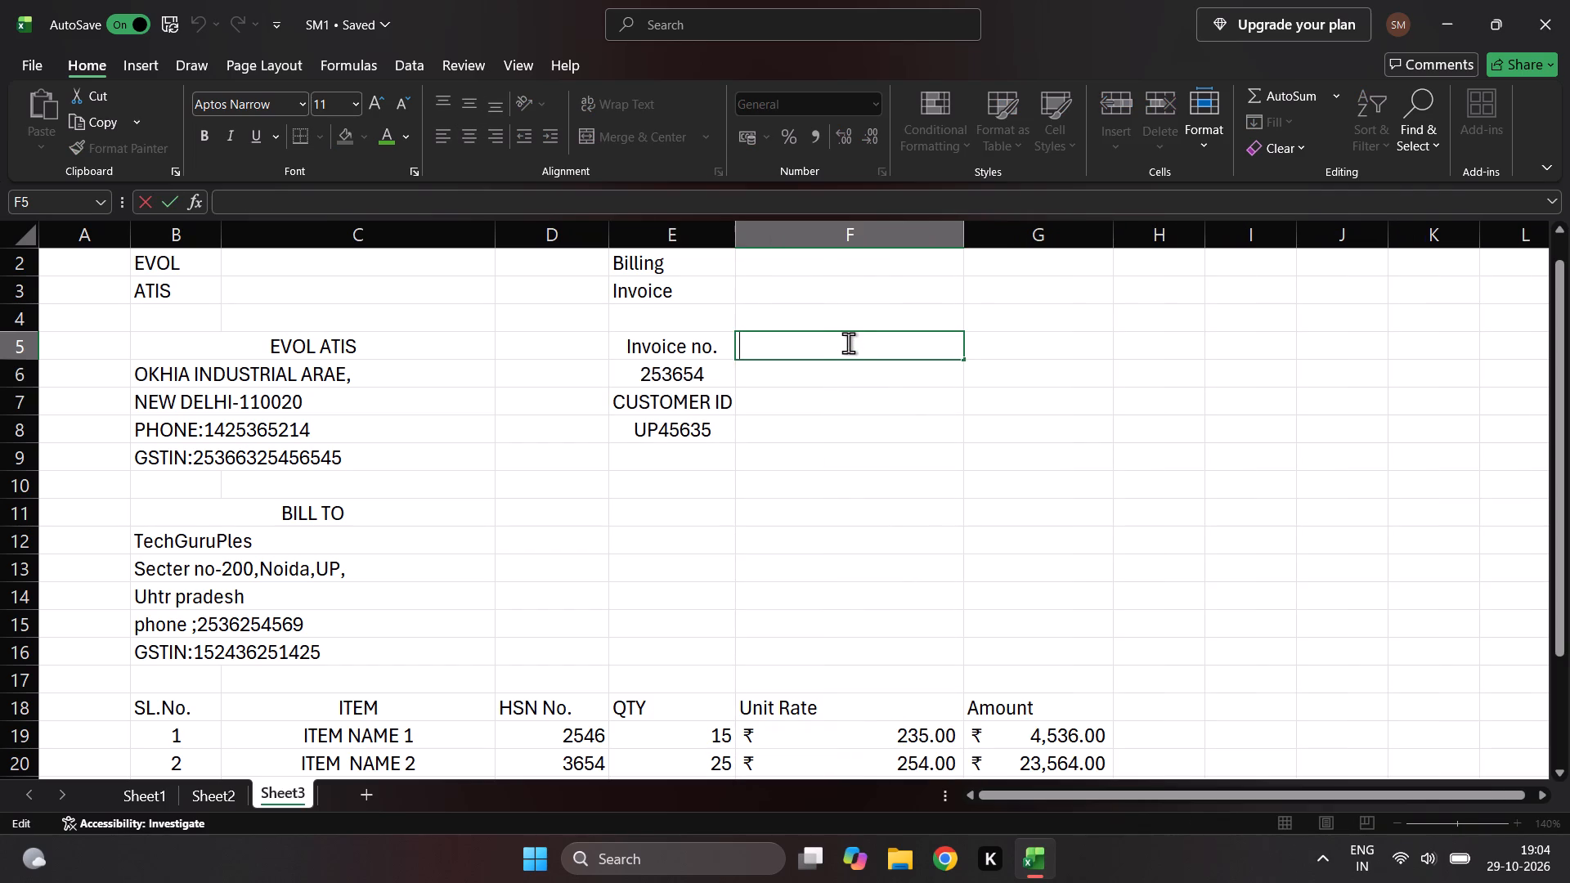
pyautogui.write('DA')
pyautogui.write('TE')
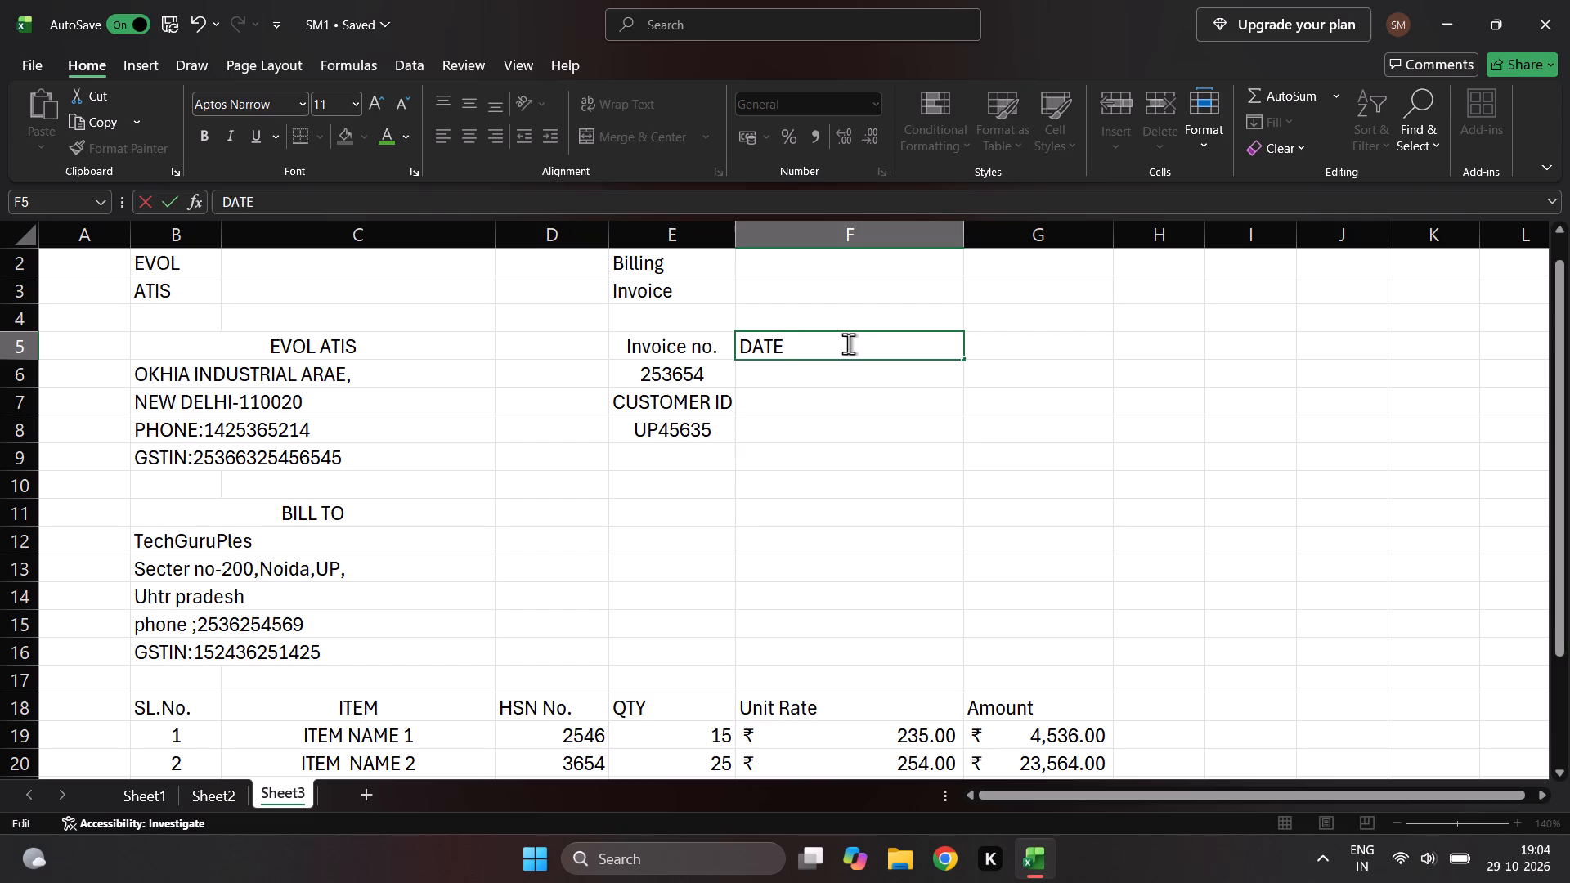
pyautogui.press('Return')
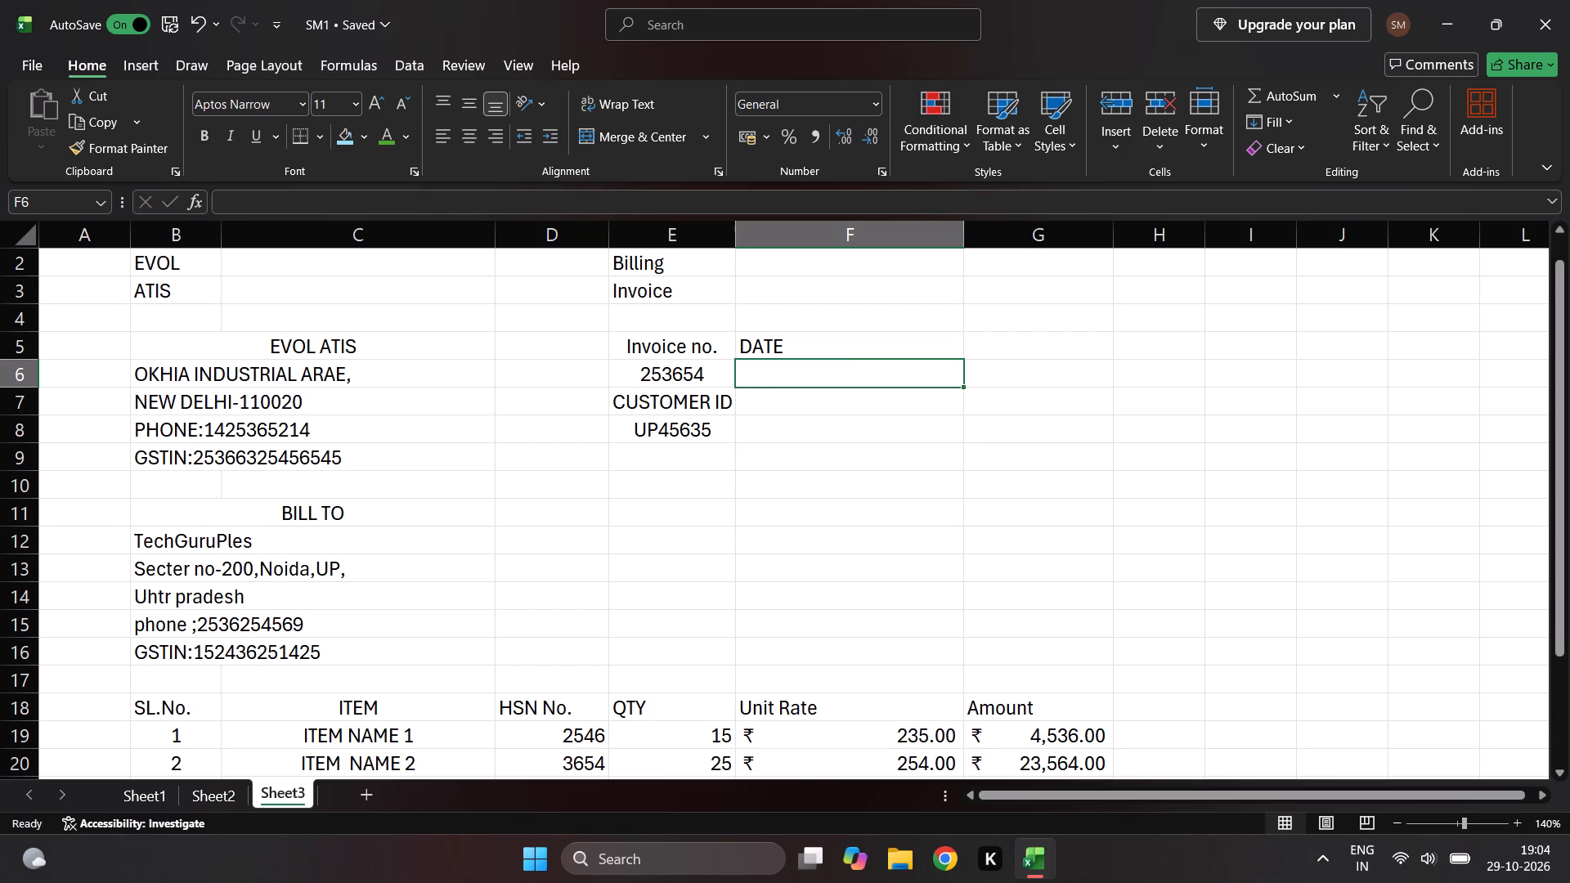
# Enter the invoice date 05-03-2021 in cell F6, directly below the DATE label.
pyautogui.write('05')
pyautogui.press('-')
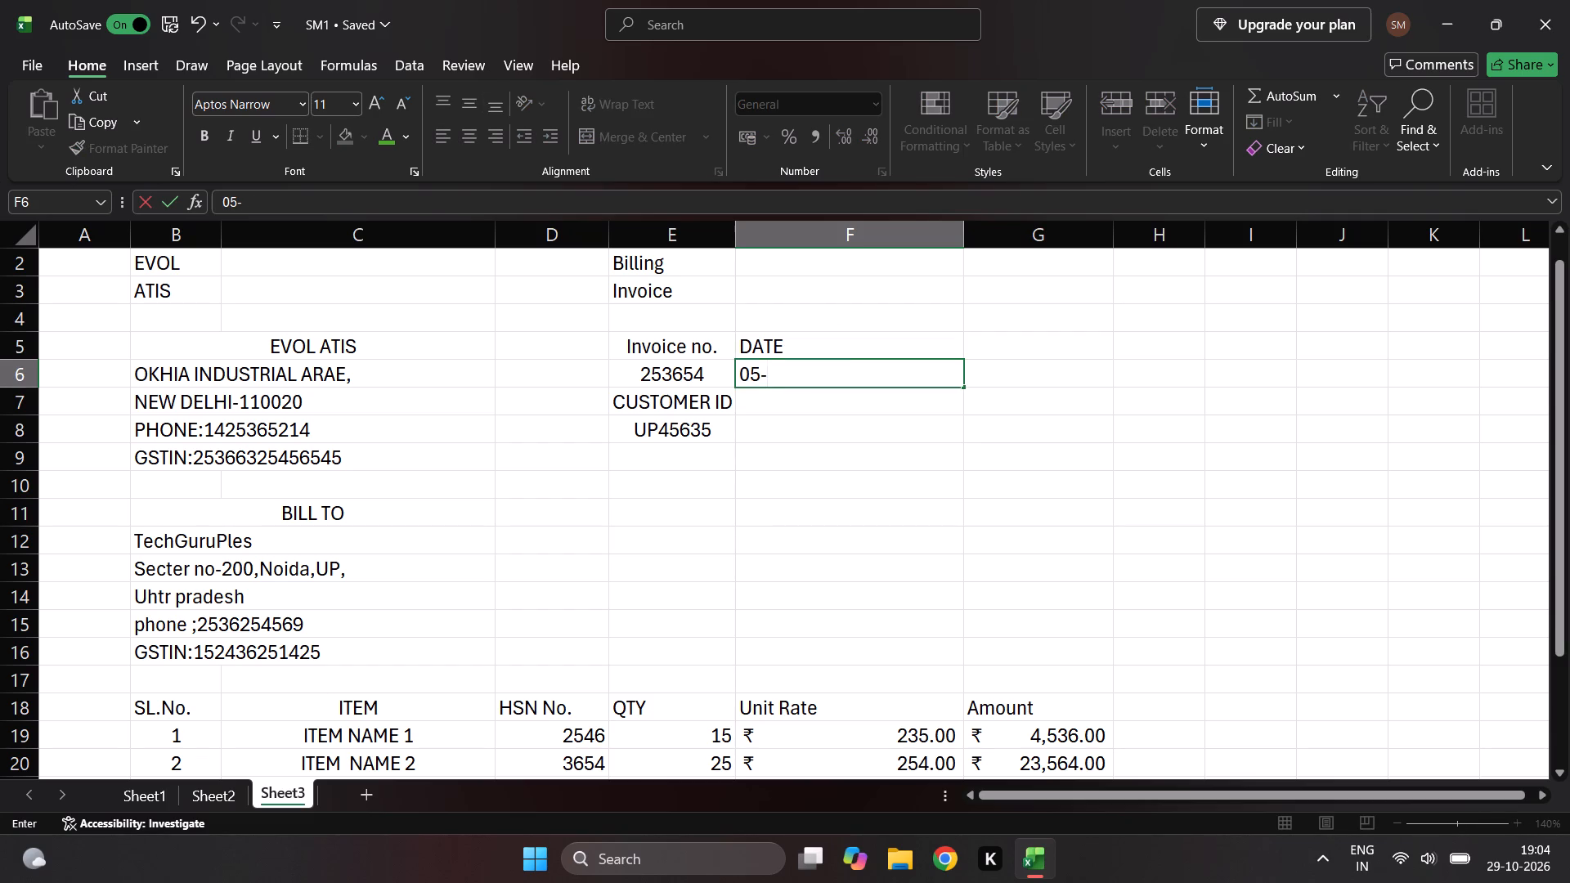
pyautogui.press('0')
pyautogui.press('3')
pyautogui.press('-')
pyautogui.write('2021')
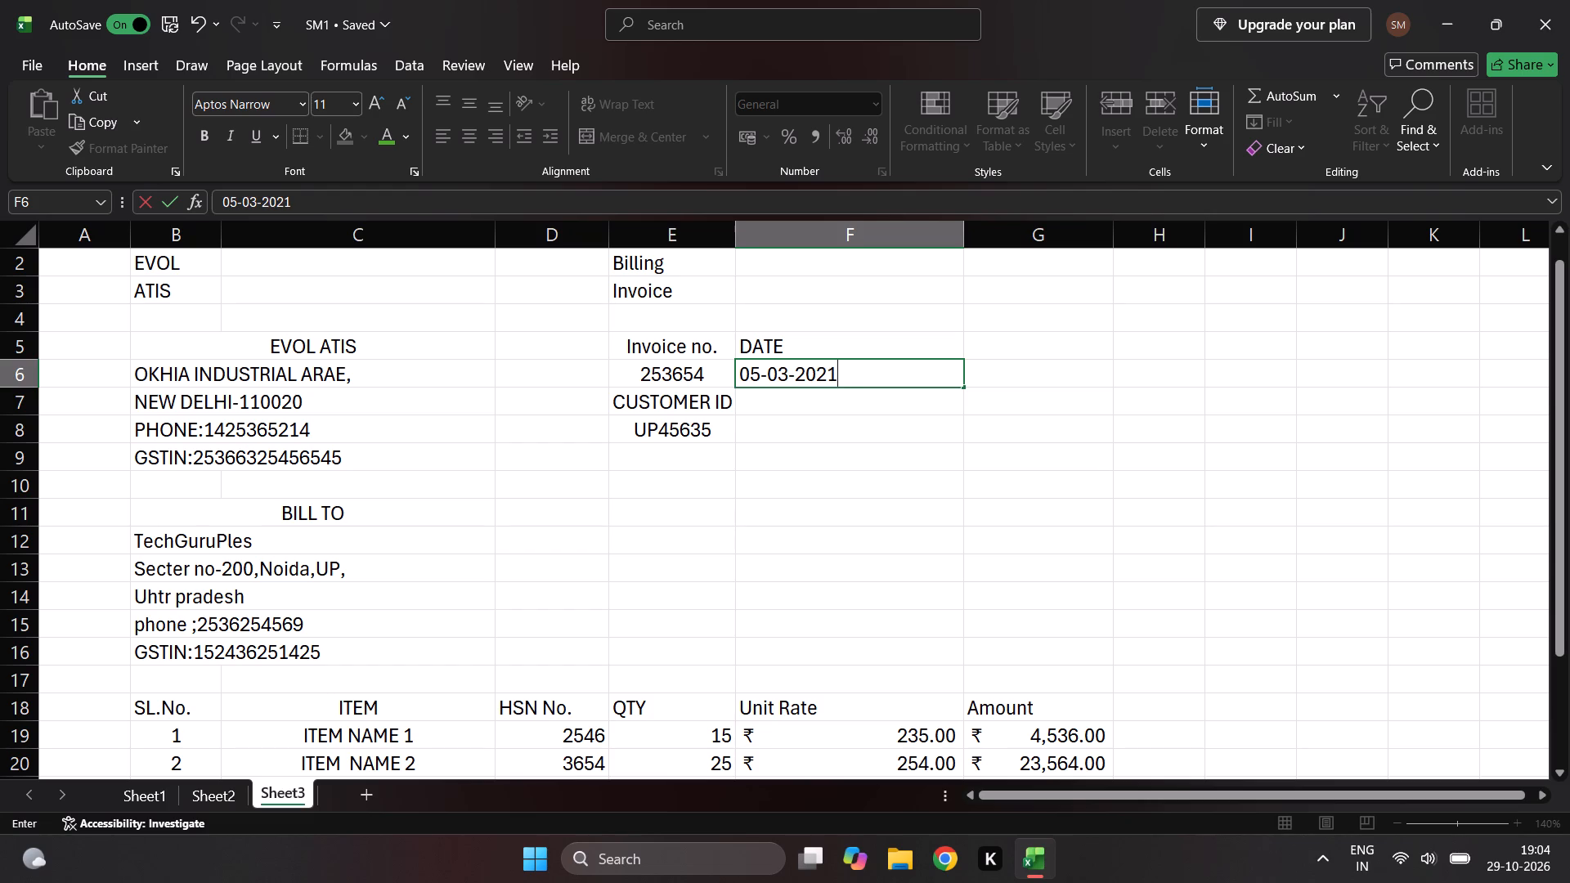
pyautogui.press('-')
pyautogui.press('BackSpace')
pyautogui.press('Return')
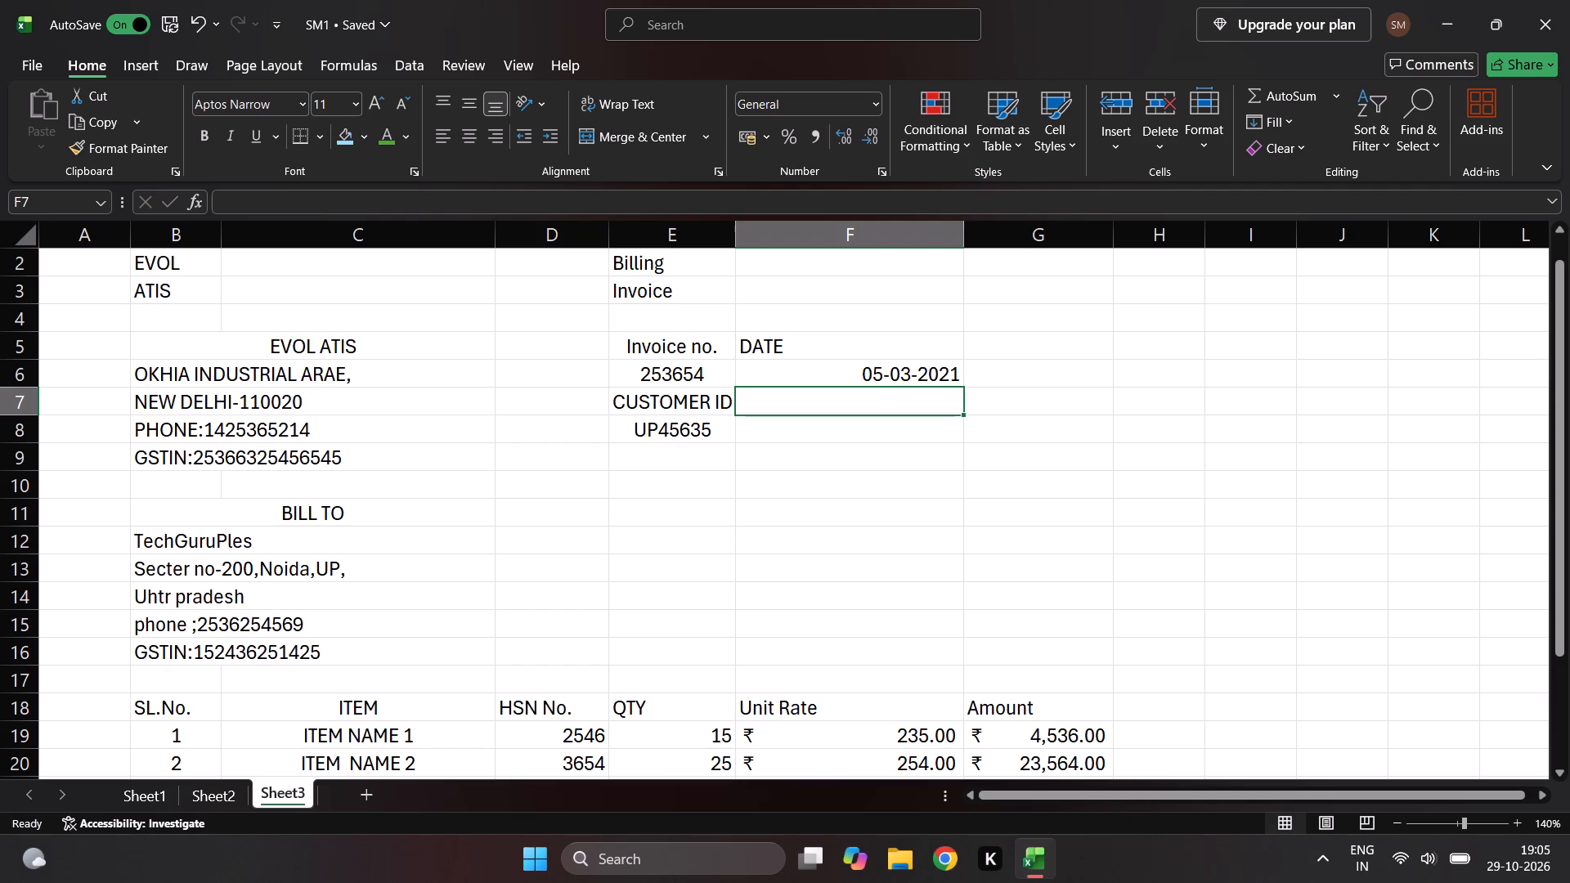
# Enter the label DUE DATE in cell F7, beside the CUSTOMER ID label.
pyautogui.press('d')
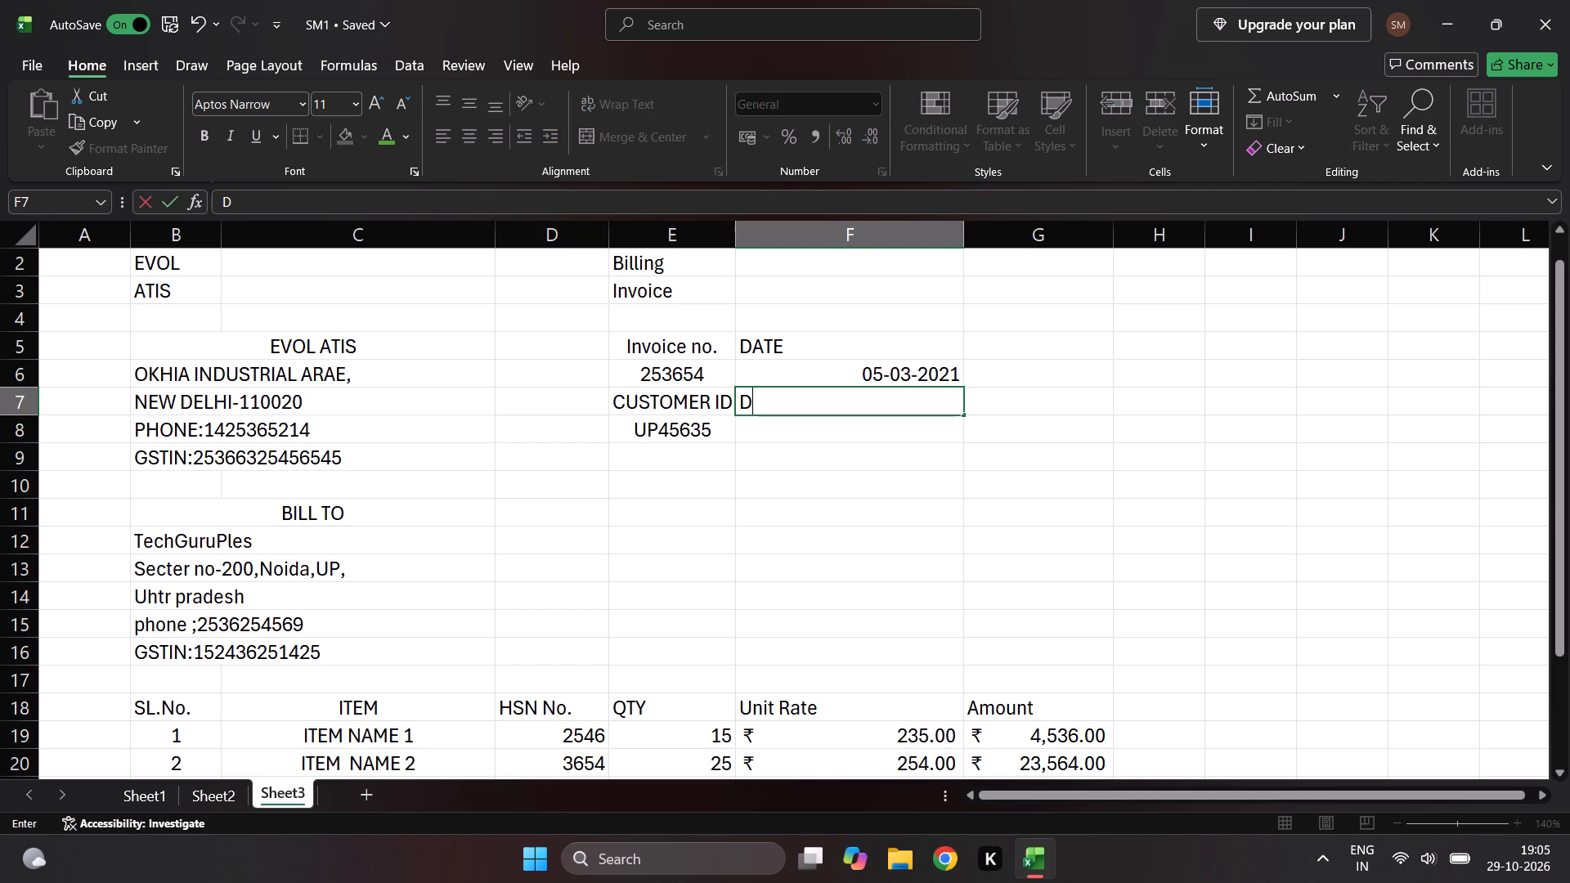
pyautogui.write('UE')
pyautogui.press('space')
pyautogui.write('DATE')
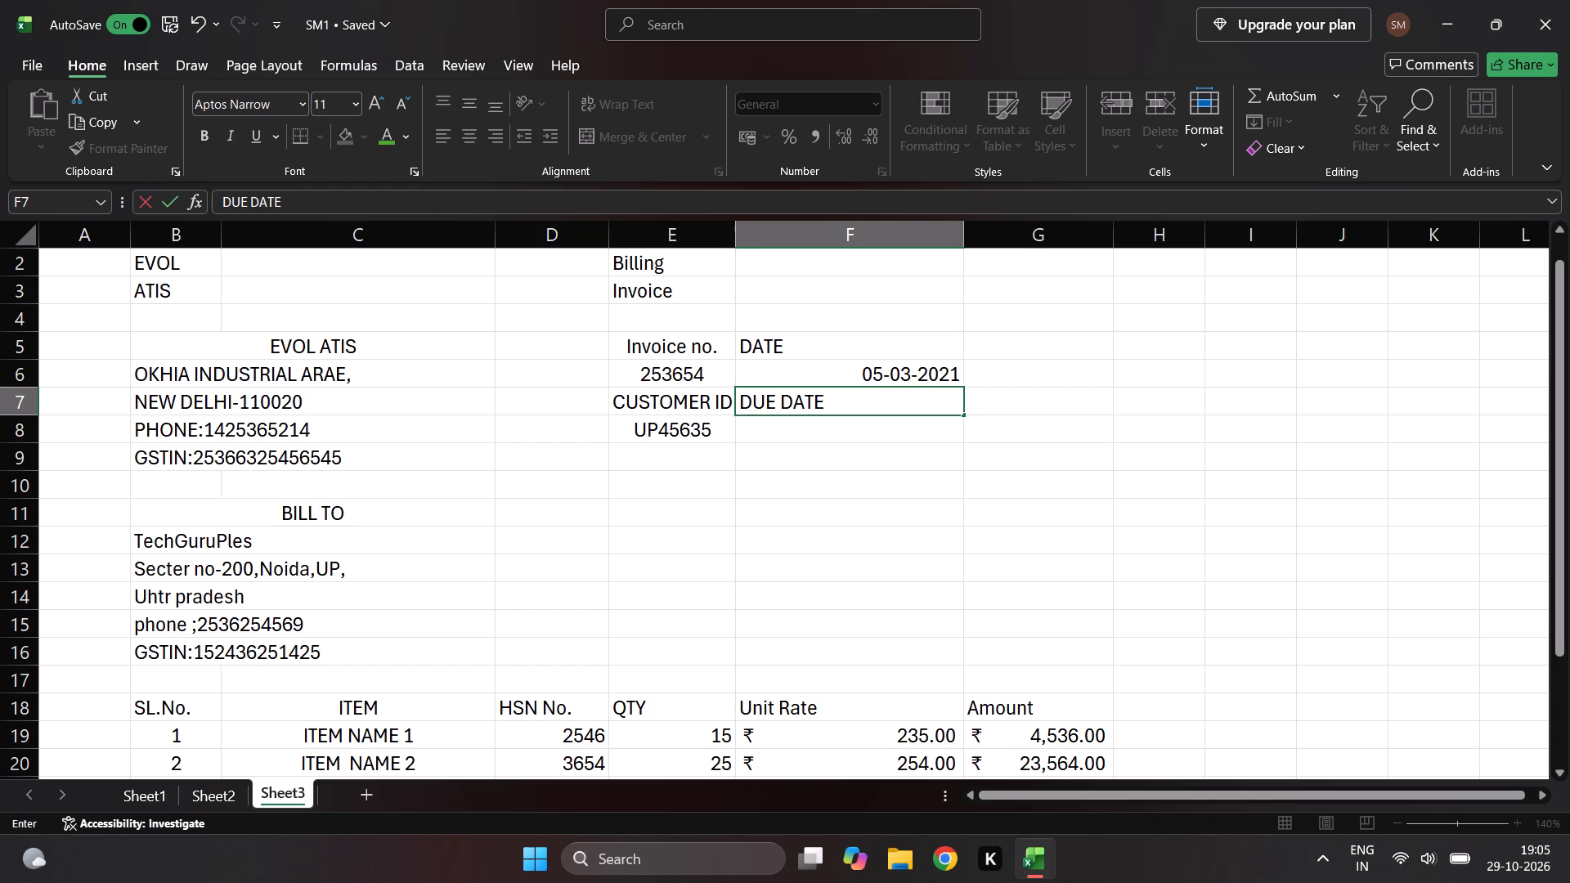
pyautogui.press('Return')
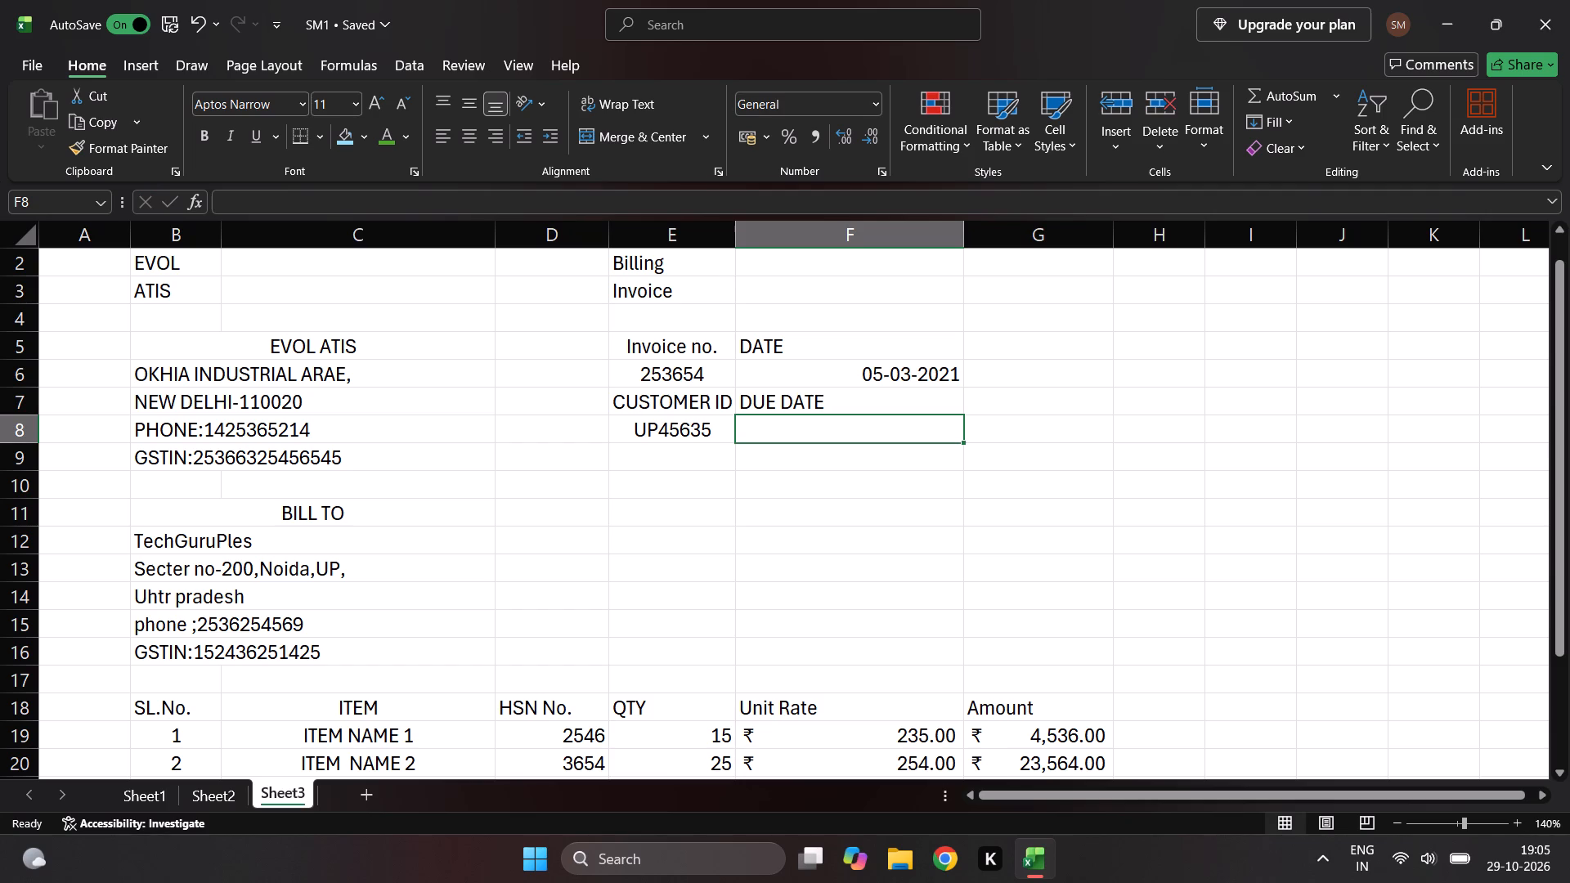
# Enter the due date 04-04-2021 in cell F8, directly below the DUE DATE label.
pyautogui.write('04')
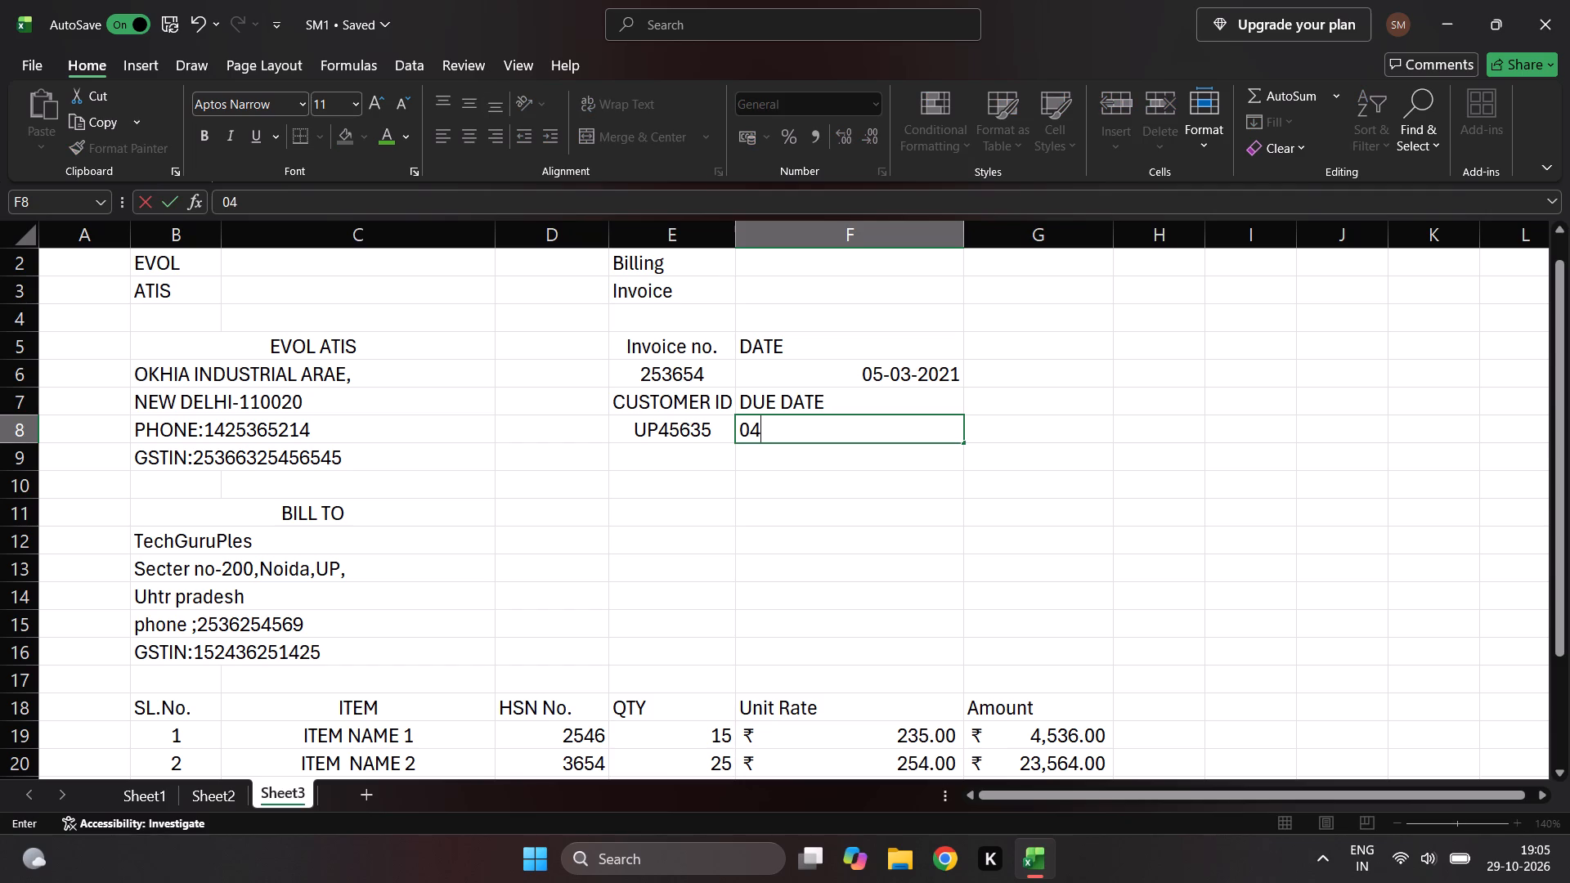
pyautogui.press('-')
pyautogui.write('04-')
pyautogui.write('2021')
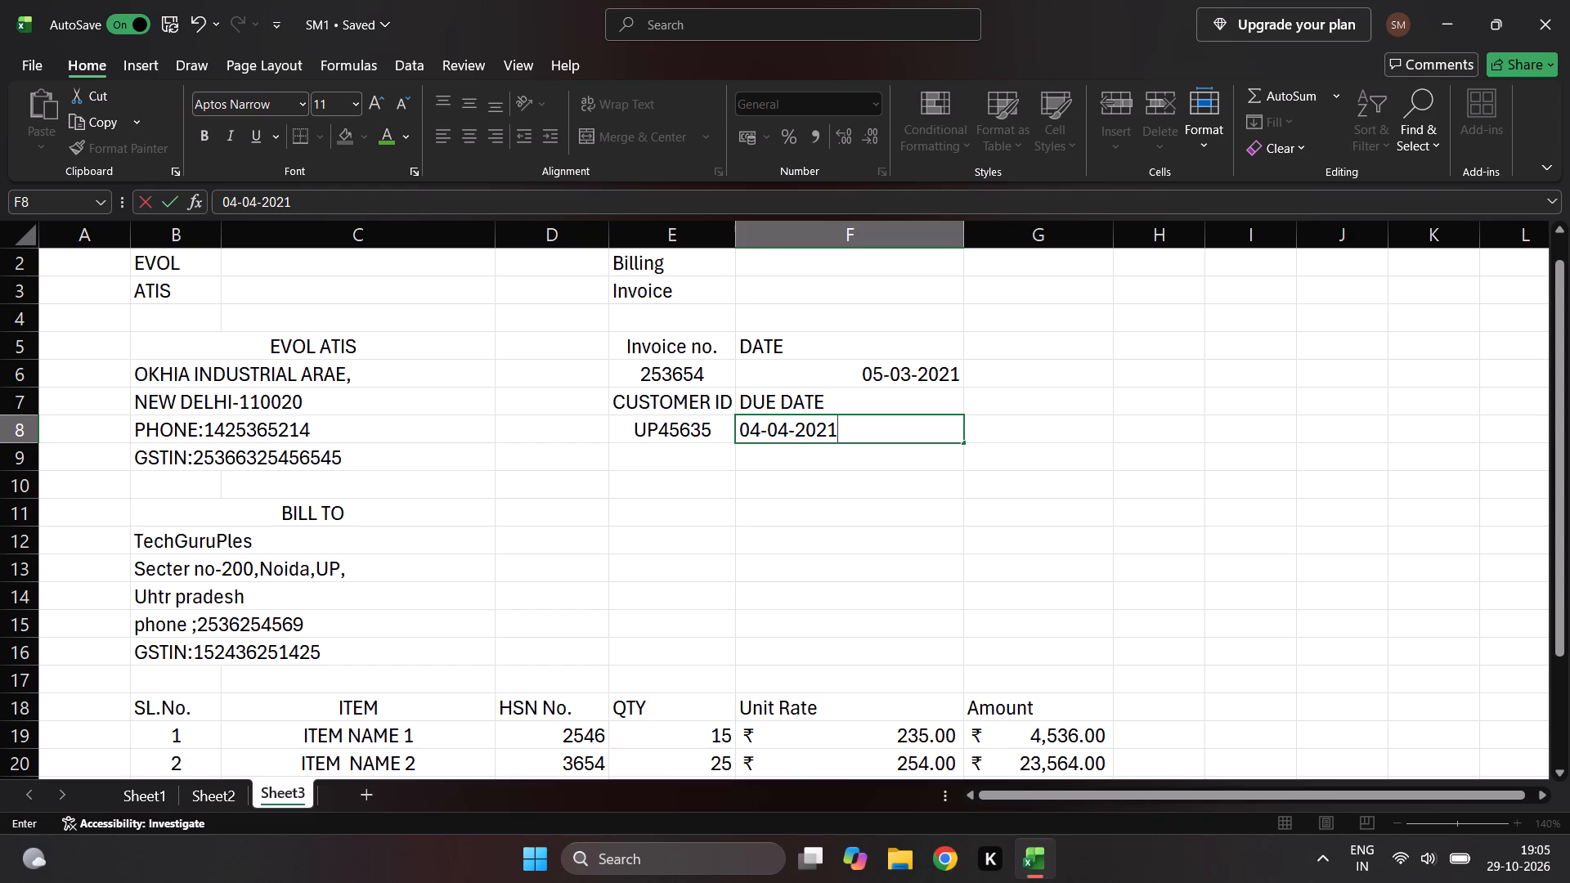
# Centre the date and due date block in cells F5:F8 horizontally.
pyautogui.moveTo(839, 342); pyautogui.dragTo(850, 425)
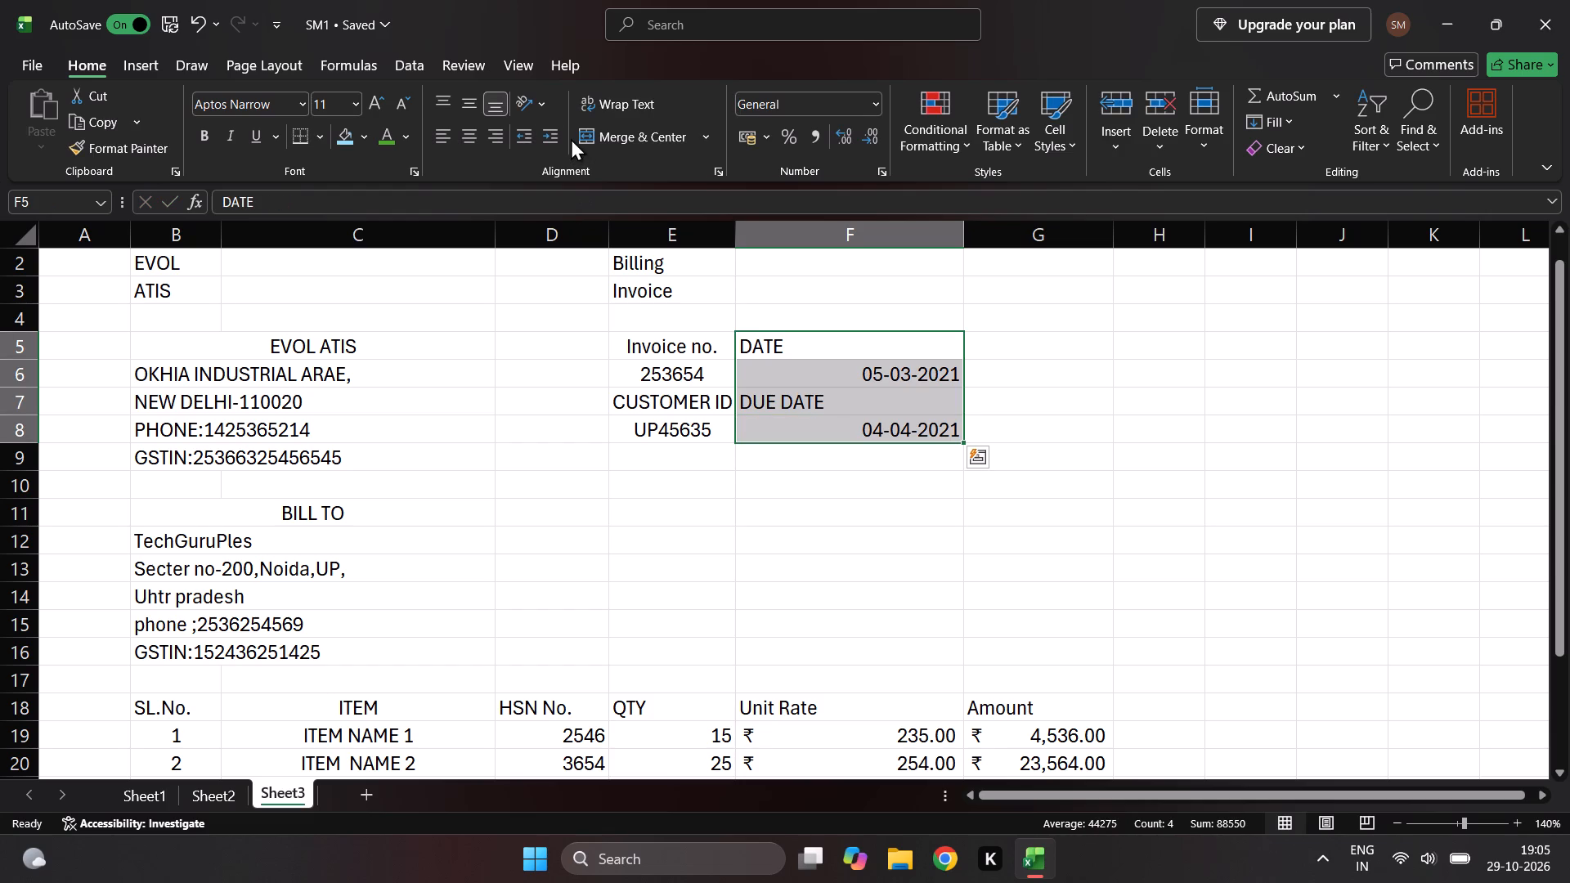
pyautogui.click(475, 128)
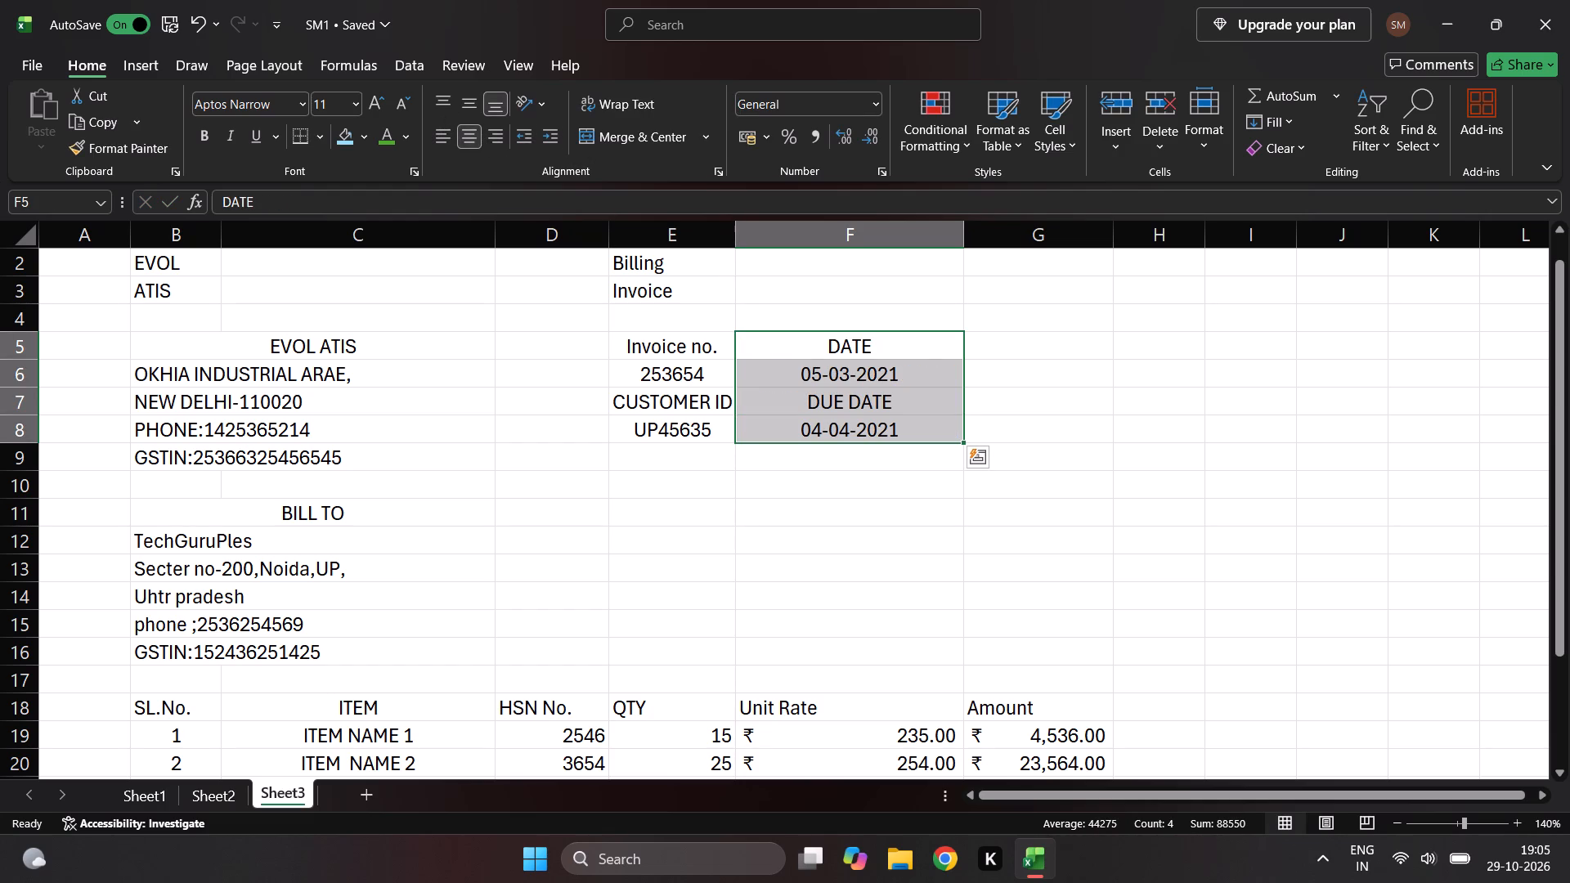
pyautogui.click(1081, 354)
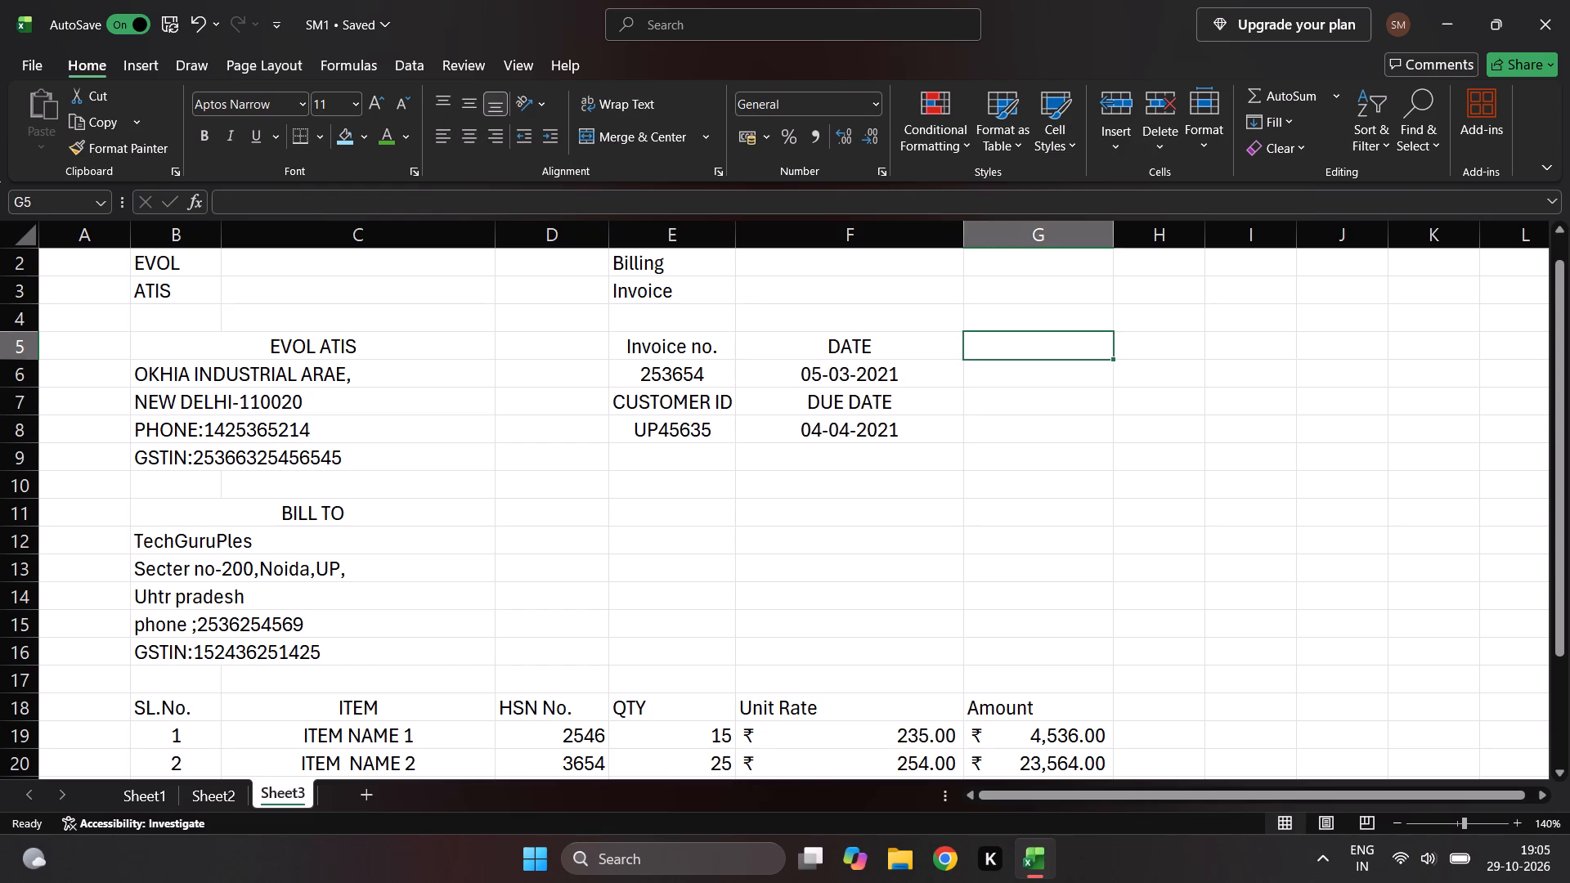
# Merge cells E11:F11 across, in the same row as the BILL TO heading.
pyautogui.scroll(-2, 887, 639)
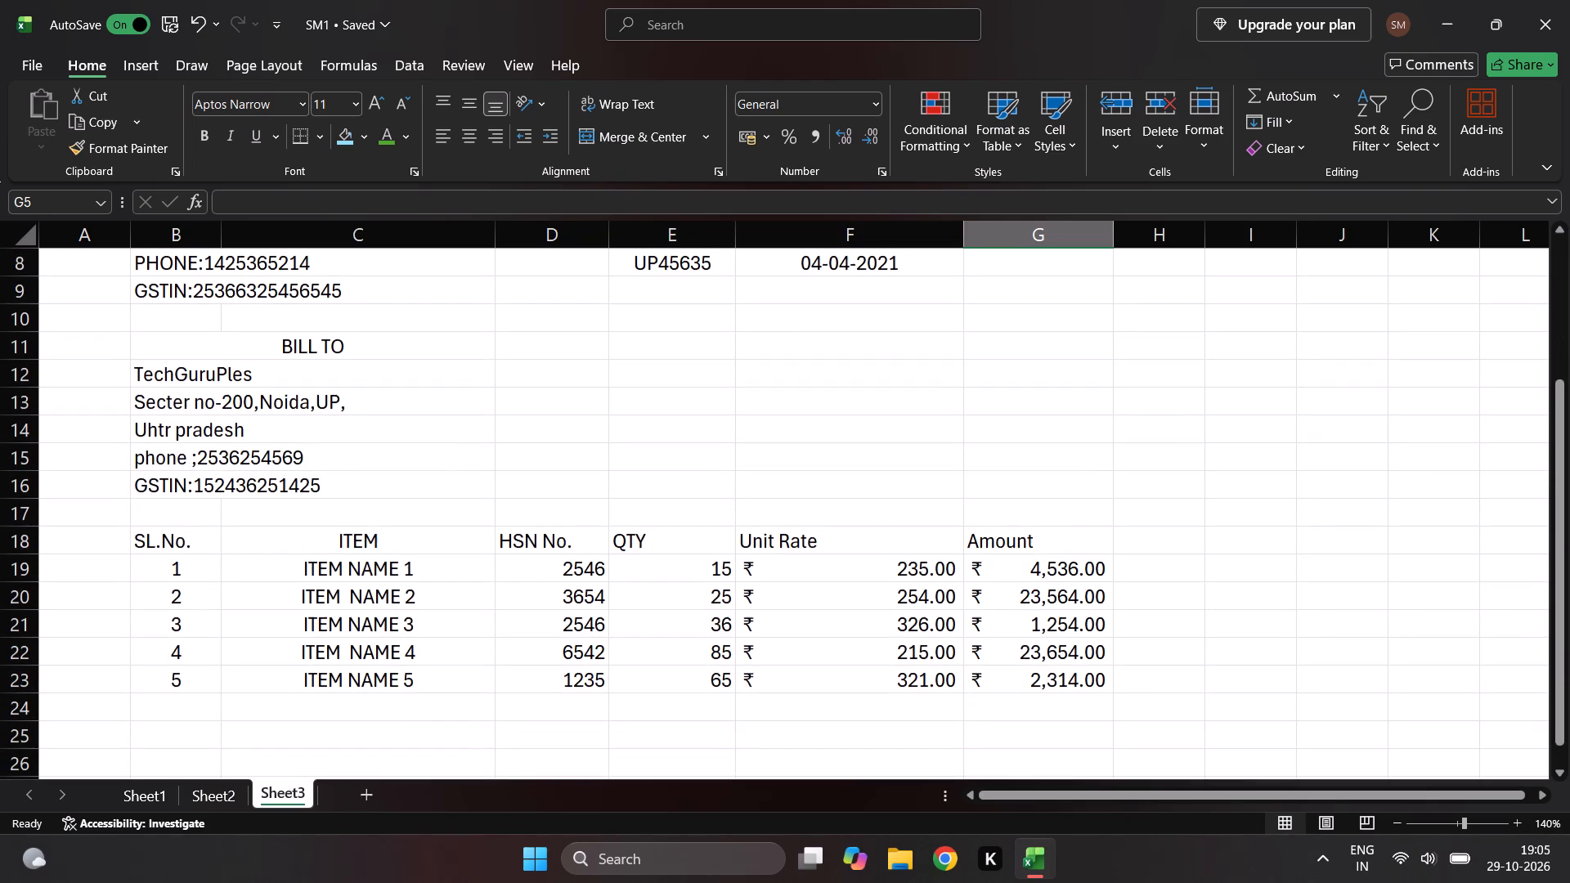
pyautogui.click(683, 343)
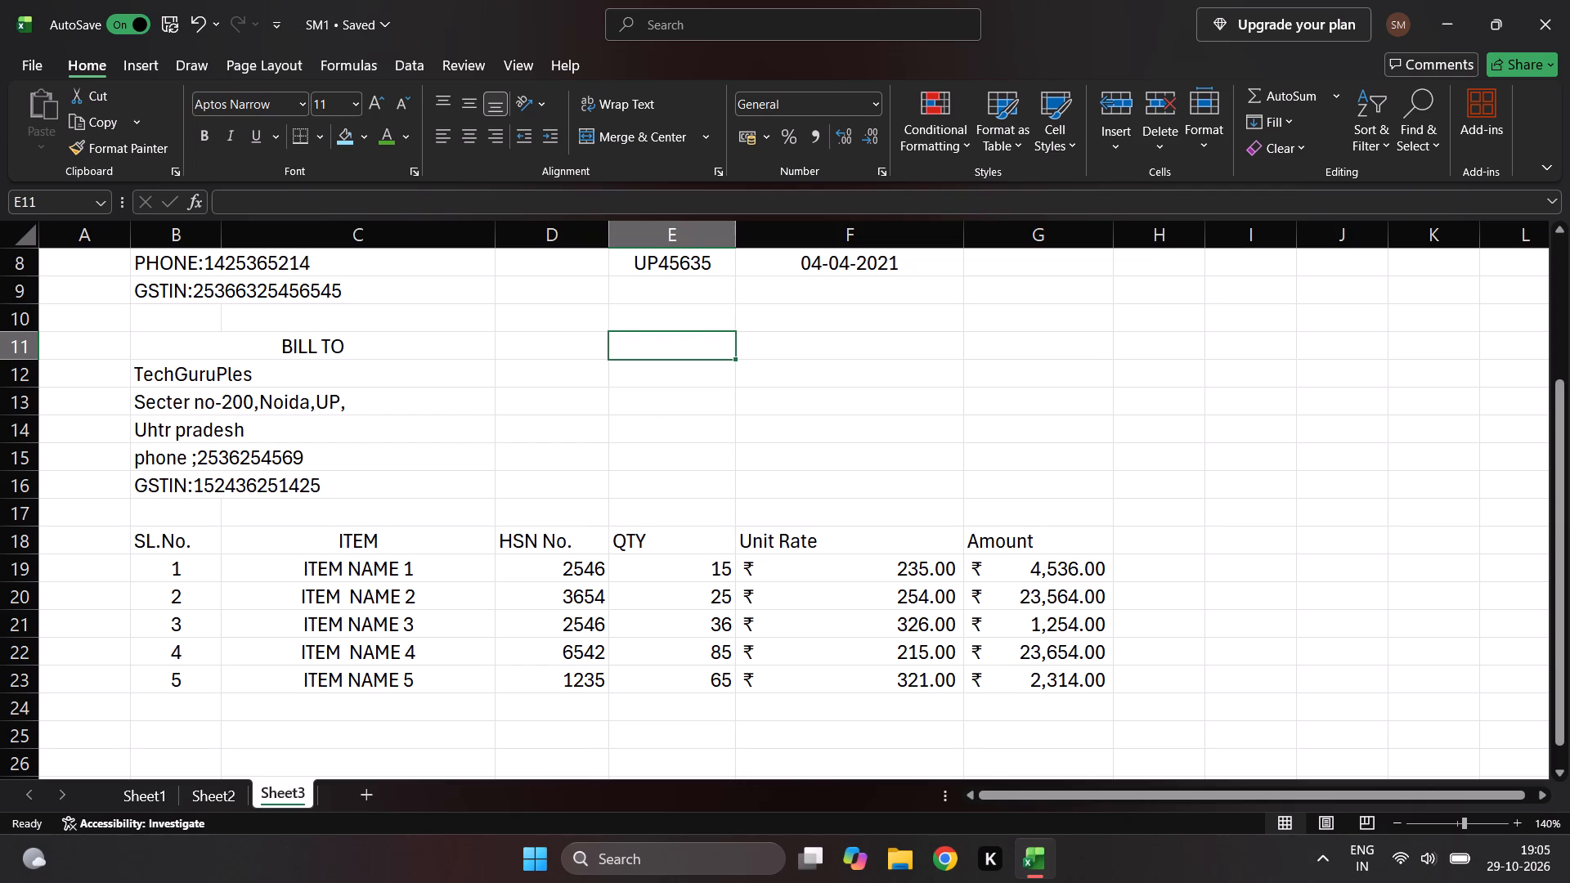
pyautogui.moveTo(713, 349); pyautogui.dragTo(786, 359)
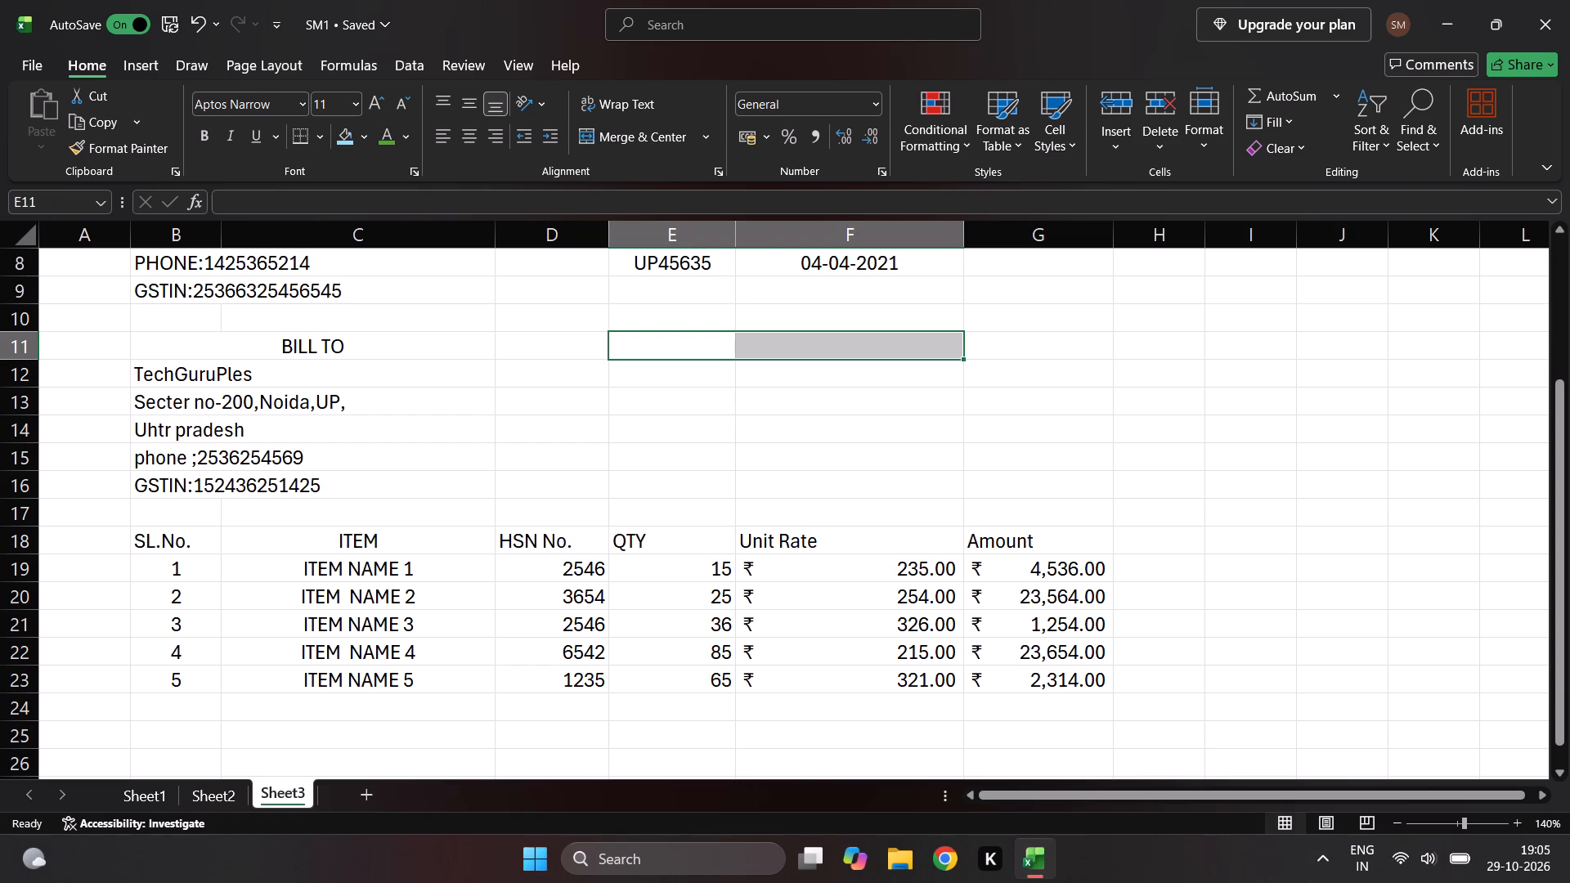
pyautogui.click(708, 138)
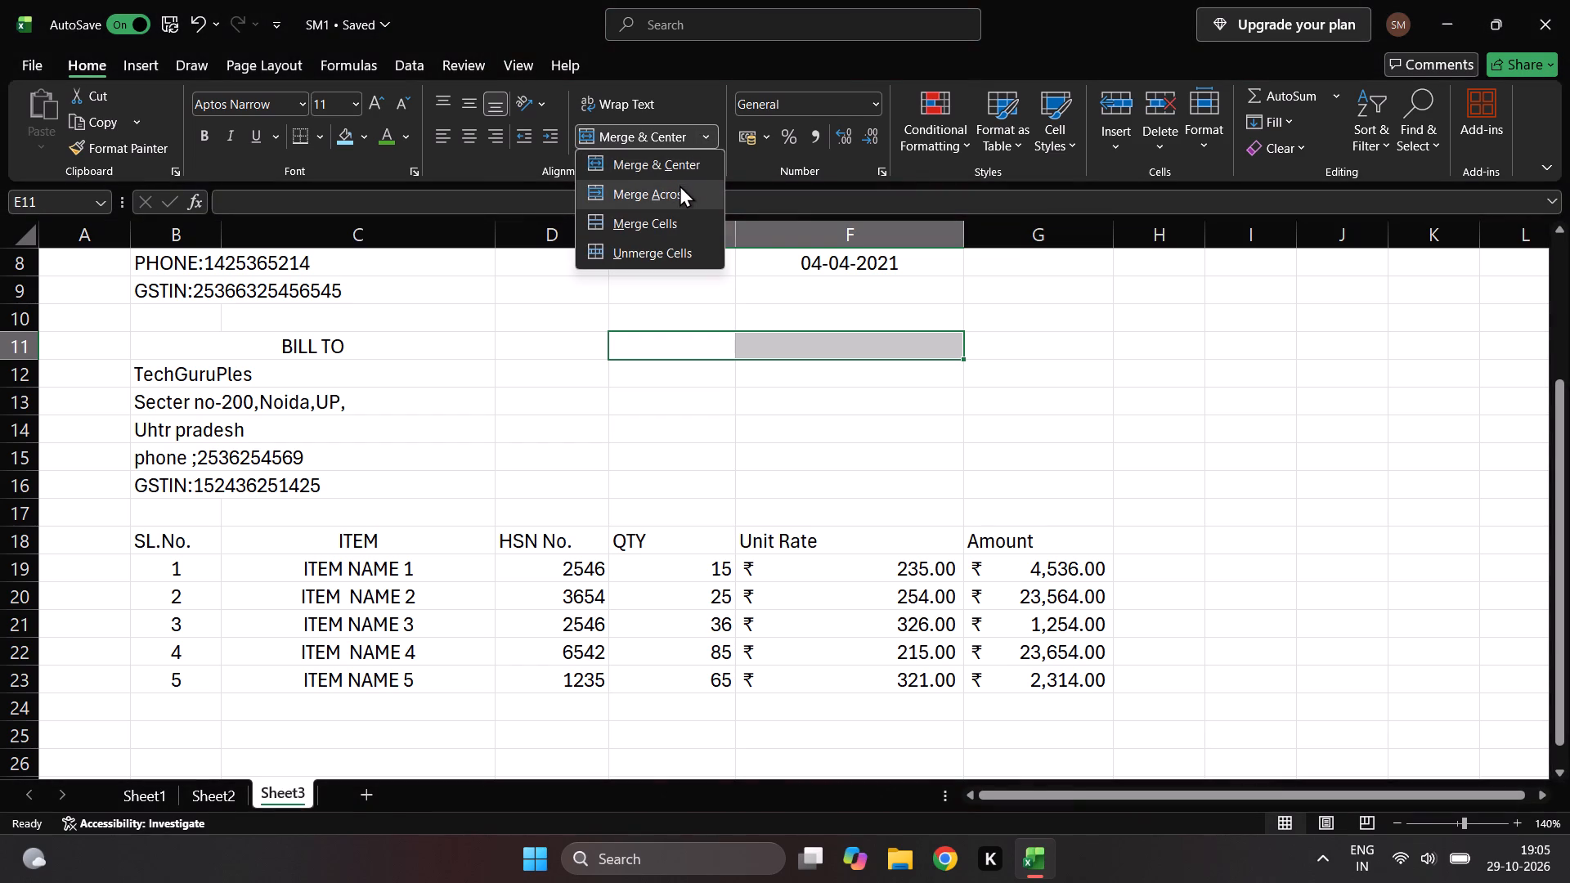
pyautogui.click(680, 185)
# Enter the heading SHIP TO in the merged cell E11:F11.
pyautogui.doubleClick(754, 347)
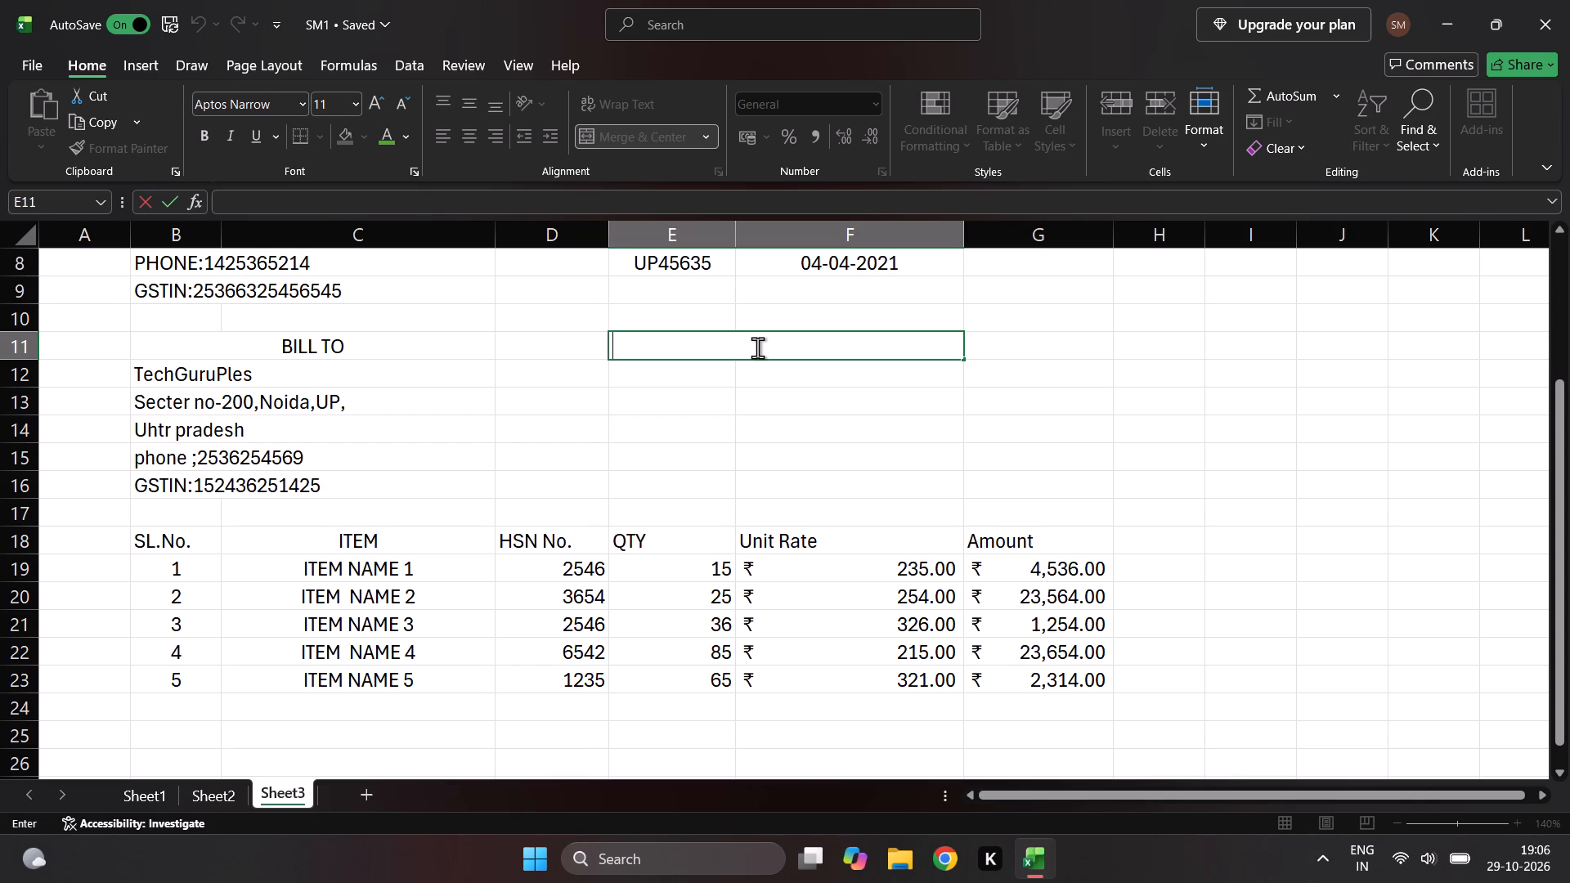
pyautogui.press('s')
pyautogui.write('HIP')
pyautogui.press('space')
pyautogui.write('TO')
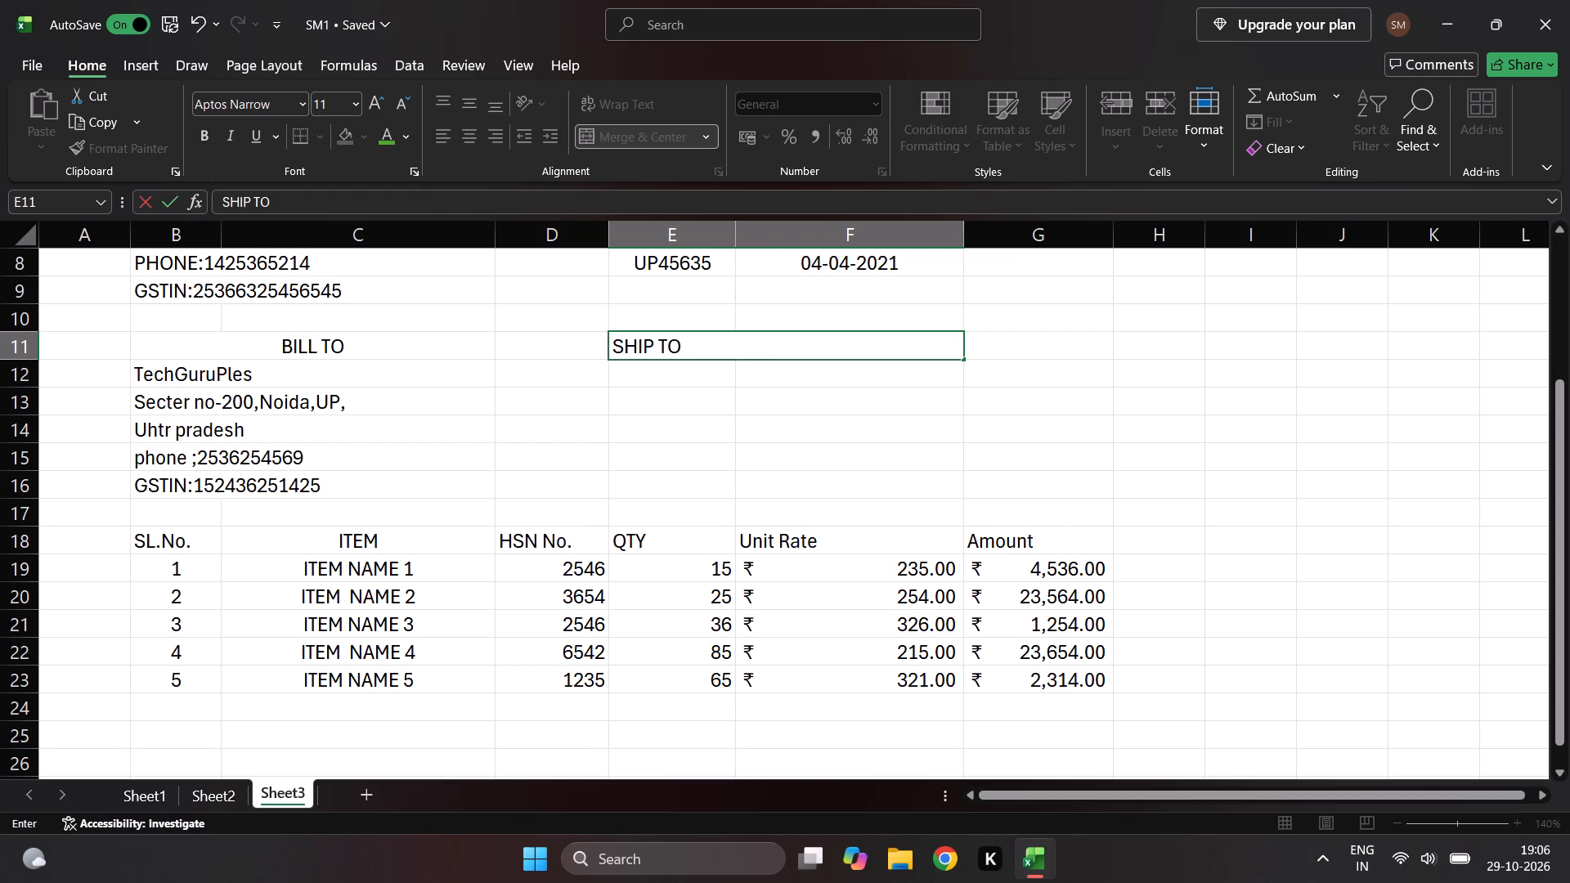
pyautogui.click(668, 365)
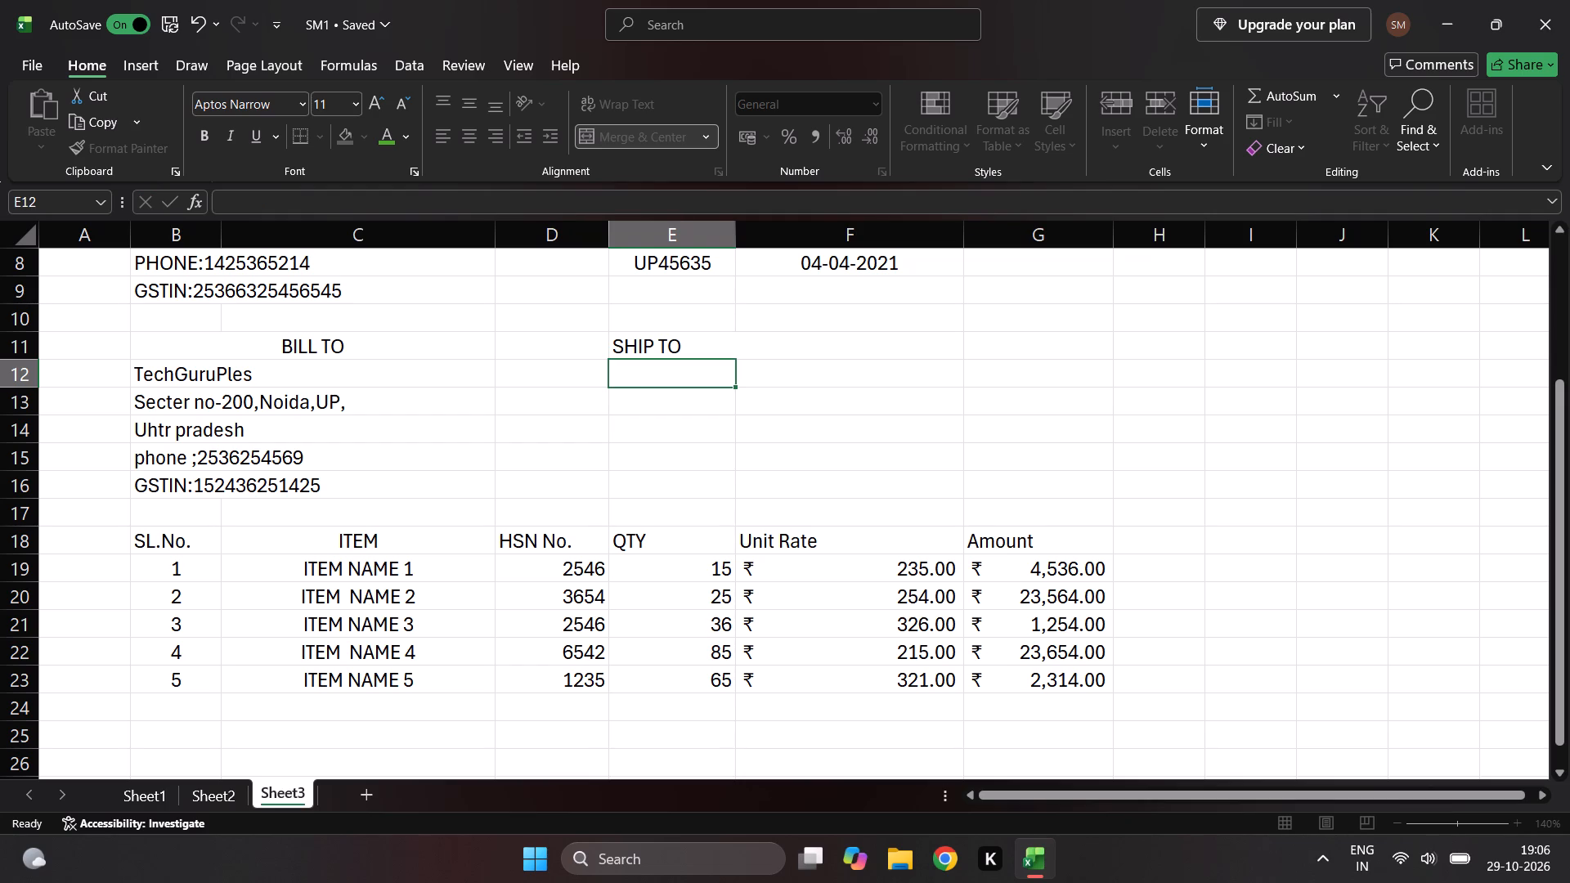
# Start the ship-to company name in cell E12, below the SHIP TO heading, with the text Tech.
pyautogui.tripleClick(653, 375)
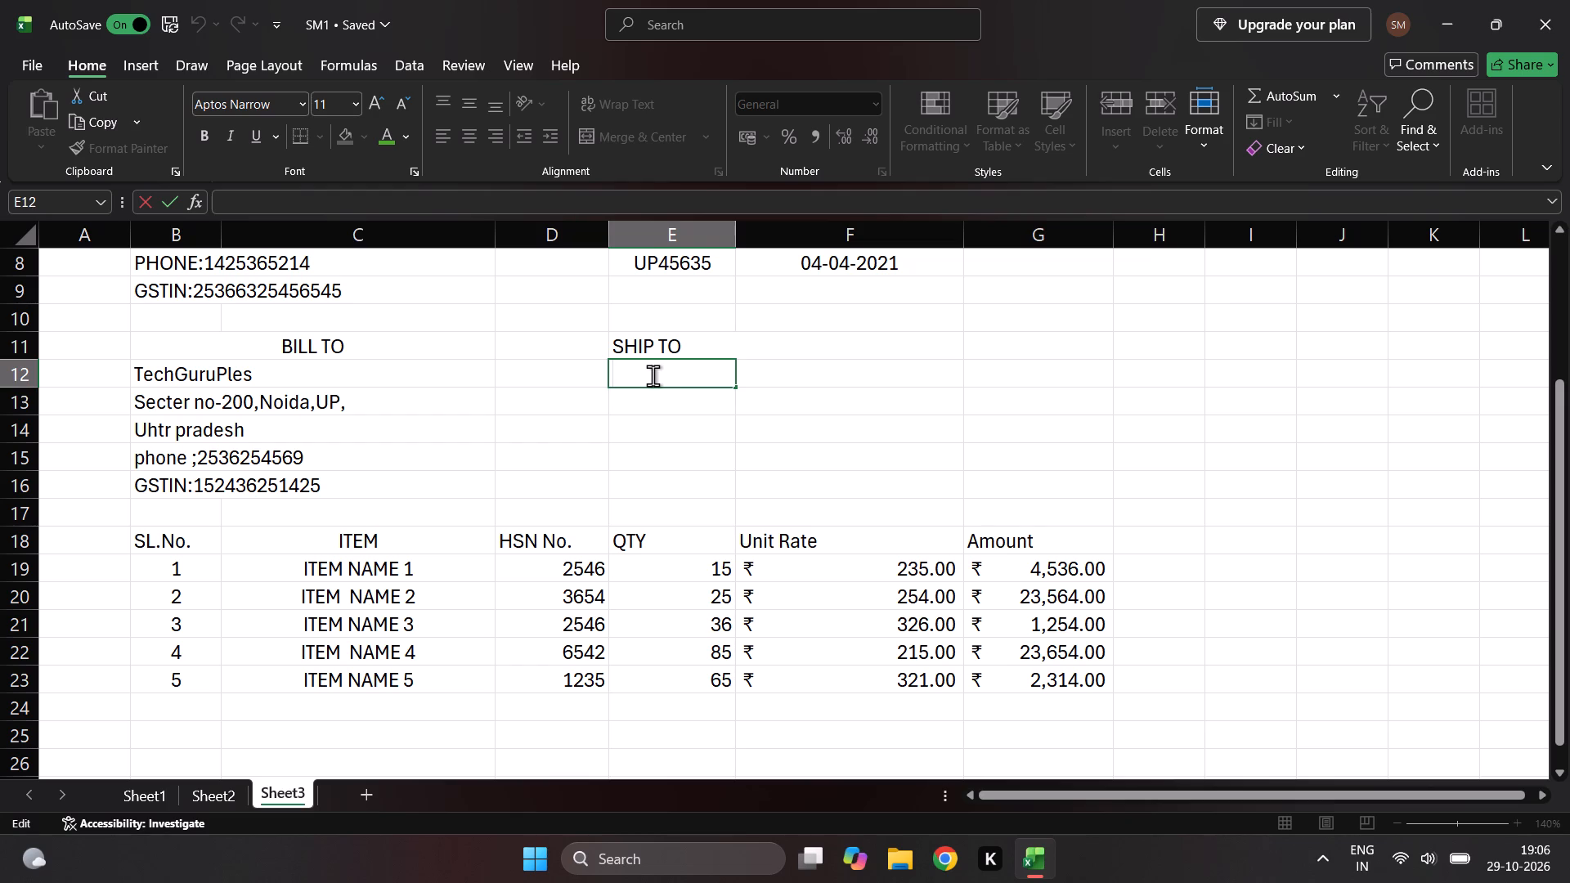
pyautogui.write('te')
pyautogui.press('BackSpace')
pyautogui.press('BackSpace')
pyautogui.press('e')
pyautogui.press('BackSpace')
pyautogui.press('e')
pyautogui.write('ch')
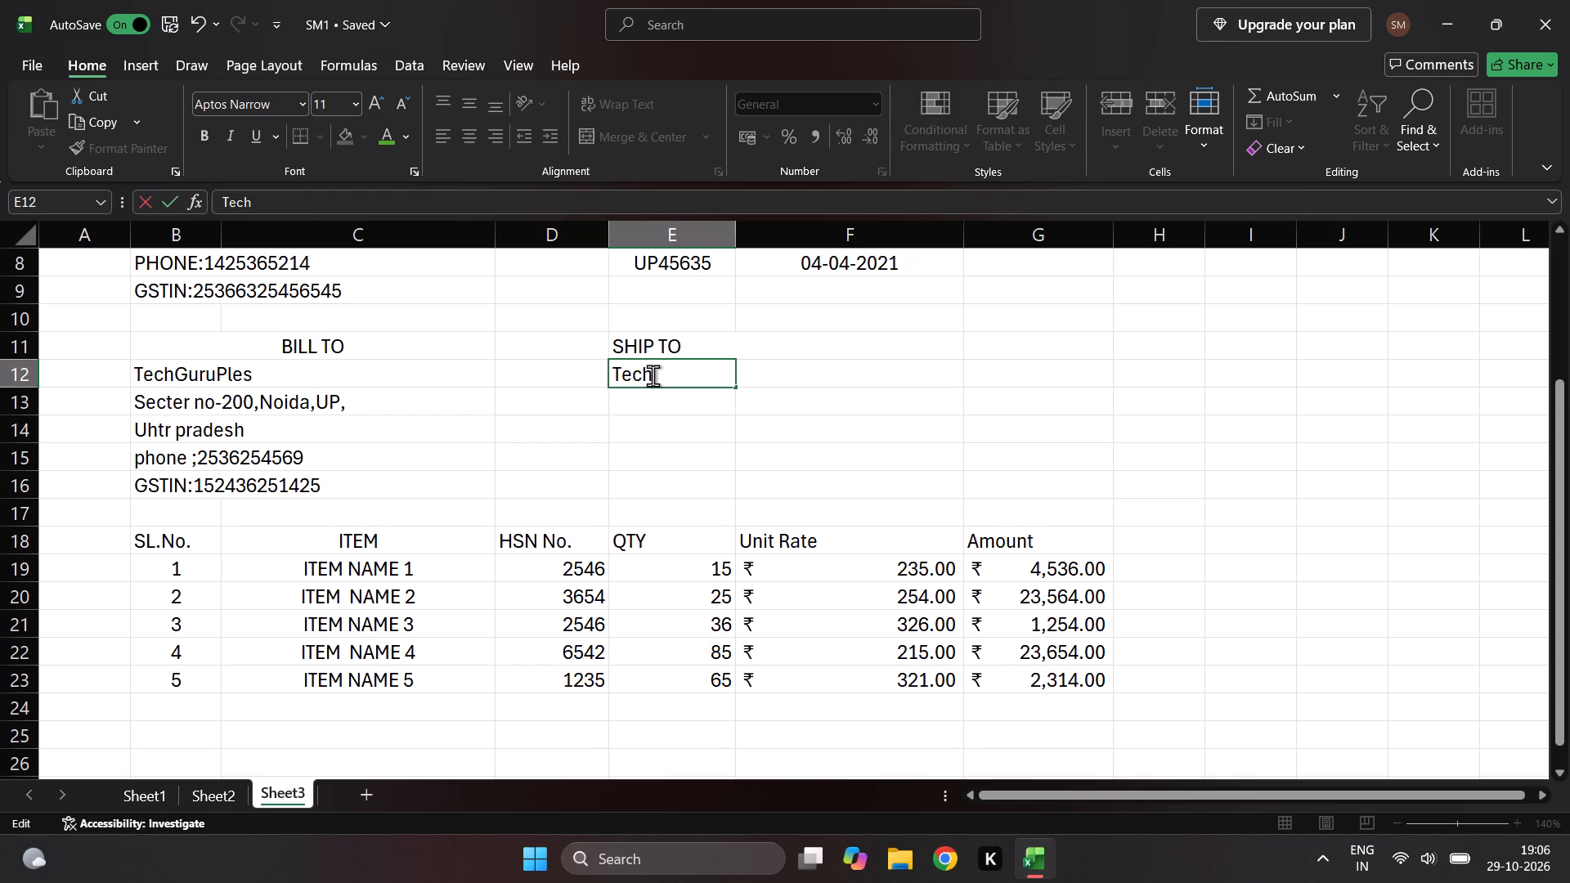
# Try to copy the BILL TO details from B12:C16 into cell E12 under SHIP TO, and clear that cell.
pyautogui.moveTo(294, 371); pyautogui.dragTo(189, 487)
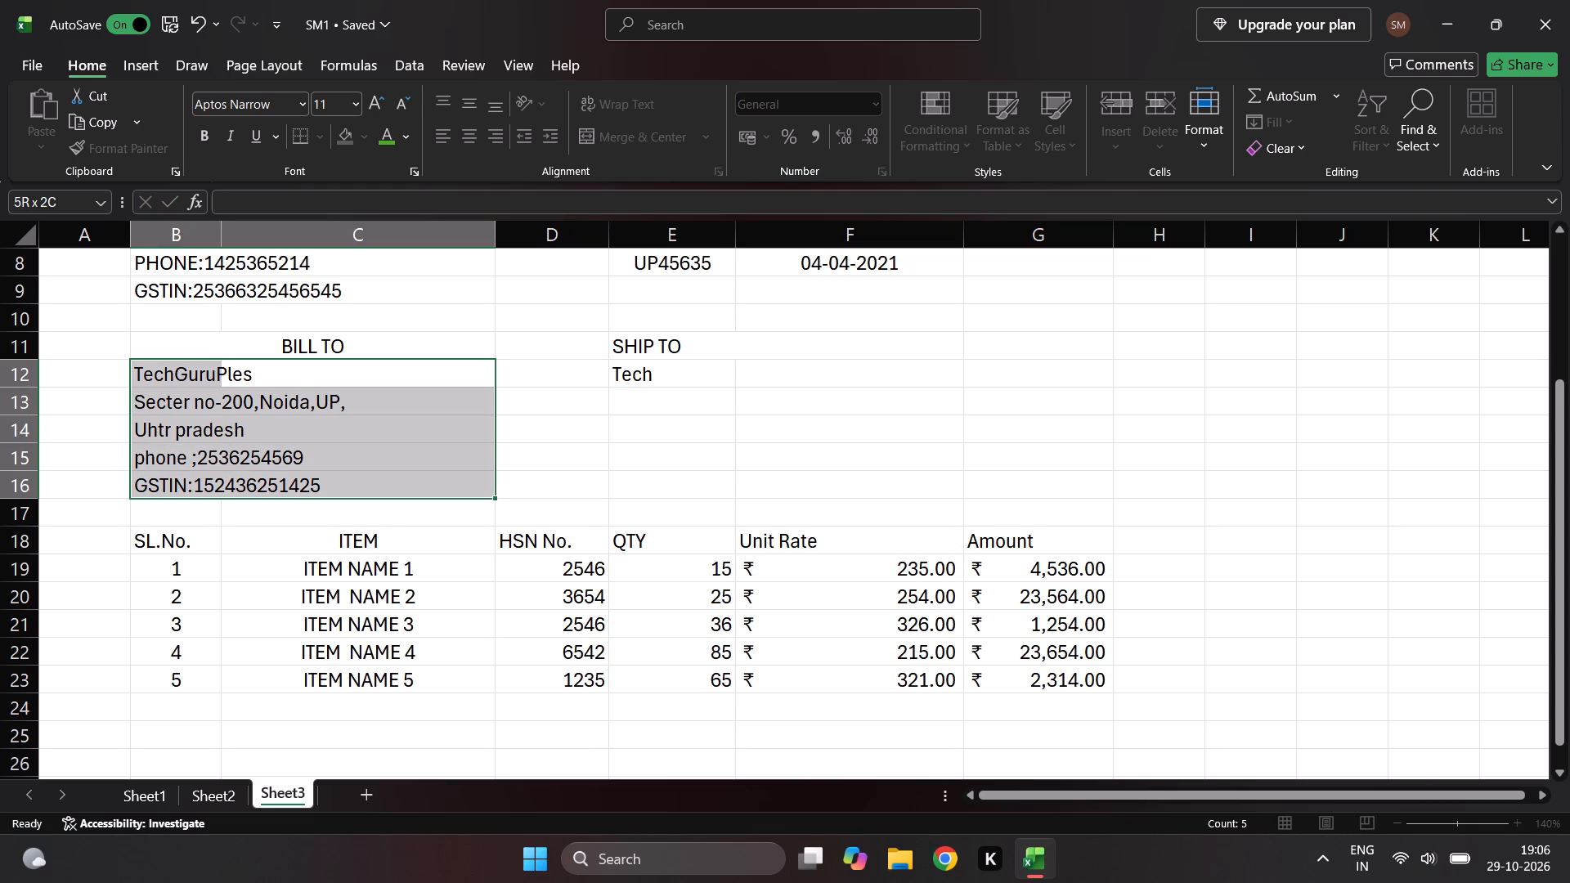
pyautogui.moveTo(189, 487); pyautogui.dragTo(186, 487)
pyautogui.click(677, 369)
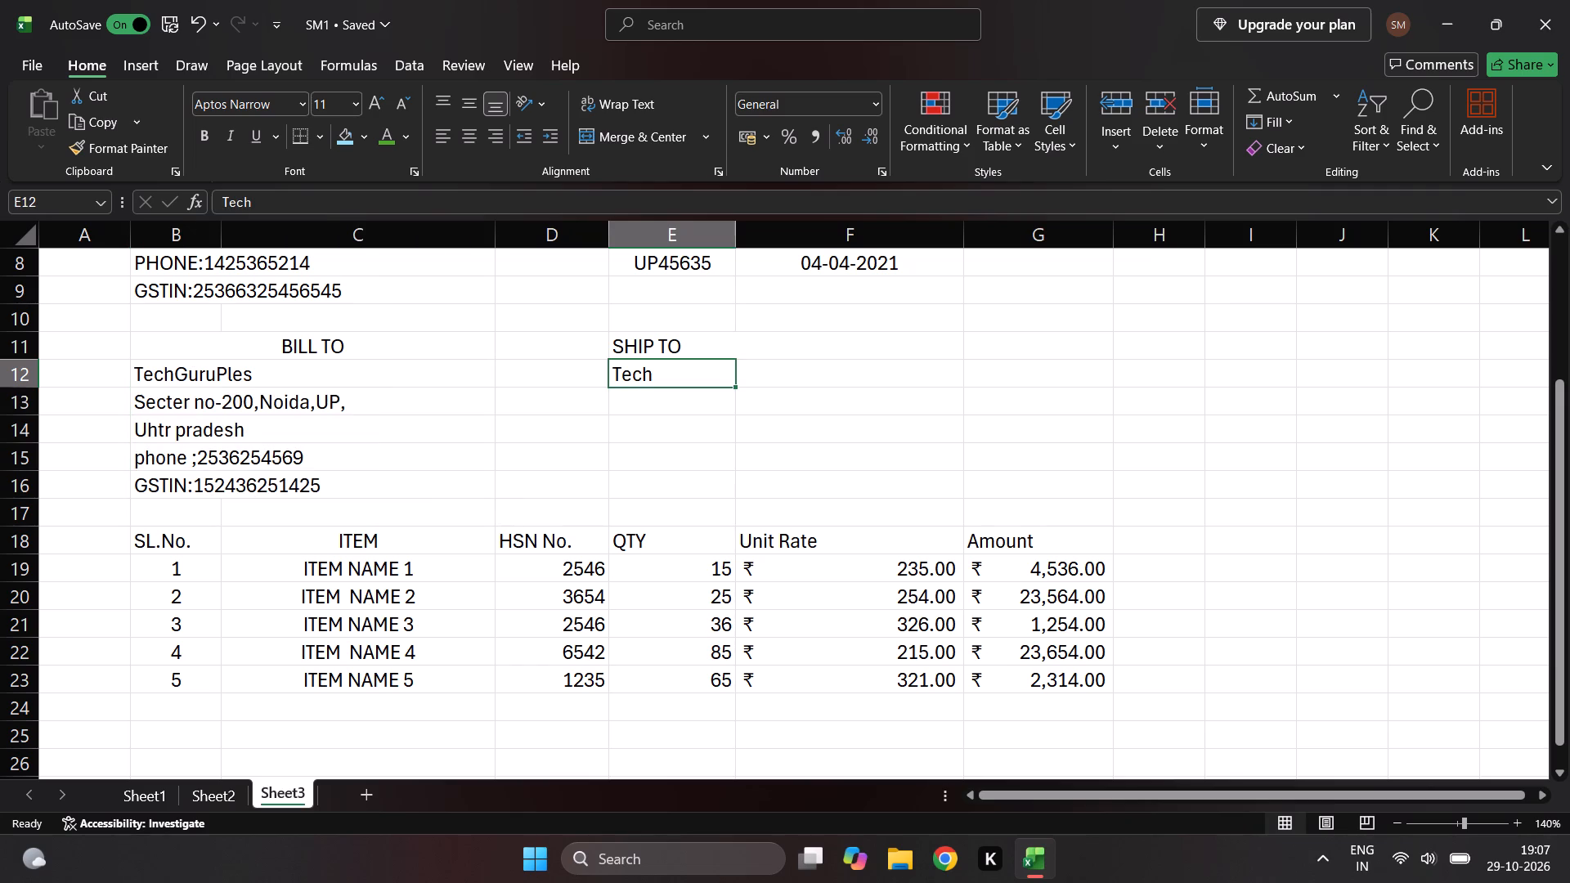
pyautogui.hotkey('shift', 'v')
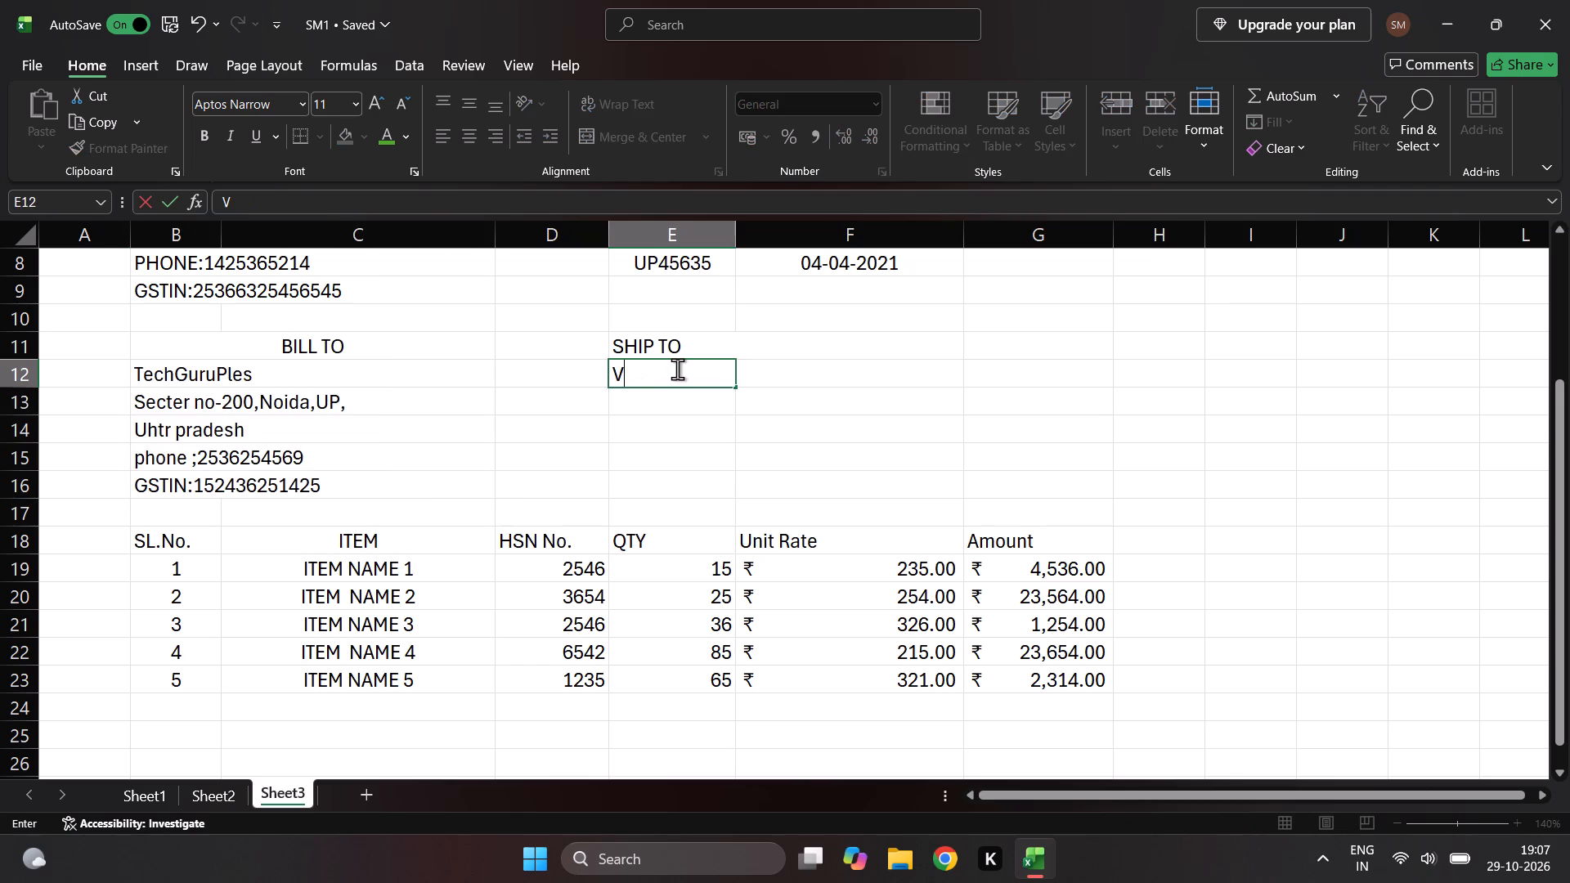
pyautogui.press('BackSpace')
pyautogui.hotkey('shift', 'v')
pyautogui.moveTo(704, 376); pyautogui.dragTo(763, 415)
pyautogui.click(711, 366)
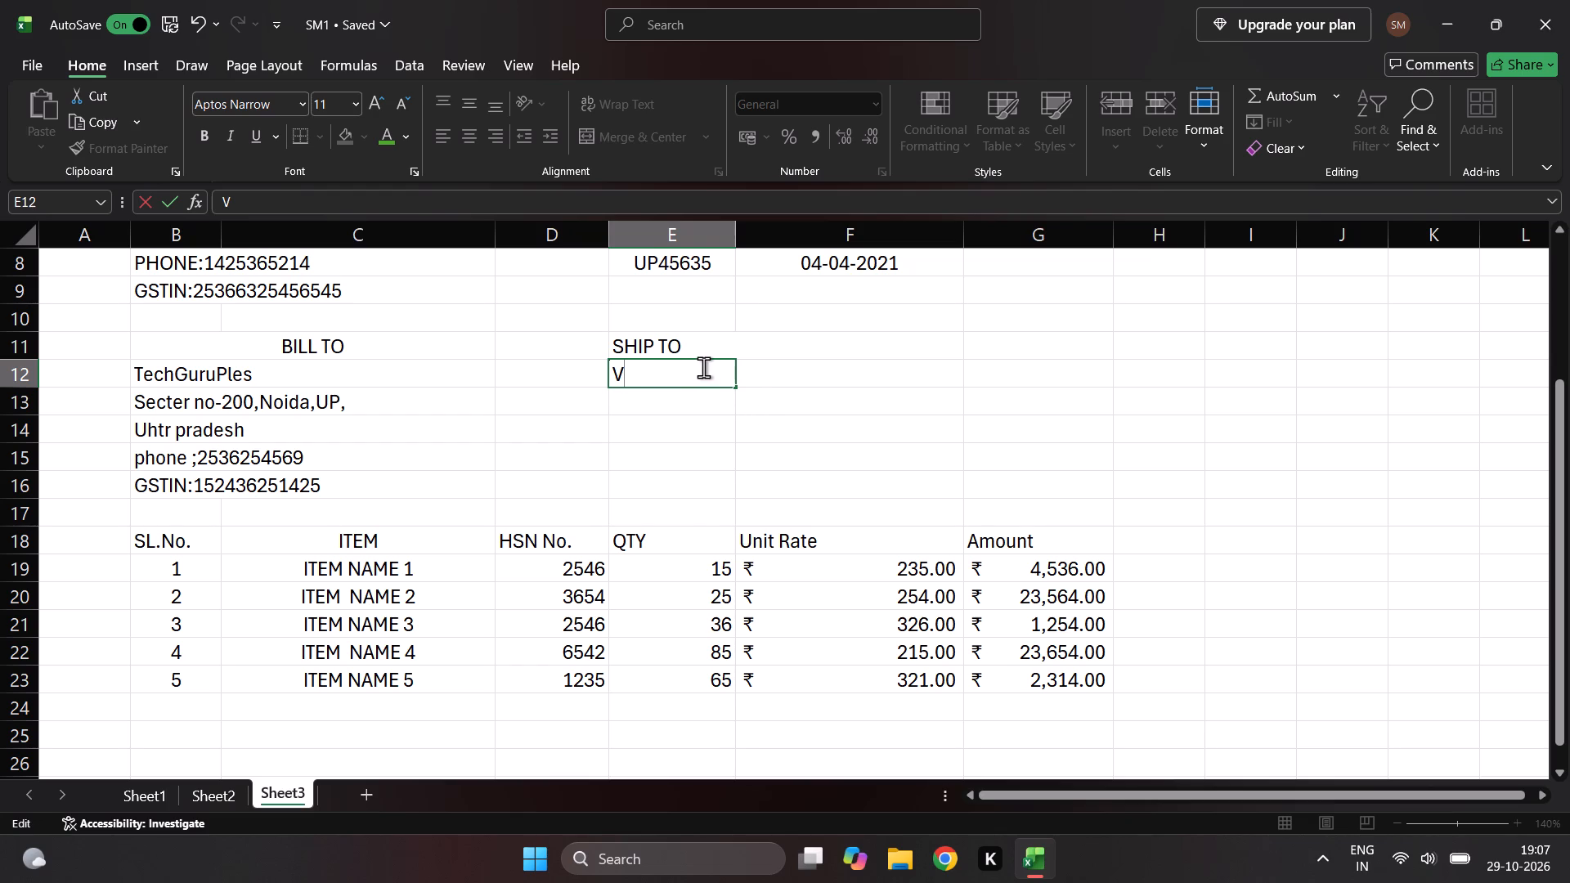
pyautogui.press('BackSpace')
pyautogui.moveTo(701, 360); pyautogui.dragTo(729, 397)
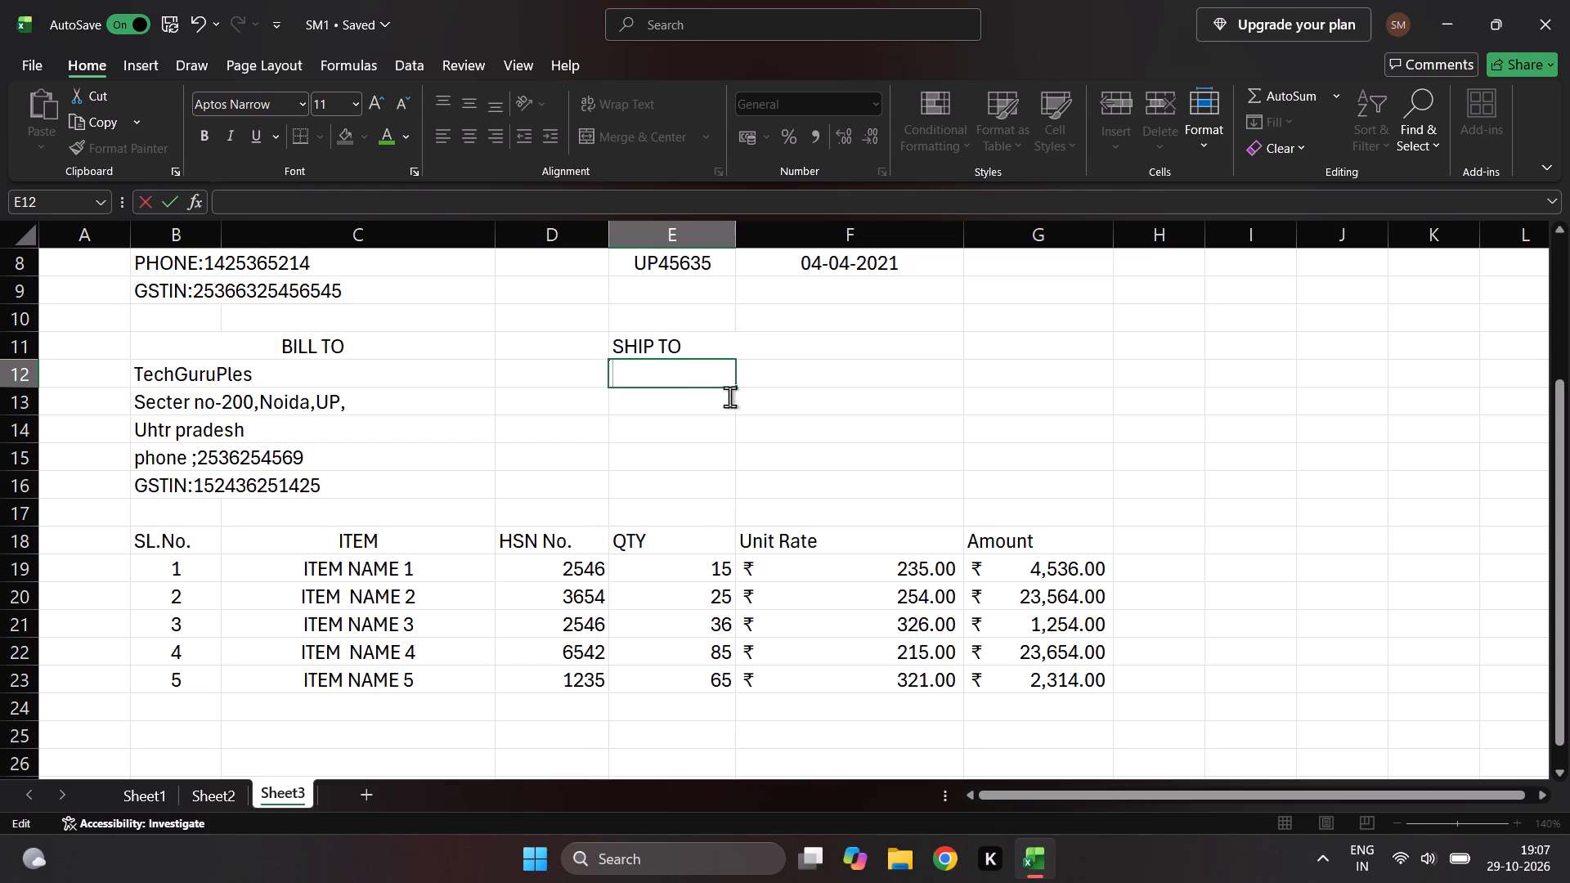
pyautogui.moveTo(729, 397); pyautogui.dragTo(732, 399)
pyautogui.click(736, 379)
# Merge the cells under SHIP TO across each row, from E12:F12 down to E16:F16.
pyautogui.moveTo(686, 369); pyautogui.dragTo(768, 419)
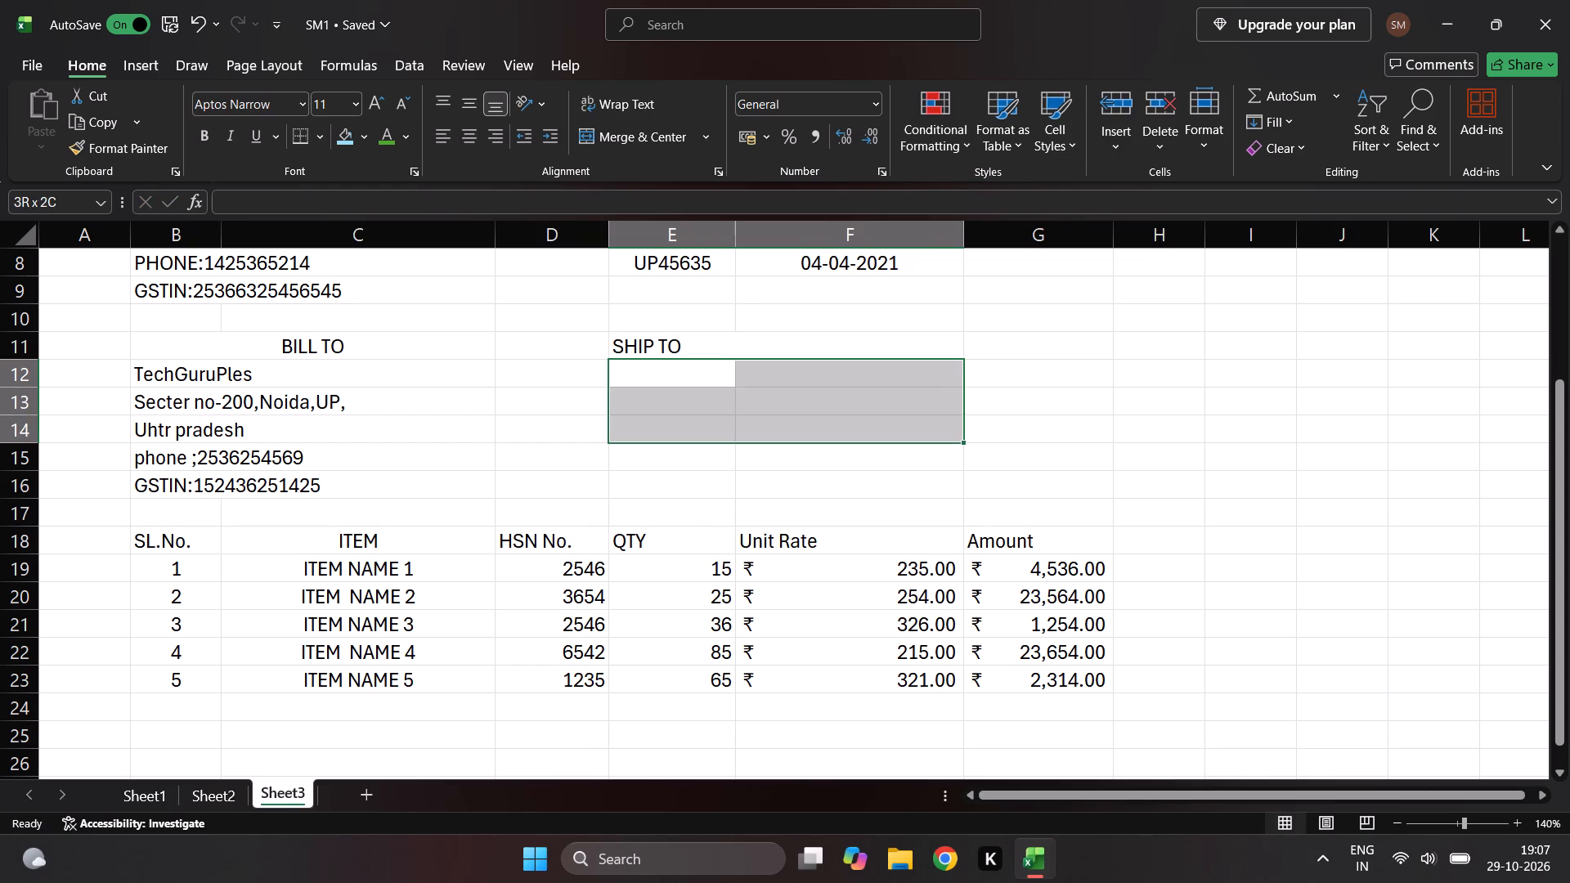
pyautogui.moveTo(768, 419); pyautogui.dragTo(808, 480)
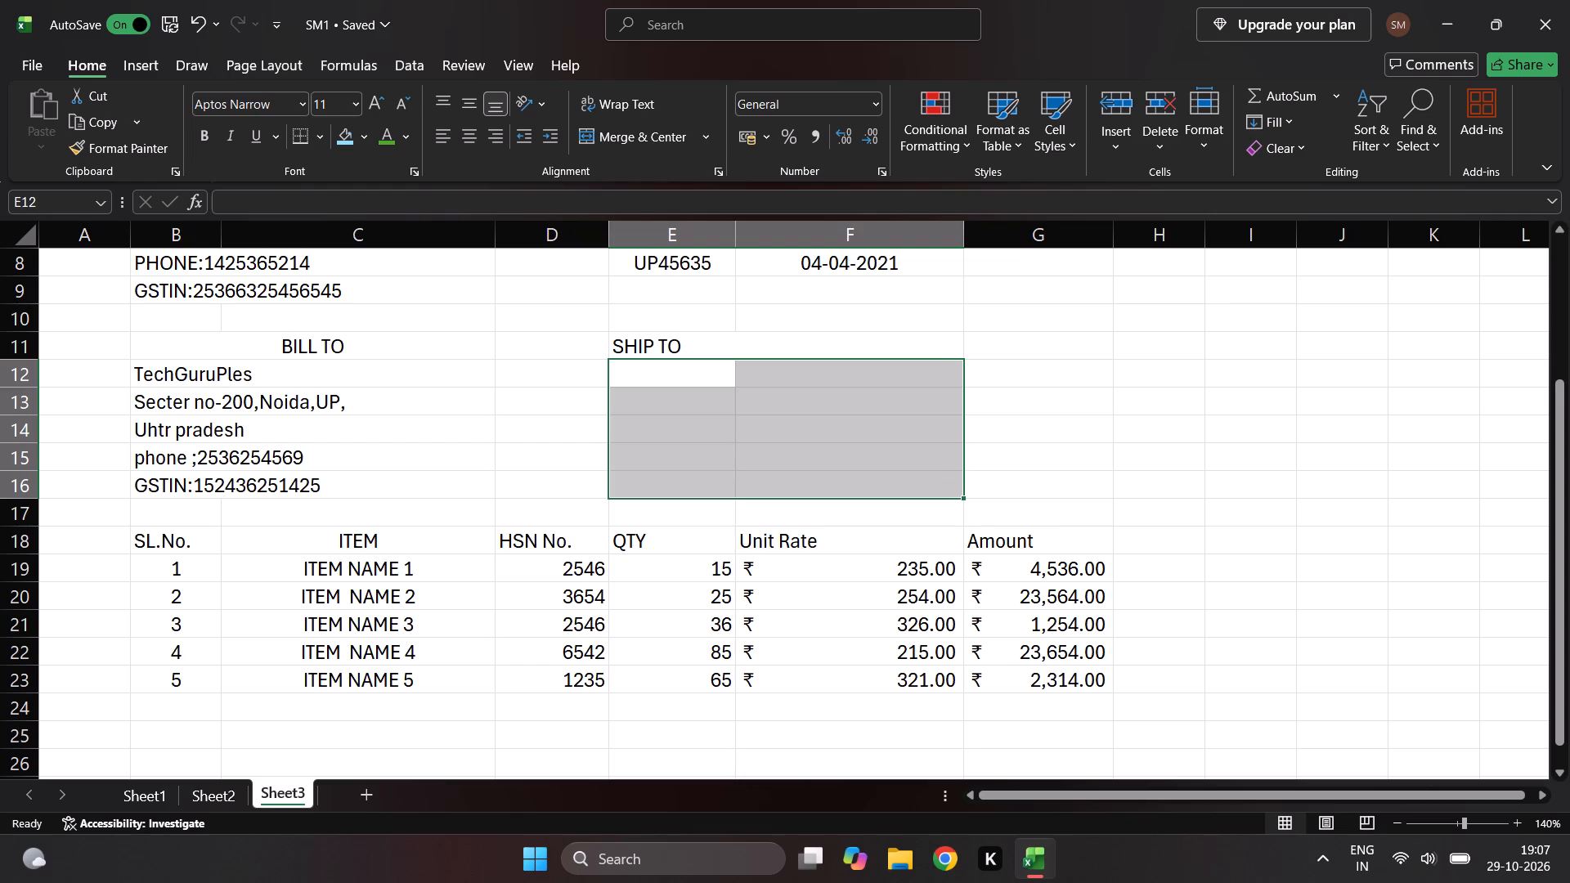
pyautogui.click(703, 128)
pyautogui.click(694, 199)
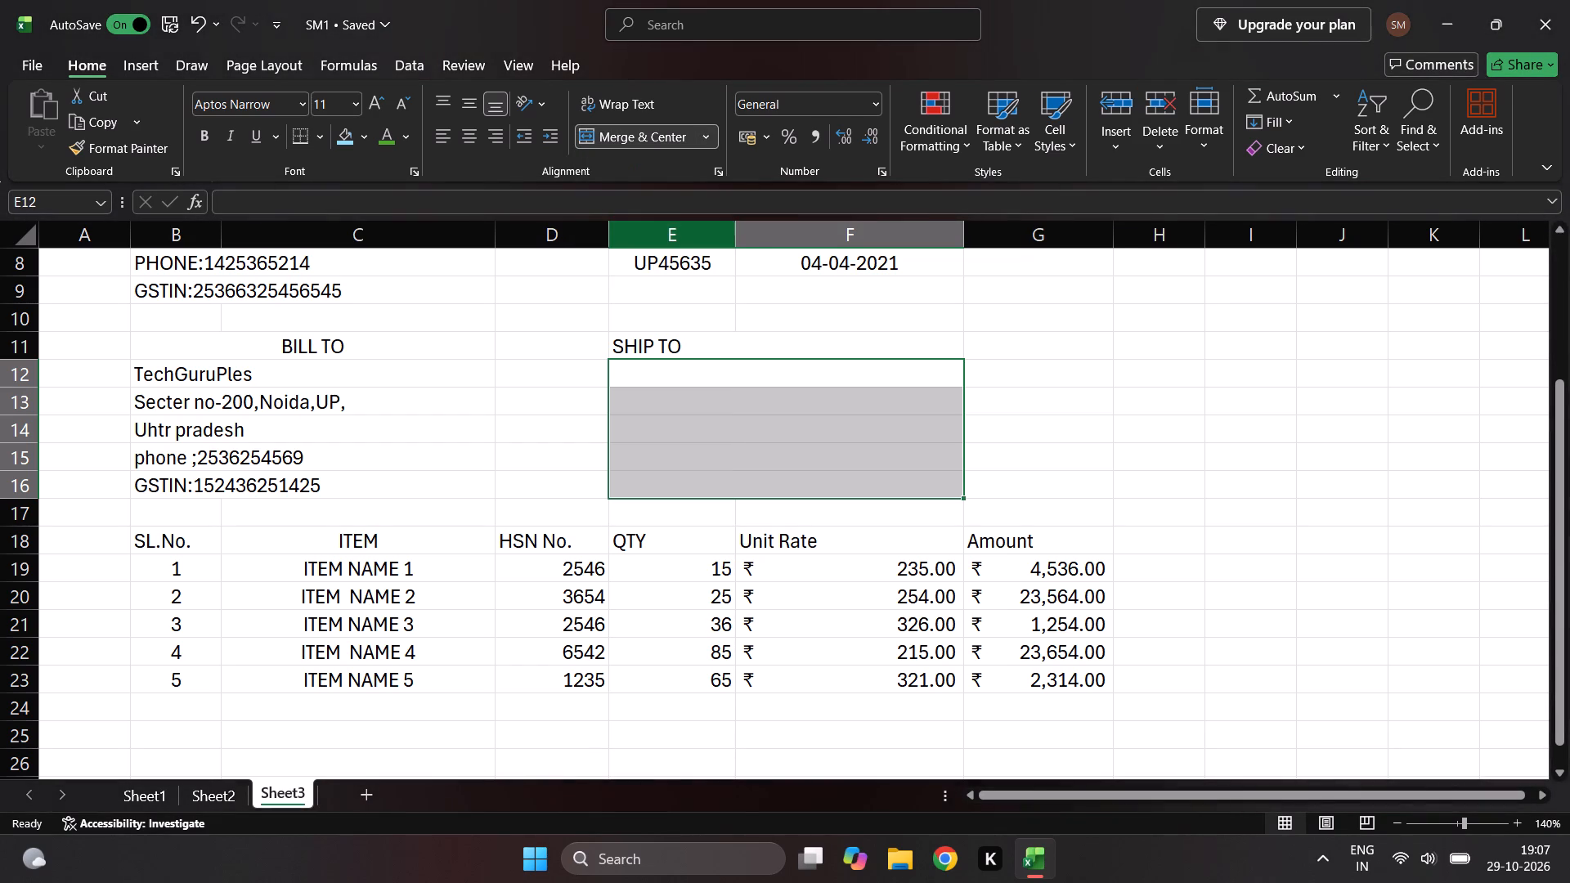
pyautogui.click(722, 375)
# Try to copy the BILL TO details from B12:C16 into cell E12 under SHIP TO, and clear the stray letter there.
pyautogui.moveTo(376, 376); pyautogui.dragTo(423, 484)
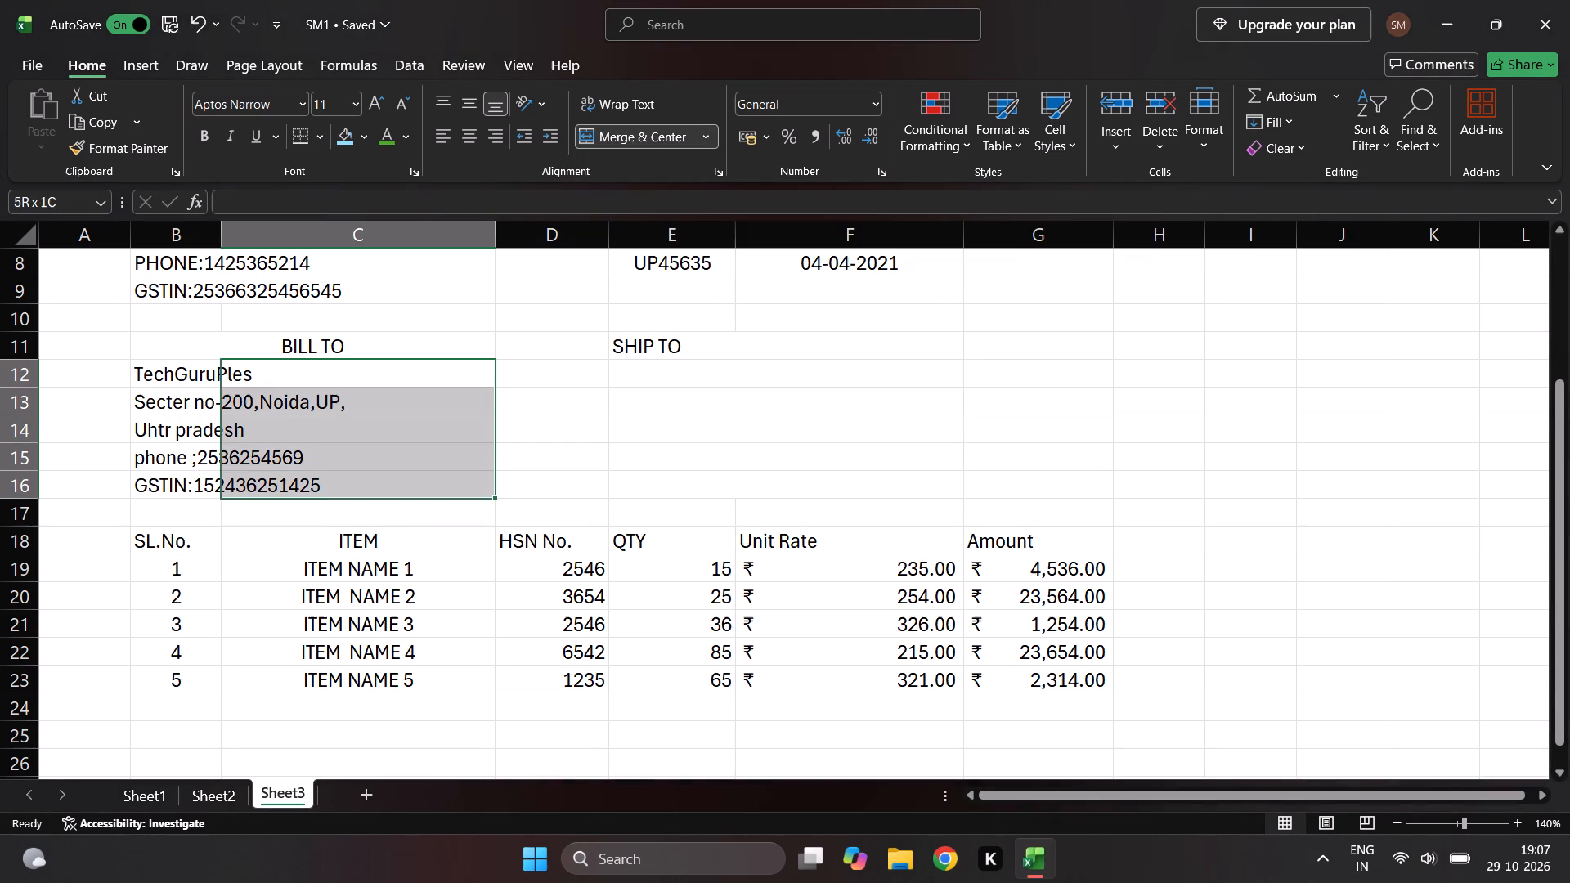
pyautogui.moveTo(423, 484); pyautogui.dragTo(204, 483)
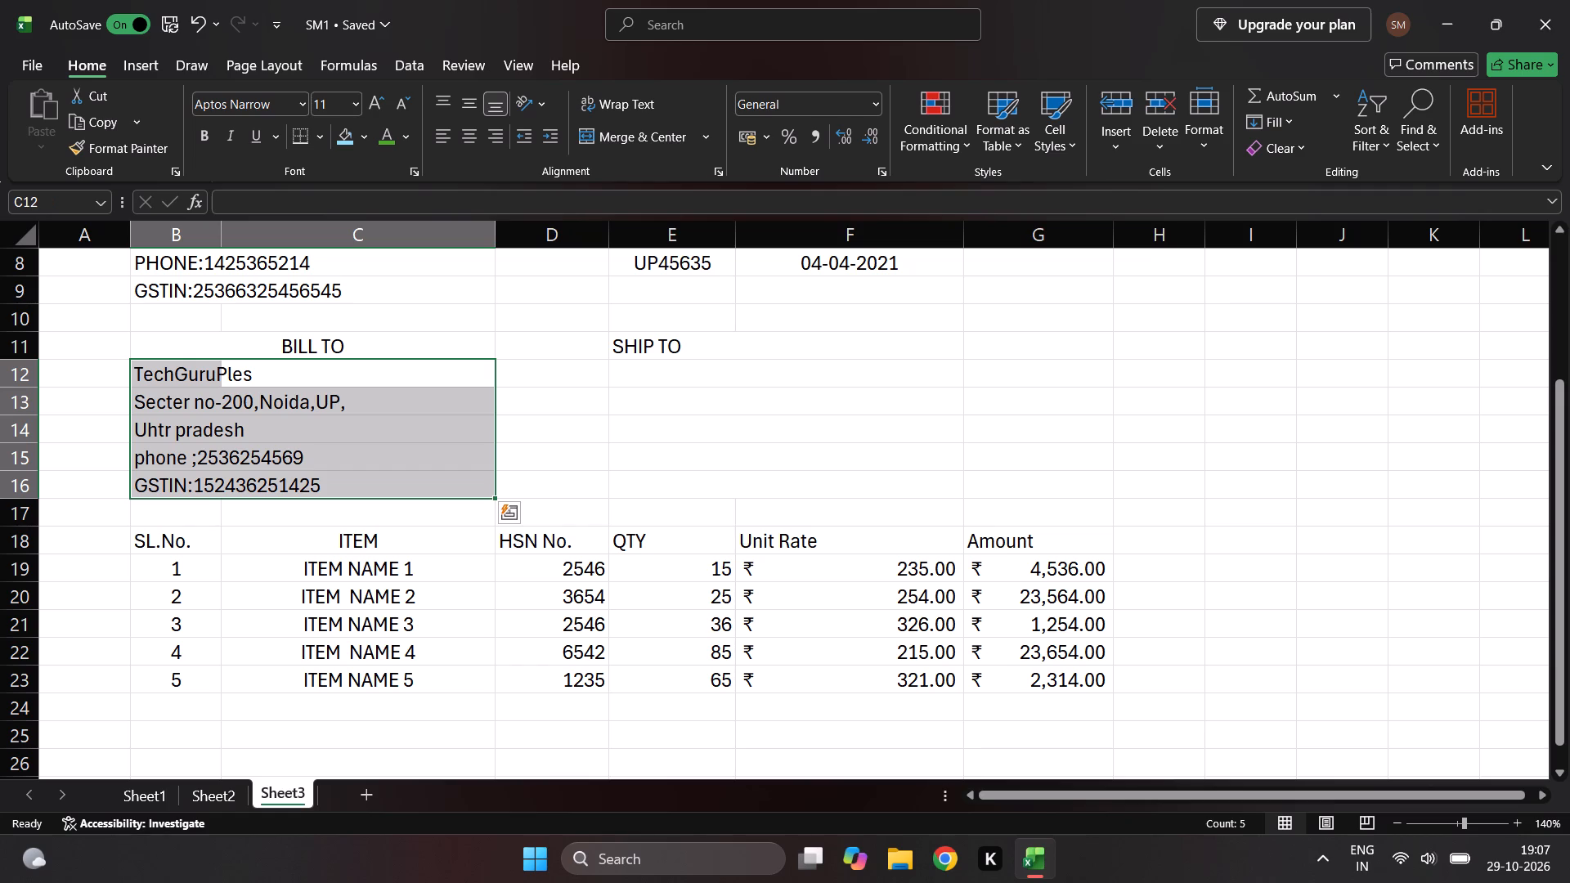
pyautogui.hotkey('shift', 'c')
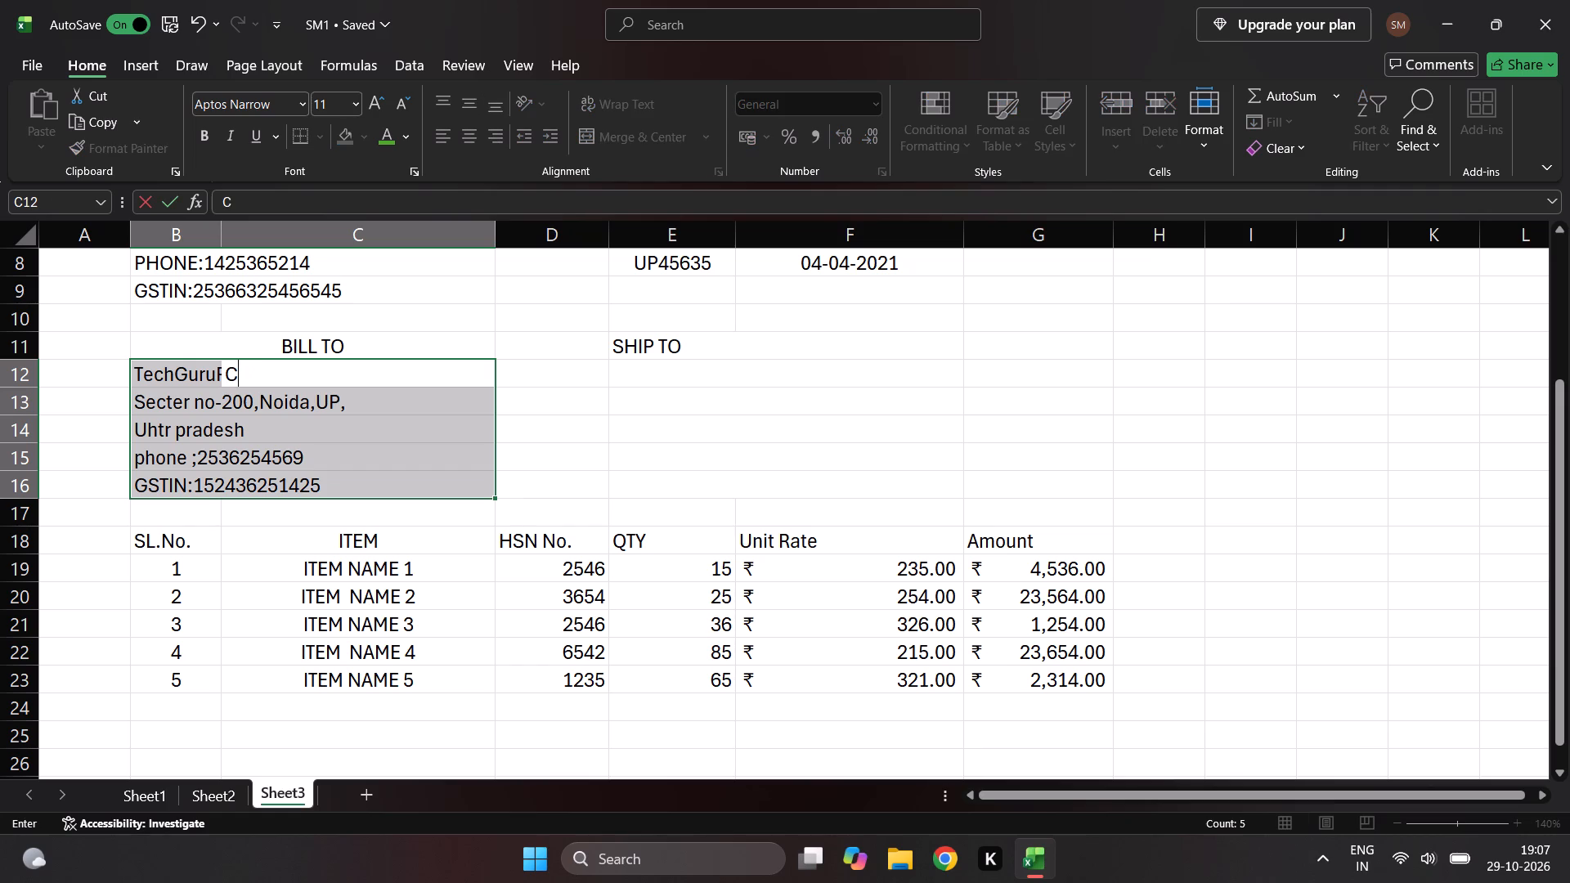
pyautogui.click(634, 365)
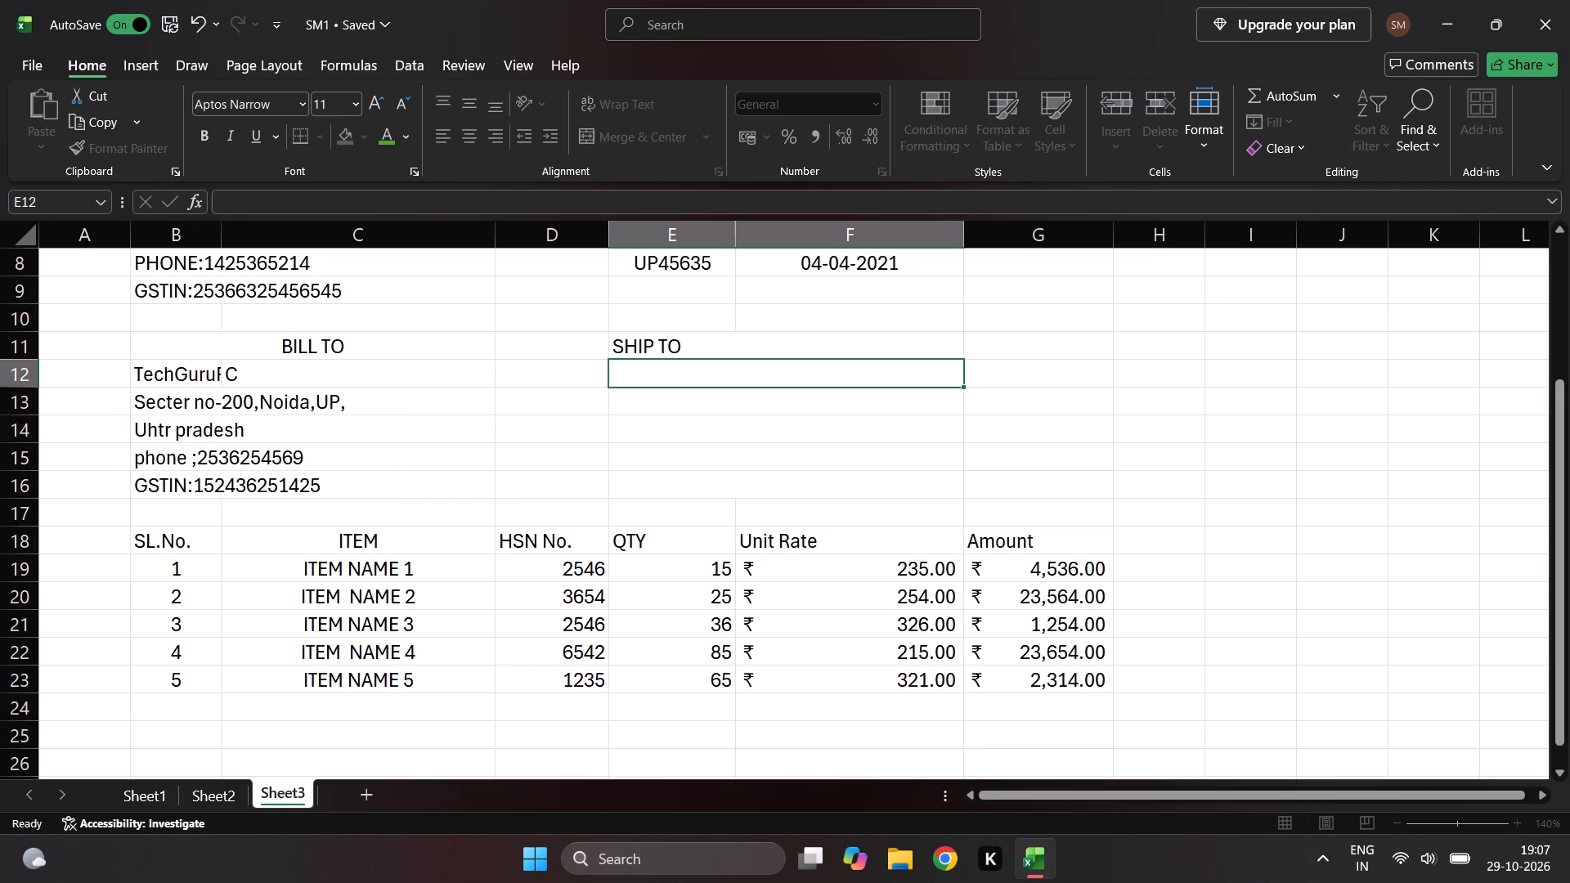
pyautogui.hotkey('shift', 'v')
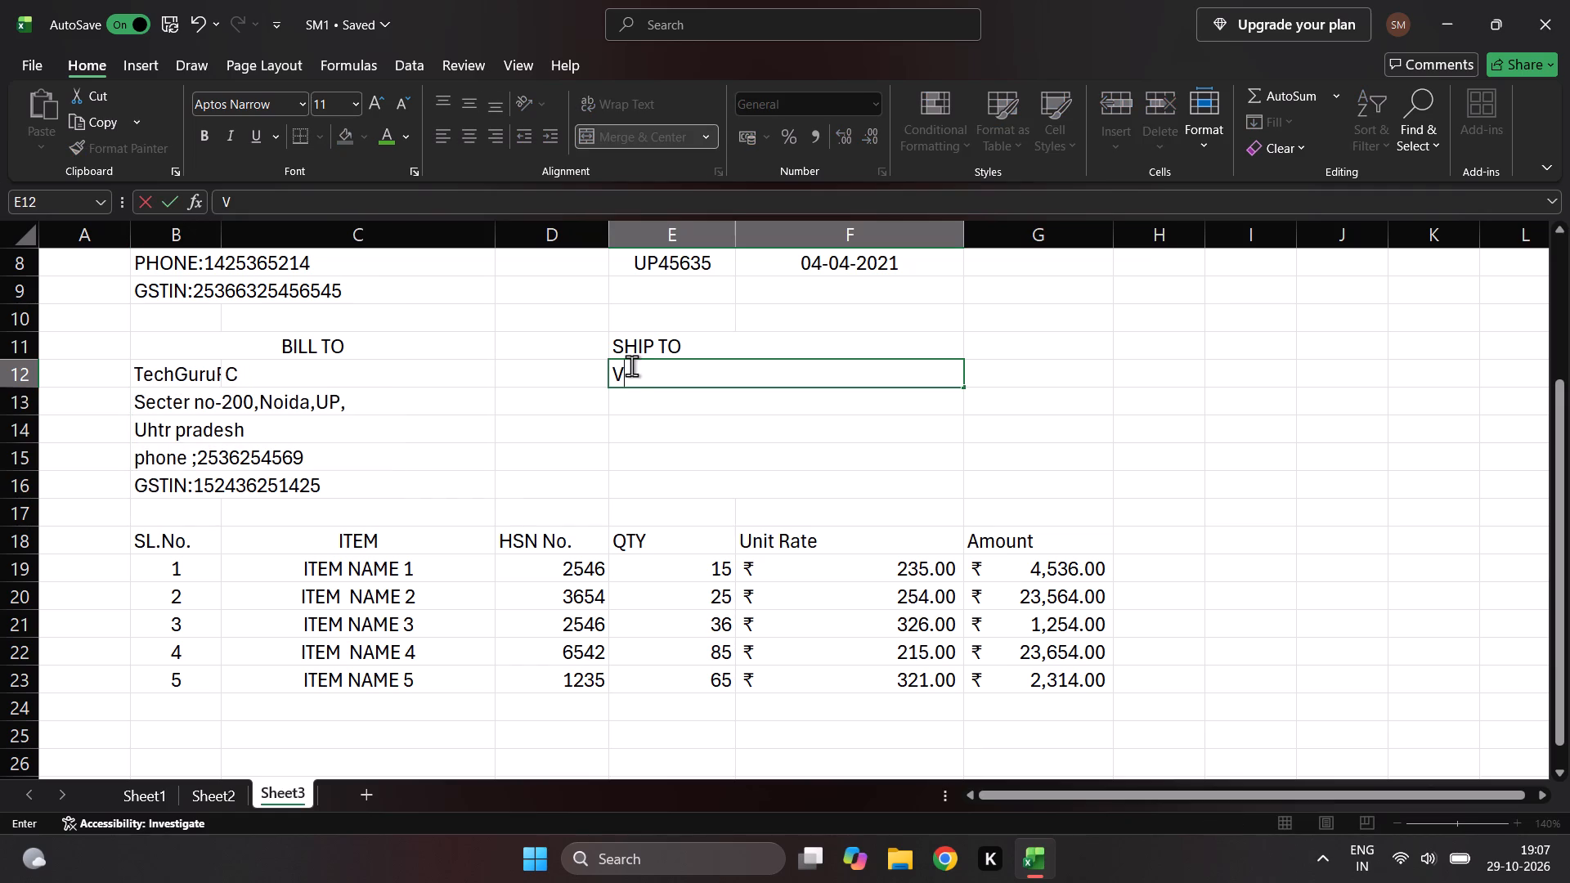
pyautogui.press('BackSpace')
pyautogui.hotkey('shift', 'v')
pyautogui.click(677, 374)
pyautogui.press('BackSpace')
# Widen column B so that the company name TechGuruPles fits inside cell B12.
pyautogui.click(224, 236)
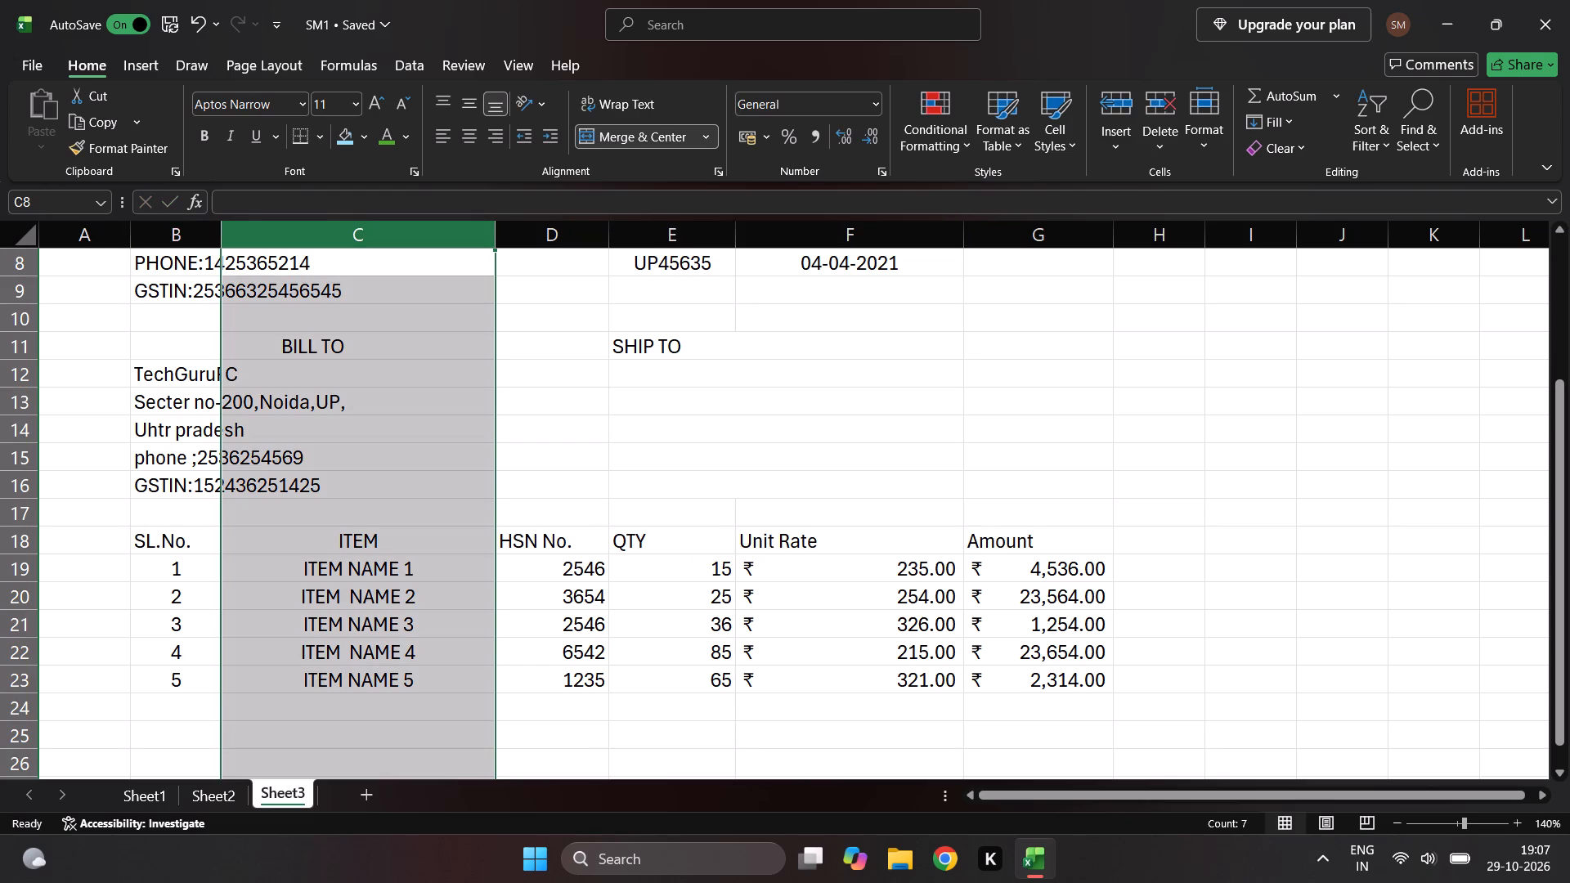
pyautogui.moveTo(224, 233); pyautogui.dragTo(231, 233)
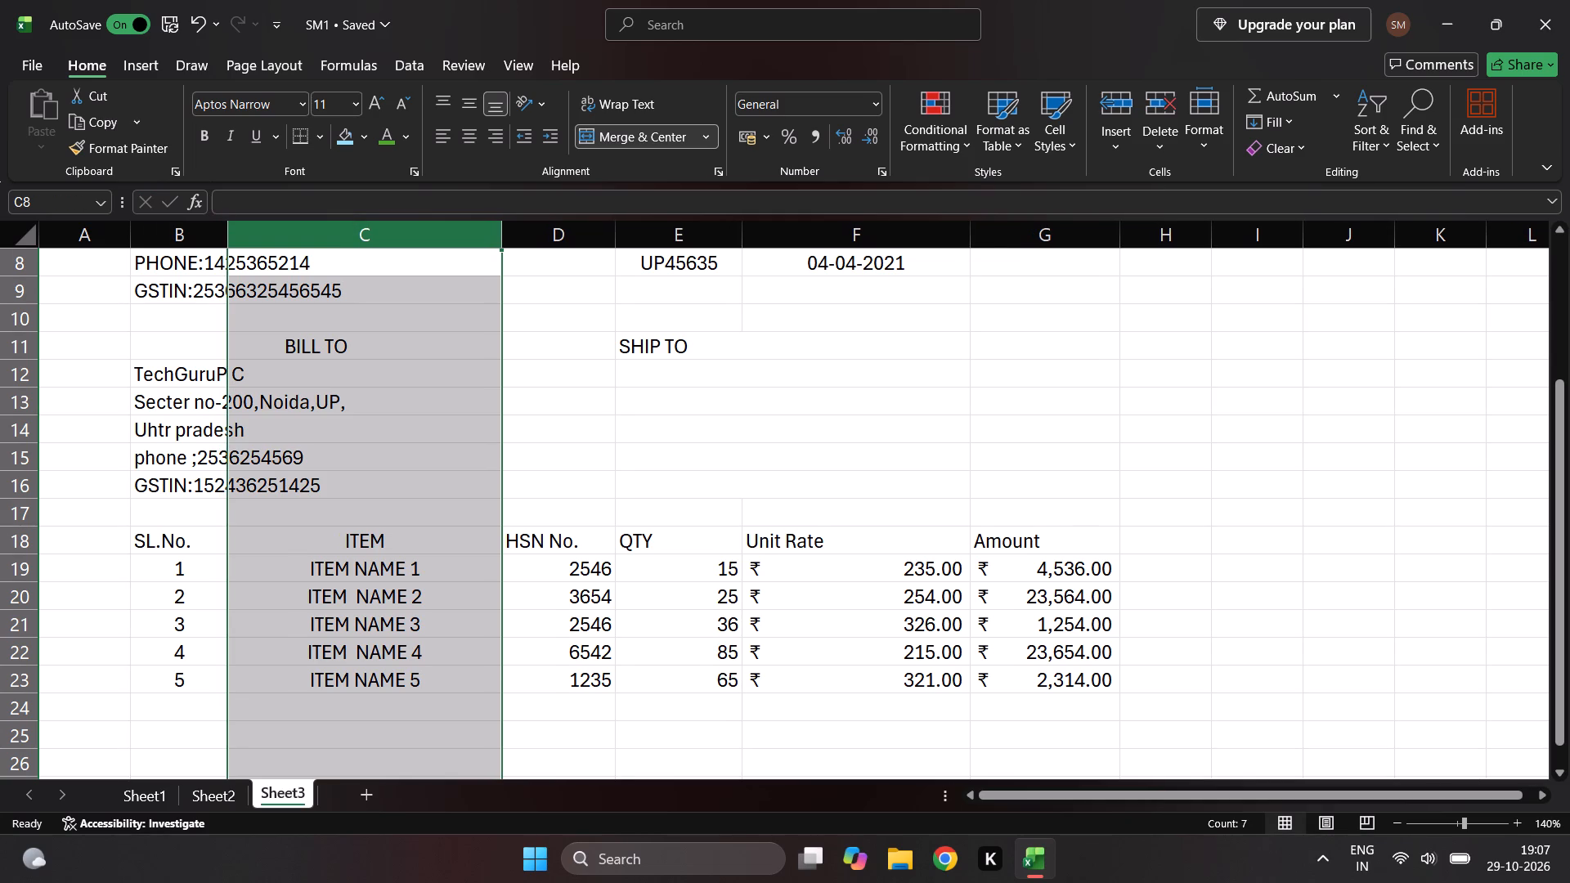
pyautogui.moveTo(227, 230); pyautogui.dragTo(249, 241)
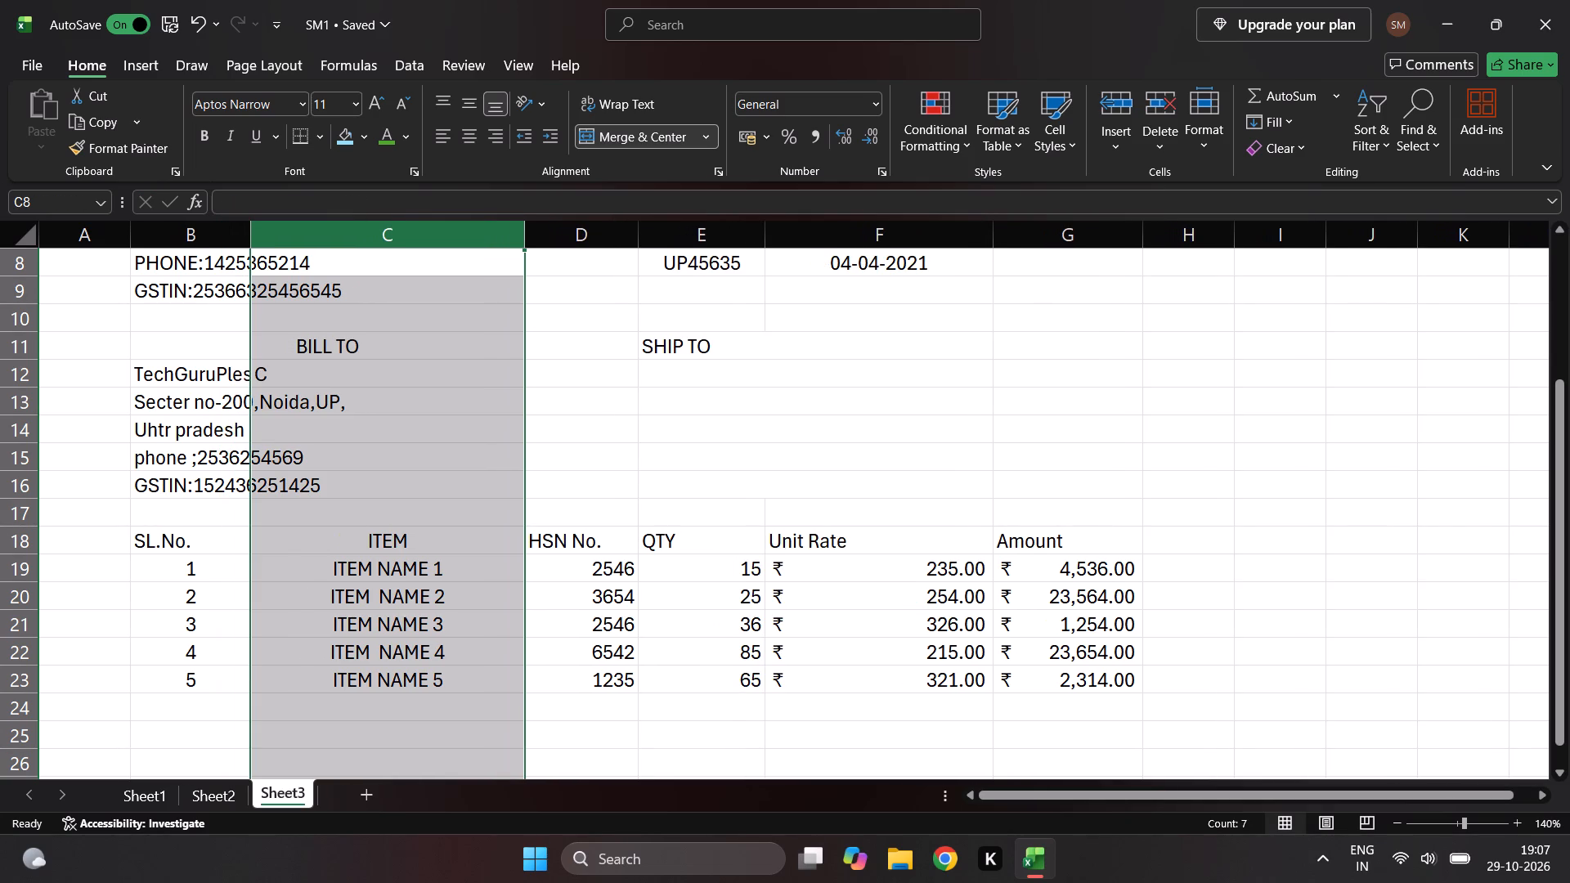
pyautogui.moveTo(253, 240); pyautogui.dragTo(269, 249)
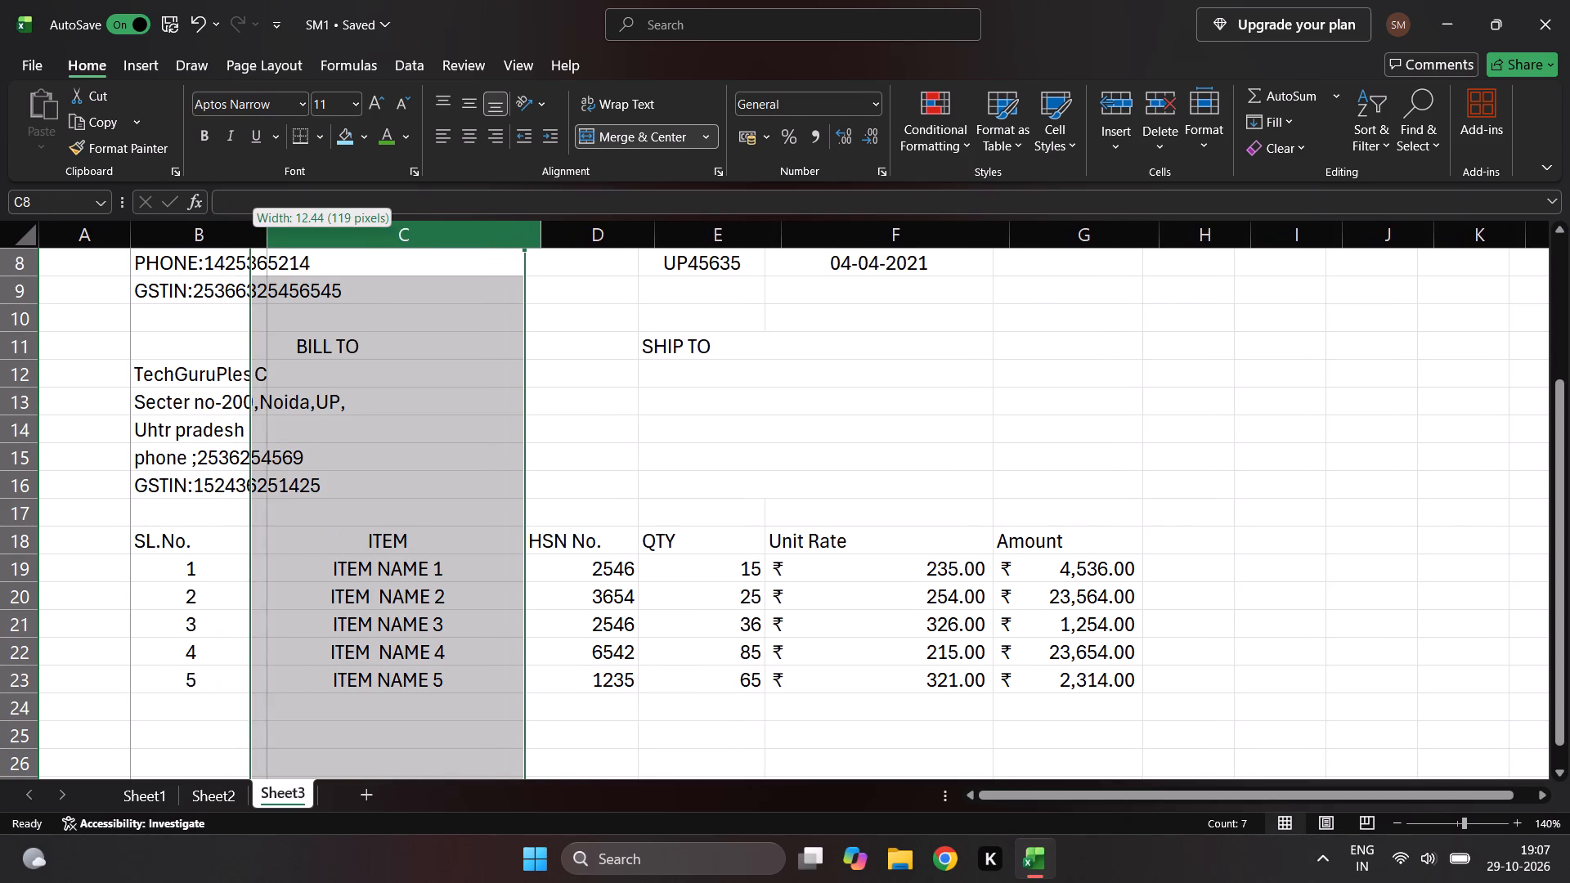
pyautogui.moveTo(269, 249); pyautogui.dragTo(280, 249)
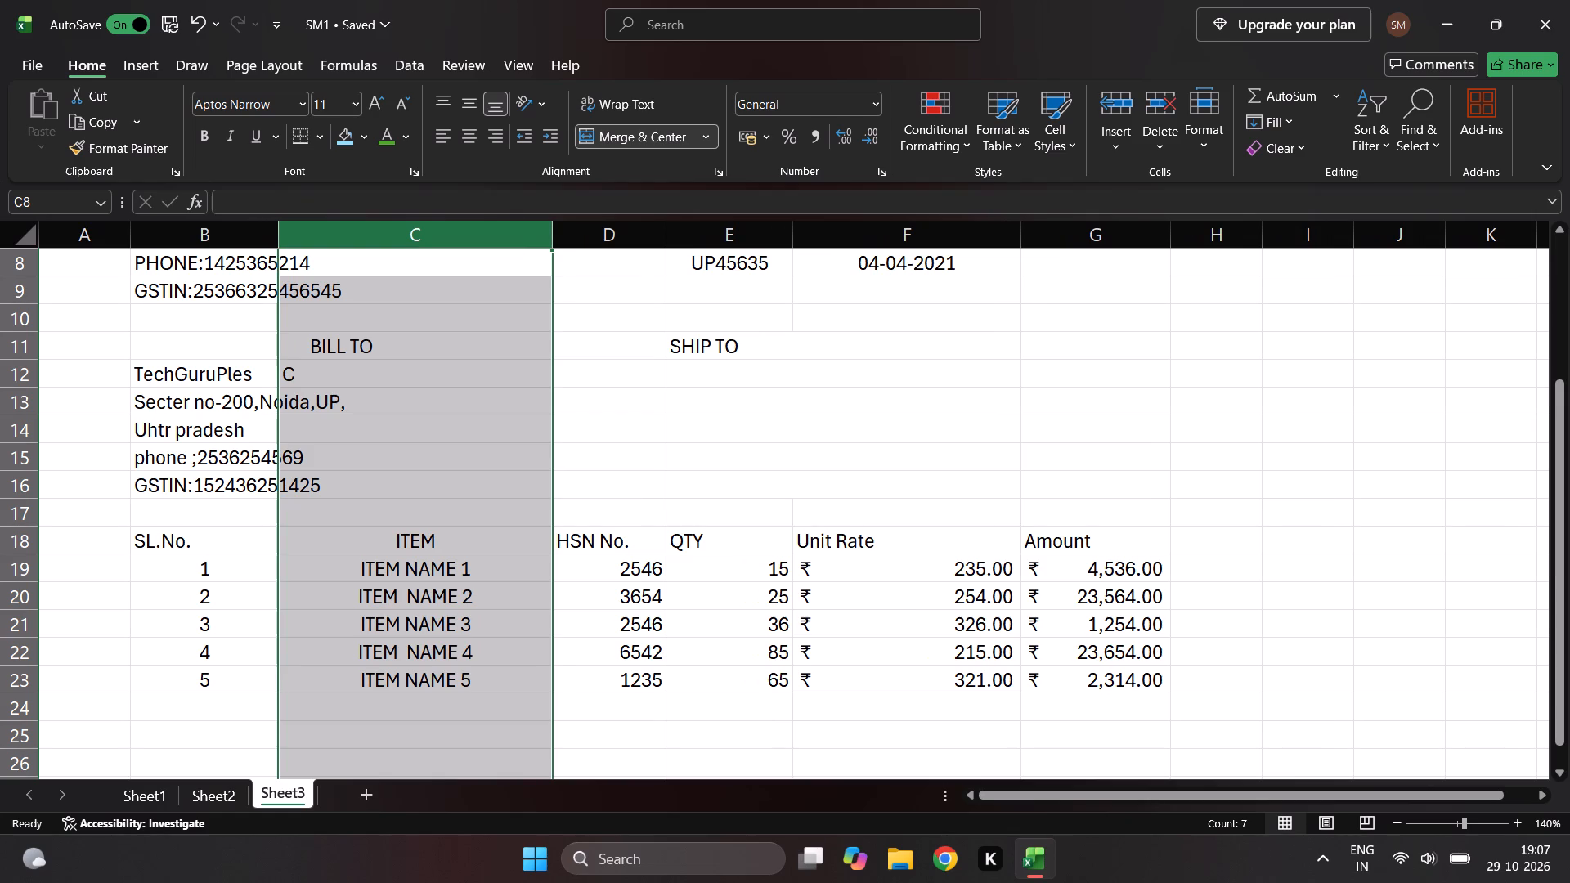
# Clear the stray letter C from cell C12, beside the BILL TO company name.
pyautogui.doubleClick(308, 374)
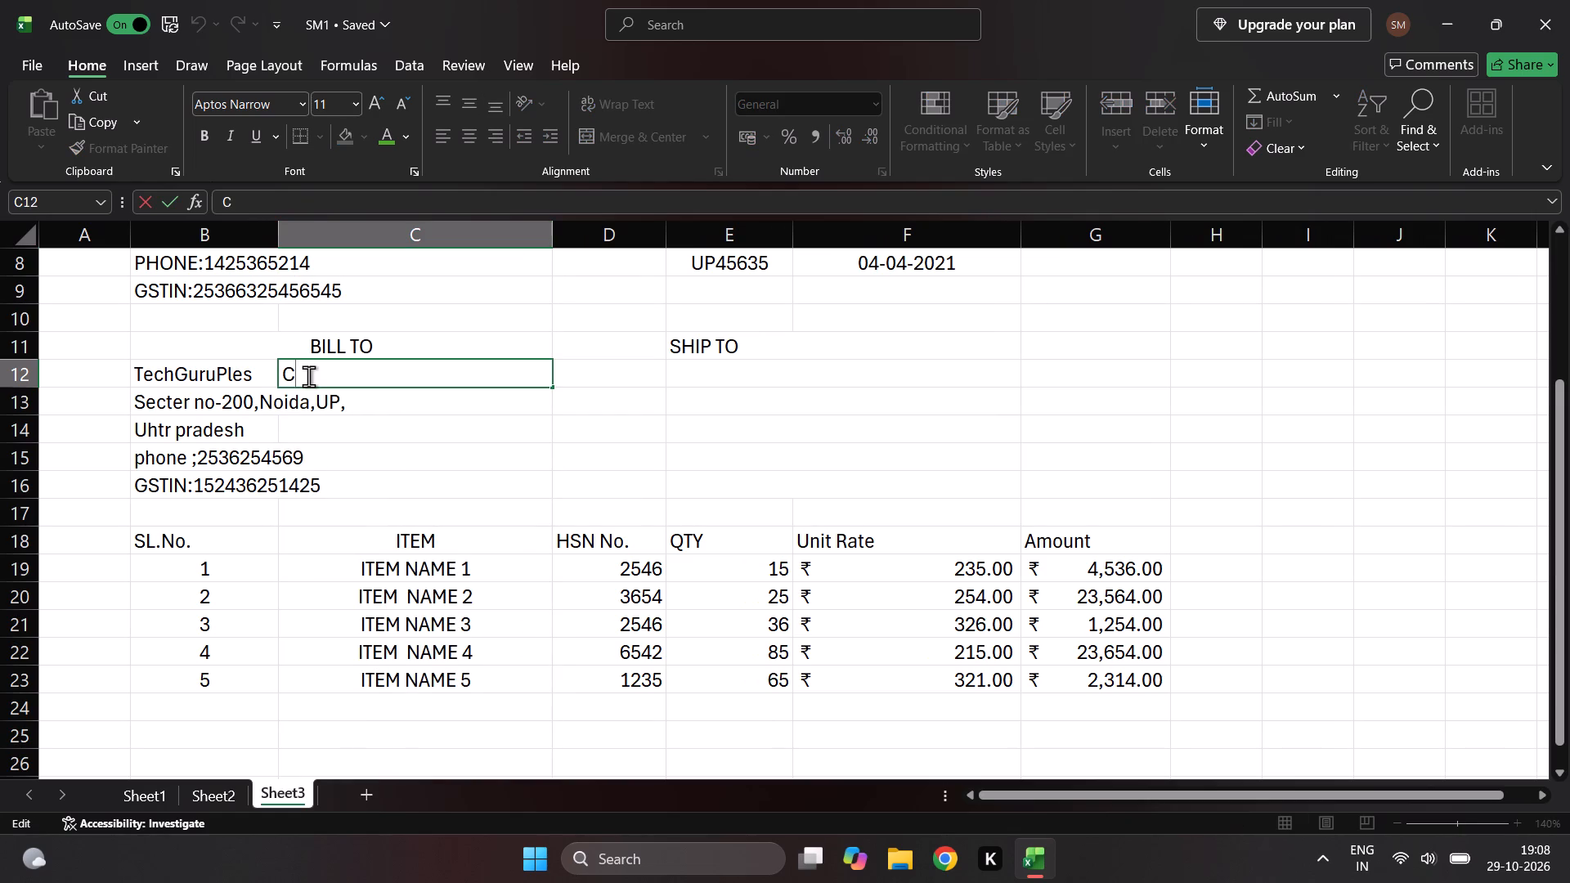
pyautogui.press('BackSpace')
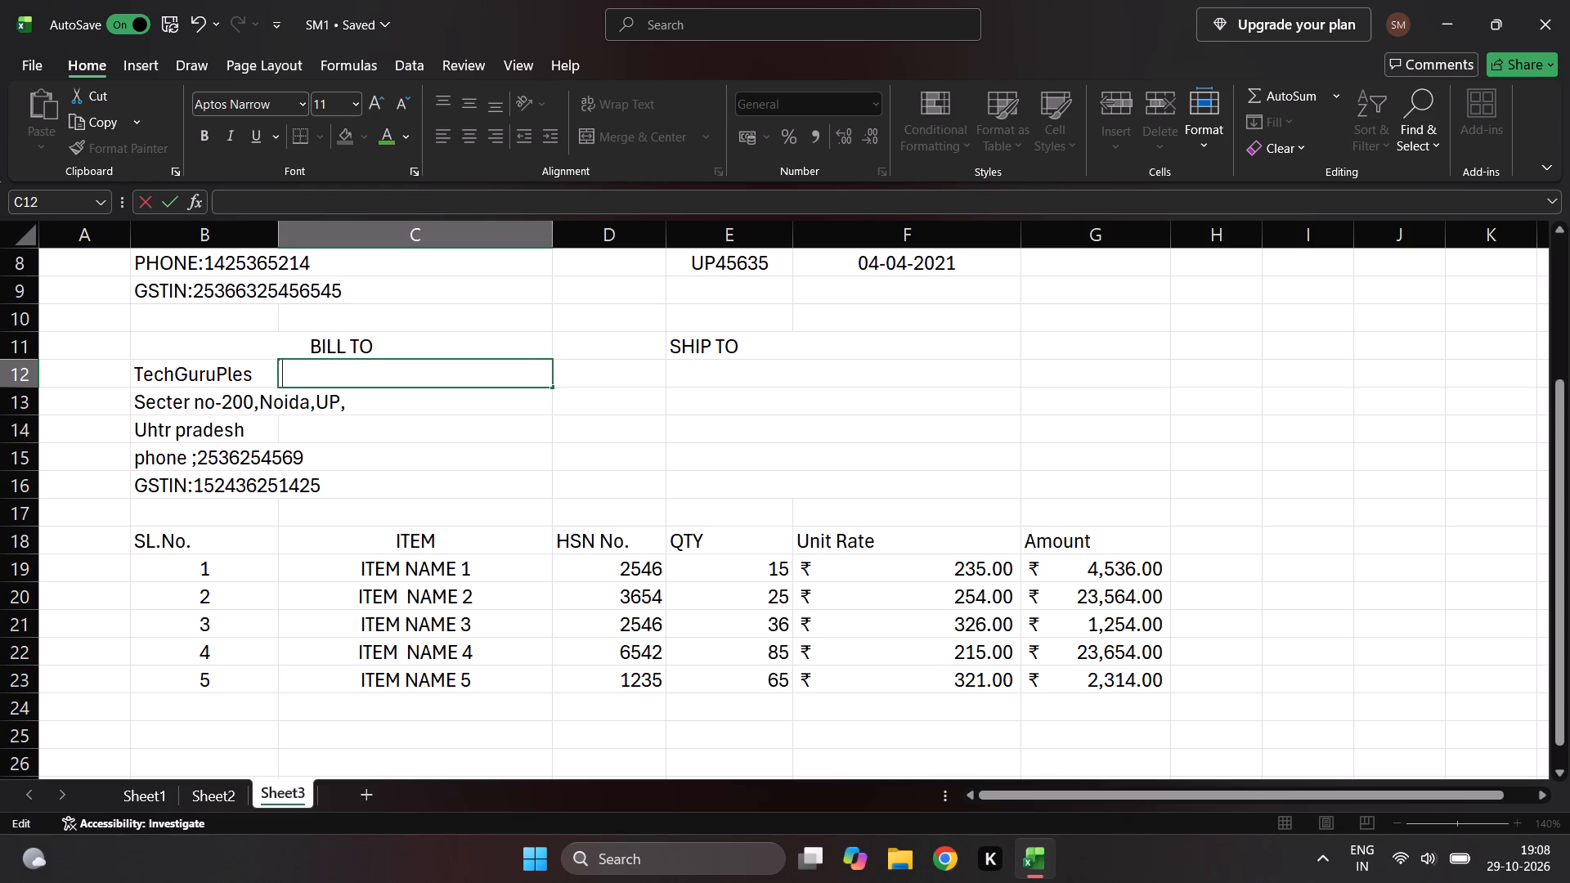
pyautogui.click(321, 378)
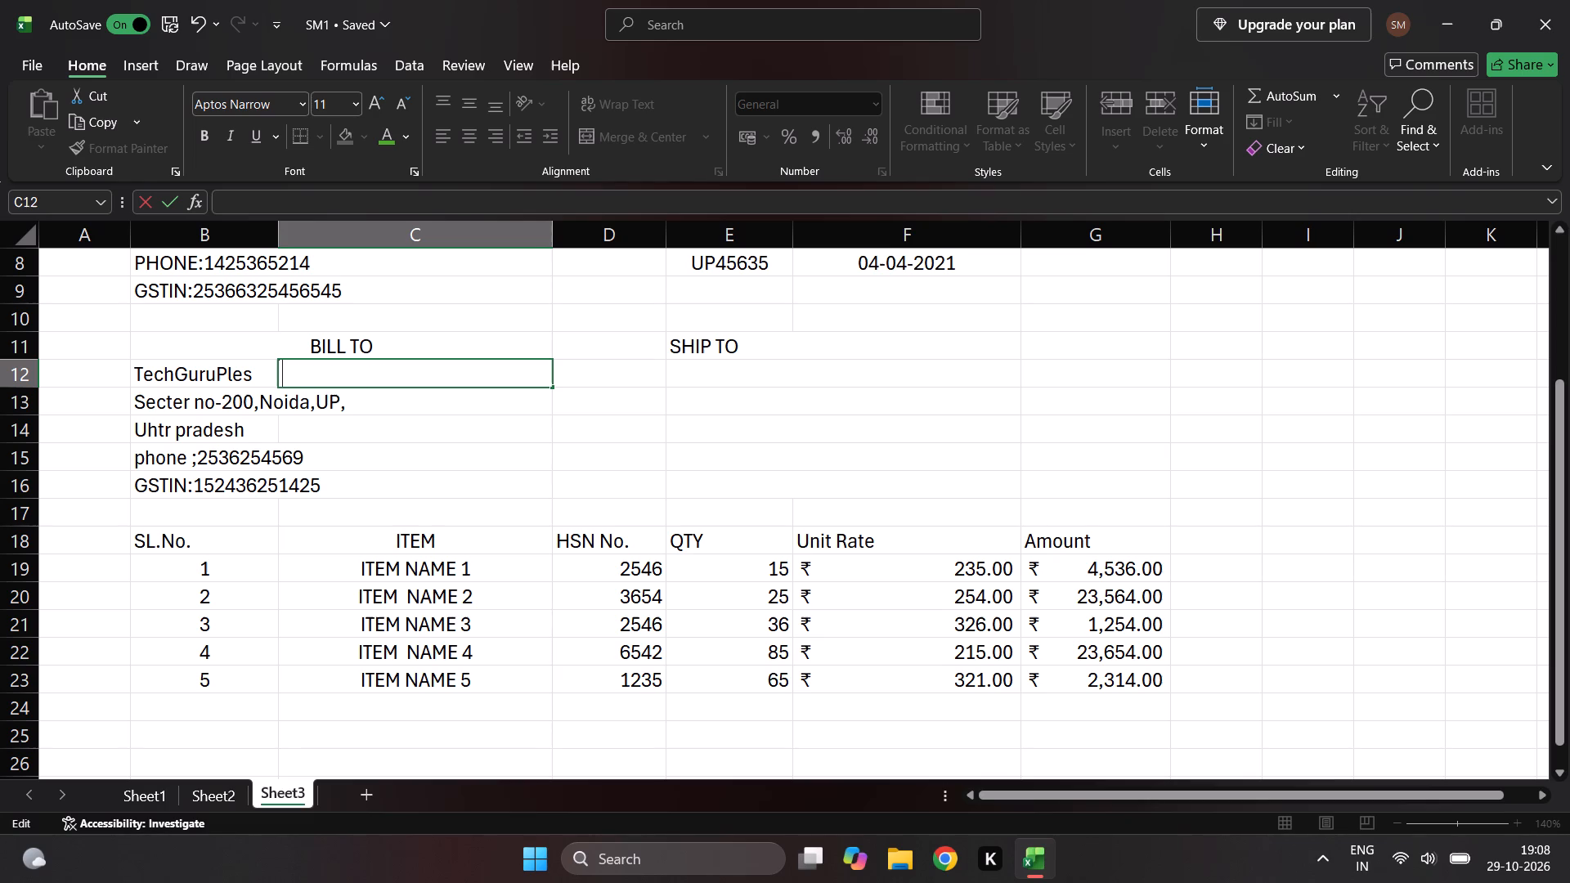
pyautogui.click(786, 374)
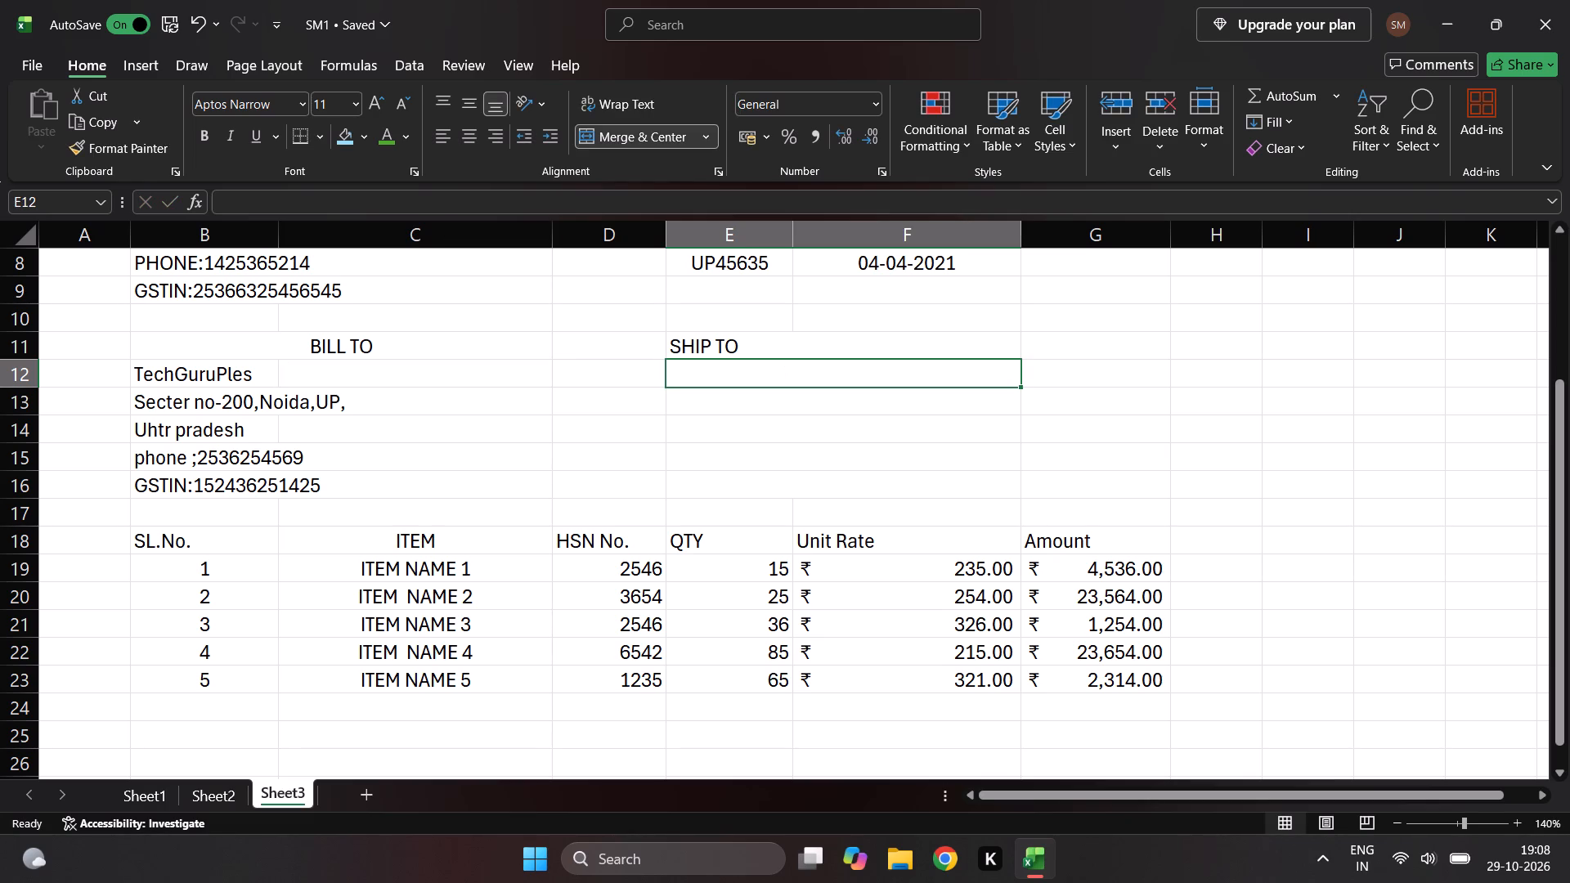
pyautogui.doubleClick(307, 370)
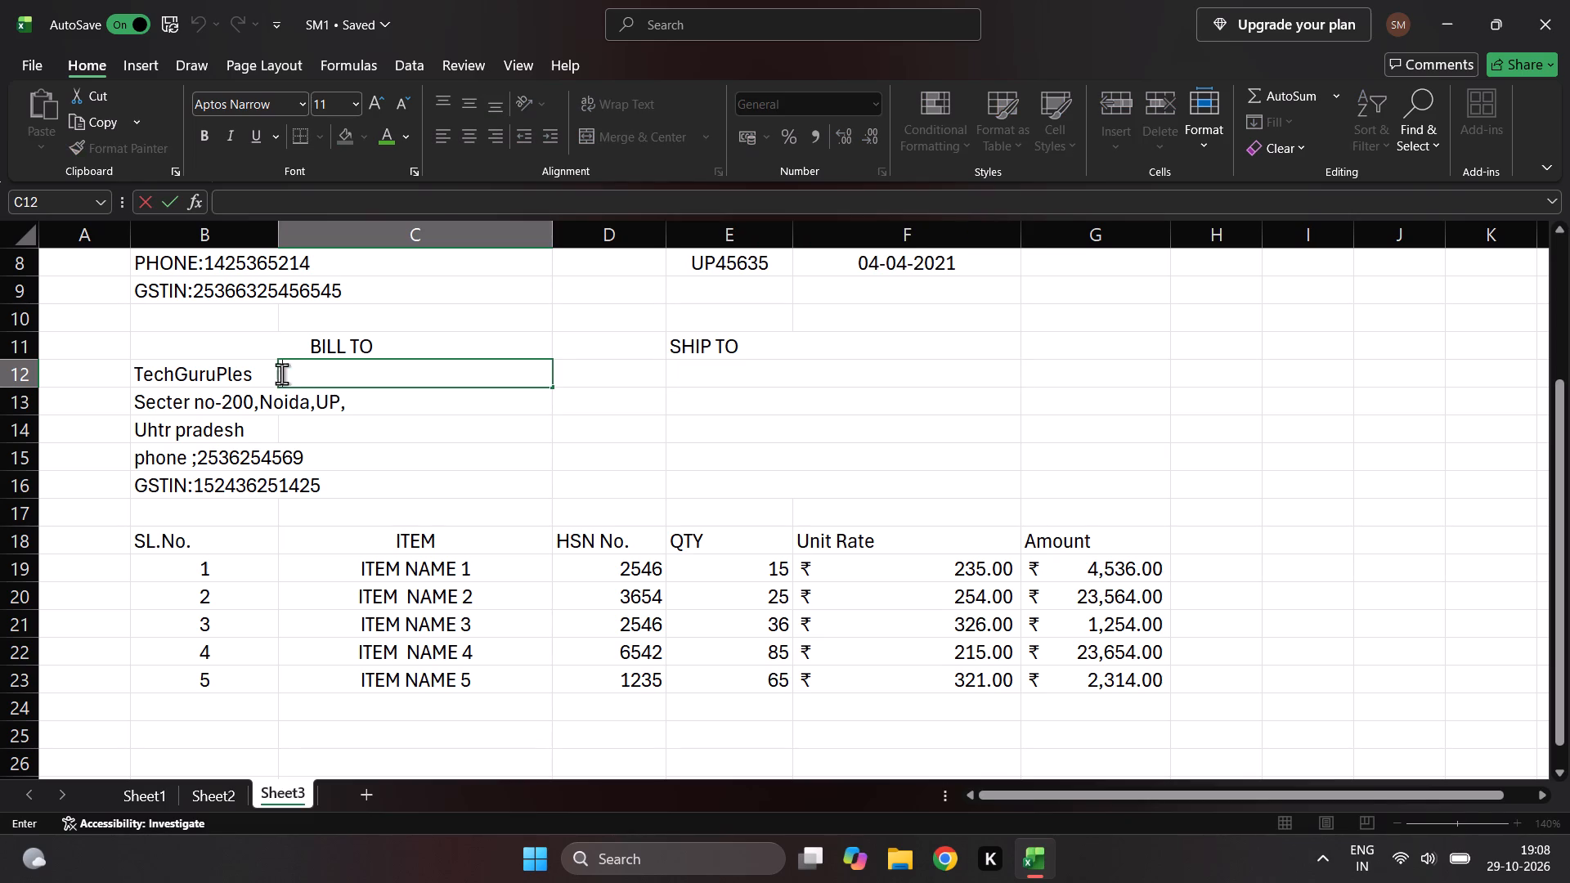
# Copy the BILL TO details from B12:C16 and paste them under the SHIP TO heading, starting at cell E12.
pyautogui.click(197, 372)
pyautogui.moveTo(197, 372); pyautogui.dragTo(239, 433)
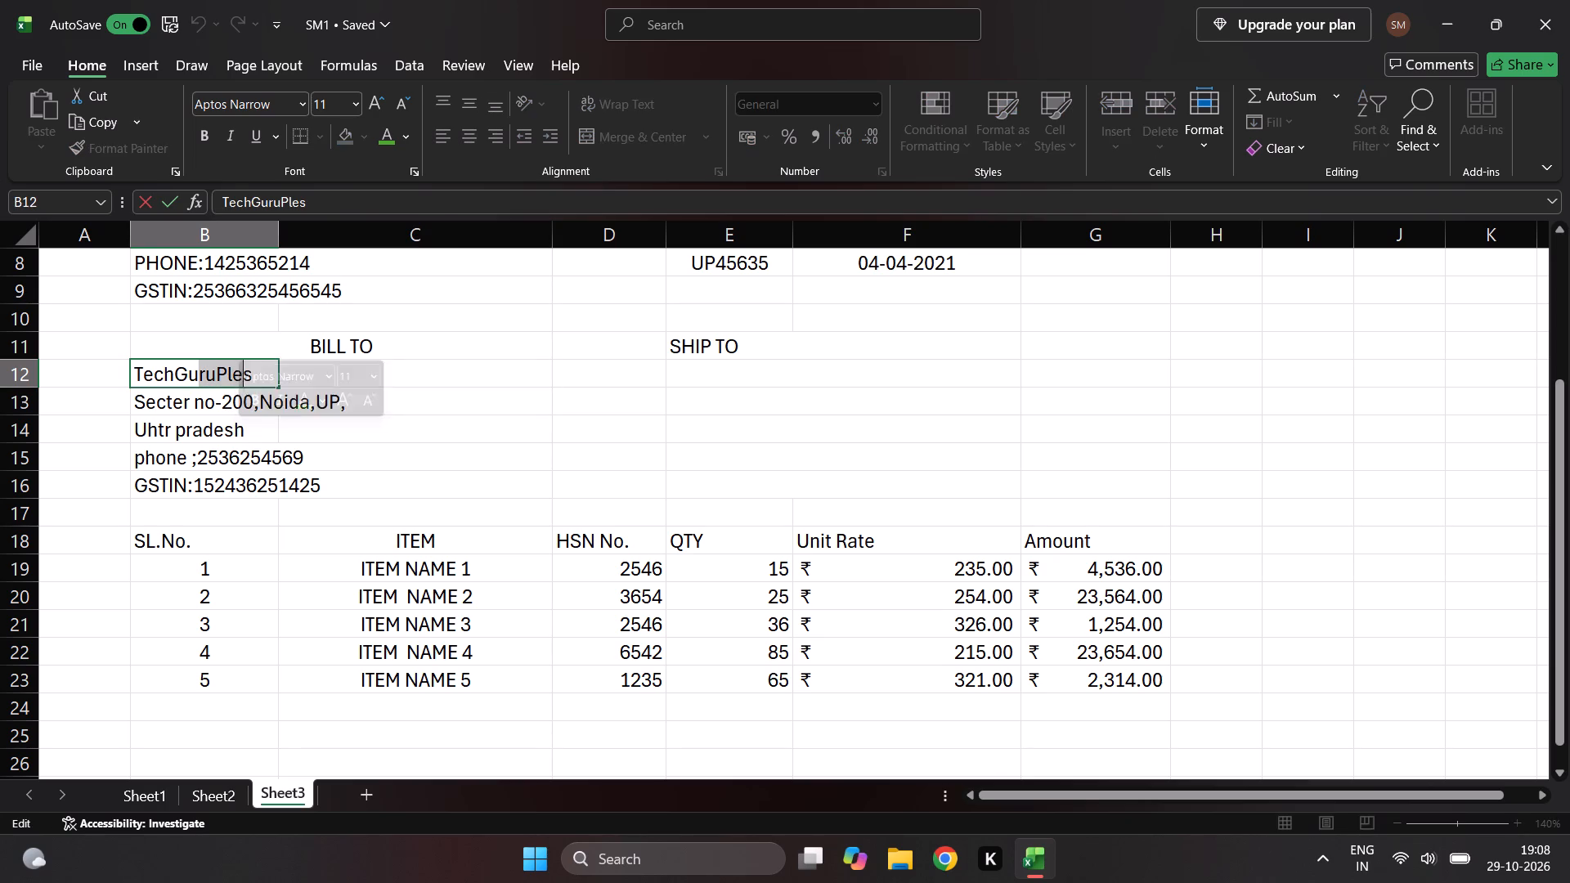
pyautogui.click(151, 351)
pyautogui.moveTo(134, 366); pyautogui.dragTo(314, 502)
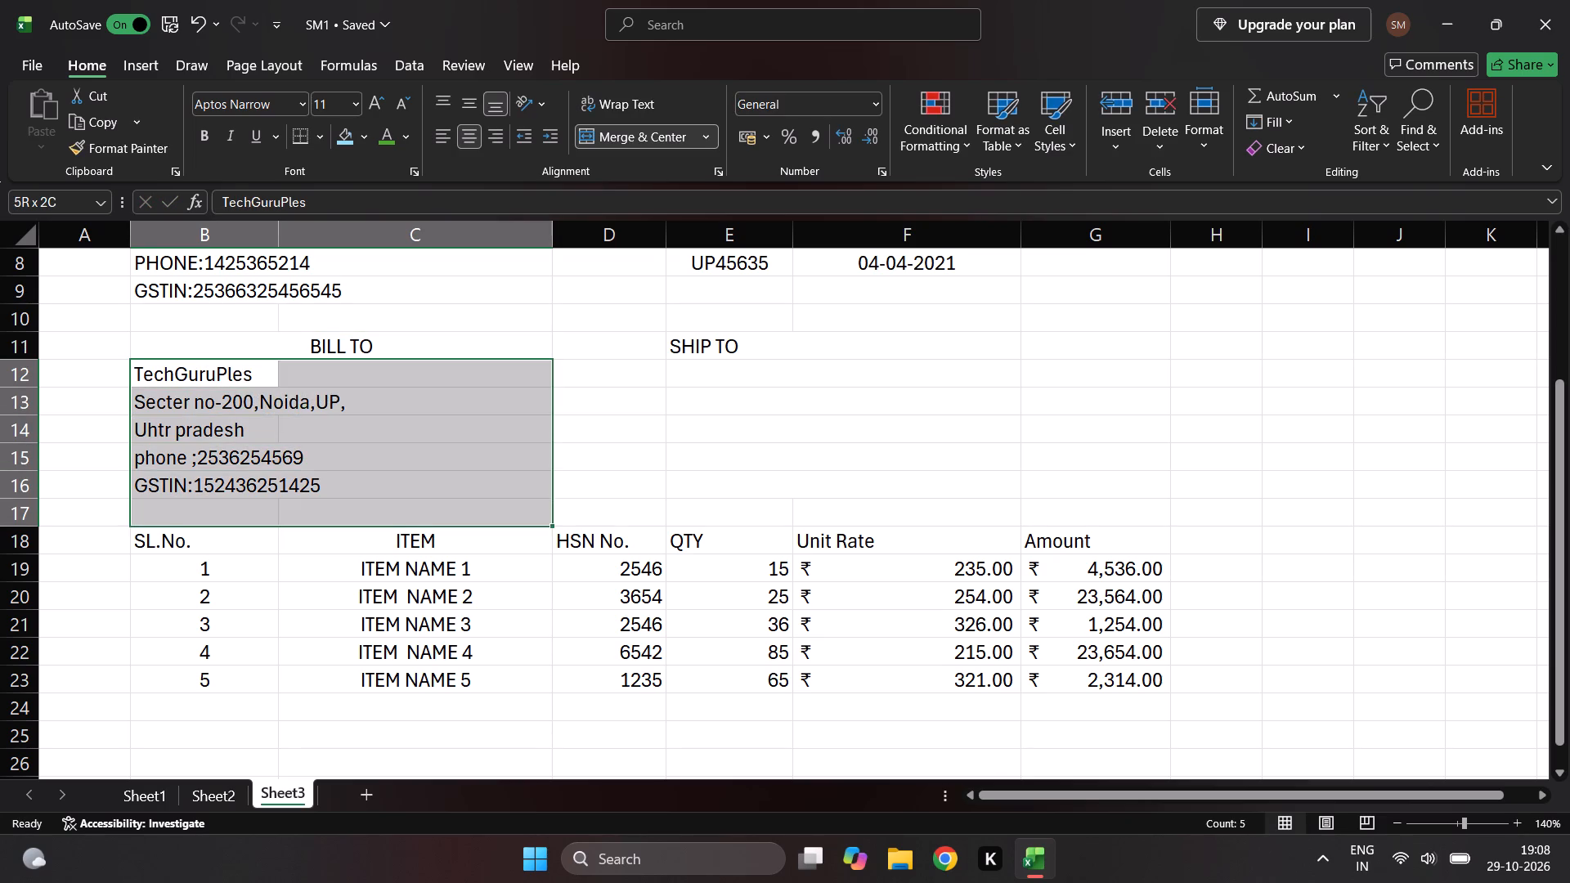
pyautogui.moveTo(314, 502); pyautogui.dragTo(333, 492)
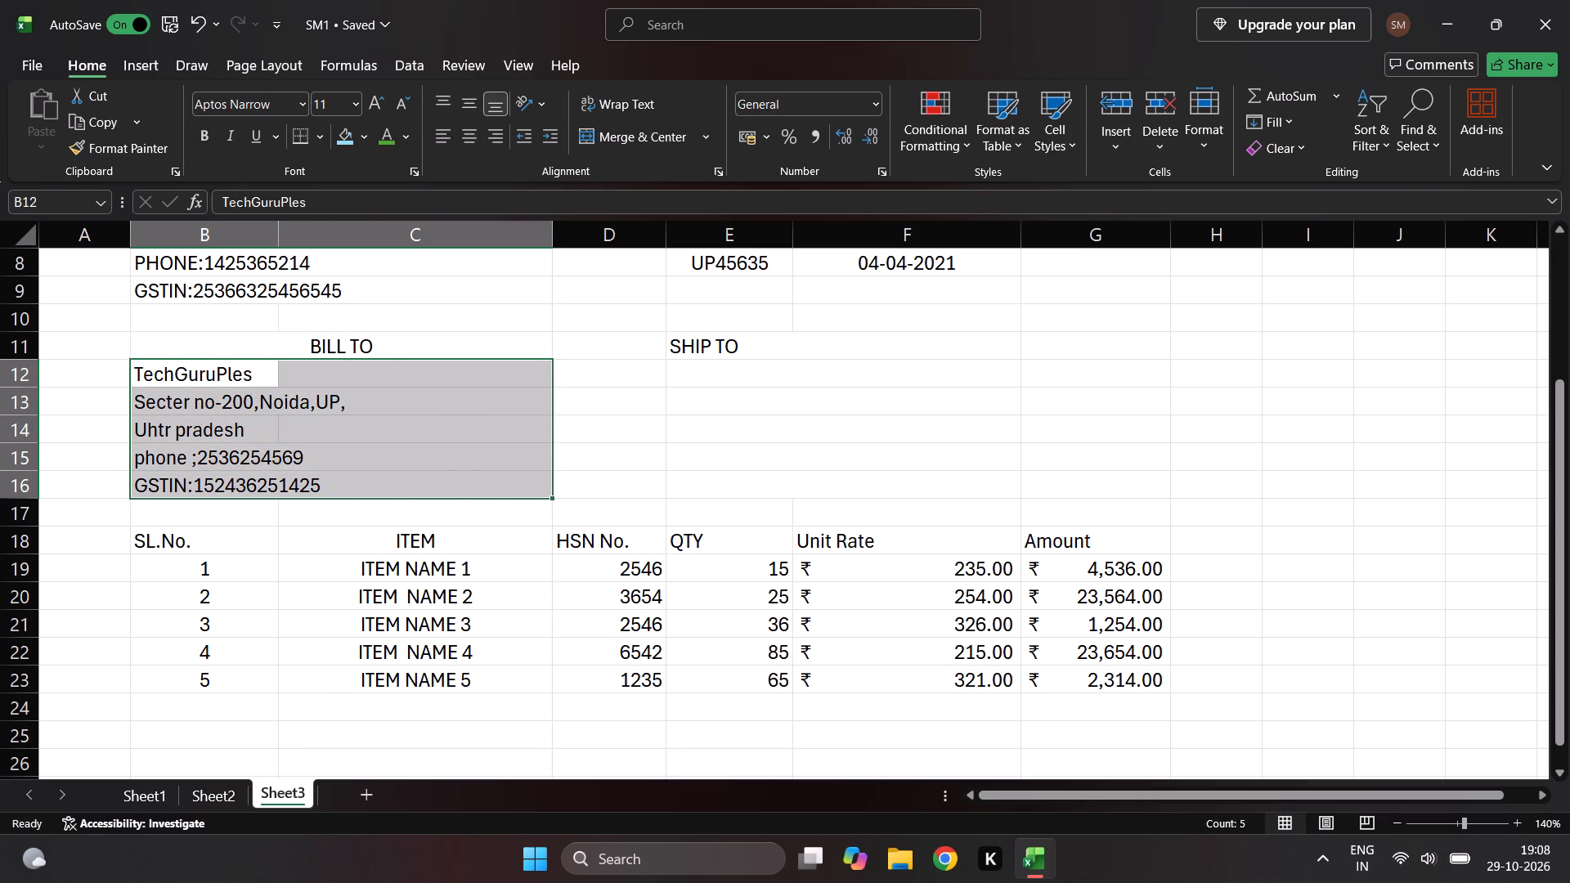
pyautogui.hotkey('ctrl', 'c')
pyautogui.click(698, 377)
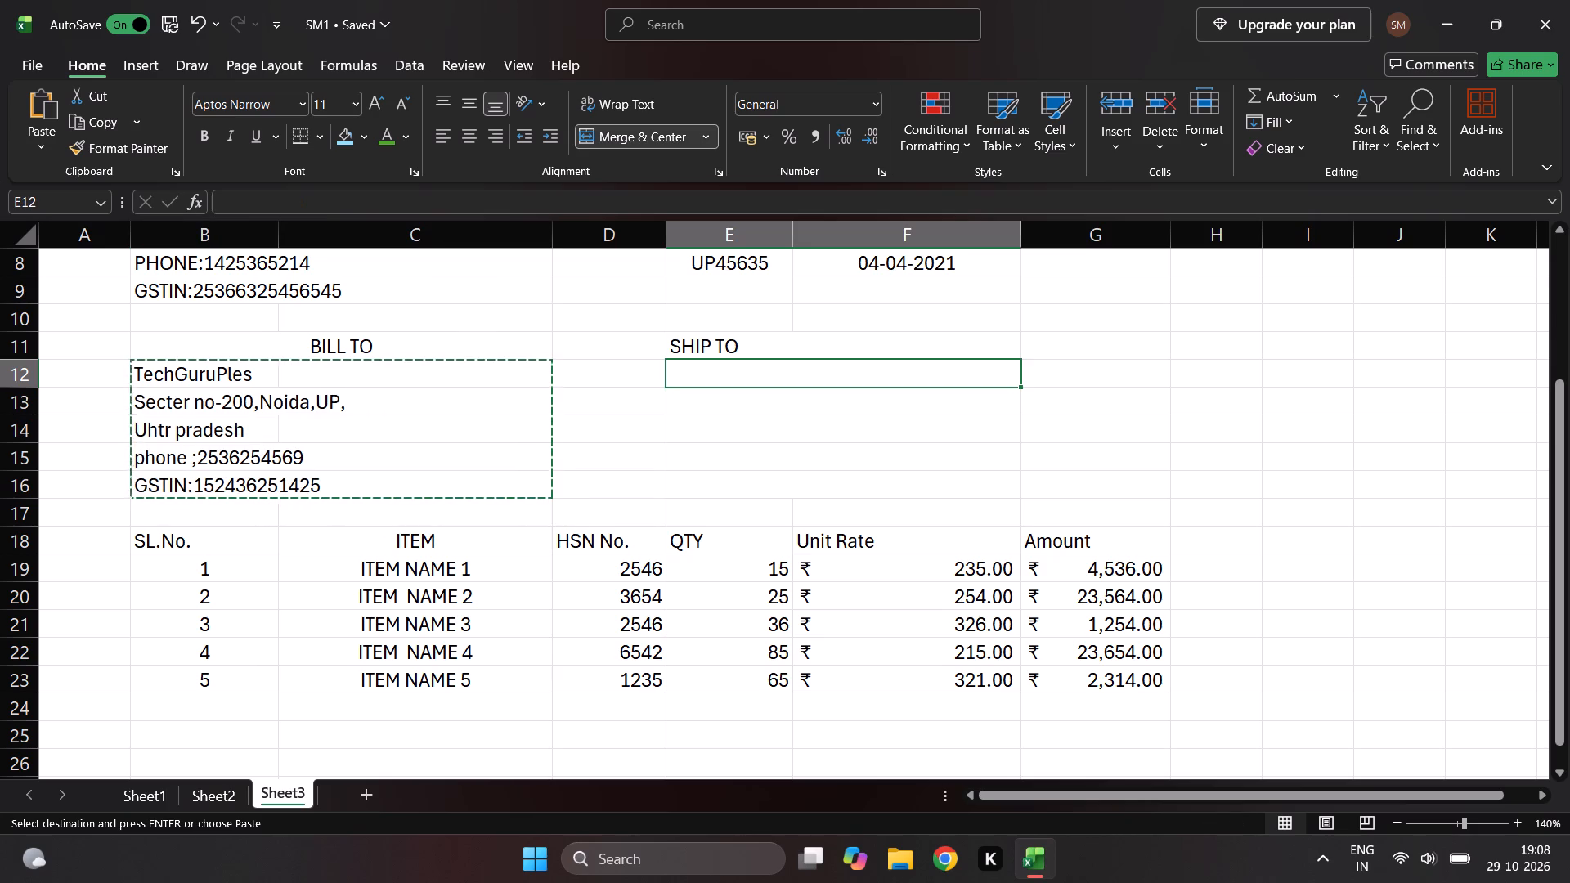
pyautogui.hotkey('ctrl', 'v')
pyautogui.click(1150, 335)
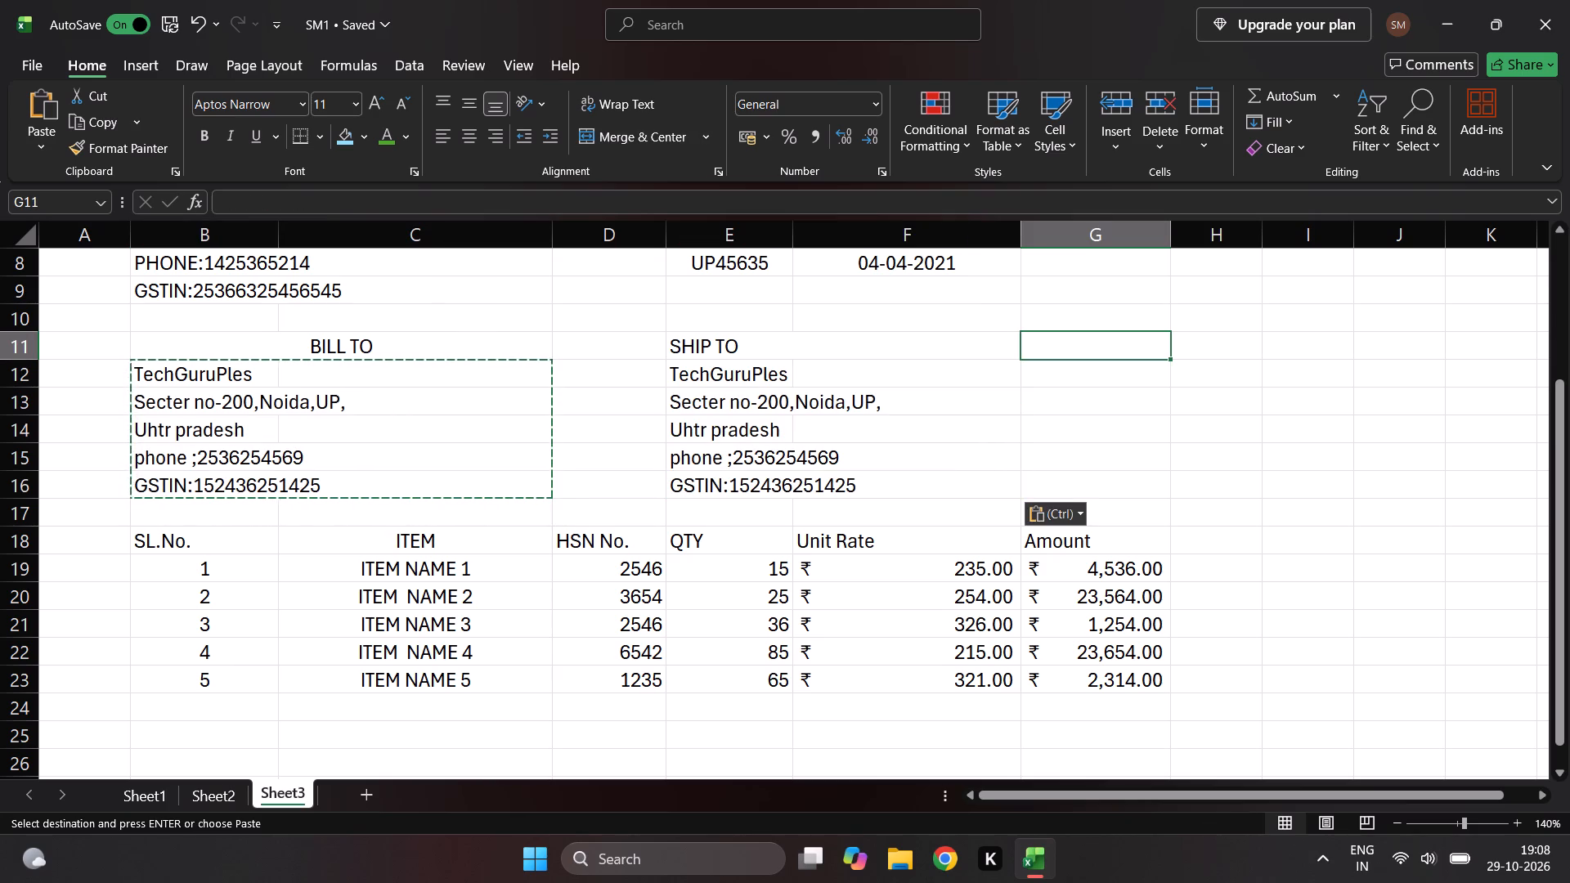
pyautogui.click(561, 392)
pyautogui.doubleClick(619, 411)
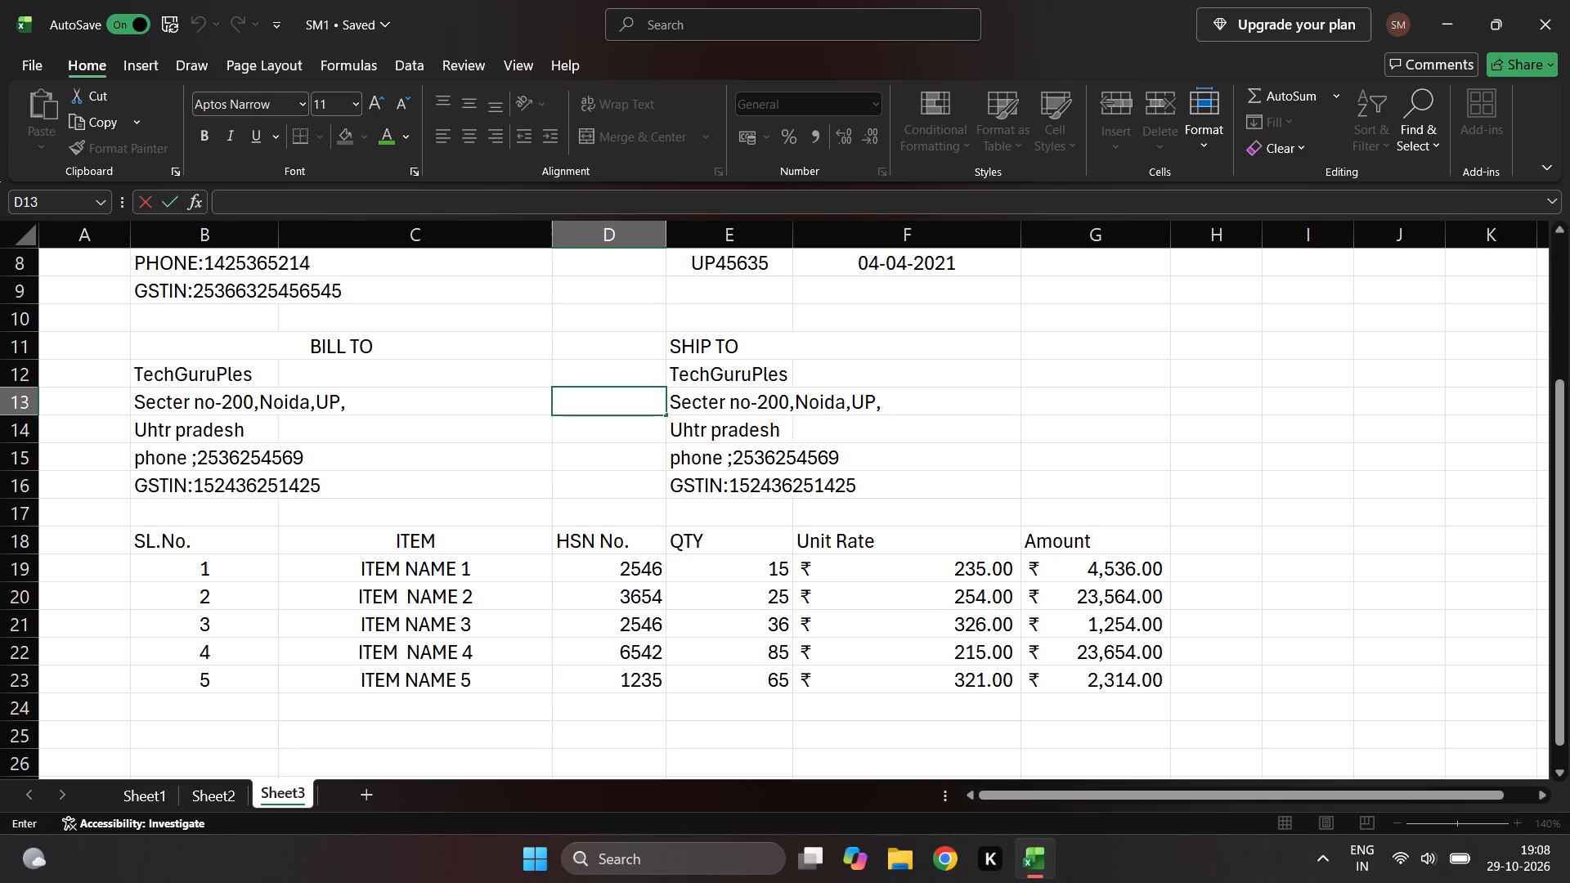
# Fill the SHIP TO and BILL TO heading cells in row 11 with yellow.
pyautogui.click(774, 349)
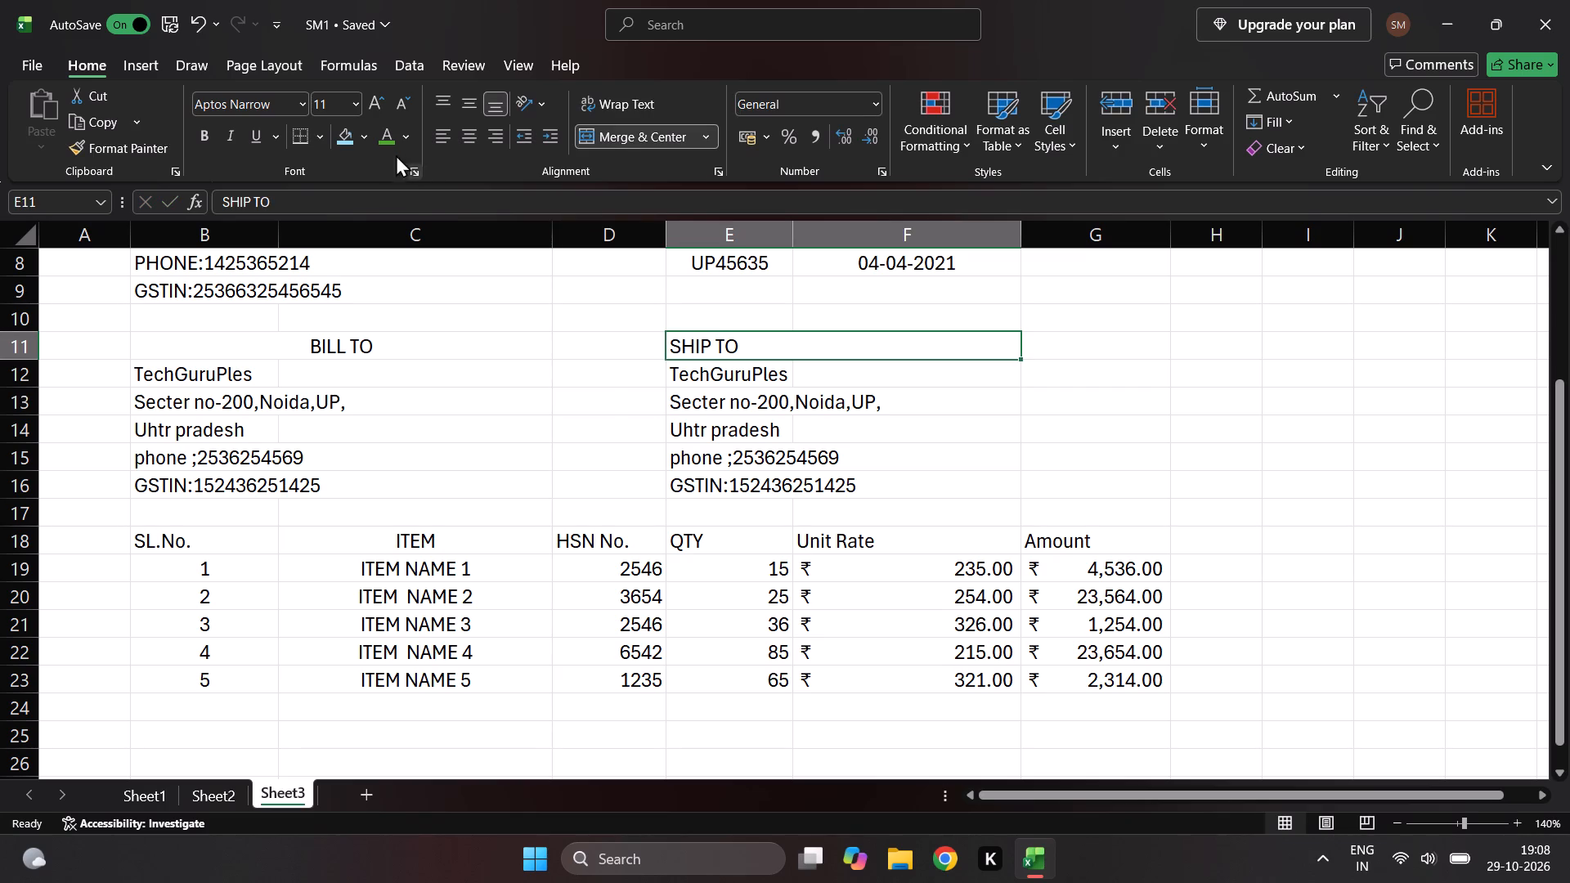
pyautogui.click(365, 128)
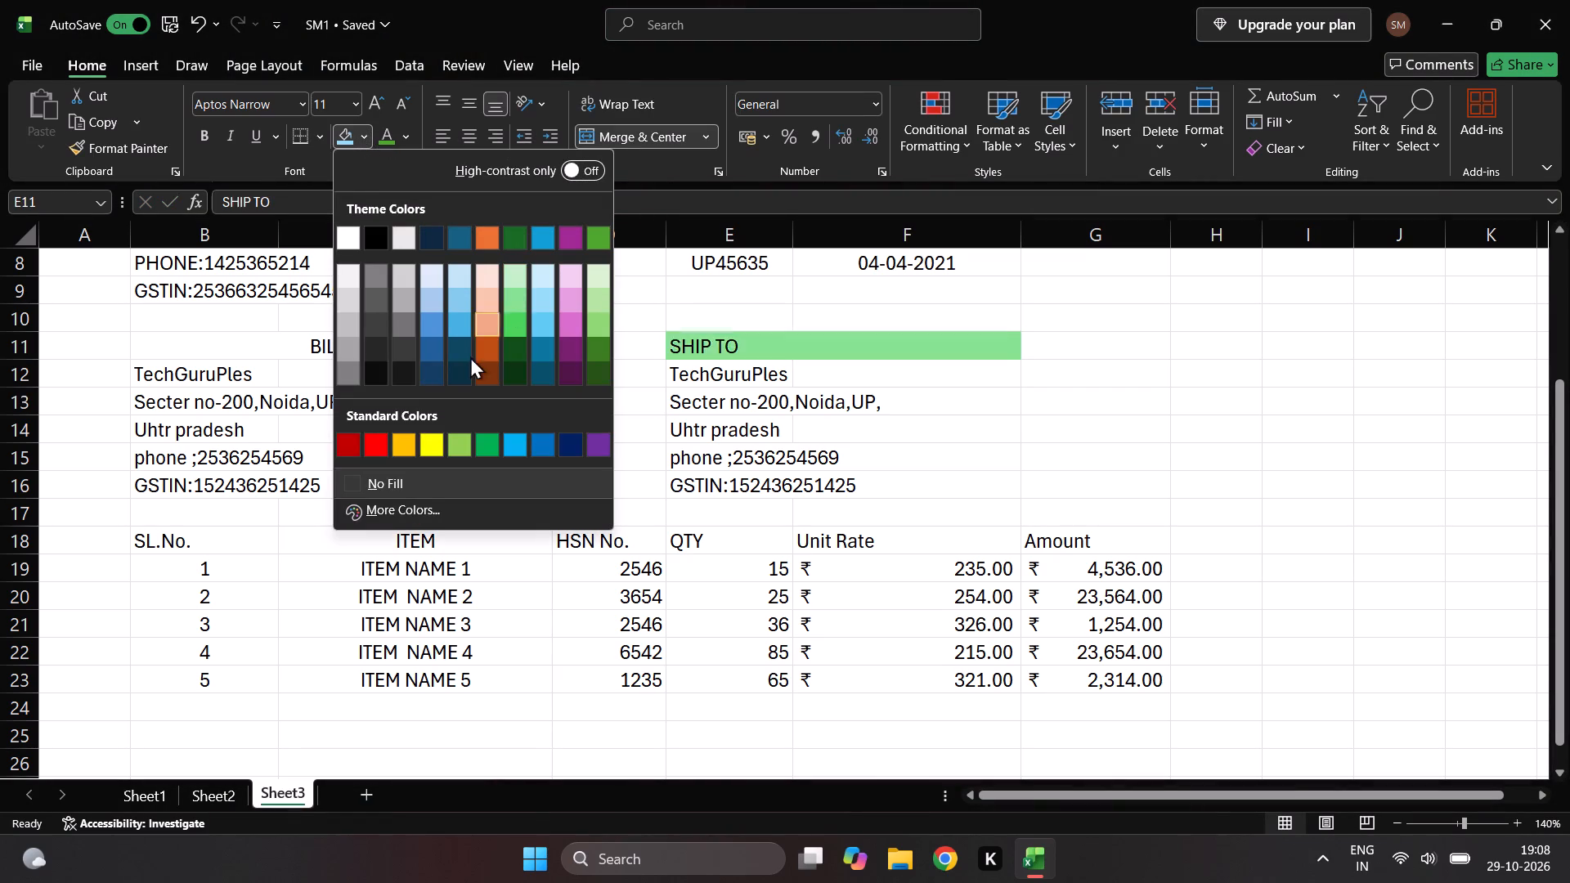
pyautogui.click(418, 441)
pyautogui.click(361, 359)
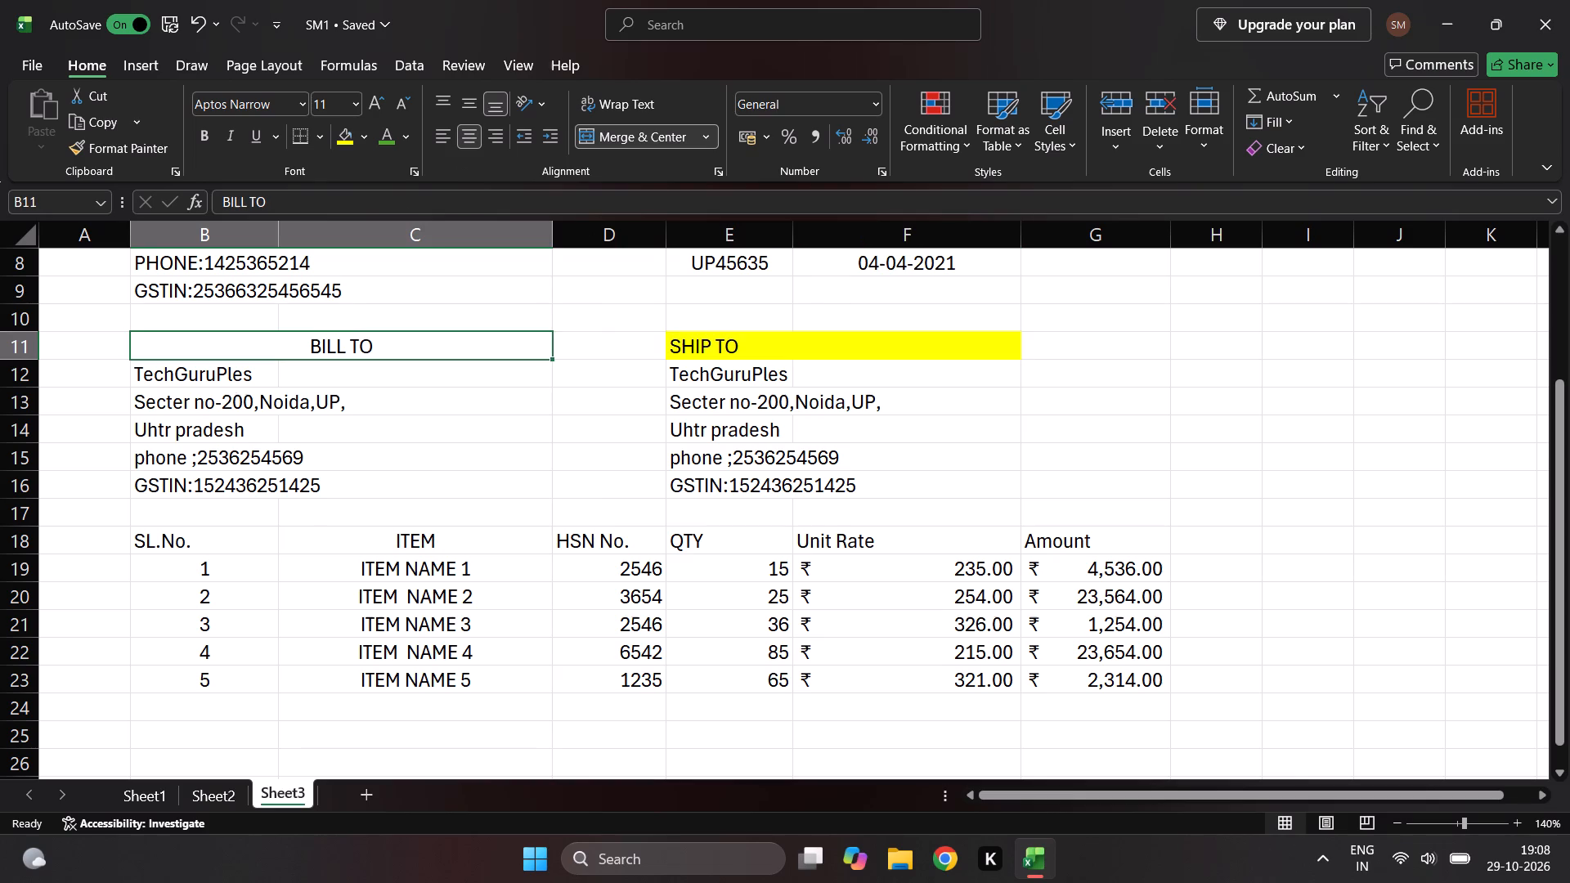
pyautogui.click(342, 139)
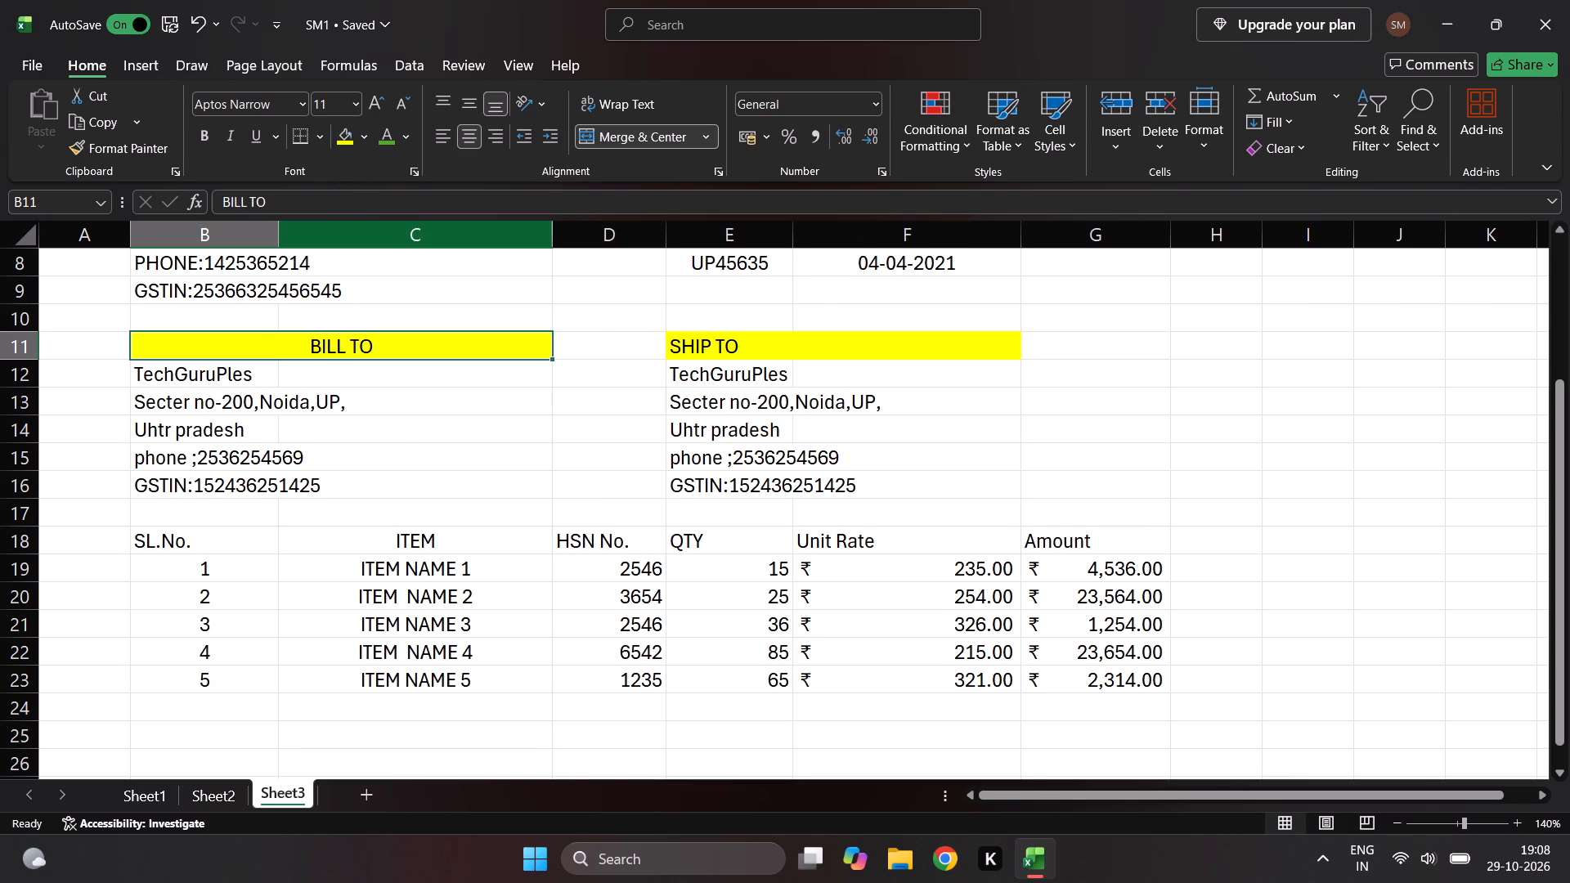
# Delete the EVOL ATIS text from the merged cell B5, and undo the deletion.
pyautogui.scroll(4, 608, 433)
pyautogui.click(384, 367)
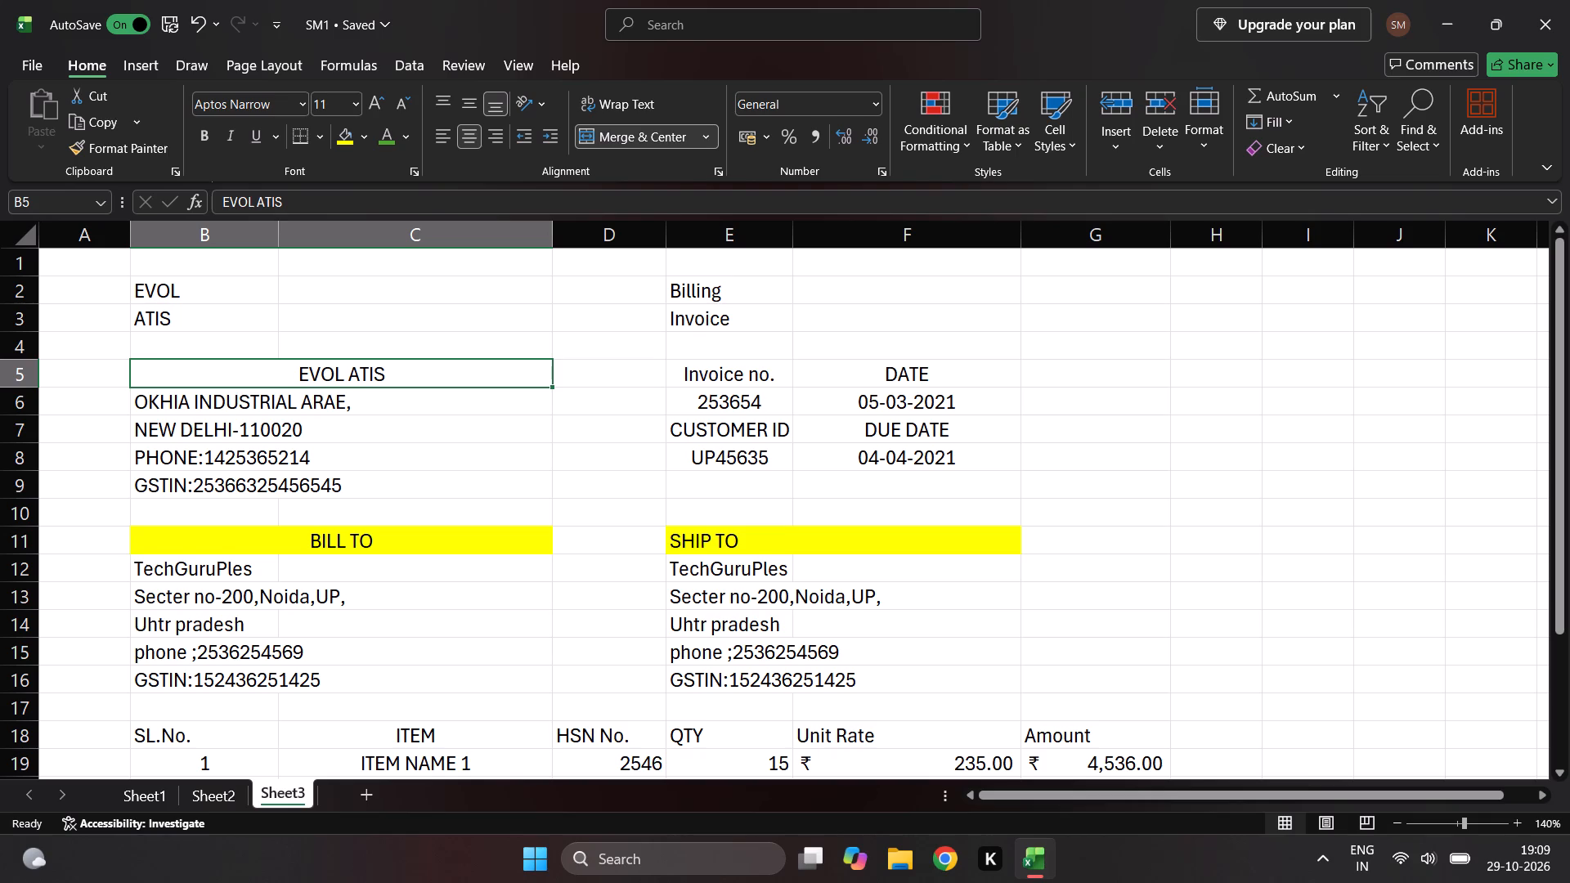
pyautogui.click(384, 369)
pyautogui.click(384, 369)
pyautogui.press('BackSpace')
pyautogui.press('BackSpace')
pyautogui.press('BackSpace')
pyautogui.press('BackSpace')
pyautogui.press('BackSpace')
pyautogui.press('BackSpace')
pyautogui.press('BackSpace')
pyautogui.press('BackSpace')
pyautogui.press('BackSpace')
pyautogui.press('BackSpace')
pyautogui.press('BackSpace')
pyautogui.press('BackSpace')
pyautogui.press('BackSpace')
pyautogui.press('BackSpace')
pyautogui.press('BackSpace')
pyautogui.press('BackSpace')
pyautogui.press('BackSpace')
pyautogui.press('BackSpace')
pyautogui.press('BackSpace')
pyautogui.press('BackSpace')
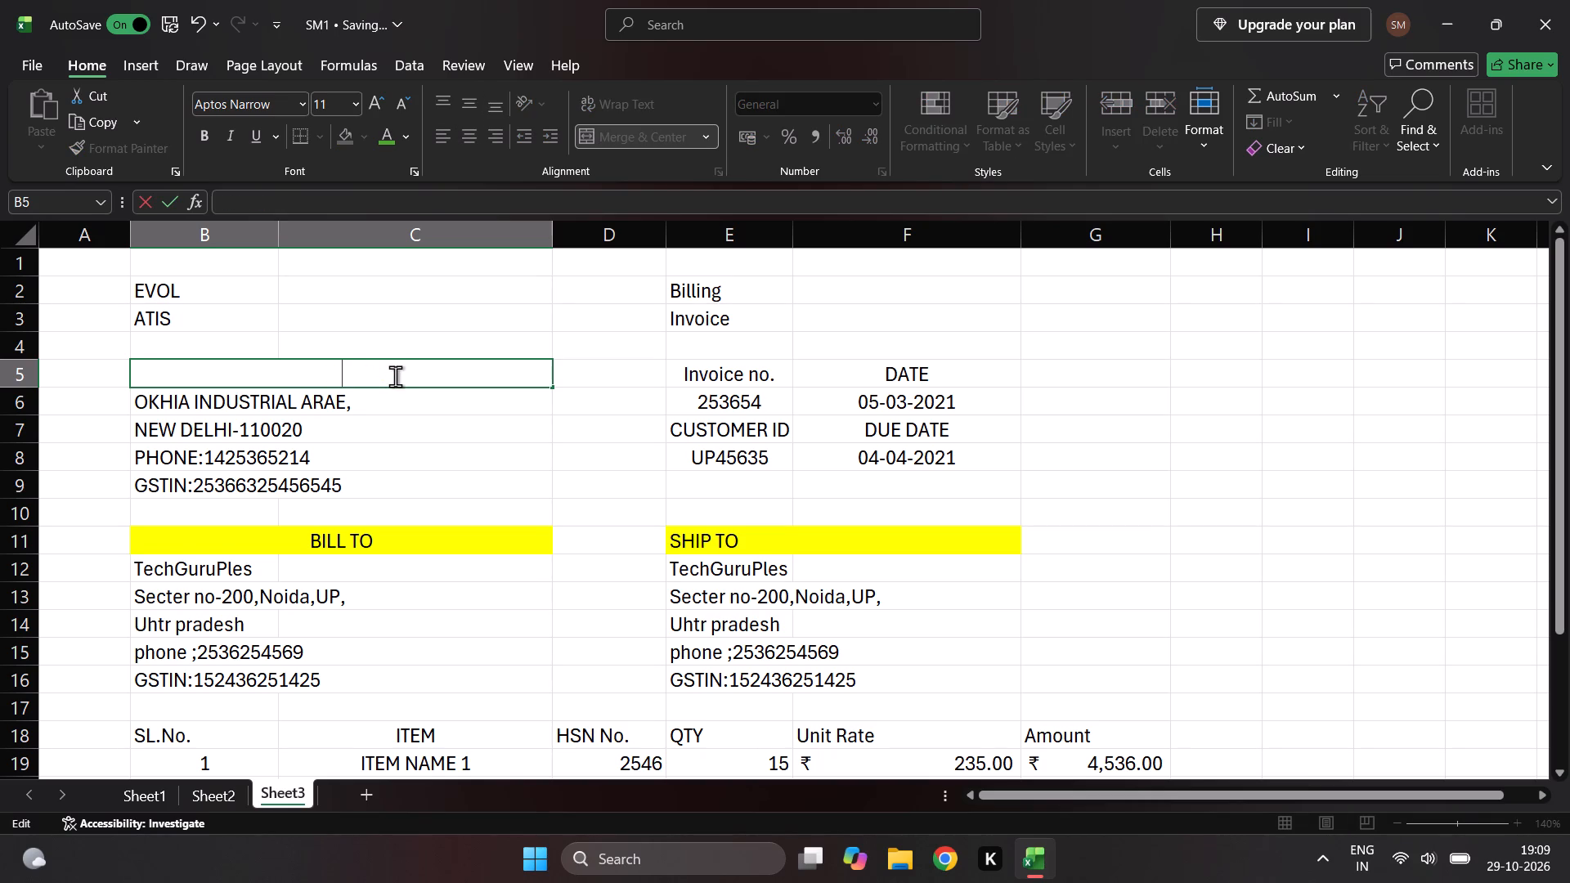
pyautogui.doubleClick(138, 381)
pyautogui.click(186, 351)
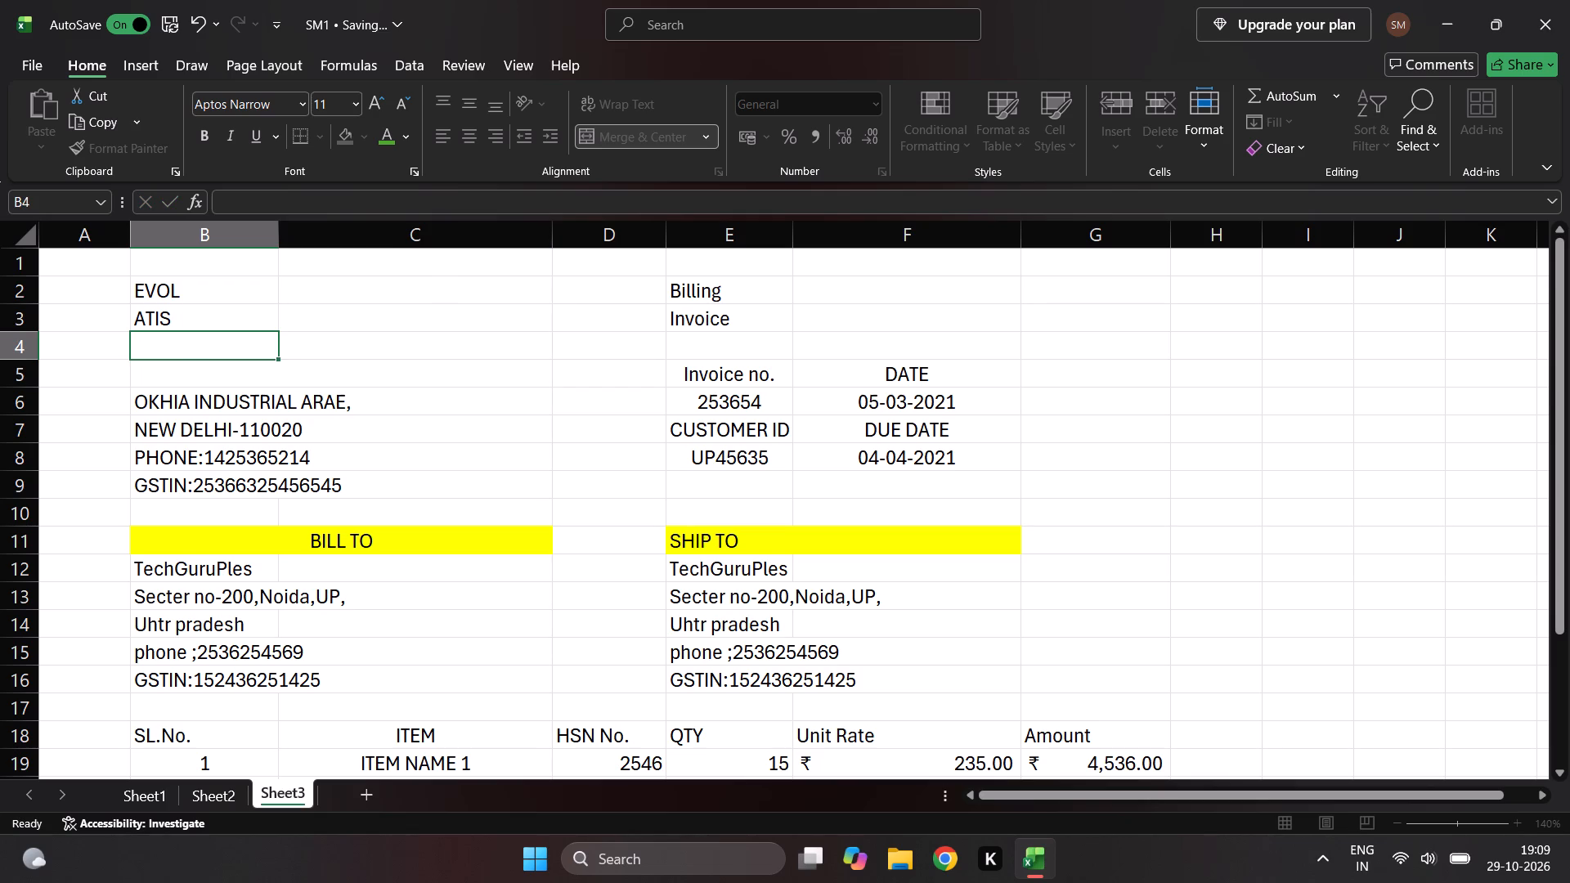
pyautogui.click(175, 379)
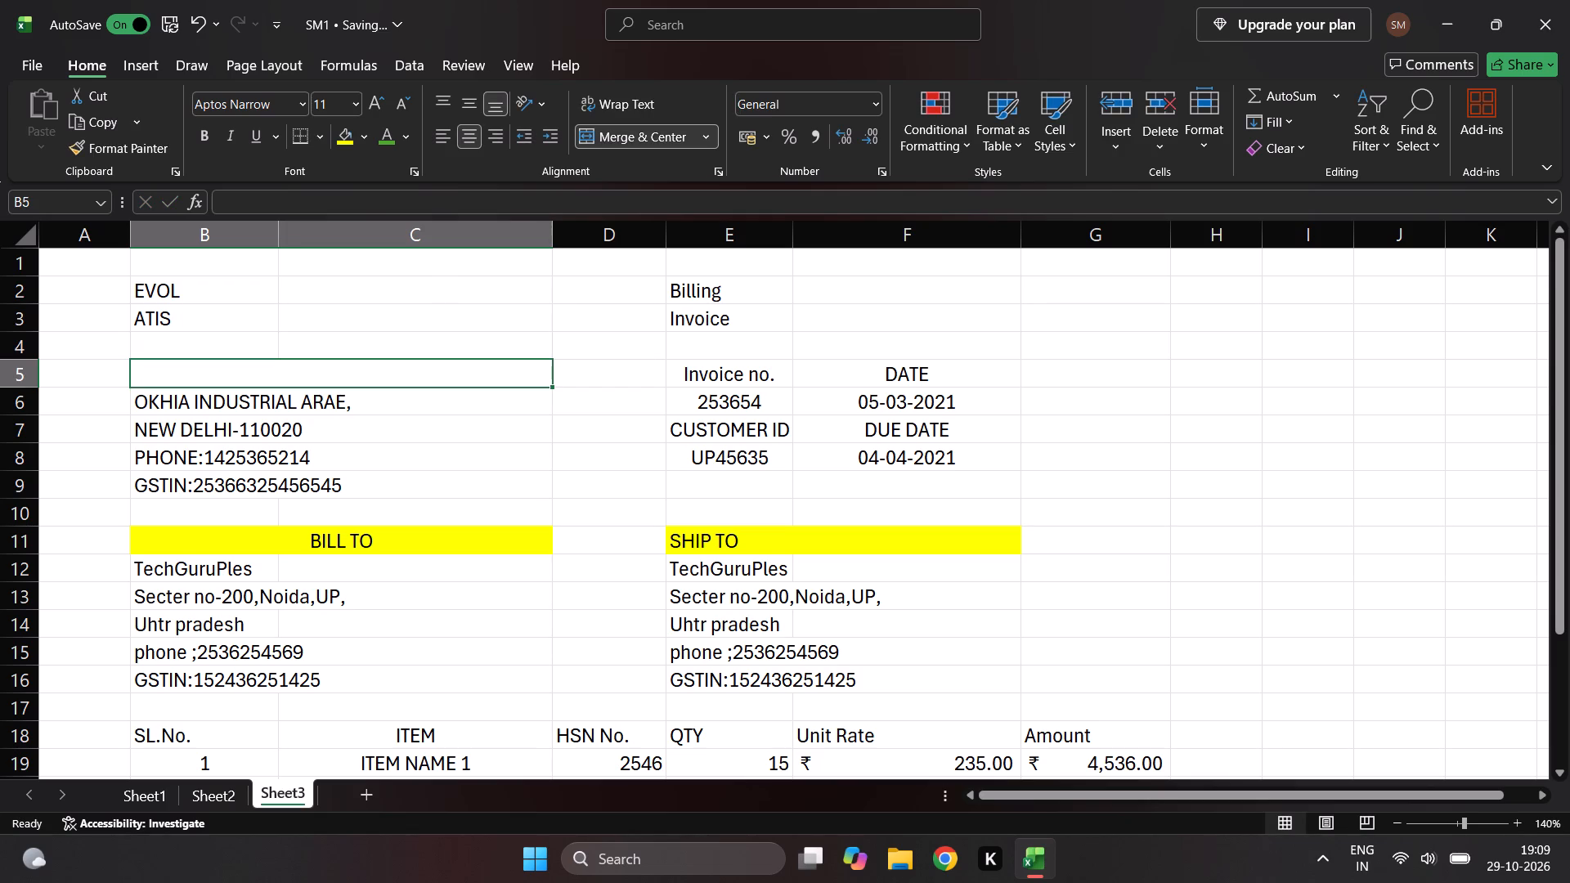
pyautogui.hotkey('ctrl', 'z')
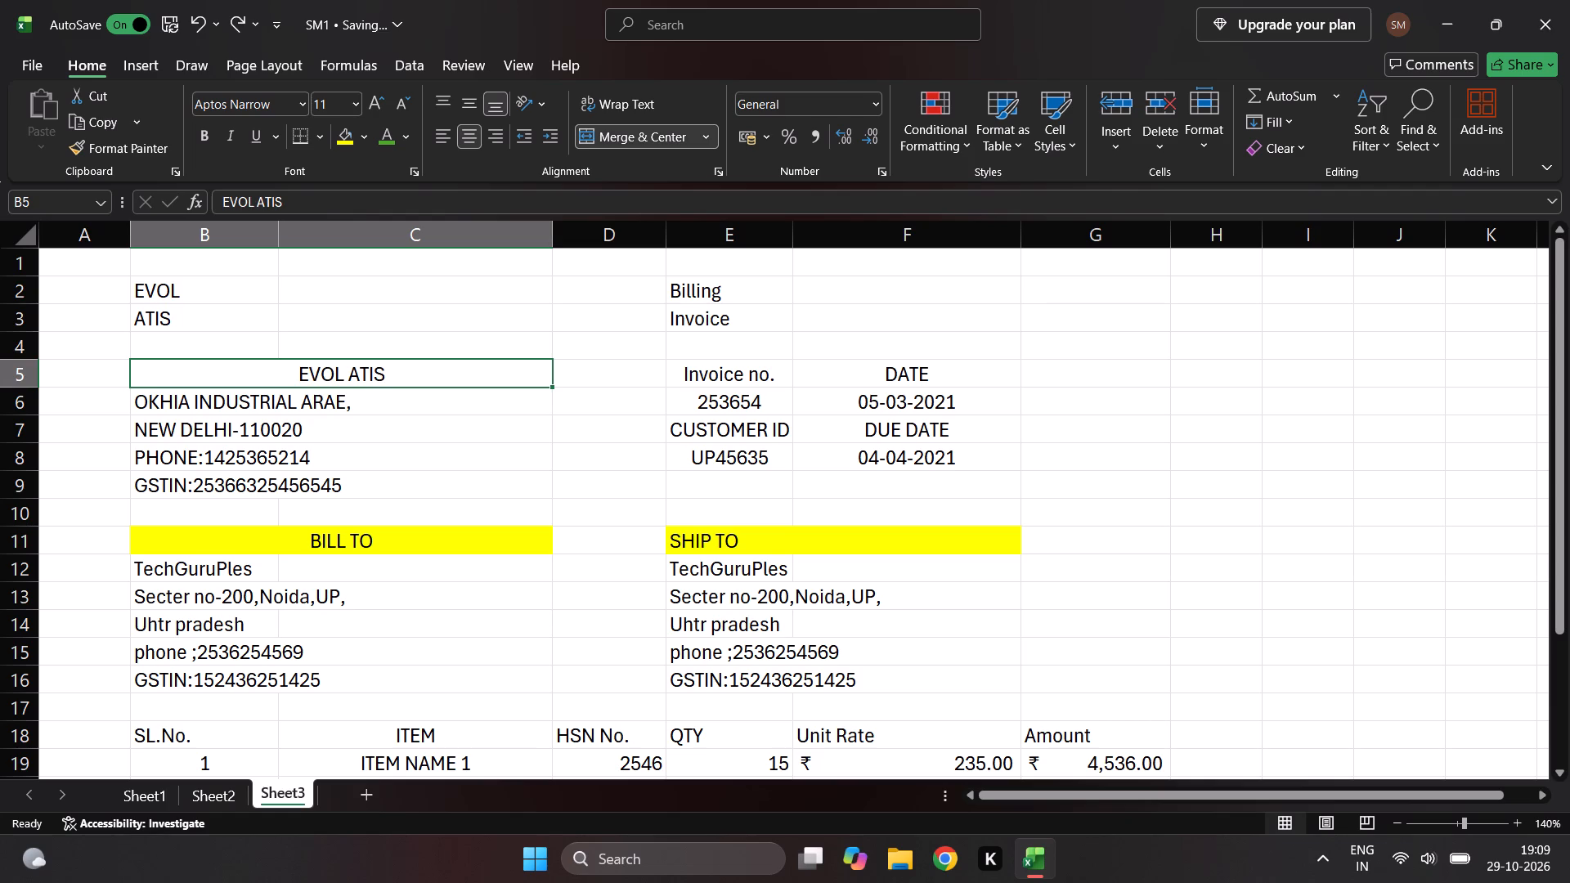
# Left-align the company name EVOL ATIS in the merged cell B5.
pyautogui.click(442, 134)
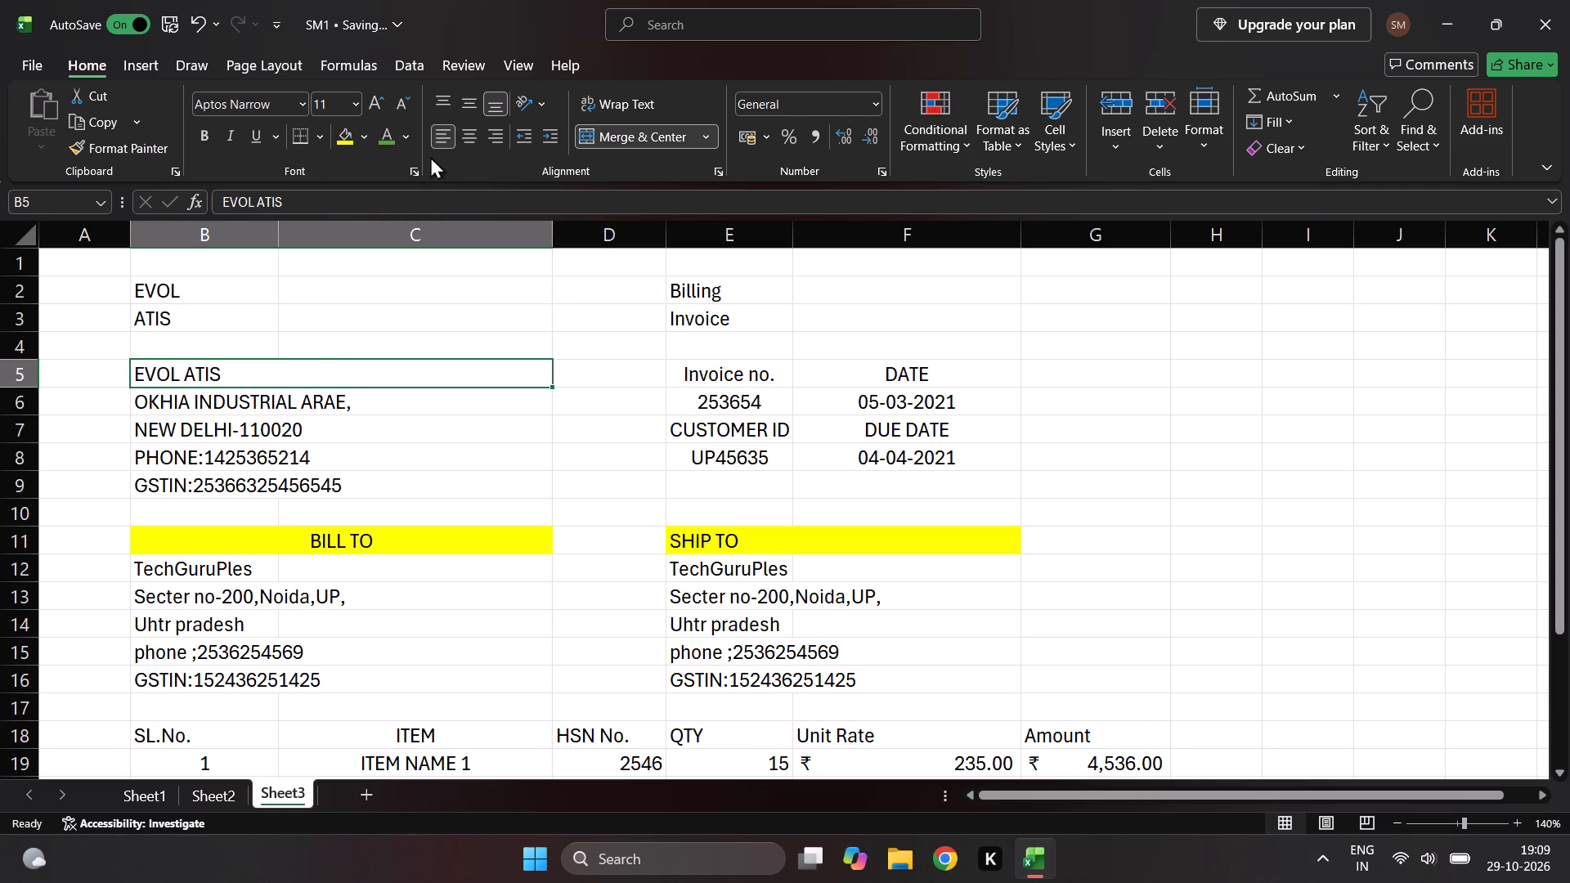
# Fill the item table's header row, B18:G18, from SL.No. to Amount, with yellow.
pyautogui.click(417, 343)
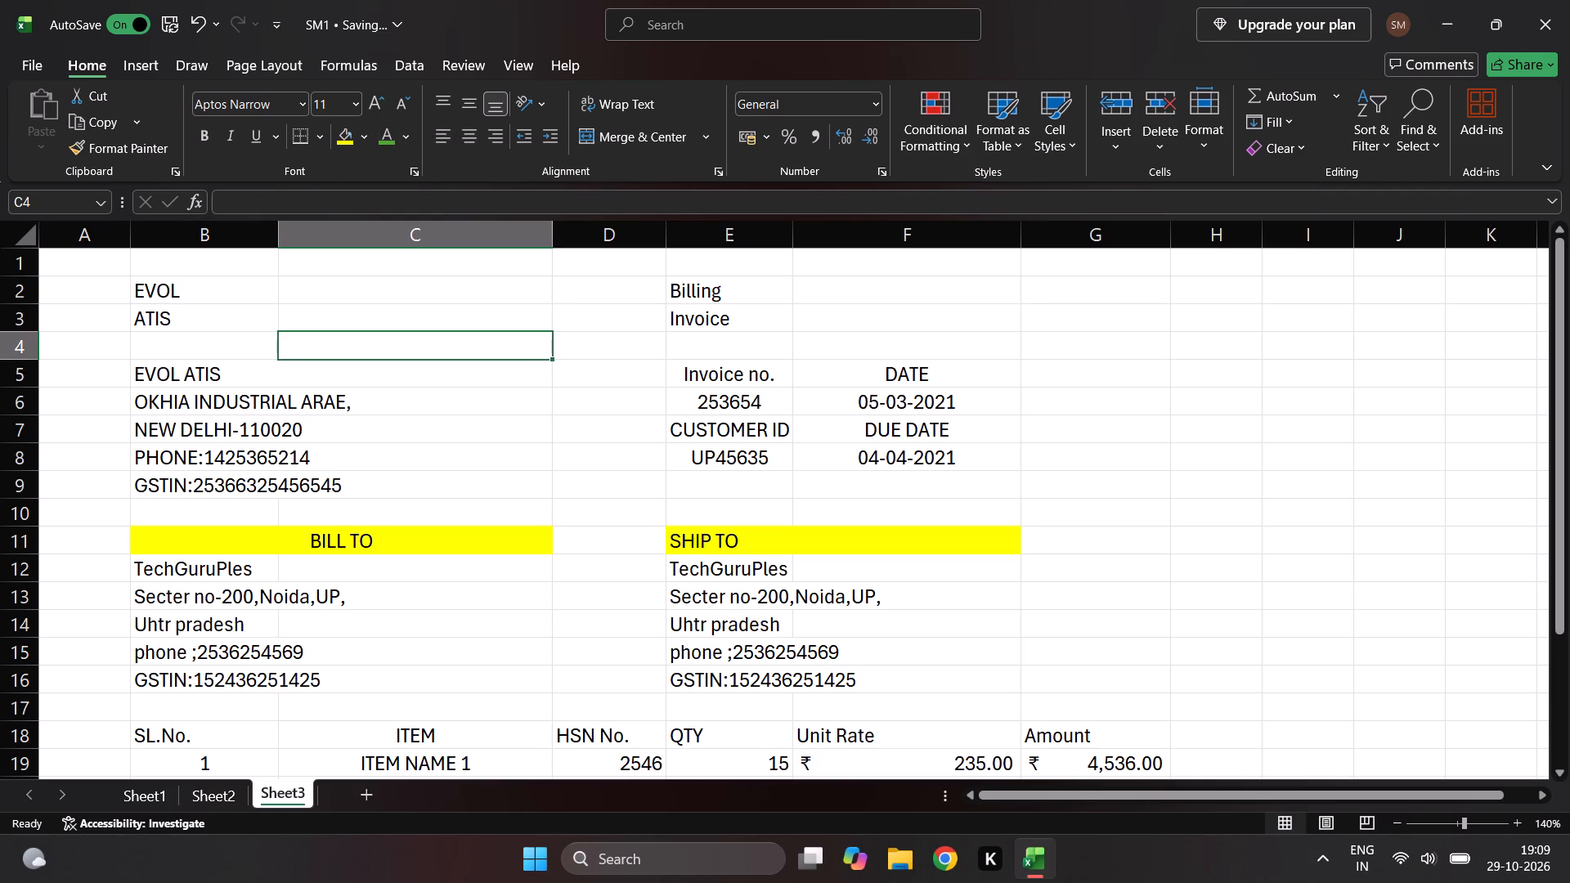
pyautogui.scroll(-1, 936, 497)
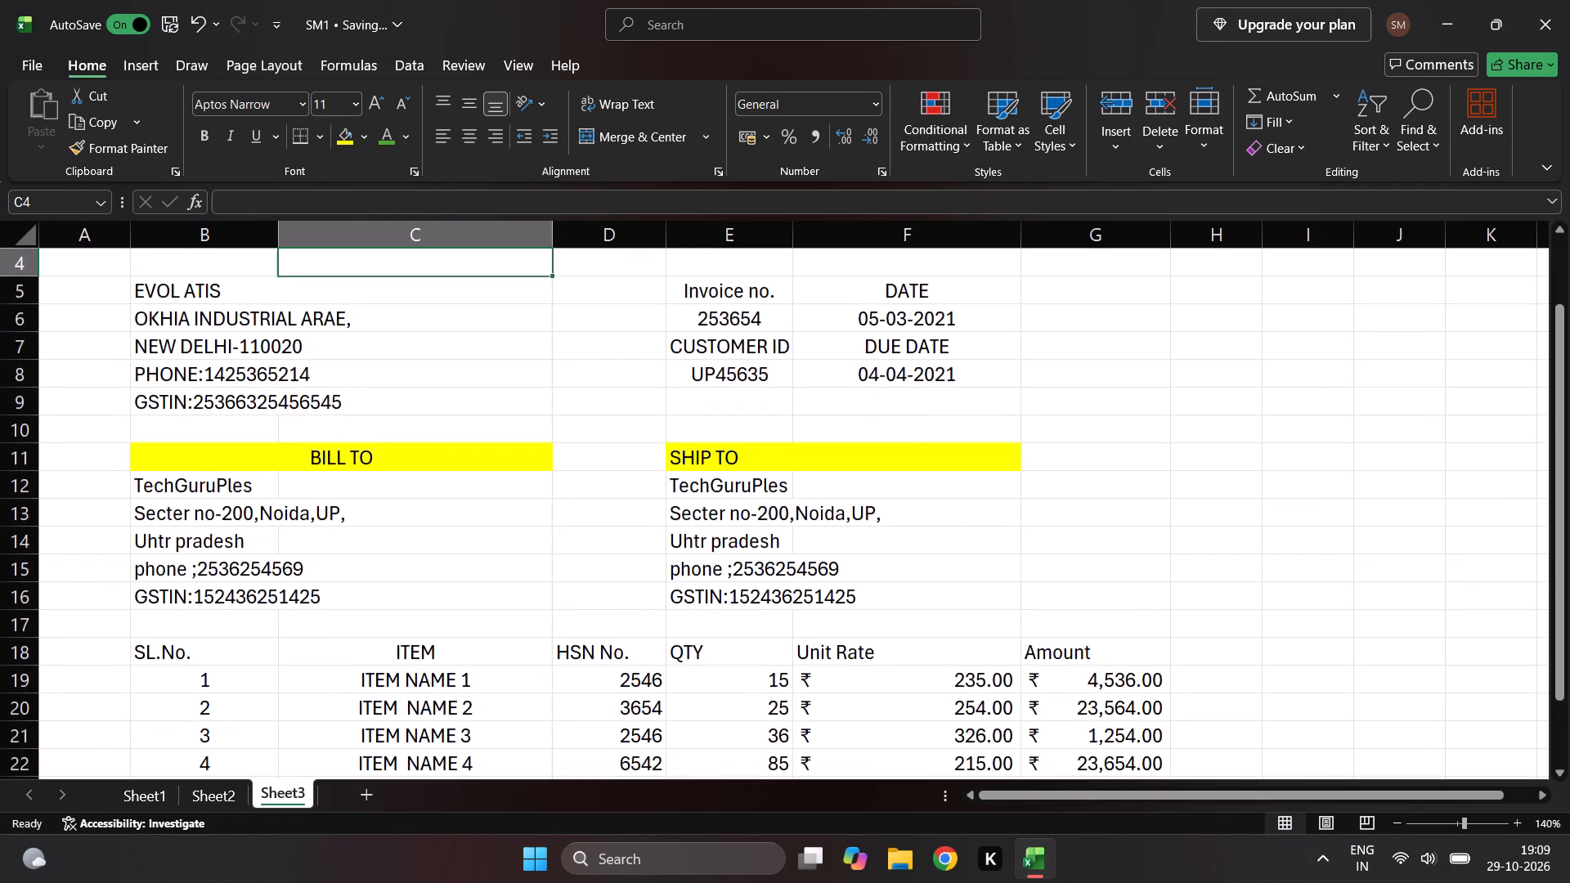
pyautogui.scroll(-3, 936, 497)
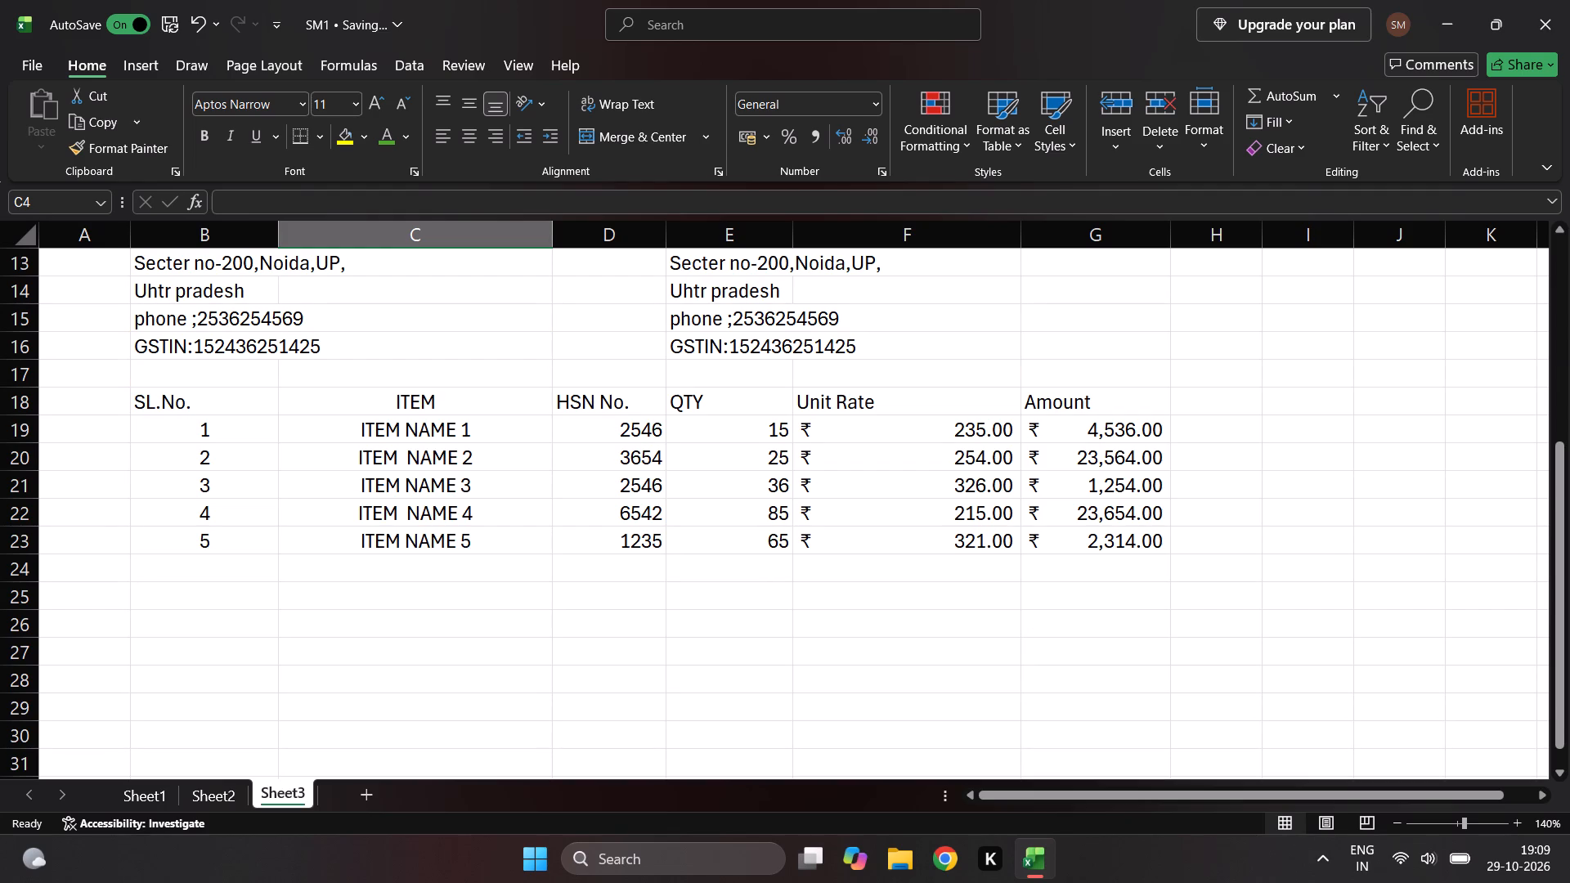
pyautogui.moveTo(160, 402); pyautogui.dragTo(697, 398)
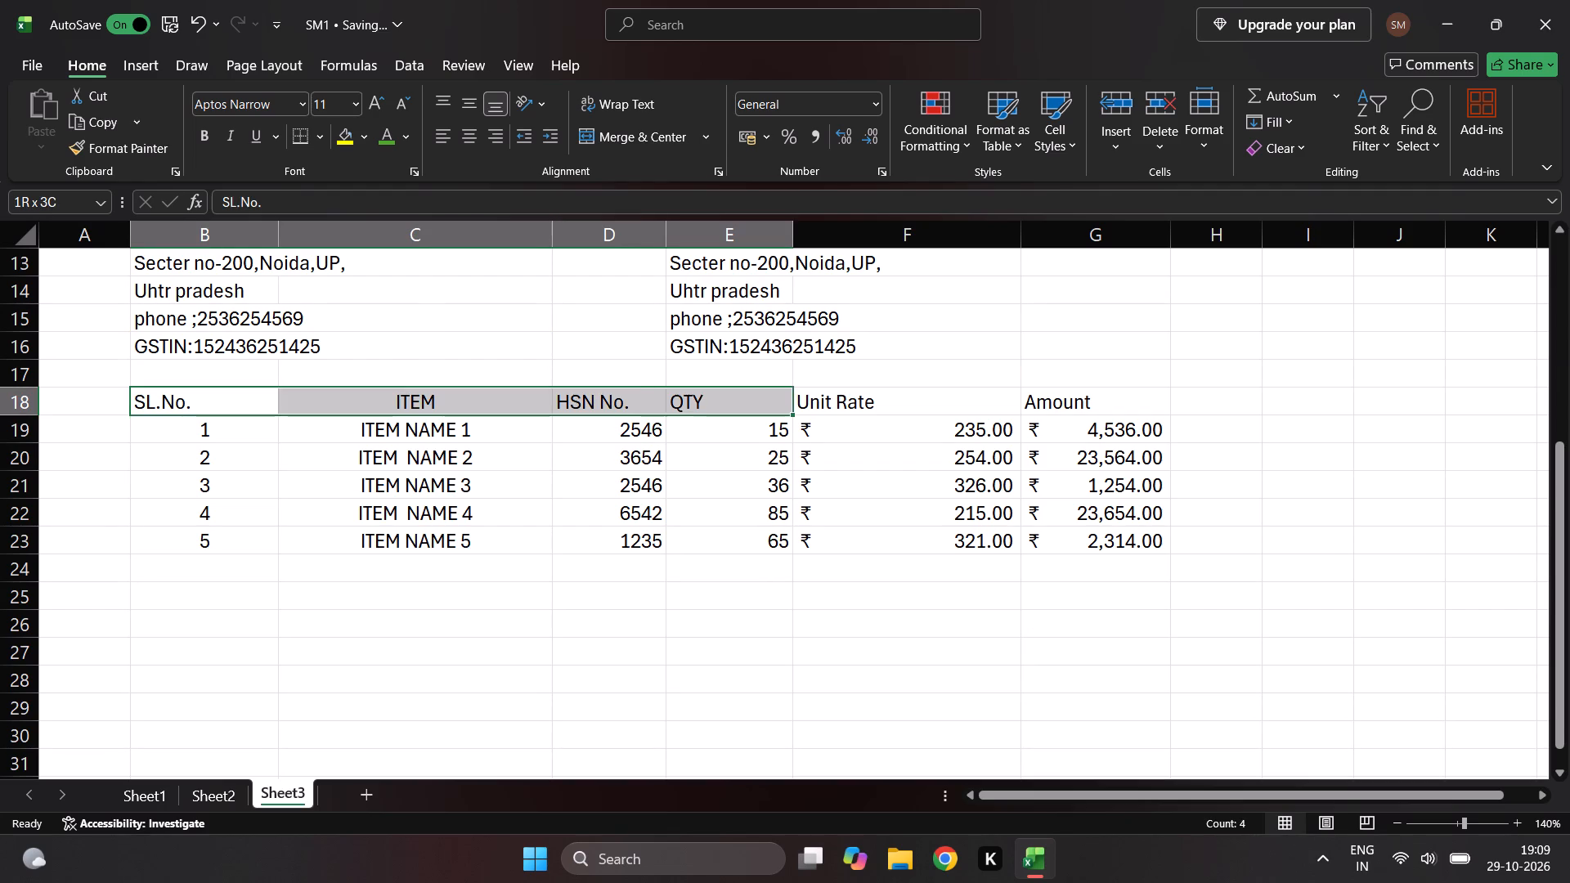
pyautogui.moveTo(697, 398); pyautogui.dragTo(1026, 402)
pyautogui.click(340, 139)
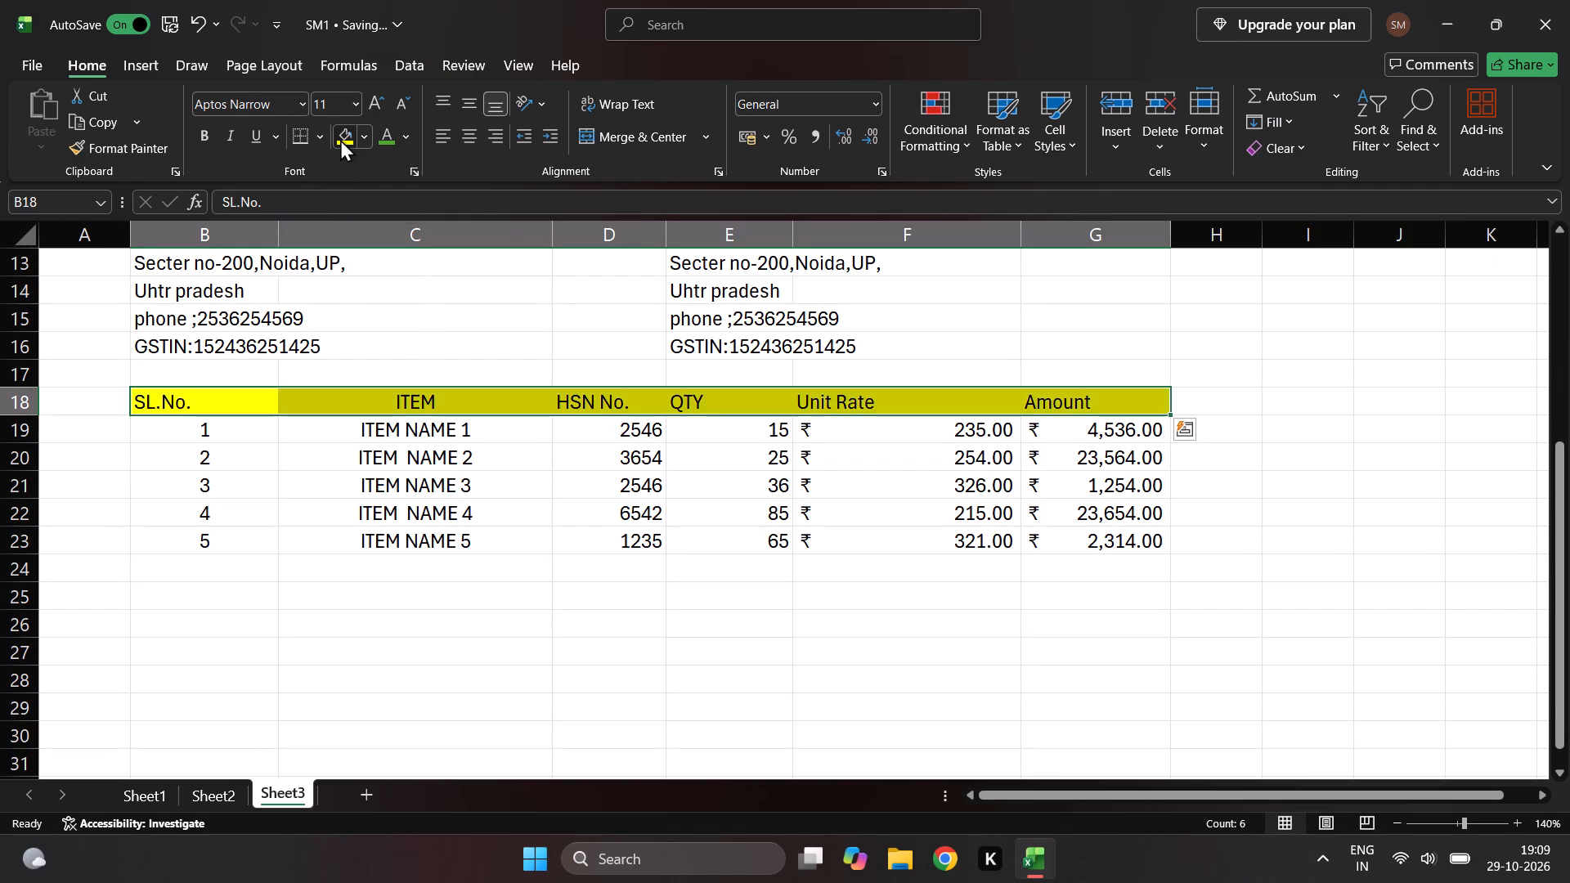
# Fill the Invoice no. and DATE headings in E5:F5 and the CUSTOMER ID and DUE DATE headings in E7:F7 with yellow.
pyautogui.scroll(2, 781, 452)
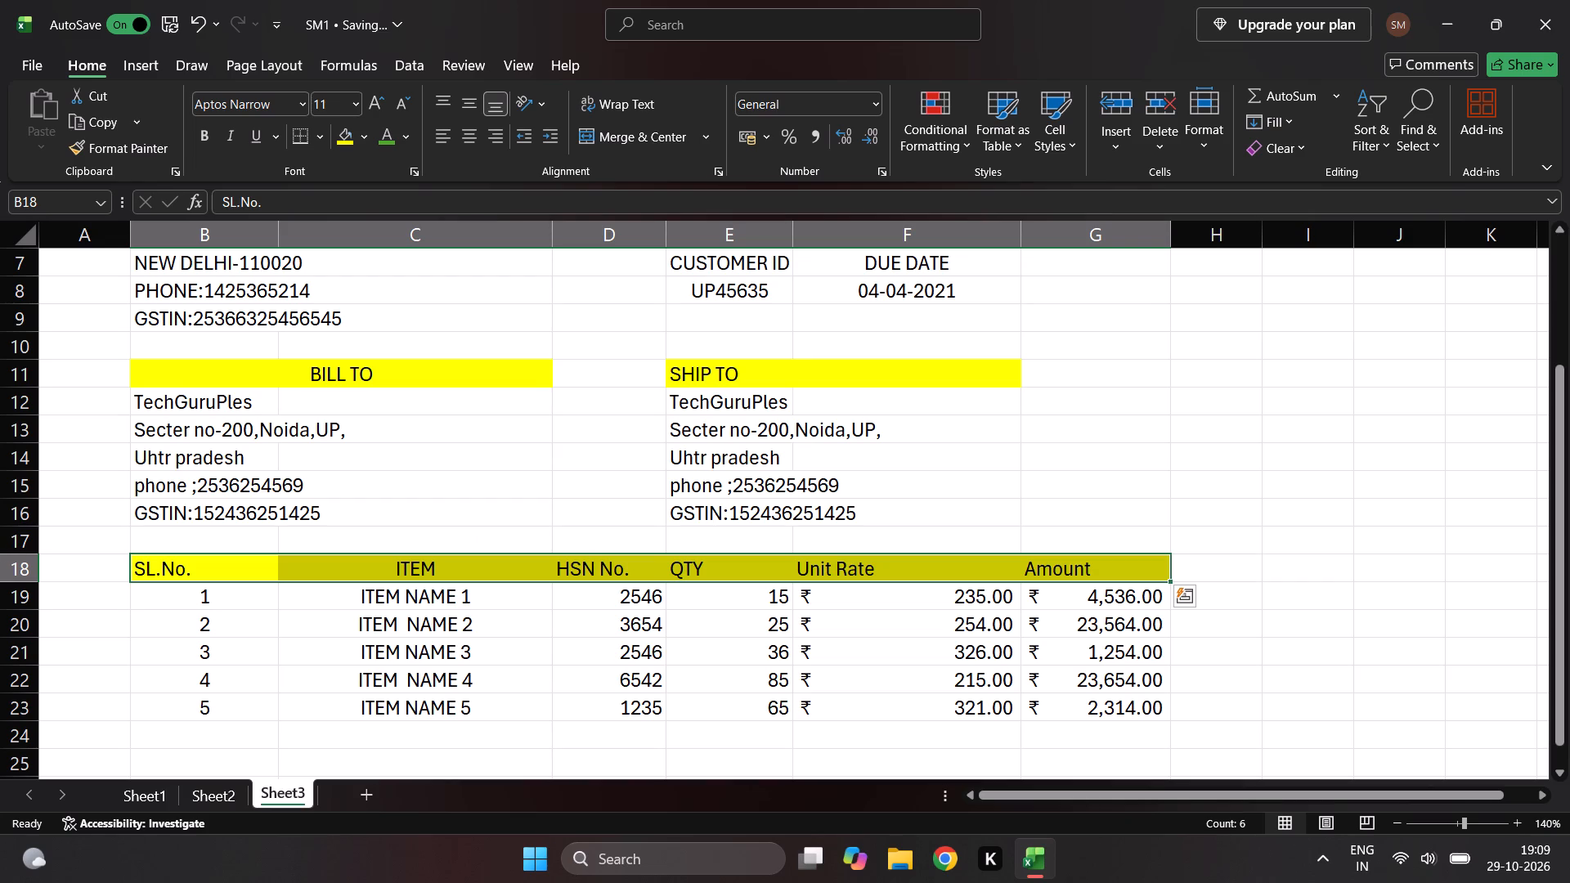
pyautogui.scroll(2, 1088, 540)
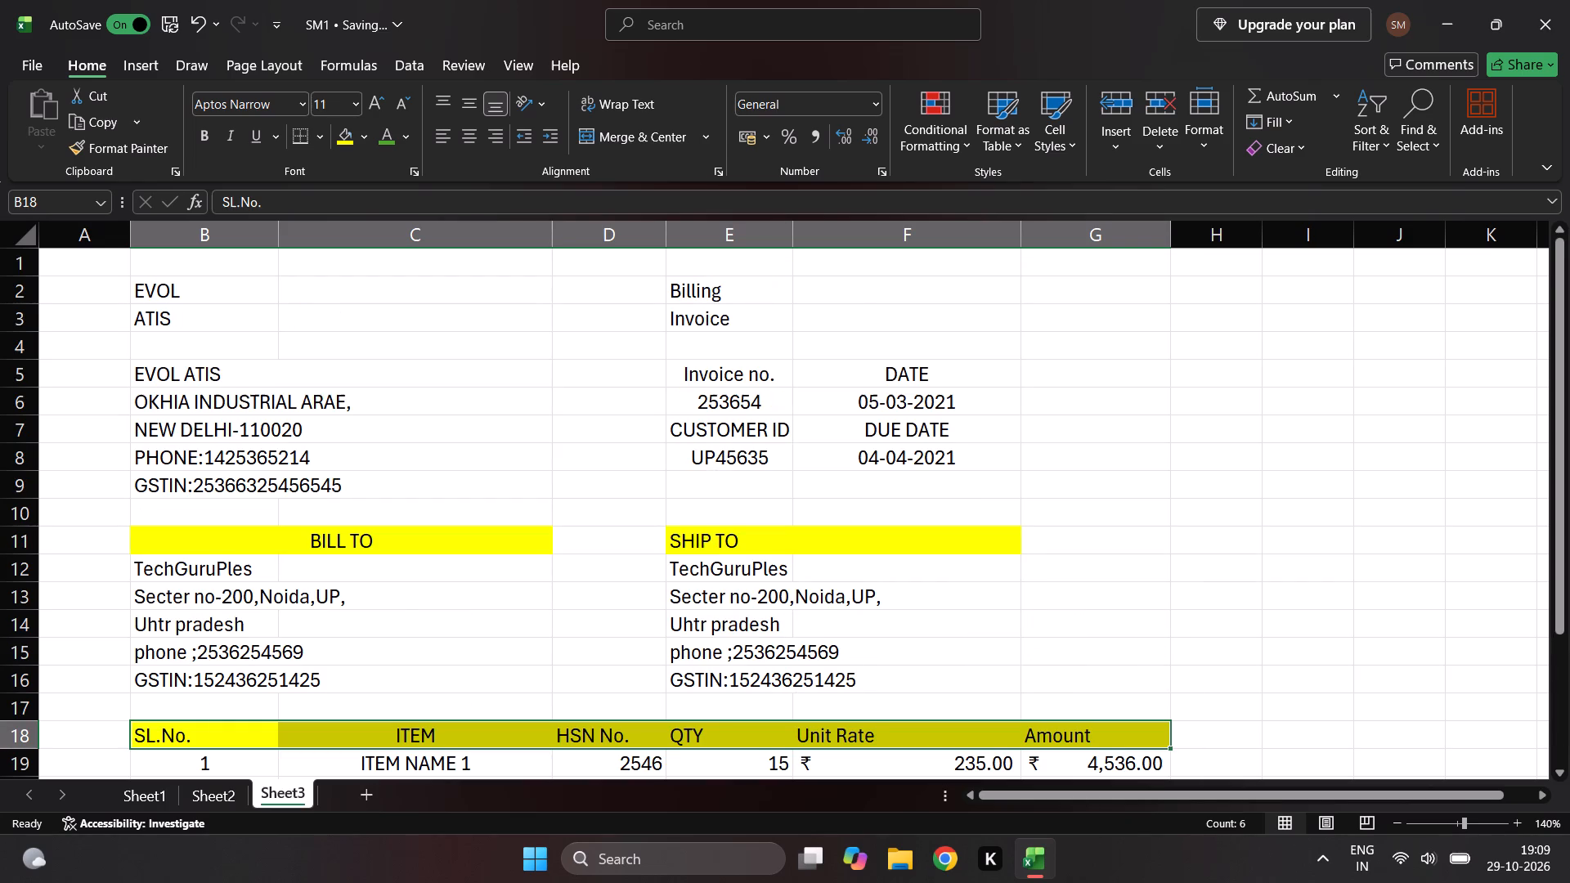
pyautogui.moveTo(684, 373); pyautogui.dragTo(873, 369)
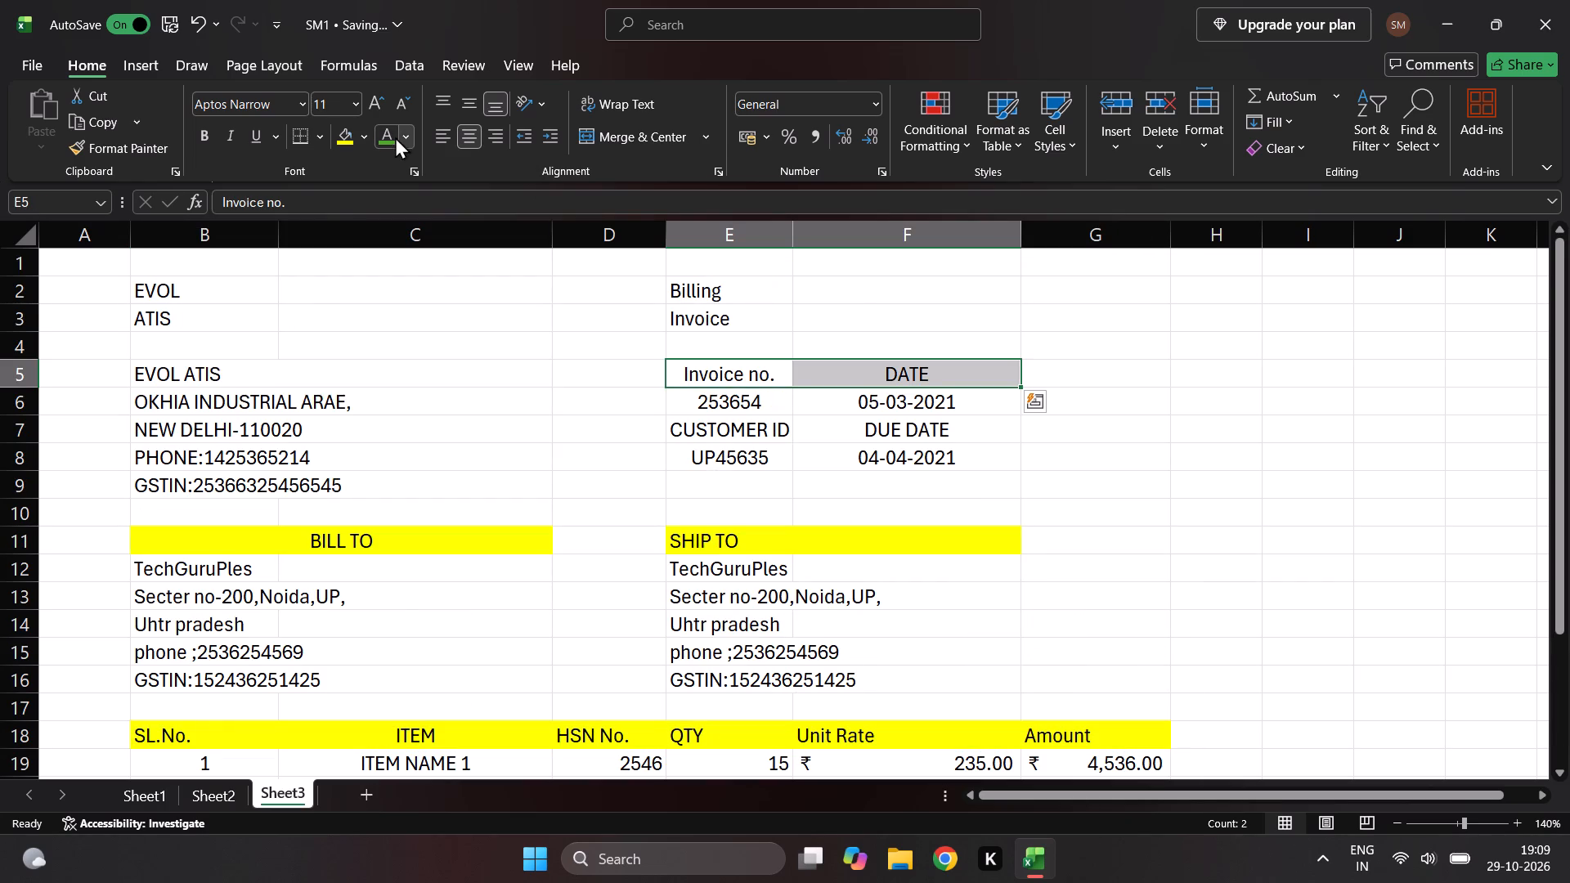
pyautogui.click(351, 135)
pyautogui.moveTo(702, 437); pyautogui.dragTo(805, 425)
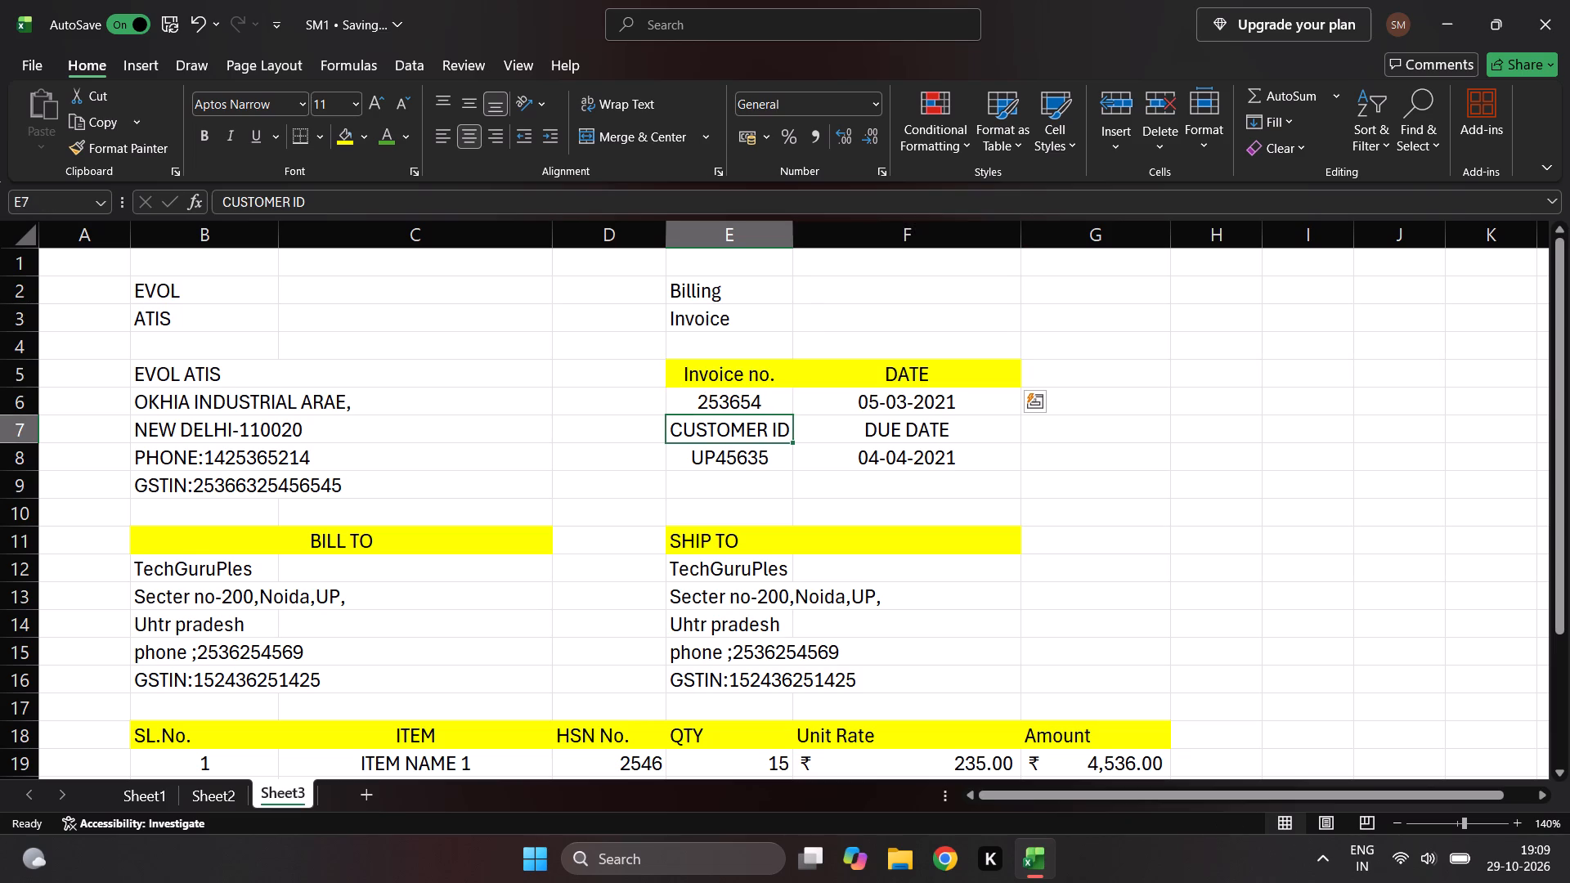
pyautogui.moveTo(805, 425); pyautogui.dragTo(870, 425)
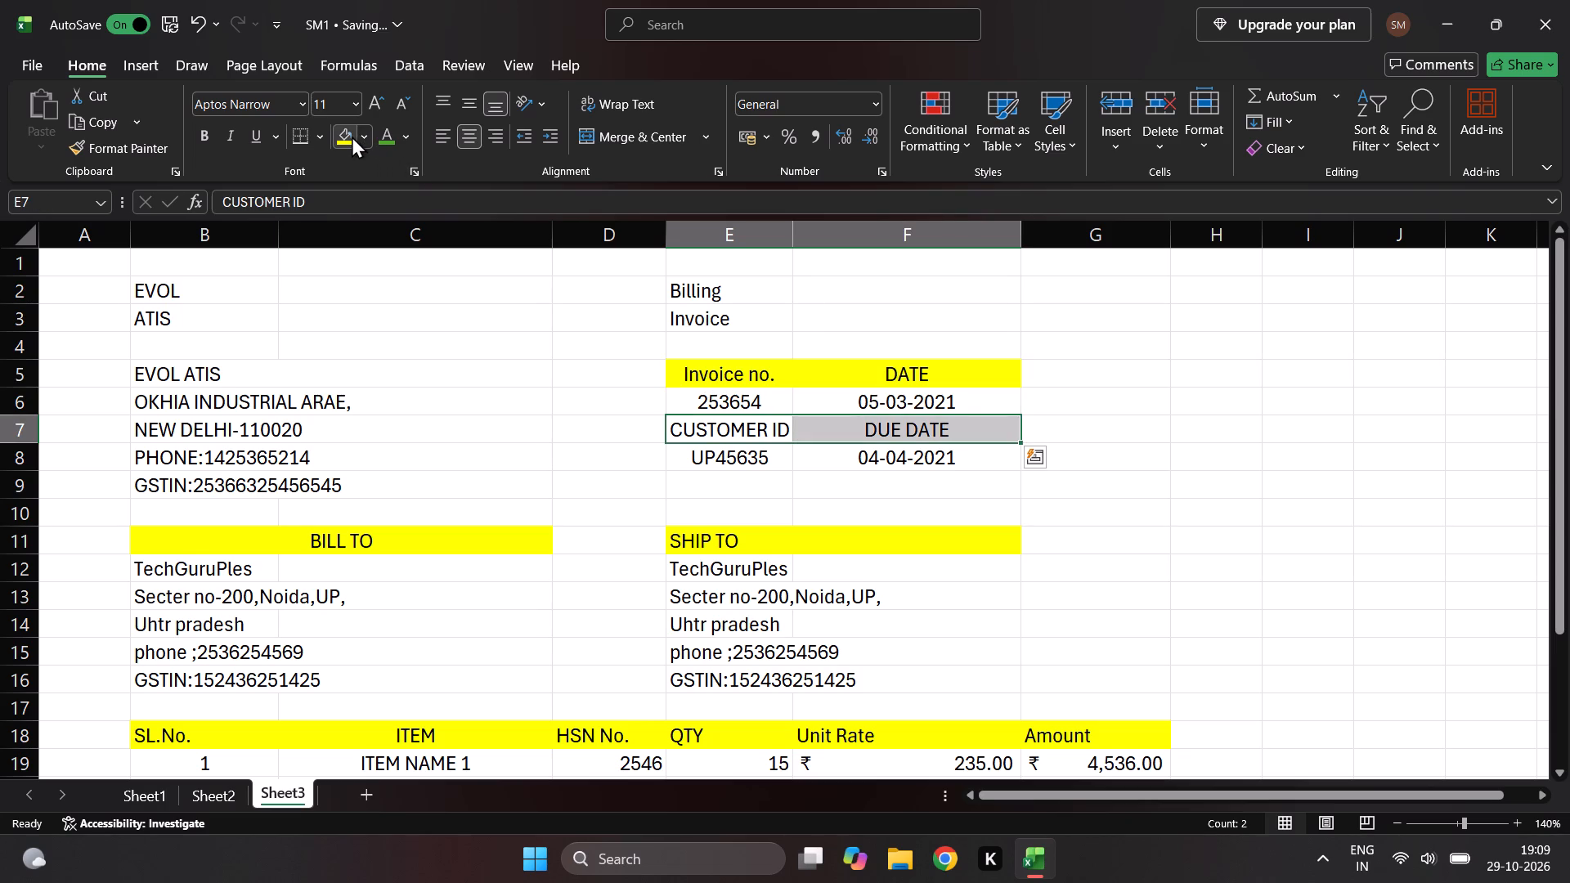
pyautogui.click(352, 136)
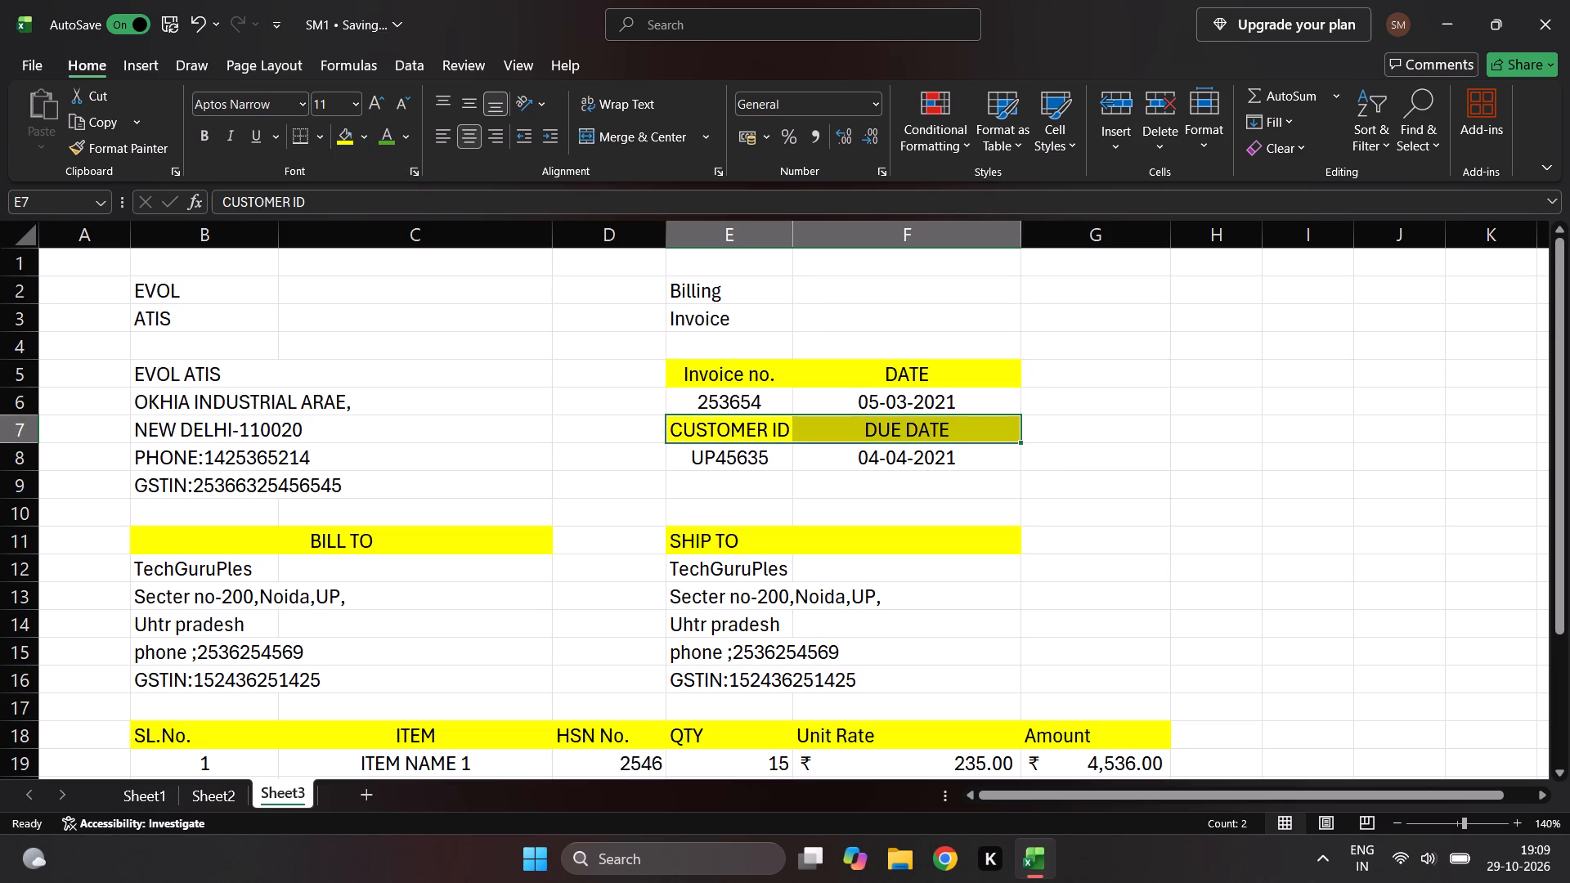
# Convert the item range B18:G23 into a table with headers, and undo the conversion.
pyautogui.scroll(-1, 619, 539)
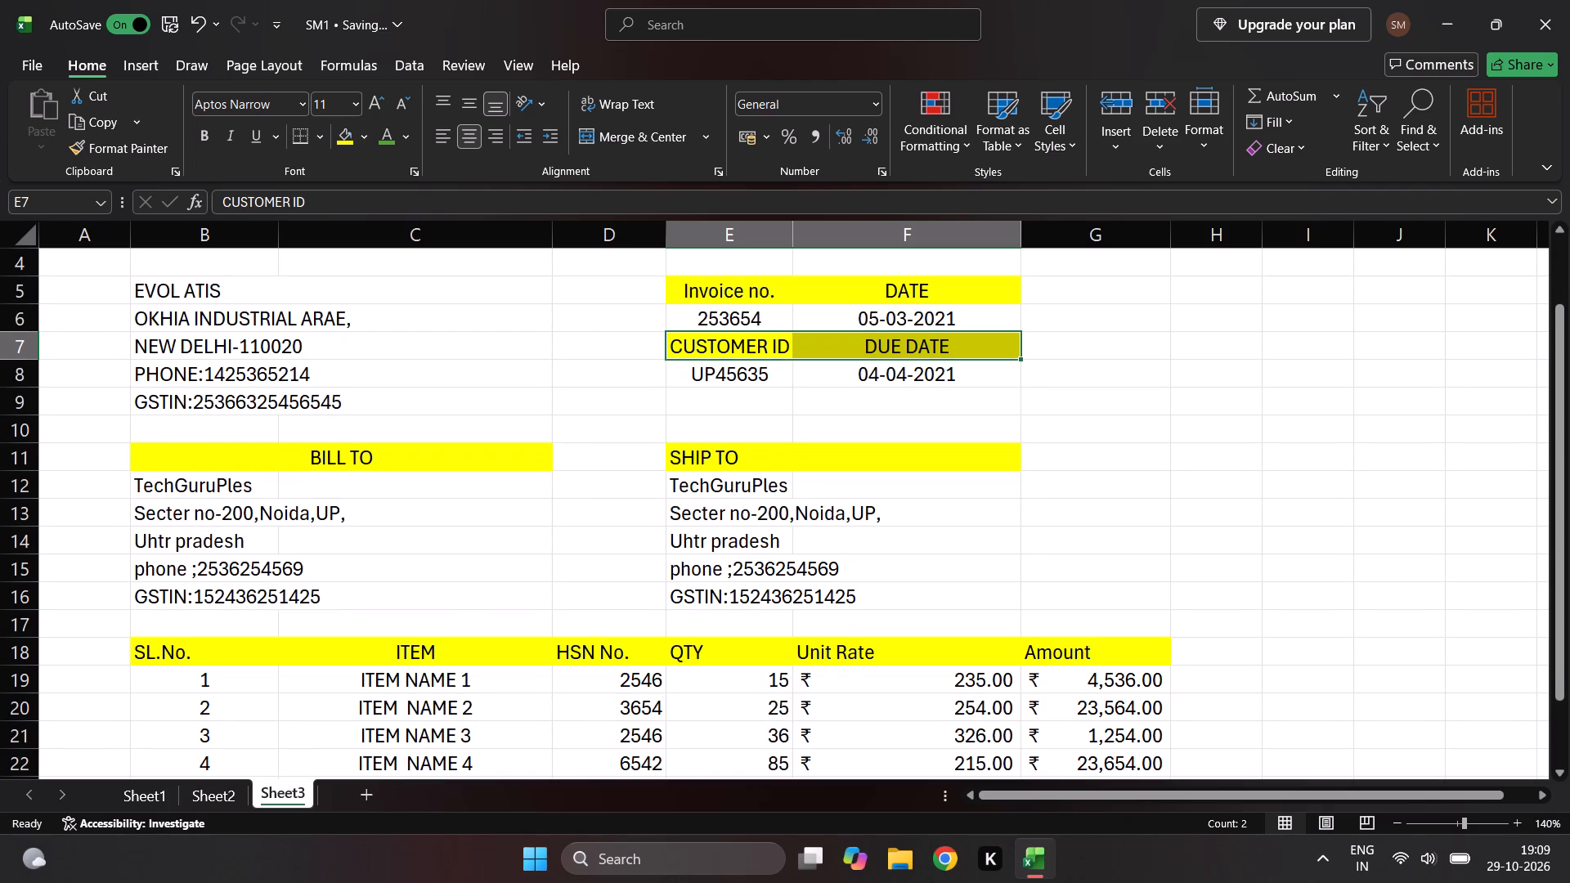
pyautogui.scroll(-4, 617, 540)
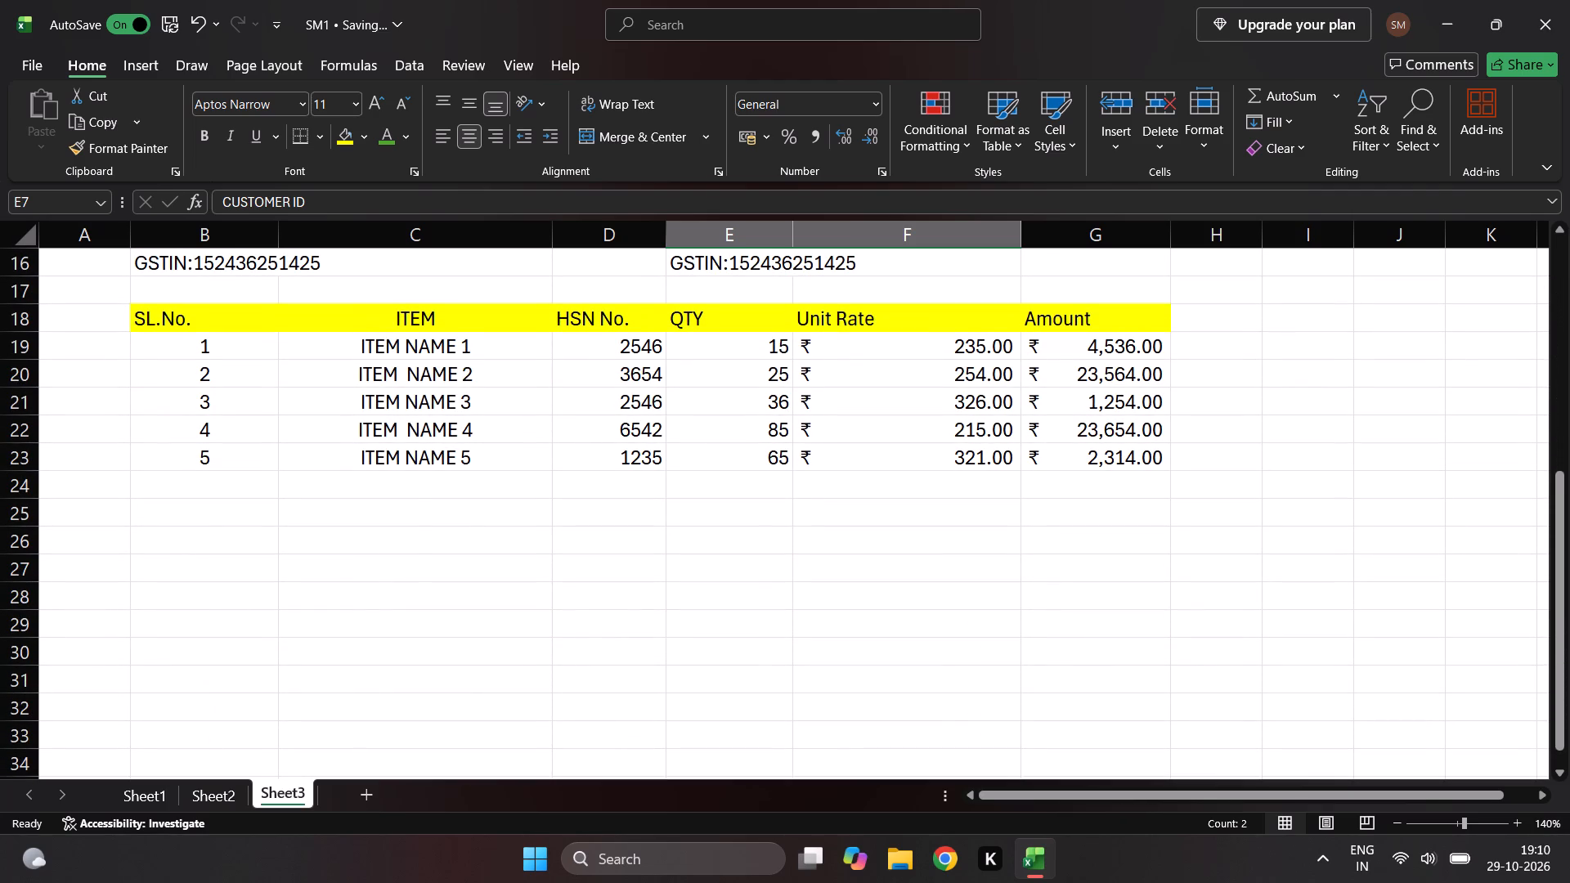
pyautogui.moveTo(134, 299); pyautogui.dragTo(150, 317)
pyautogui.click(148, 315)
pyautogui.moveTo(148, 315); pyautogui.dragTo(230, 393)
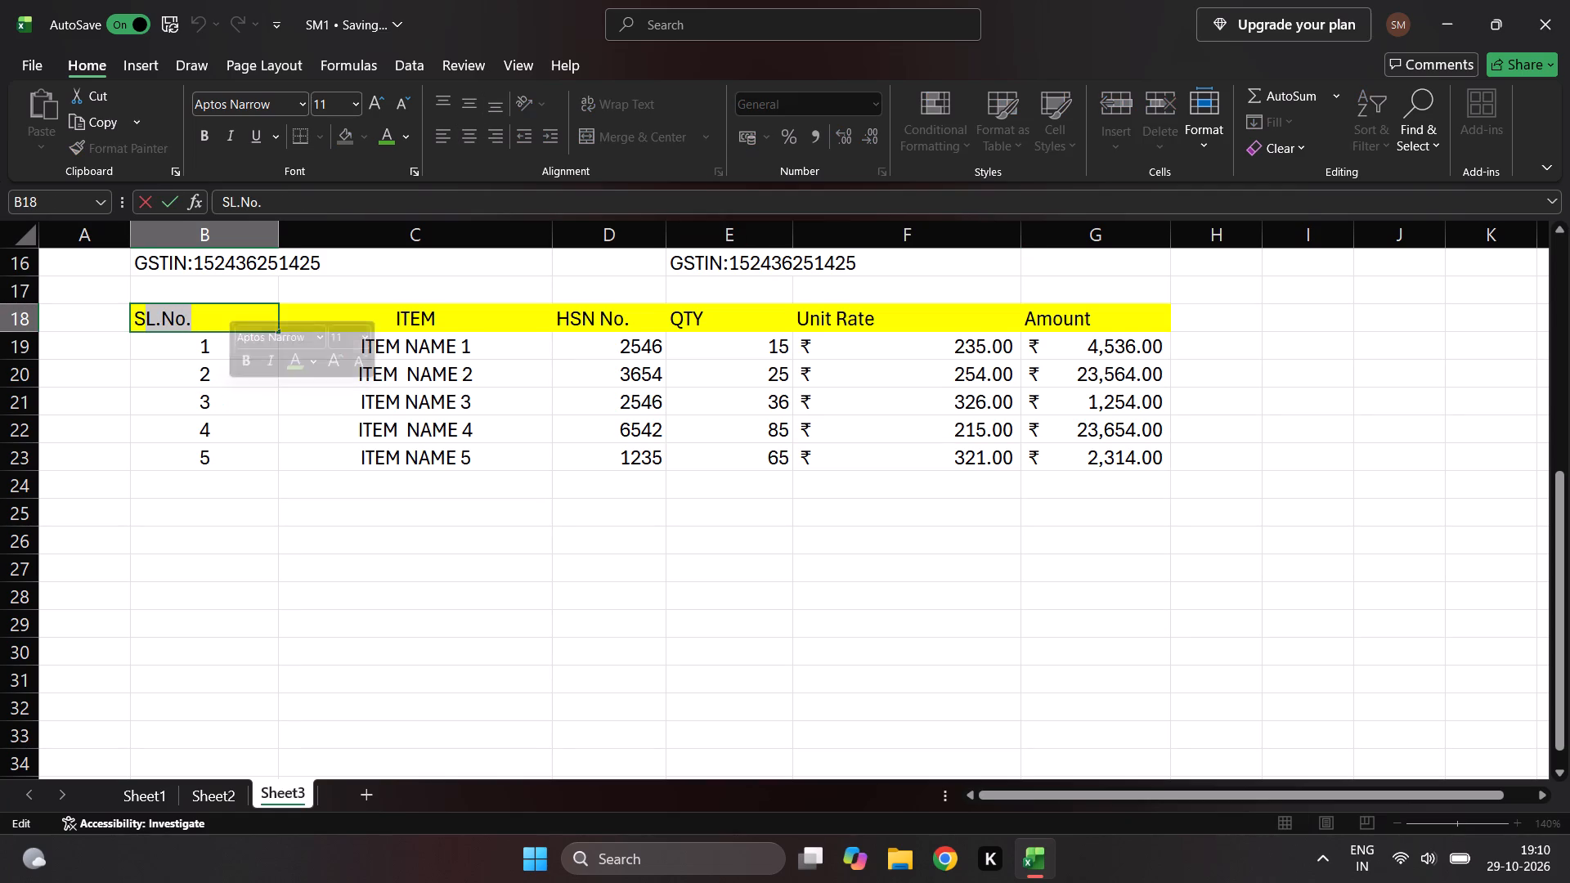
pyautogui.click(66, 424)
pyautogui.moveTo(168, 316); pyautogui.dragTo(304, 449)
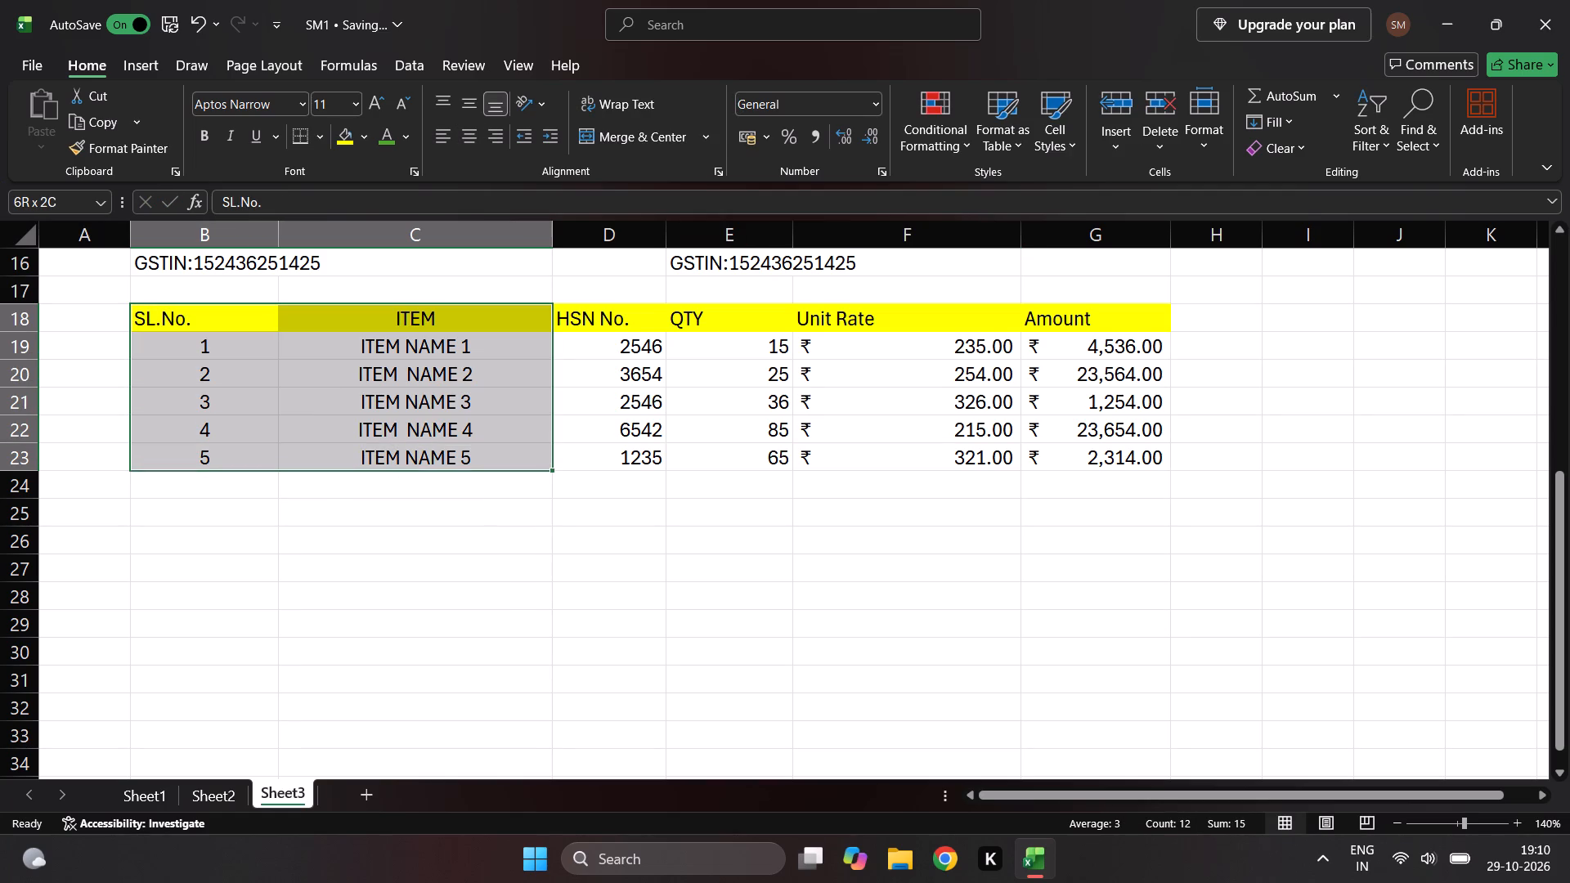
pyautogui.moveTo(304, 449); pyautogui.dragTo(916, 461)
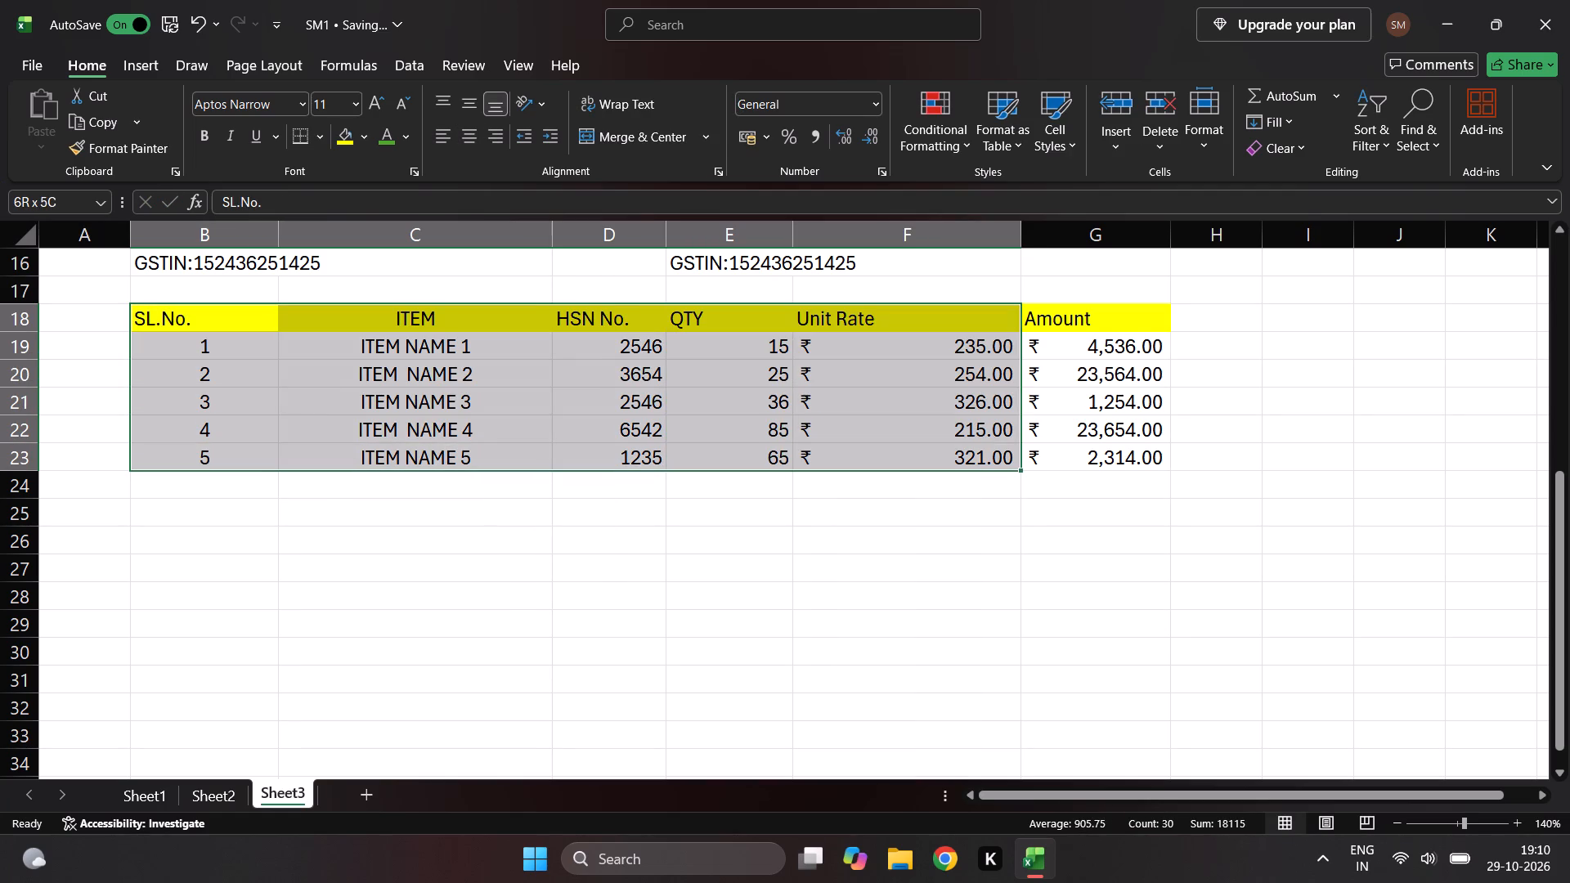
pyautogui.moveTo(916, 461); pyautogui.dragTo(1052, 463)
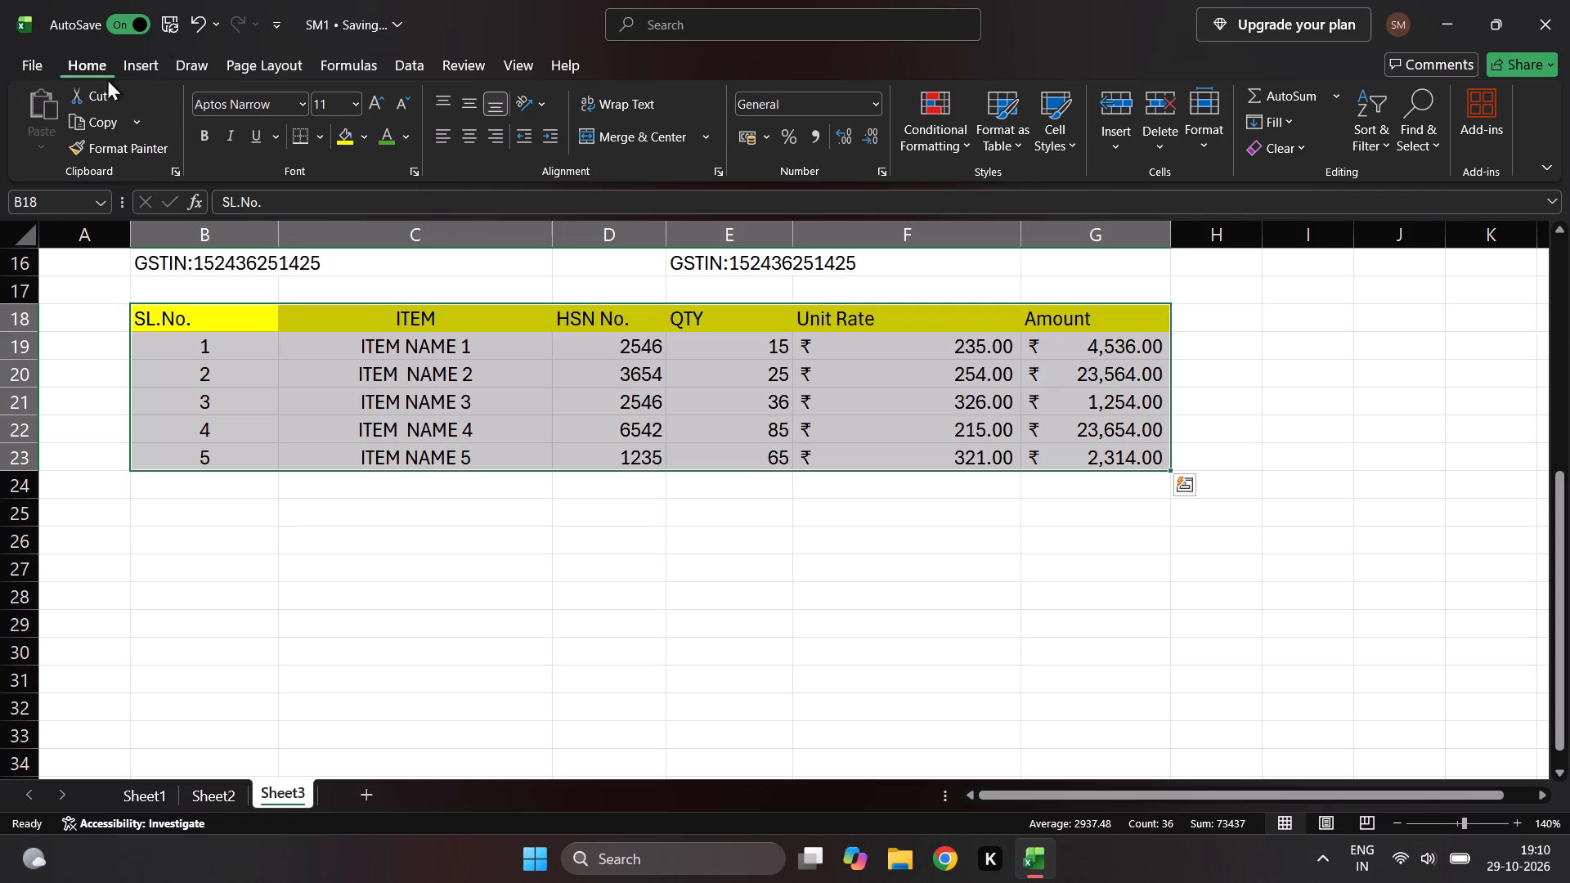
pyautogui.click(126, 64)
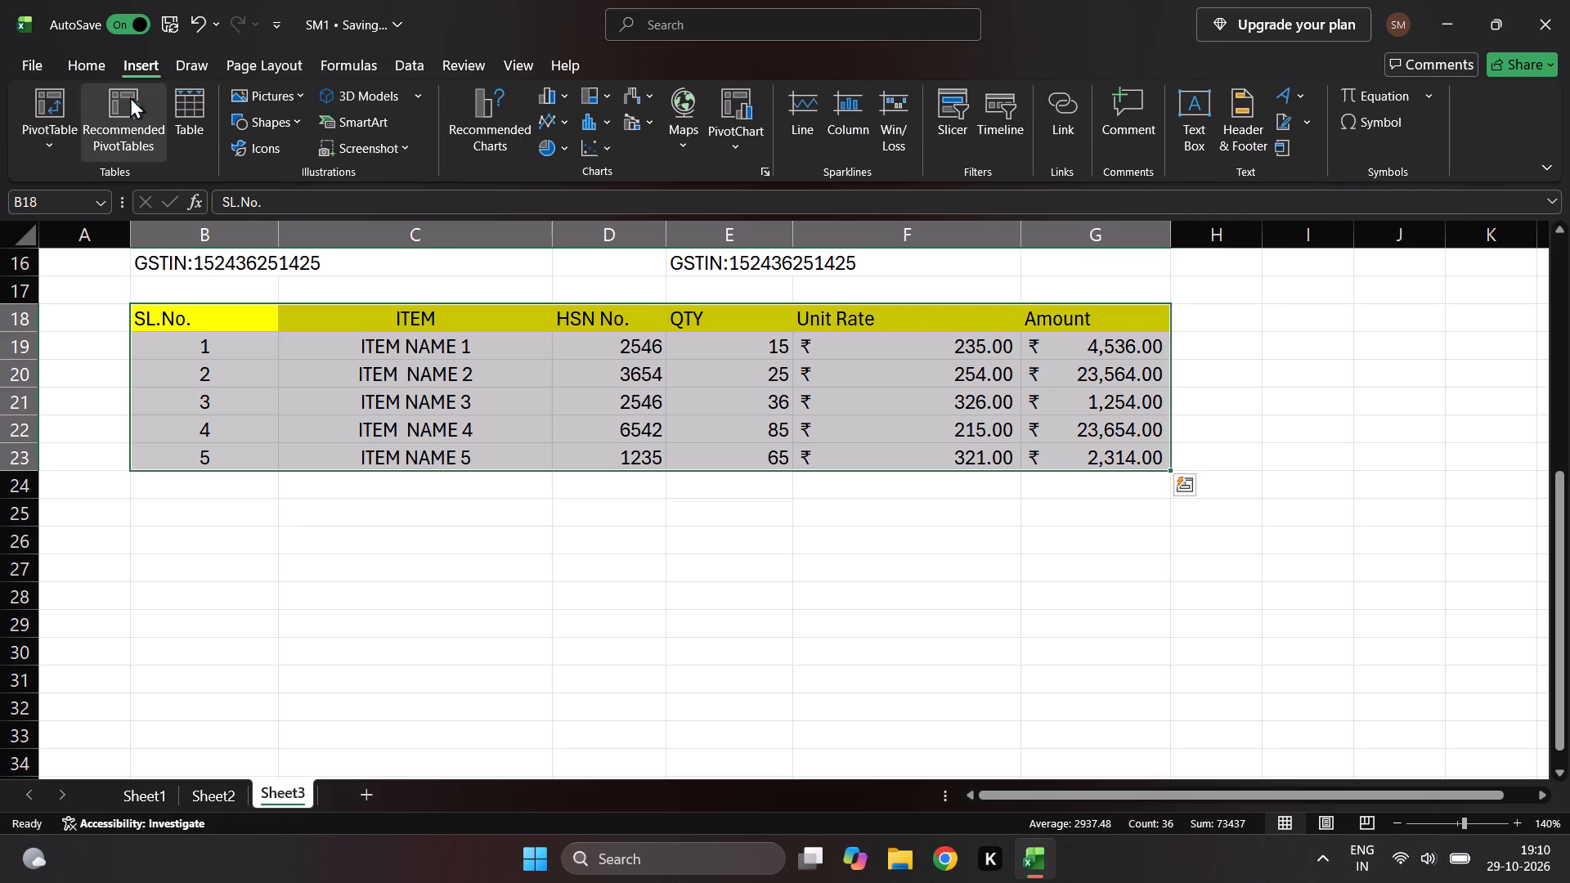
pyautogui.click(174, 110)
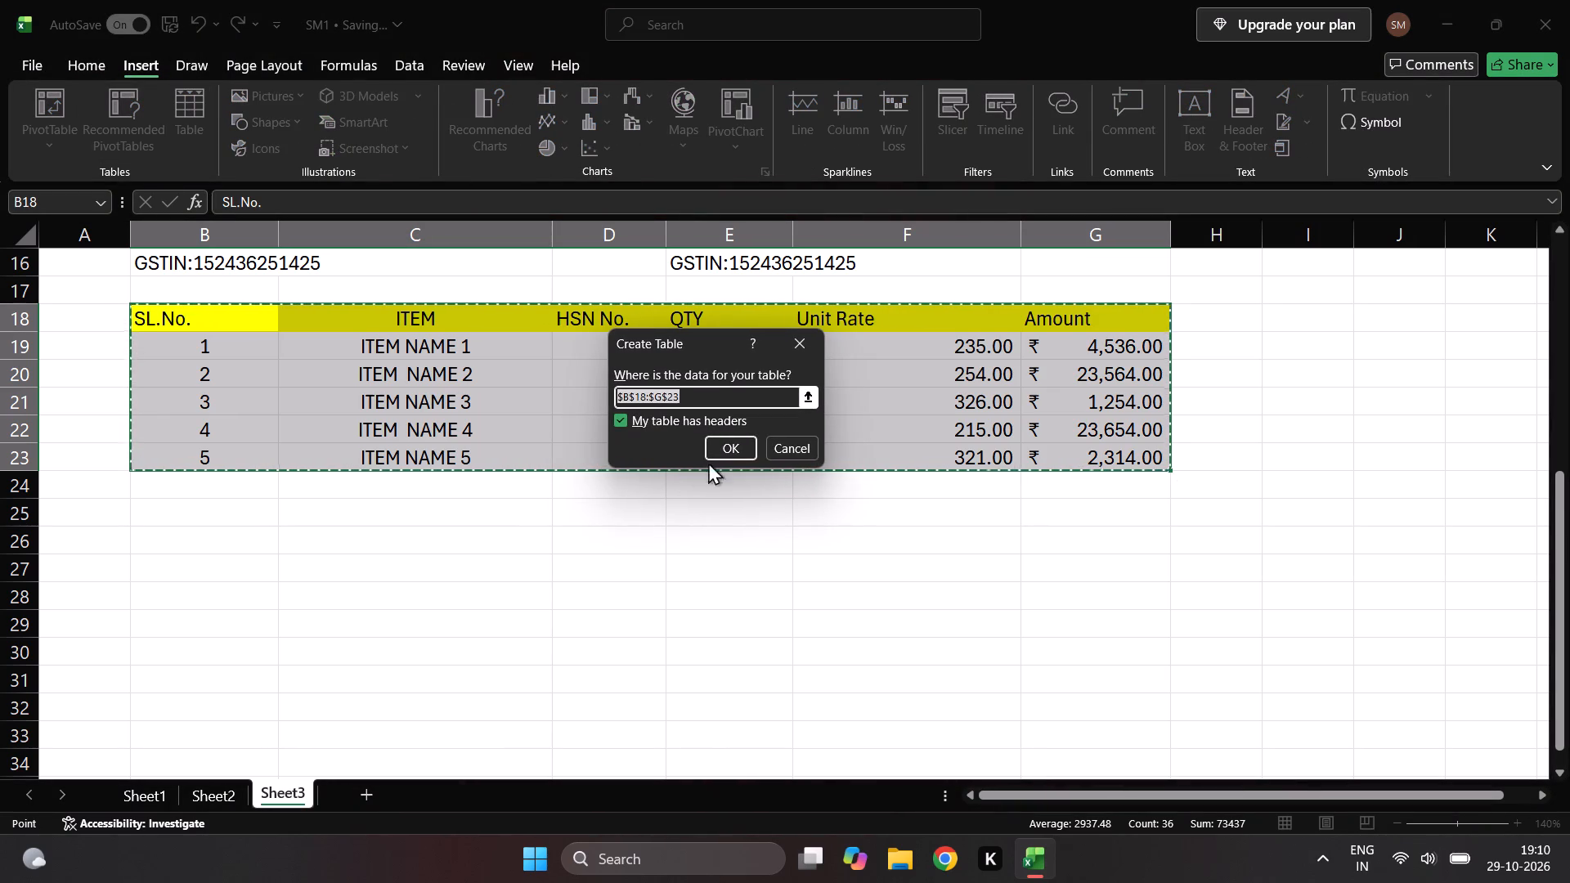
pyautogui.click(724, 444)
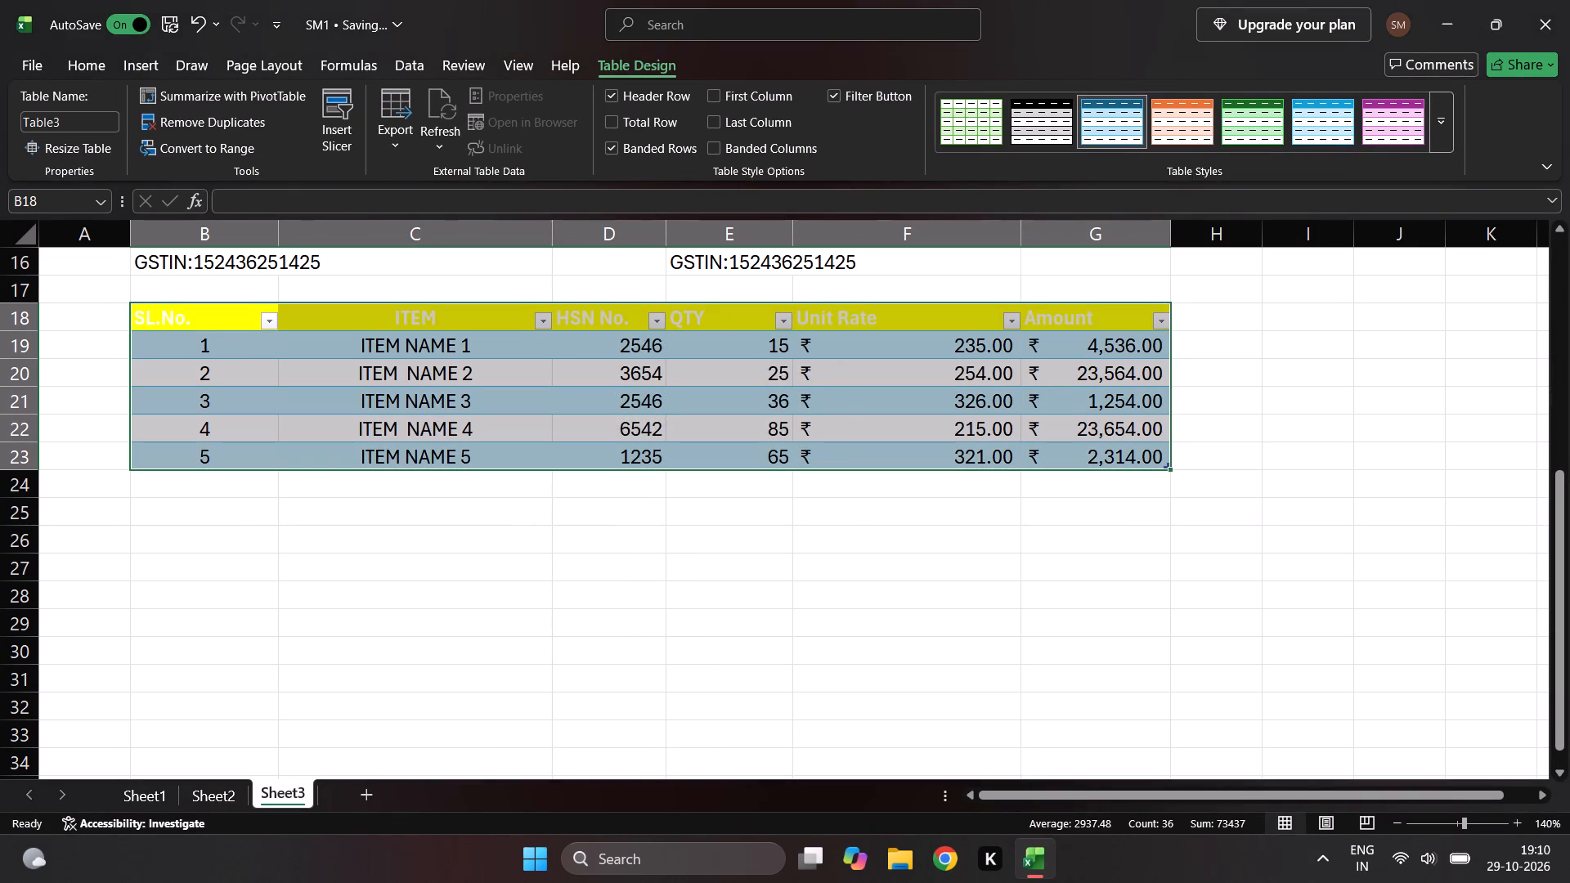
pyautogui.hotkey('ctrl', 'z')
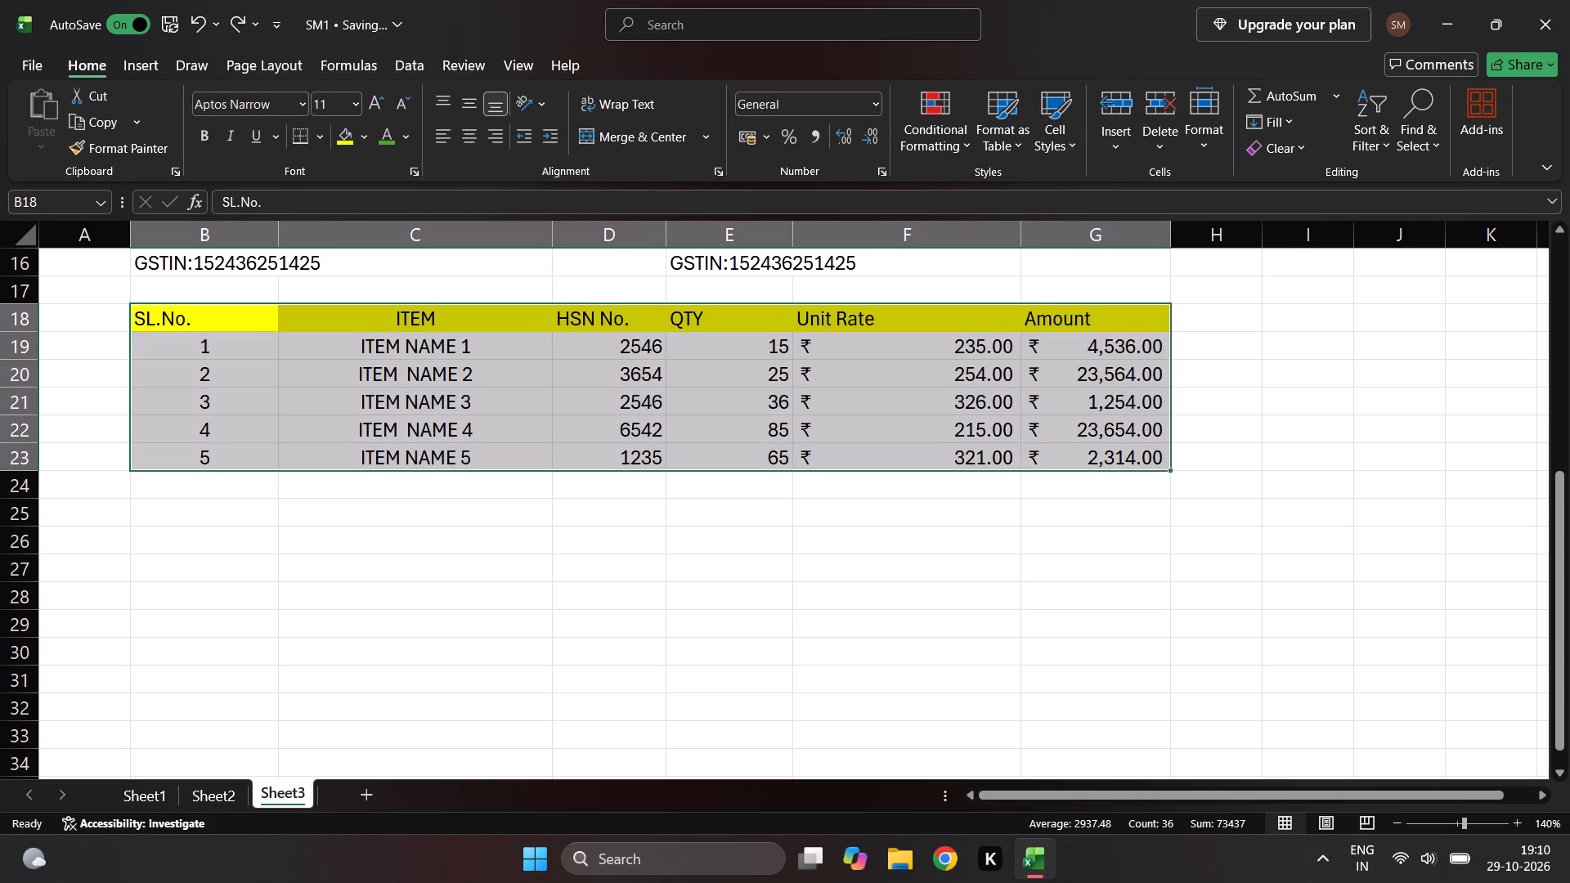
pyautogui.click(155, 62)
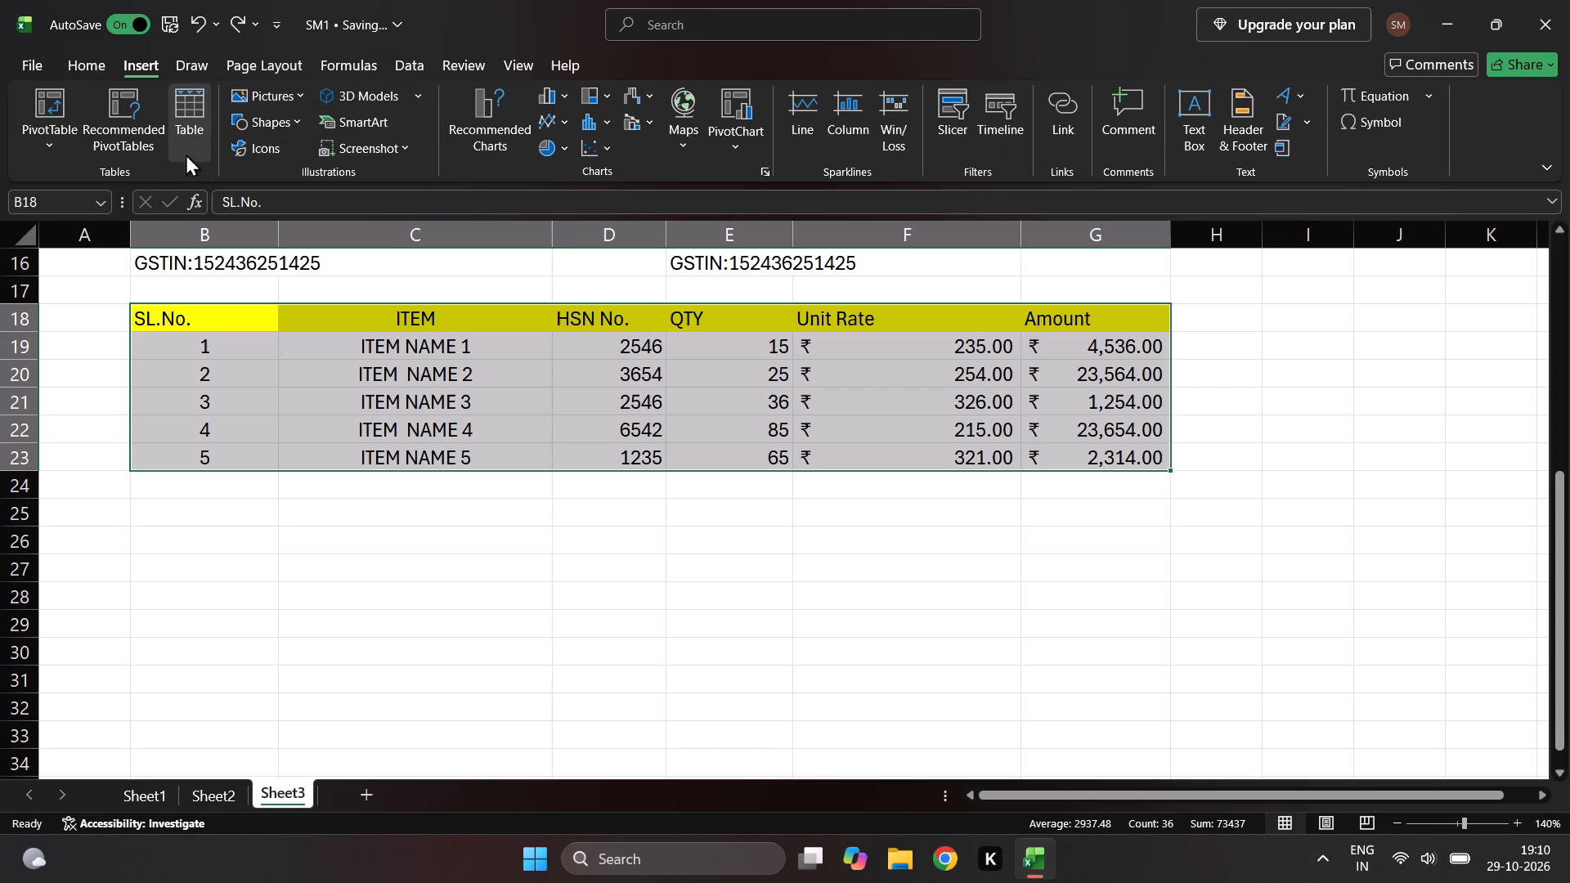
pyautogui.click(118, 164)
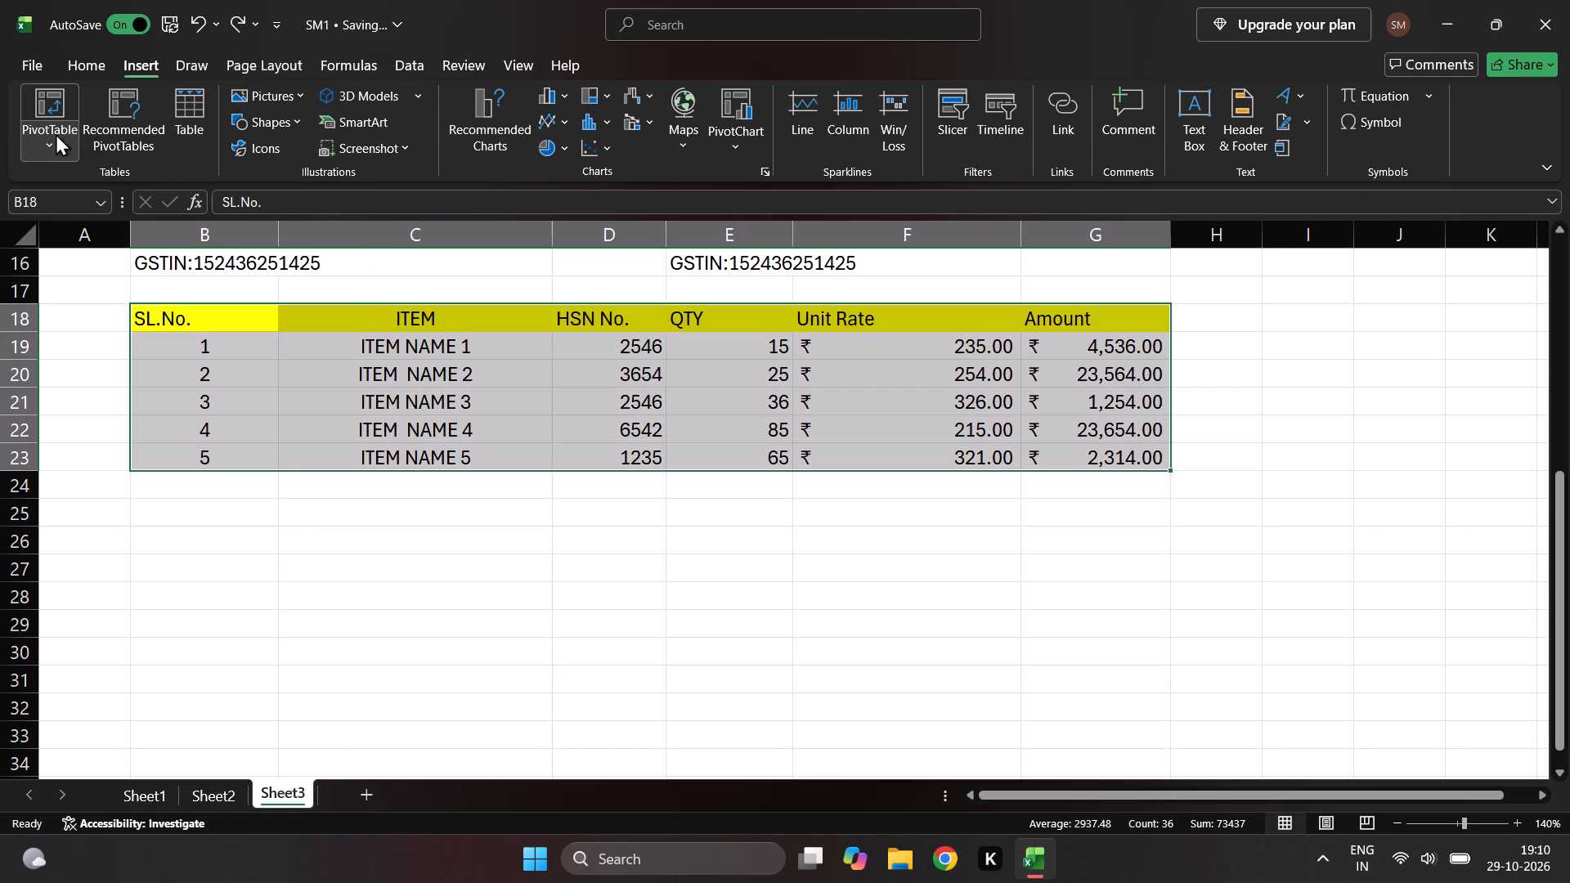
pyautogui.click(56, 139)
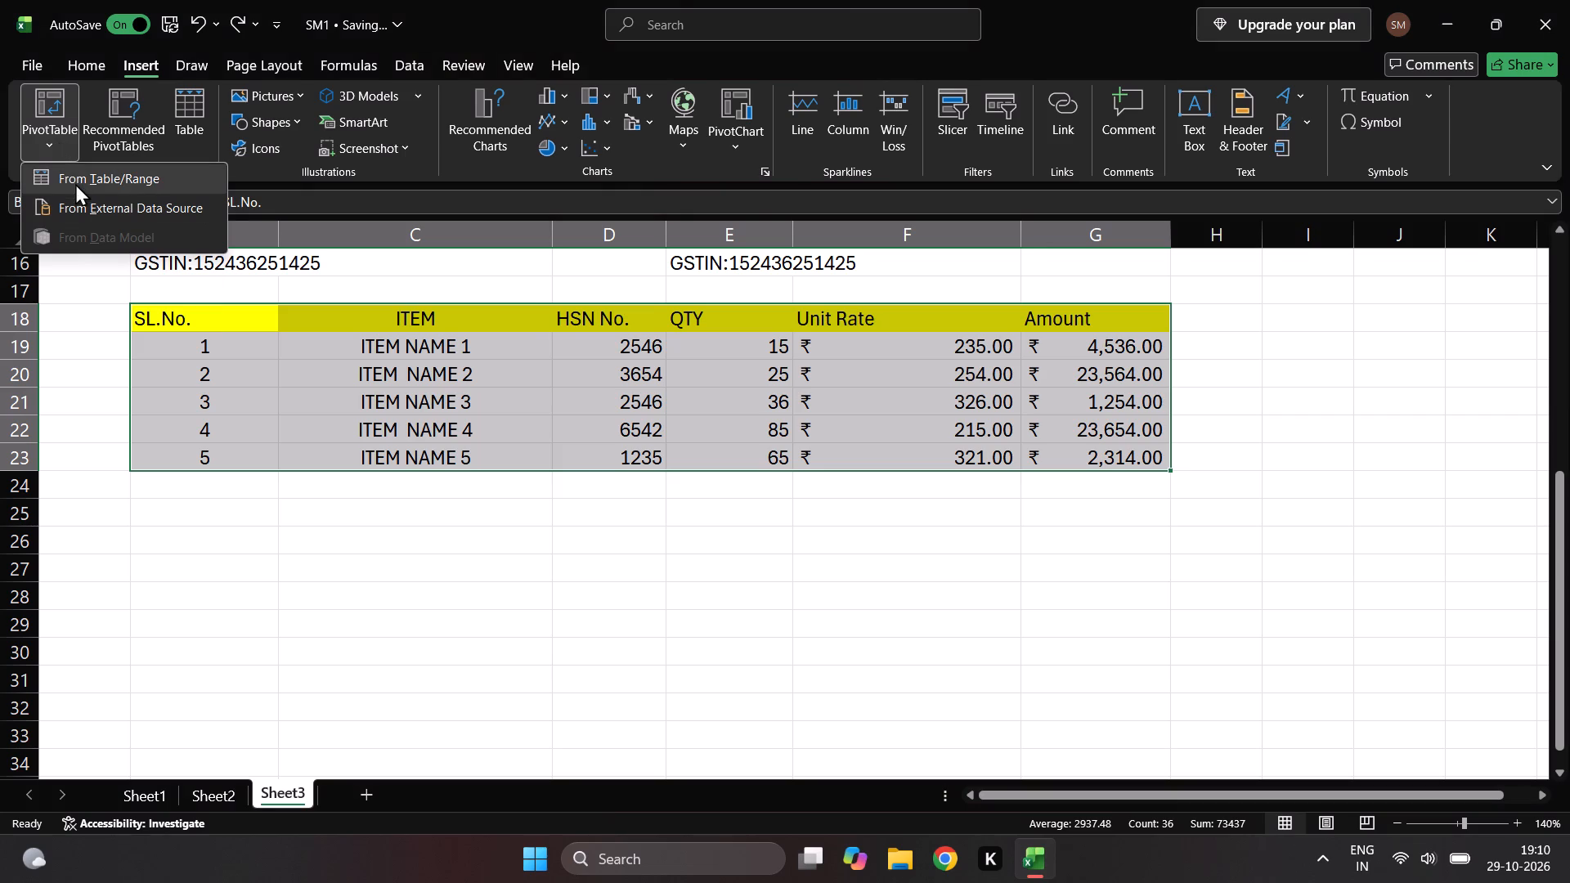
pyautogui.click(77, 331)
# Enter the label TOTAL in cell B24, below the last serial number of the item table.
pyautogui.click(200, 524)
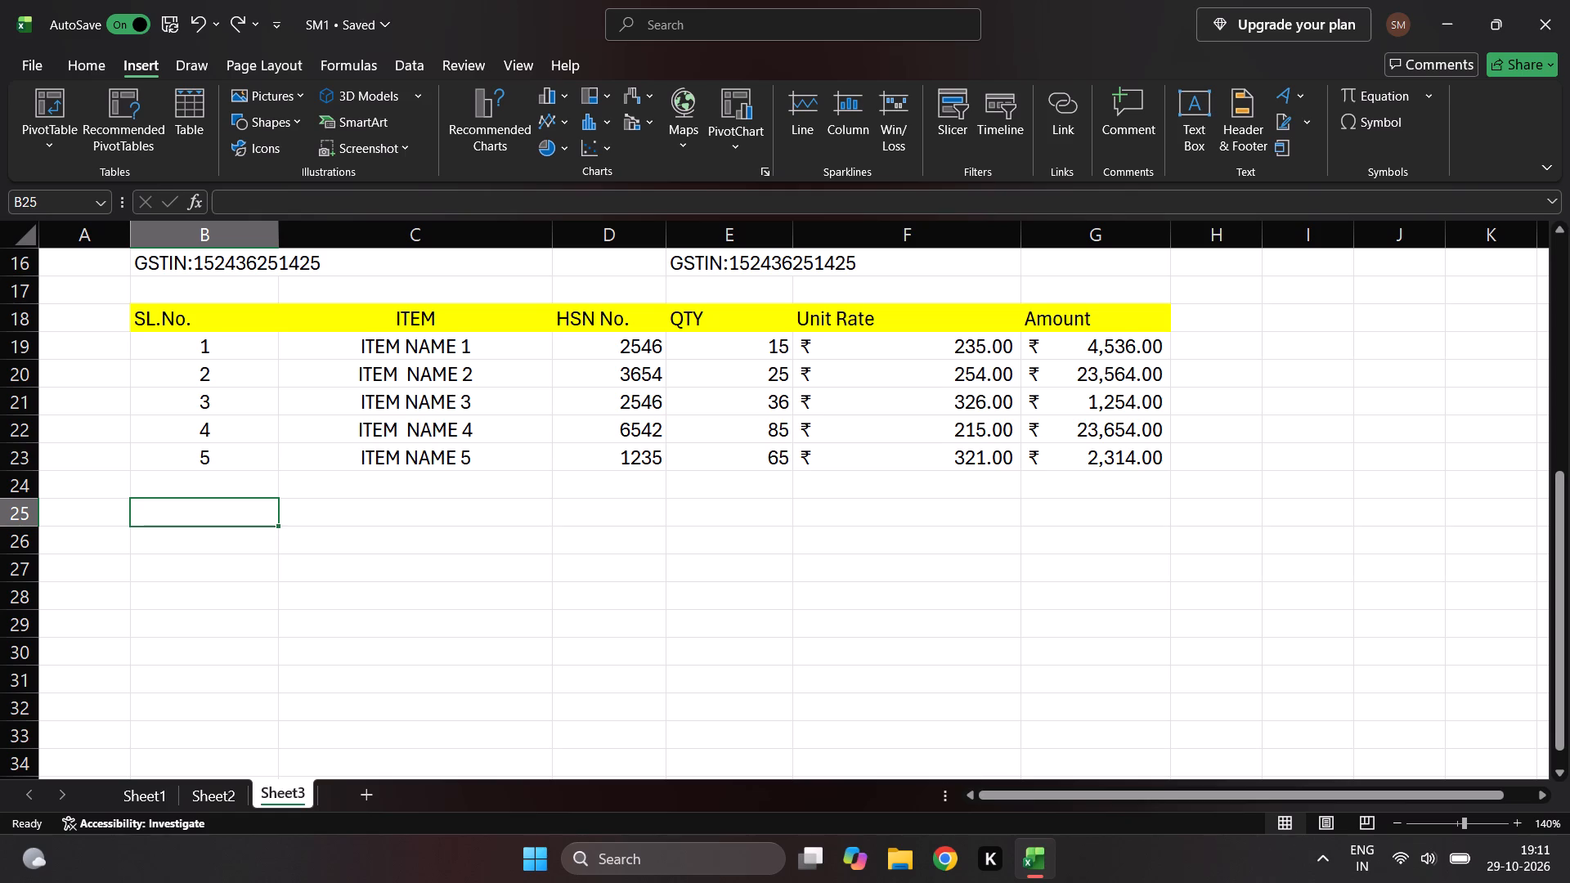
pyautogui.click(190, 486)
pyautogui.doubleClick(190, 486)
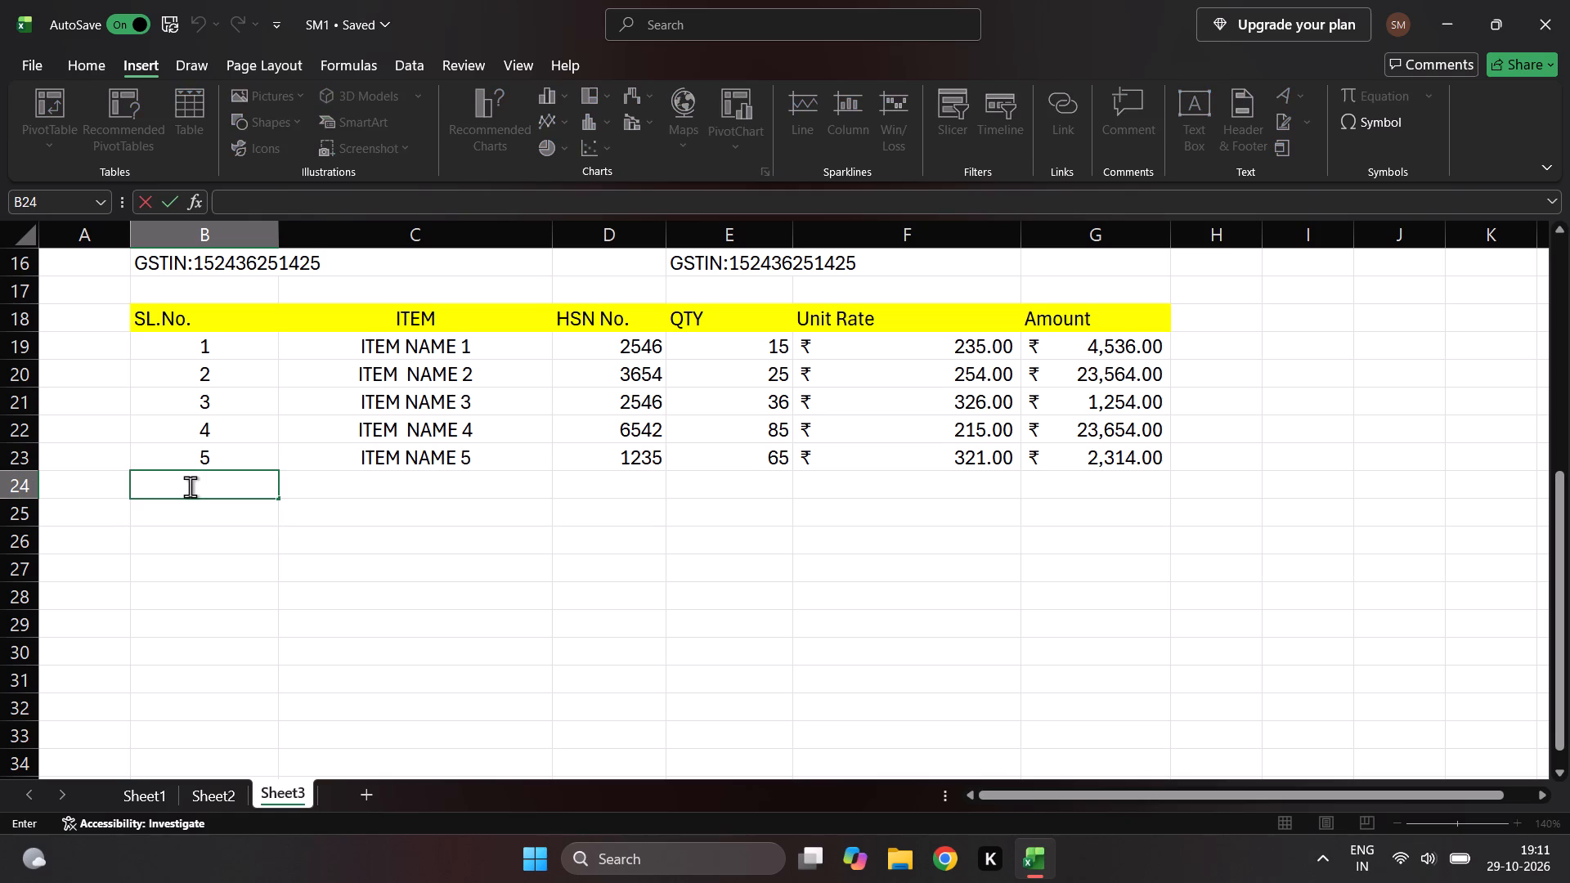
pyautogui.write('TOTAL')
# Sum the Amount values in G19:G23 with AutoSum, placing the total in G24 on the TOTAL row.
pyautogui.click(1062, 488)
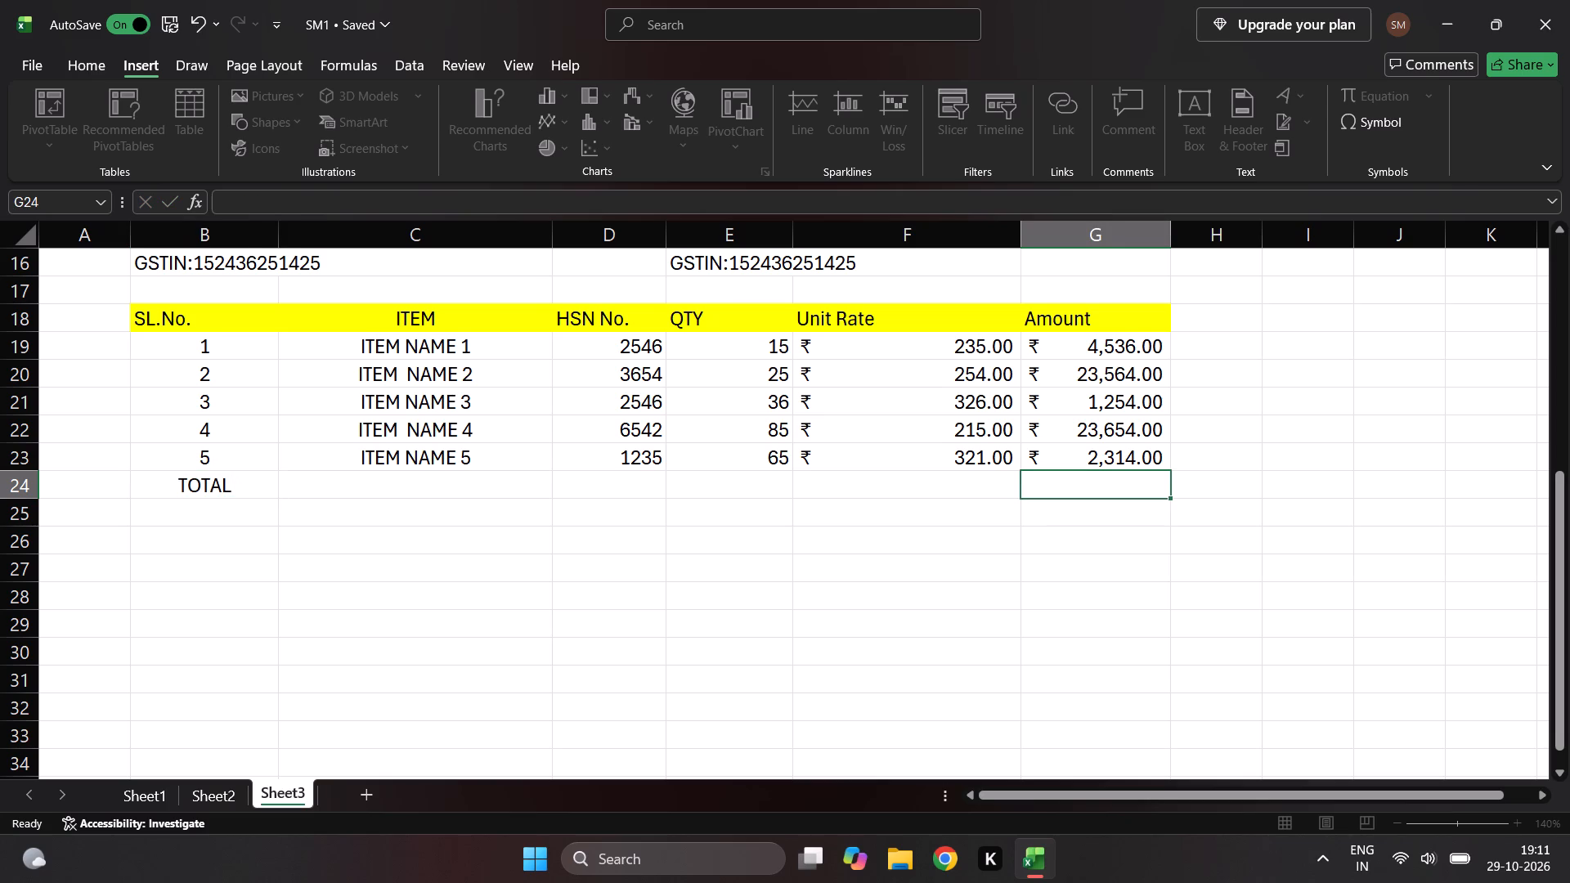
pyautogui.moveTo(1142, 349); pyautogui.dragTo(1155, 454)
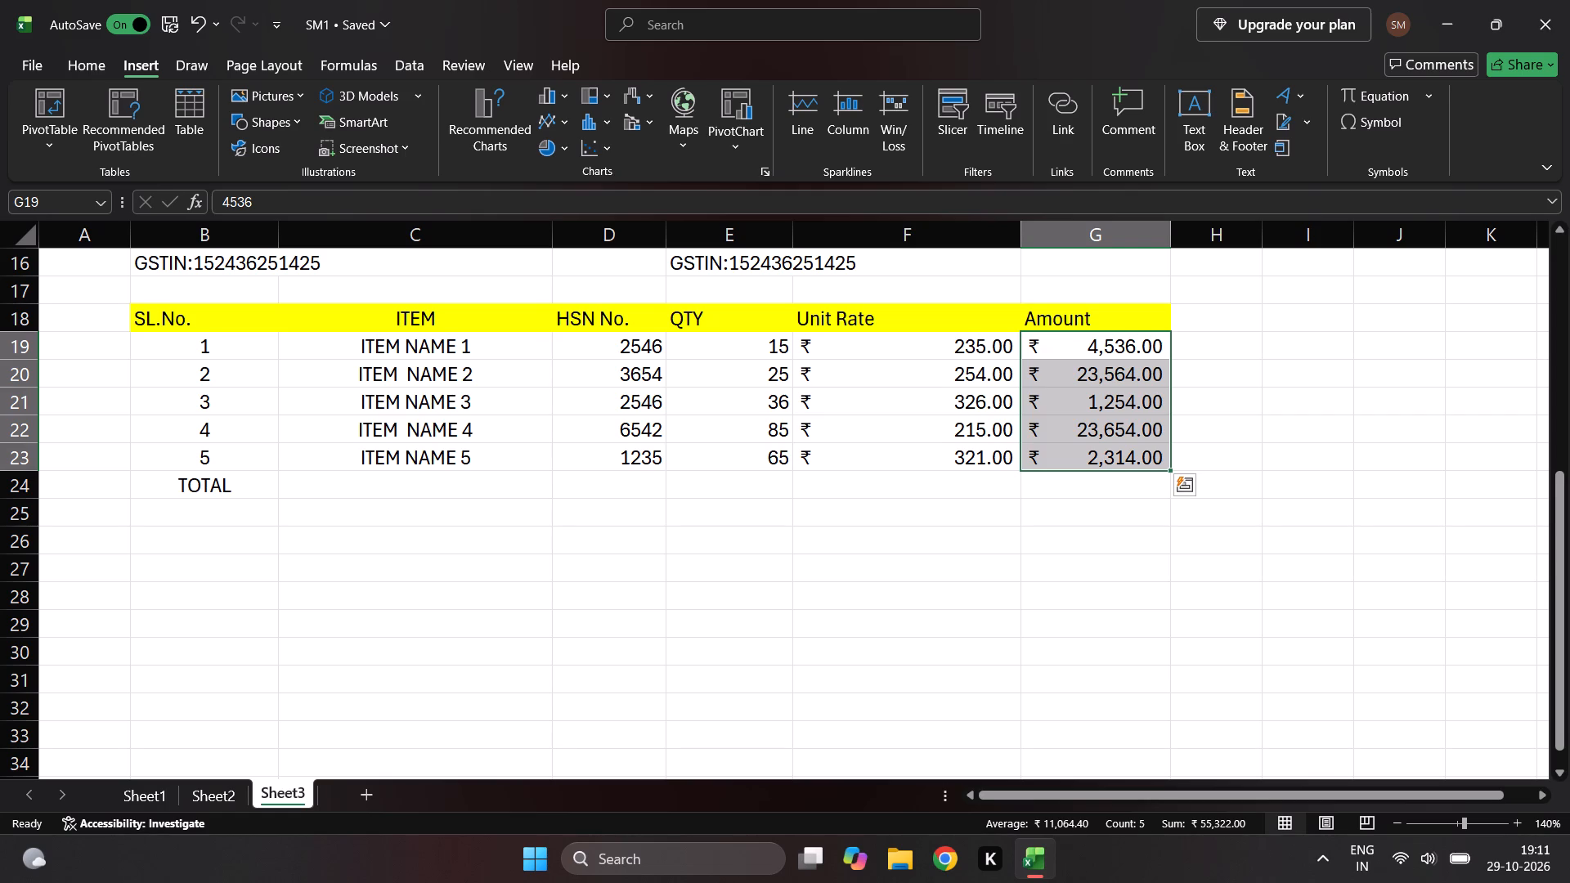
pyautogui.click(1120, 493)
pyautogui.moveTo(1112, 338); pyautogui.dragTo(1135, 404)
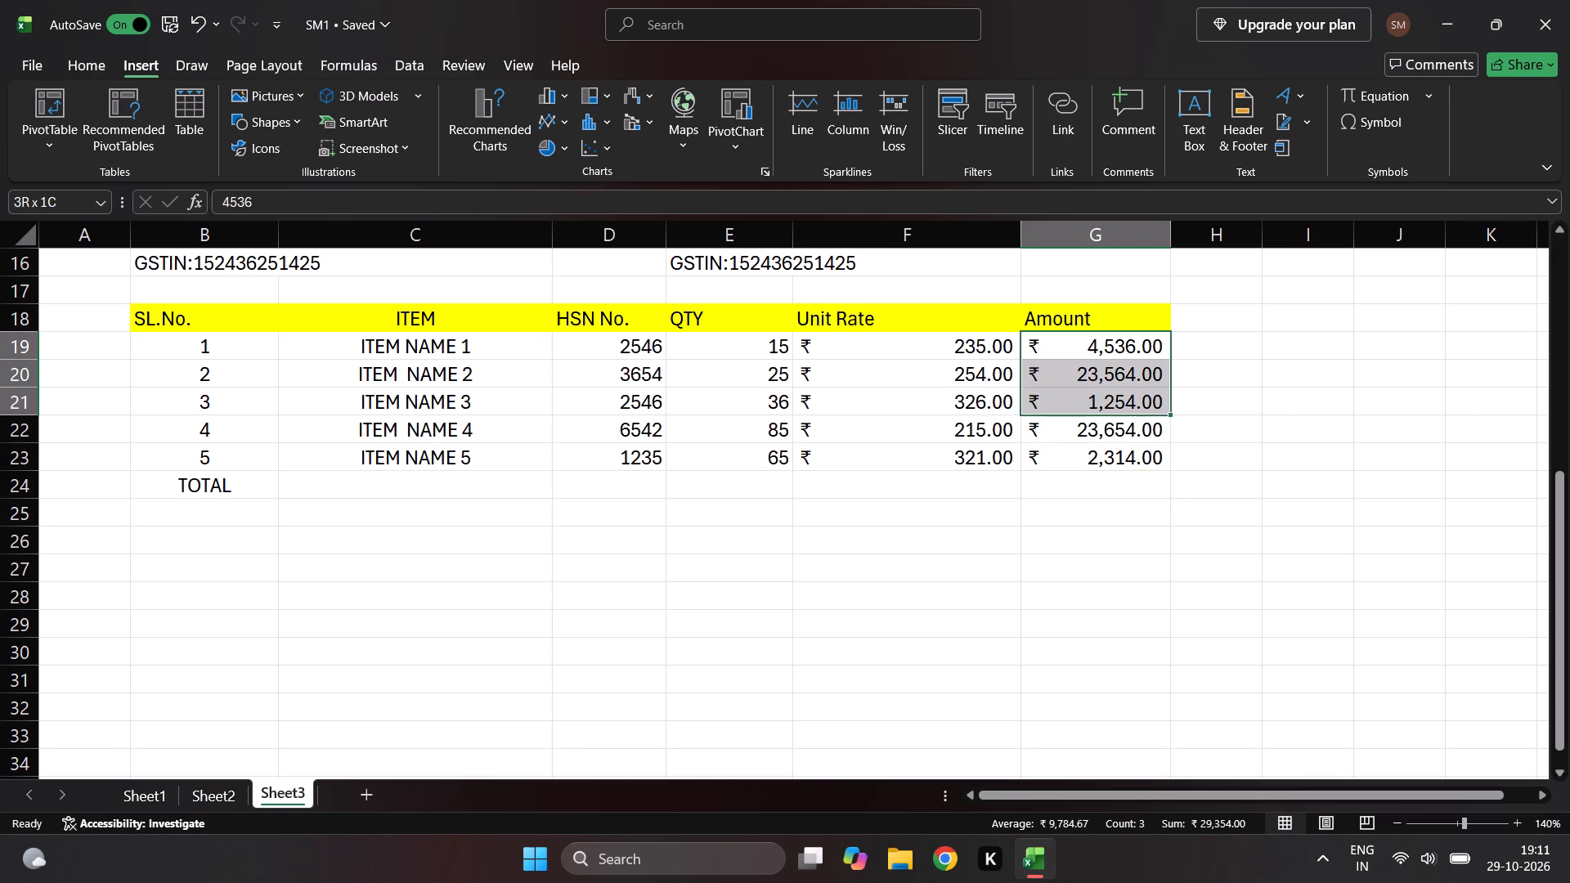
pyautogui.moveTo(1135, 404); pyautogui.dragTo(1135, 447)
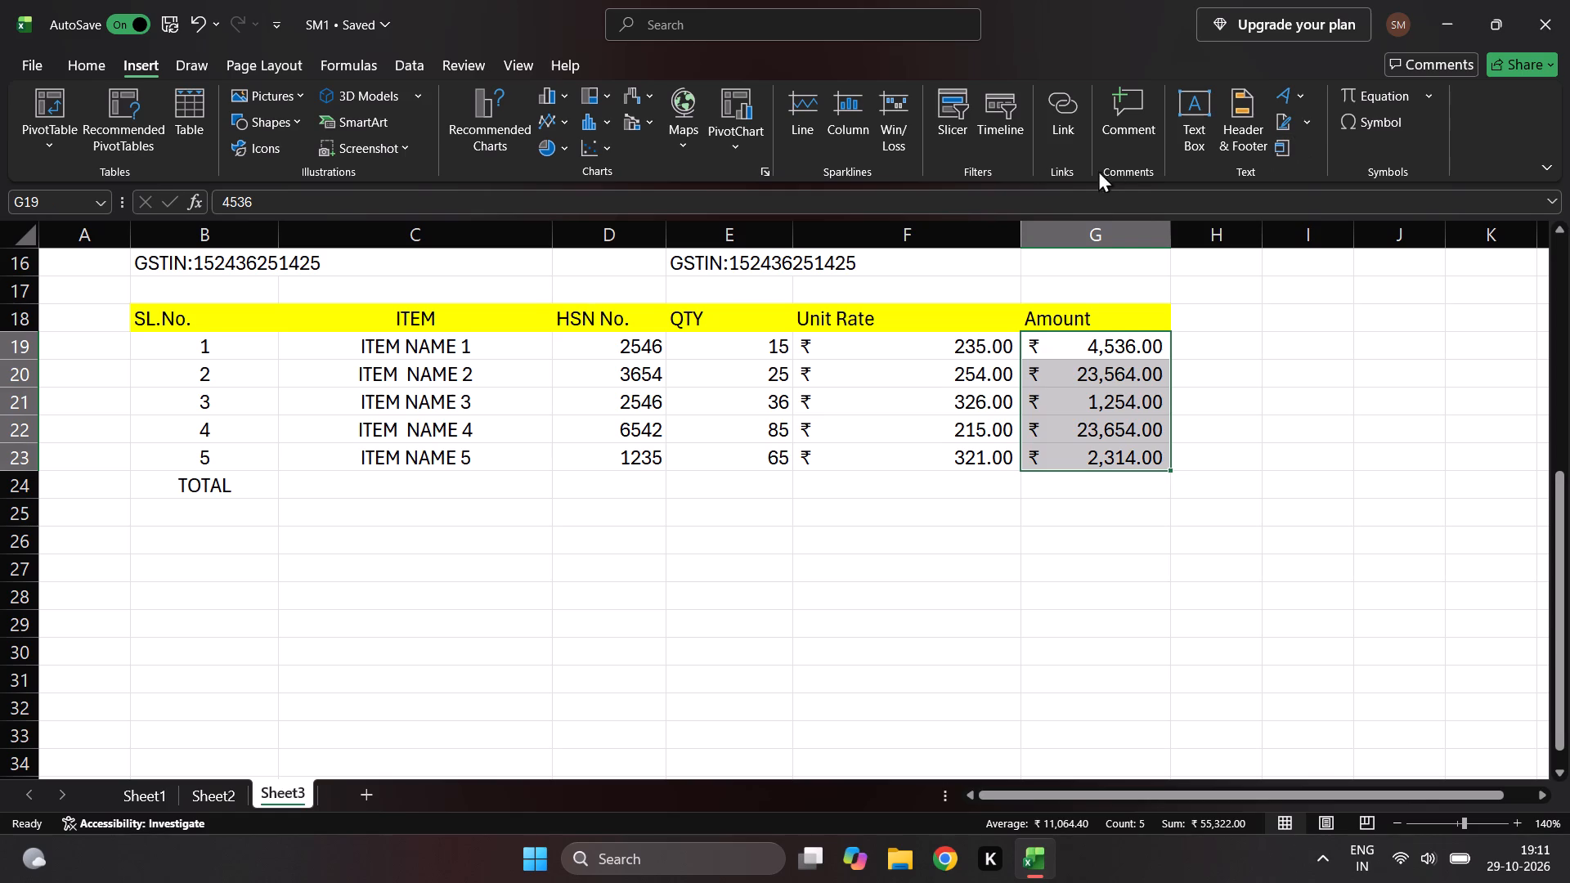
pyautogui.click(73, 72)
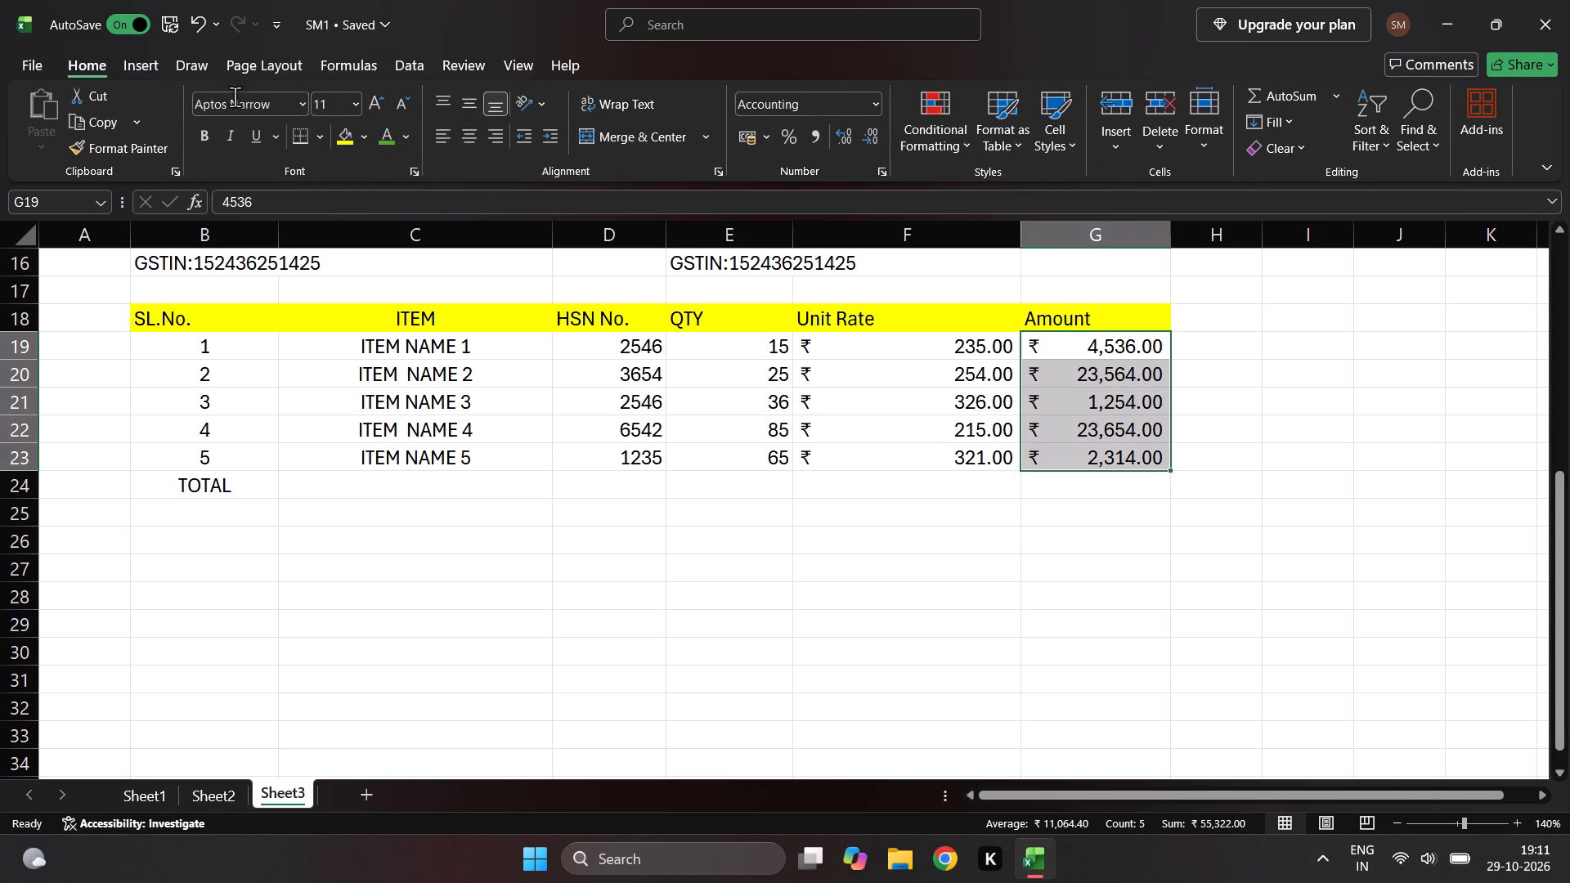
pyautogui.click(1330, 105)
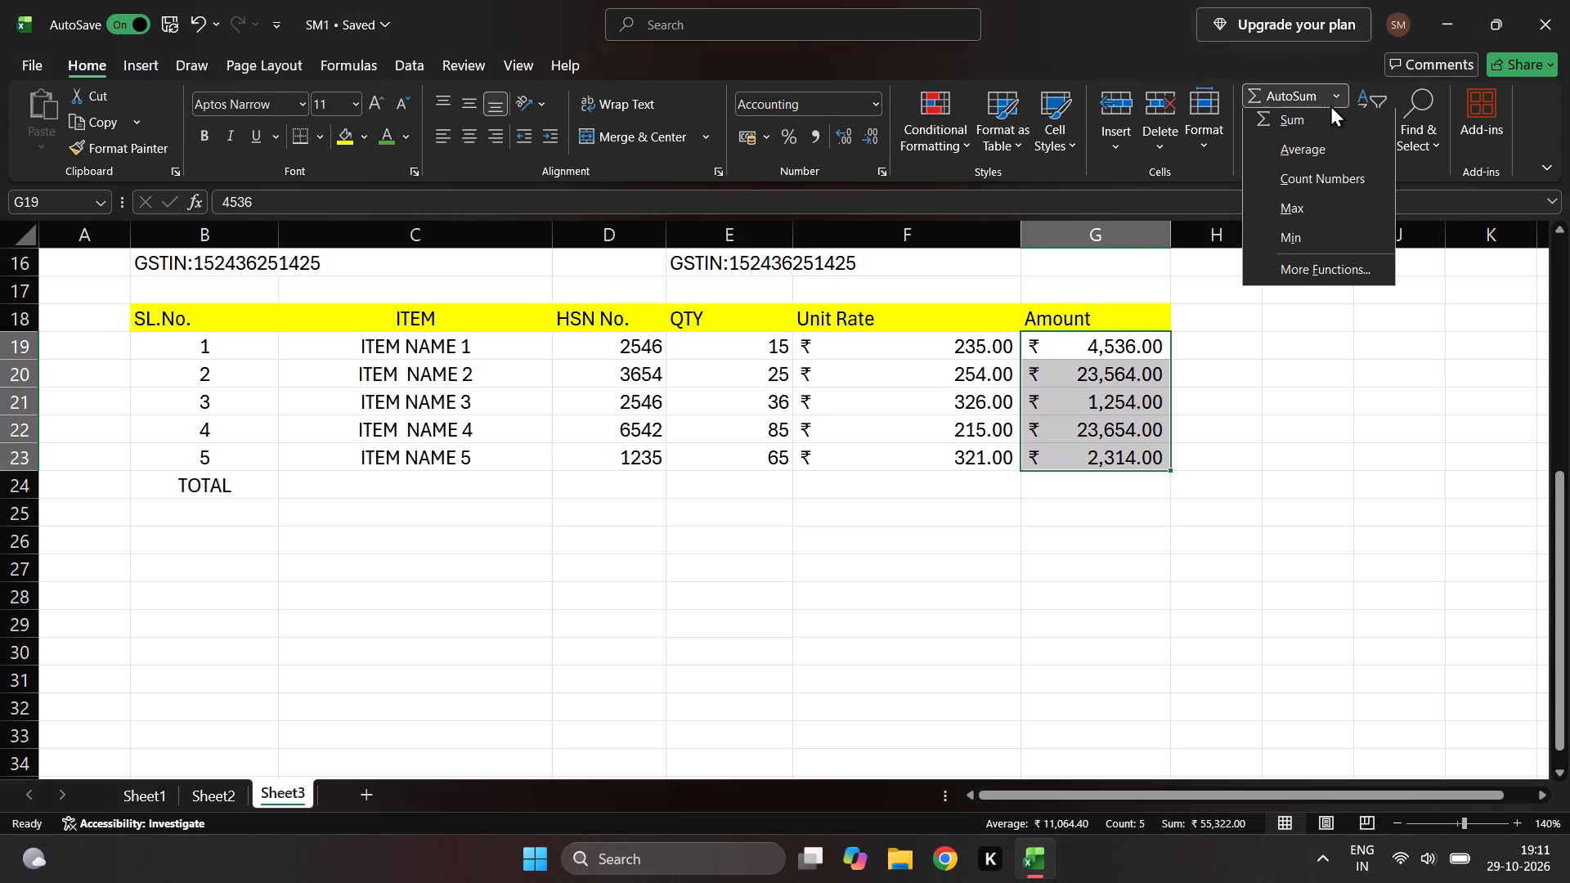
pyautogui.click(1303, 126)
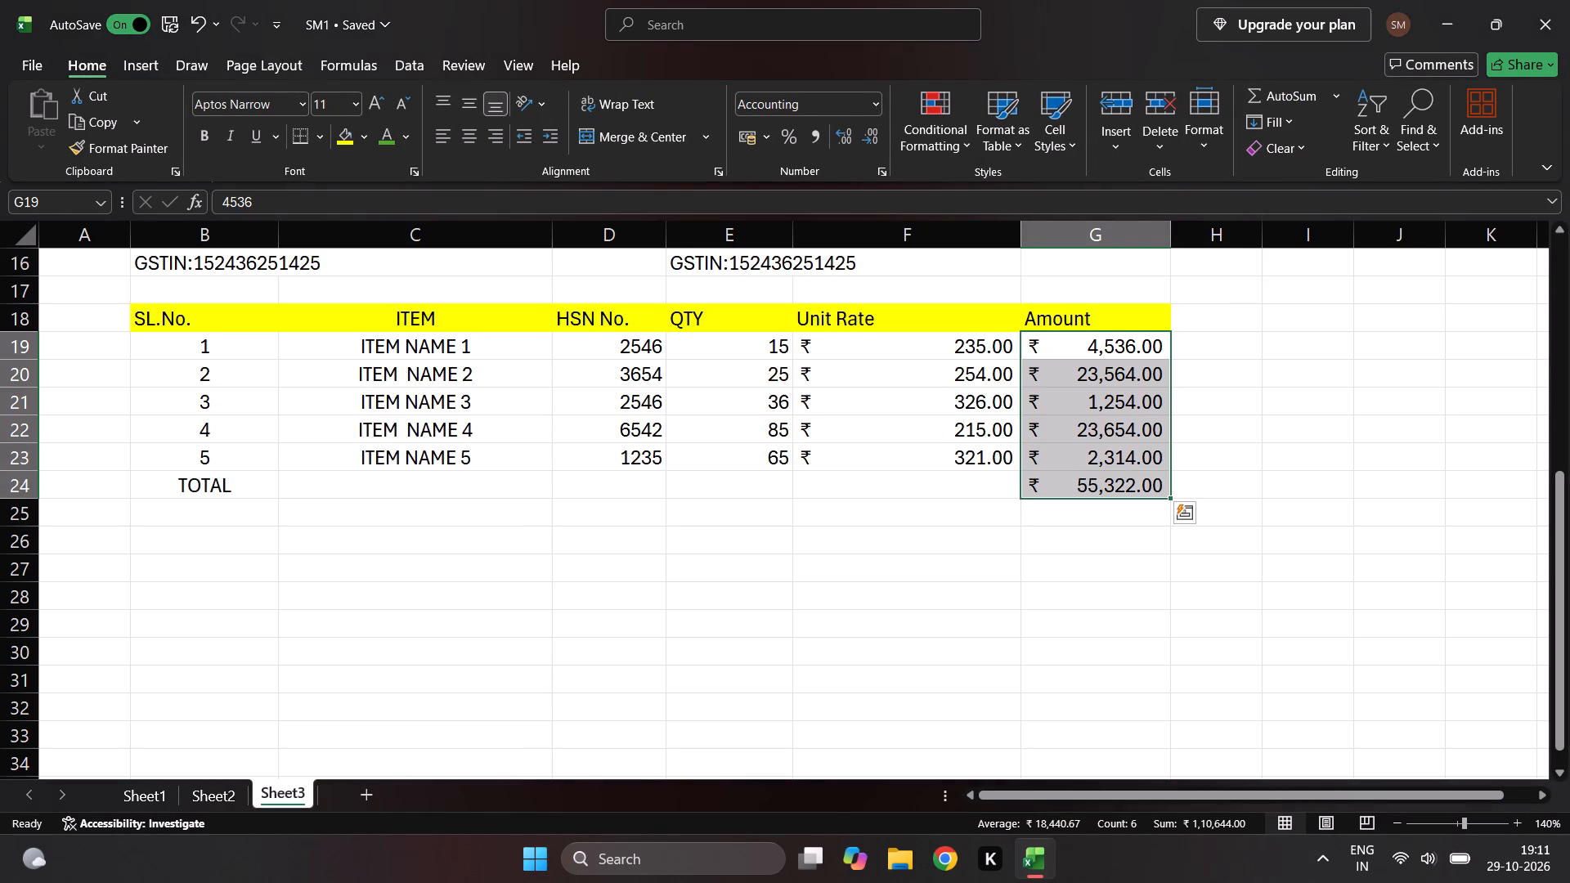
pyautogui.click(979, 551)
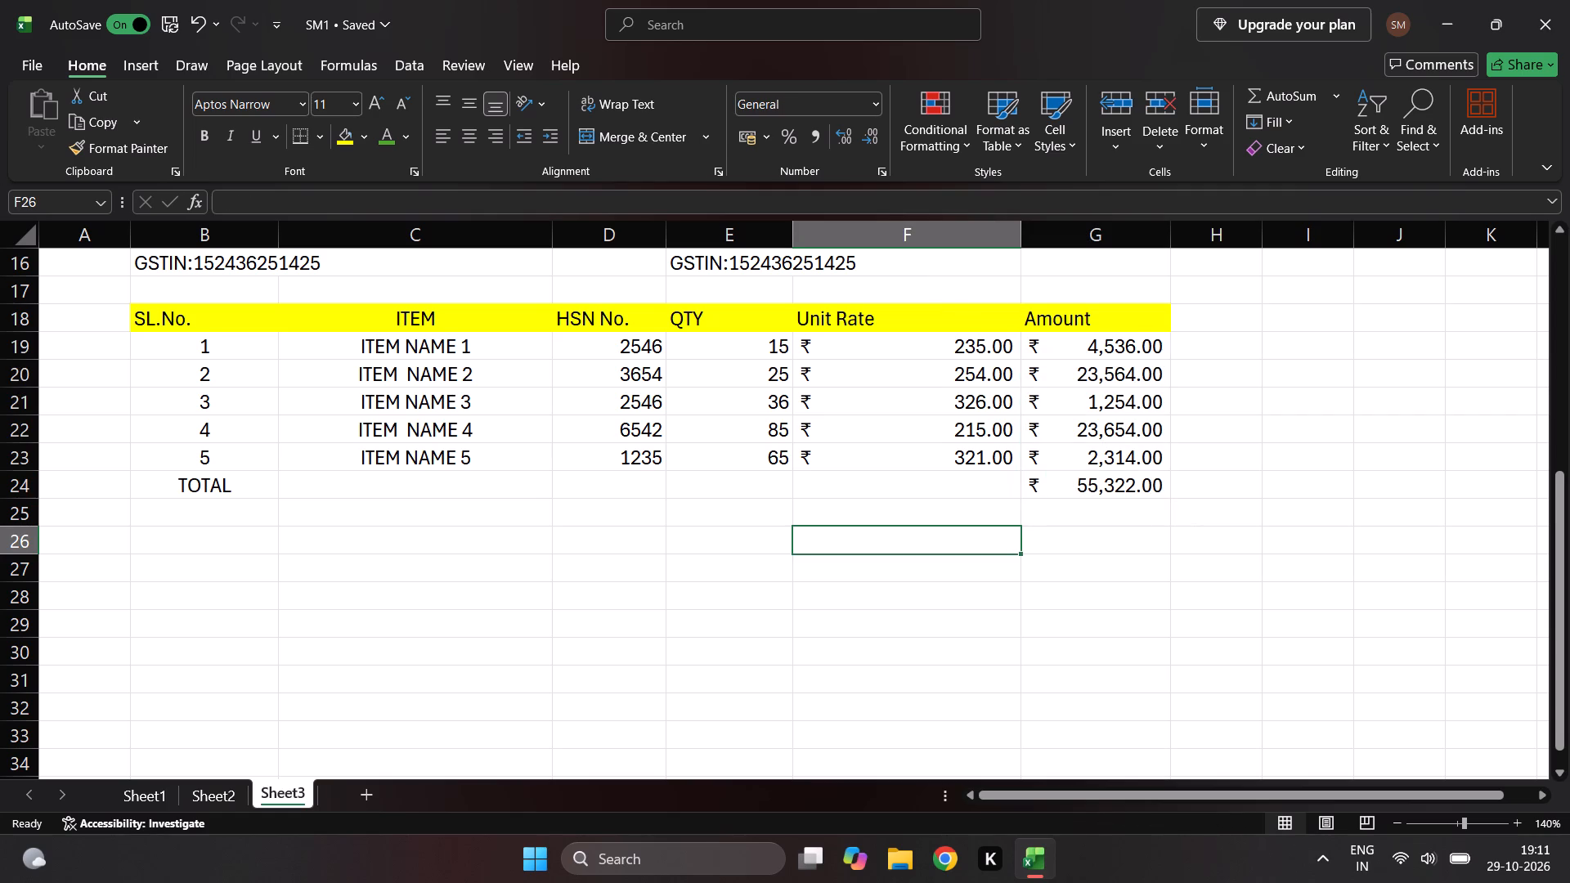
# Fill the TOTAL row of the item table, B24:G24, with yellow.
pyautogui.moveTo(222, 480); pyautogui.dragTo(1010, 495)
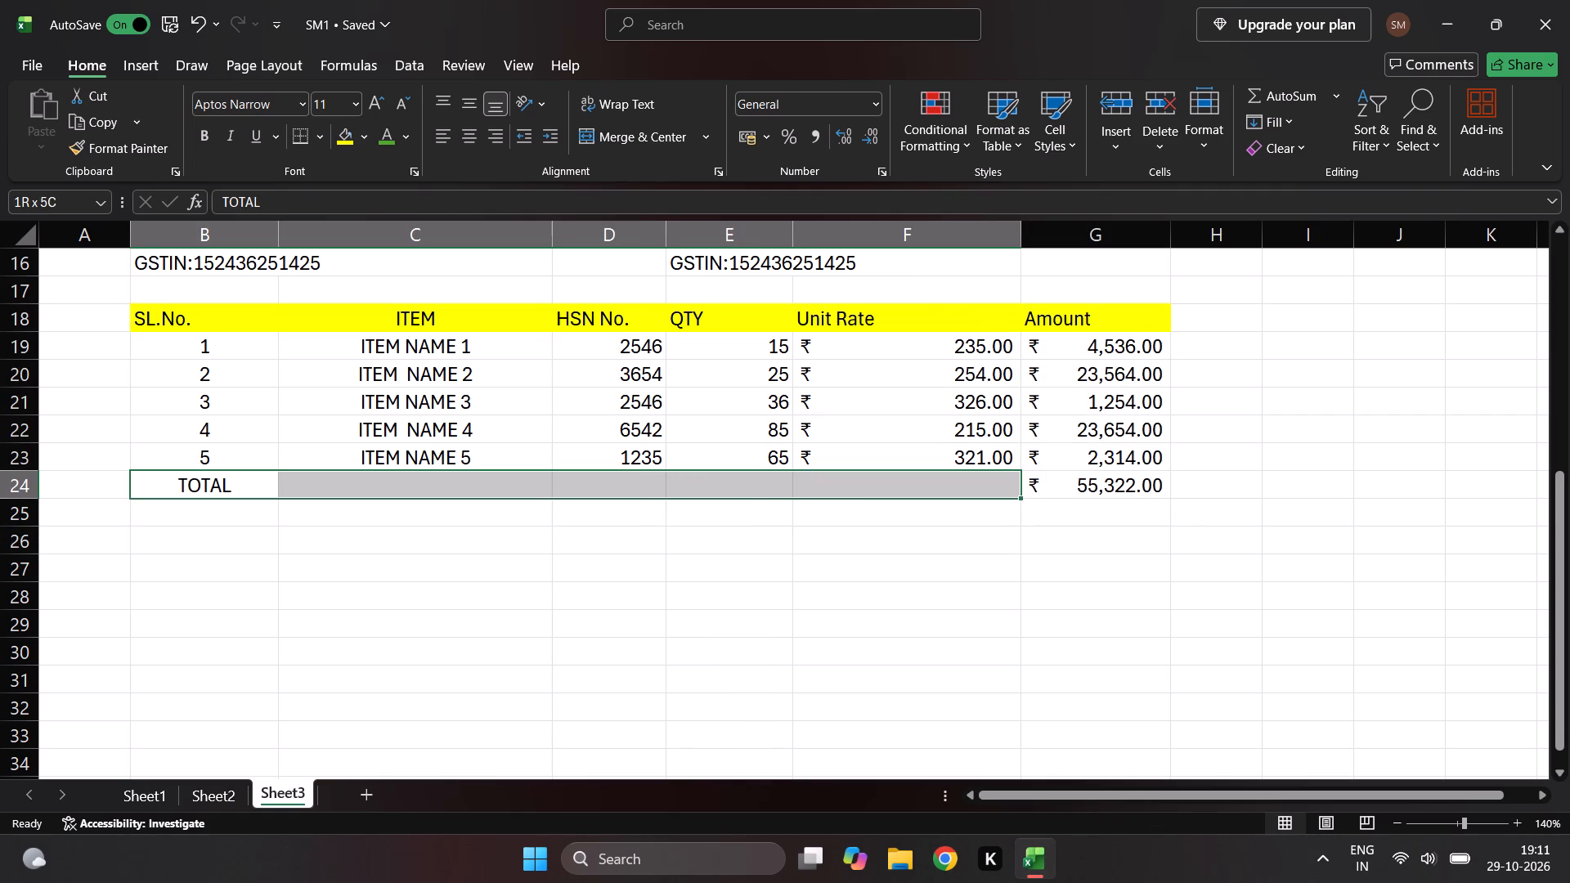
pyautogui.moveTo(1010, 495); pyautogui.dragTo(1072, 491)
pyautogui.click(333, 127)
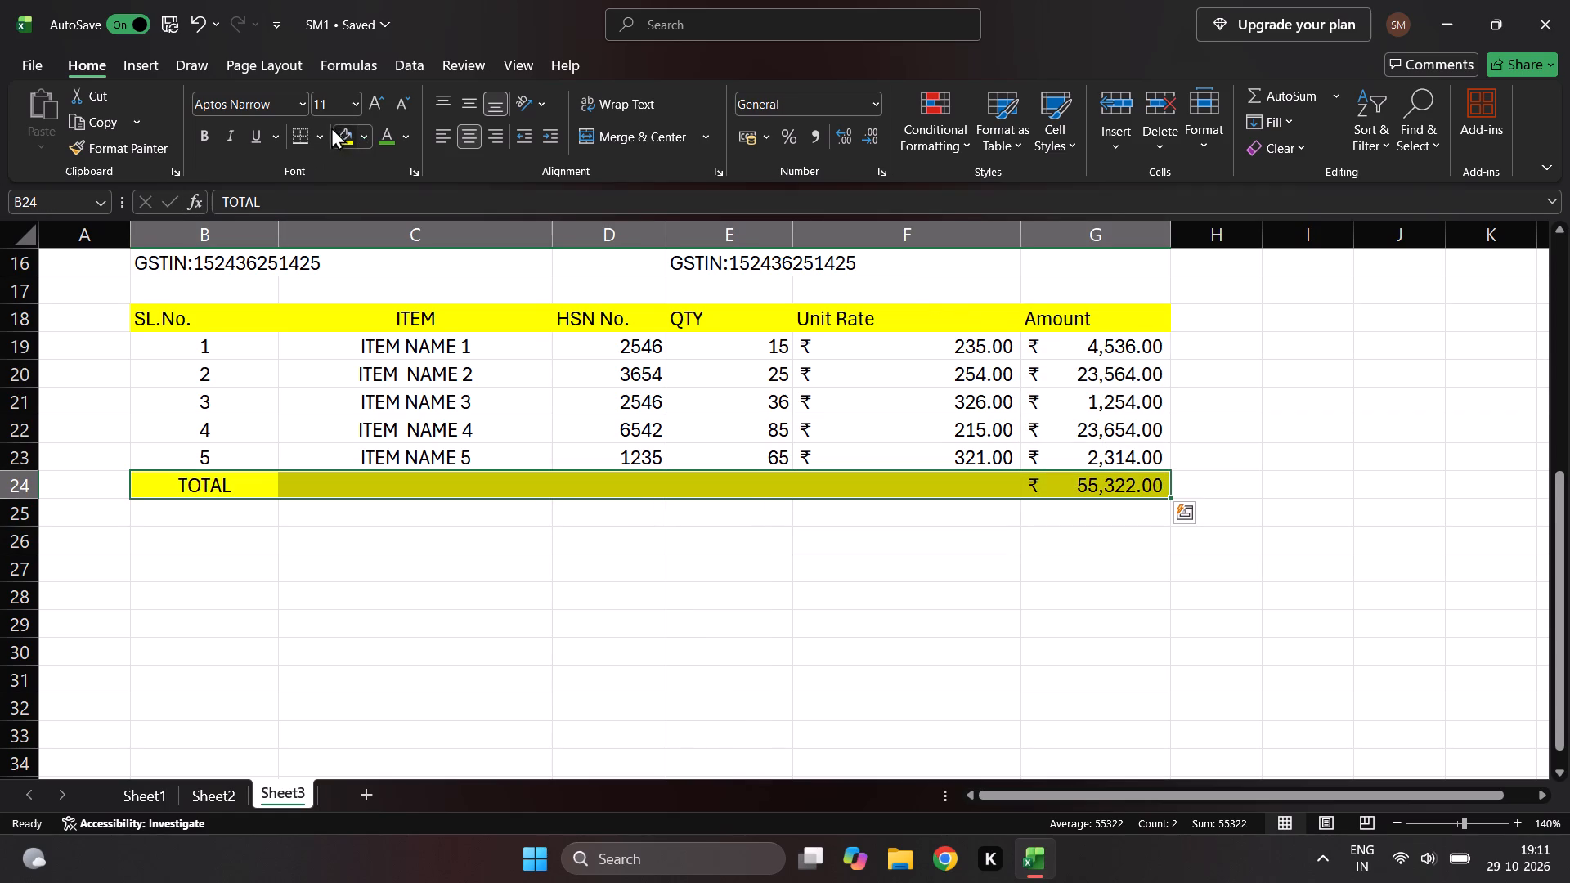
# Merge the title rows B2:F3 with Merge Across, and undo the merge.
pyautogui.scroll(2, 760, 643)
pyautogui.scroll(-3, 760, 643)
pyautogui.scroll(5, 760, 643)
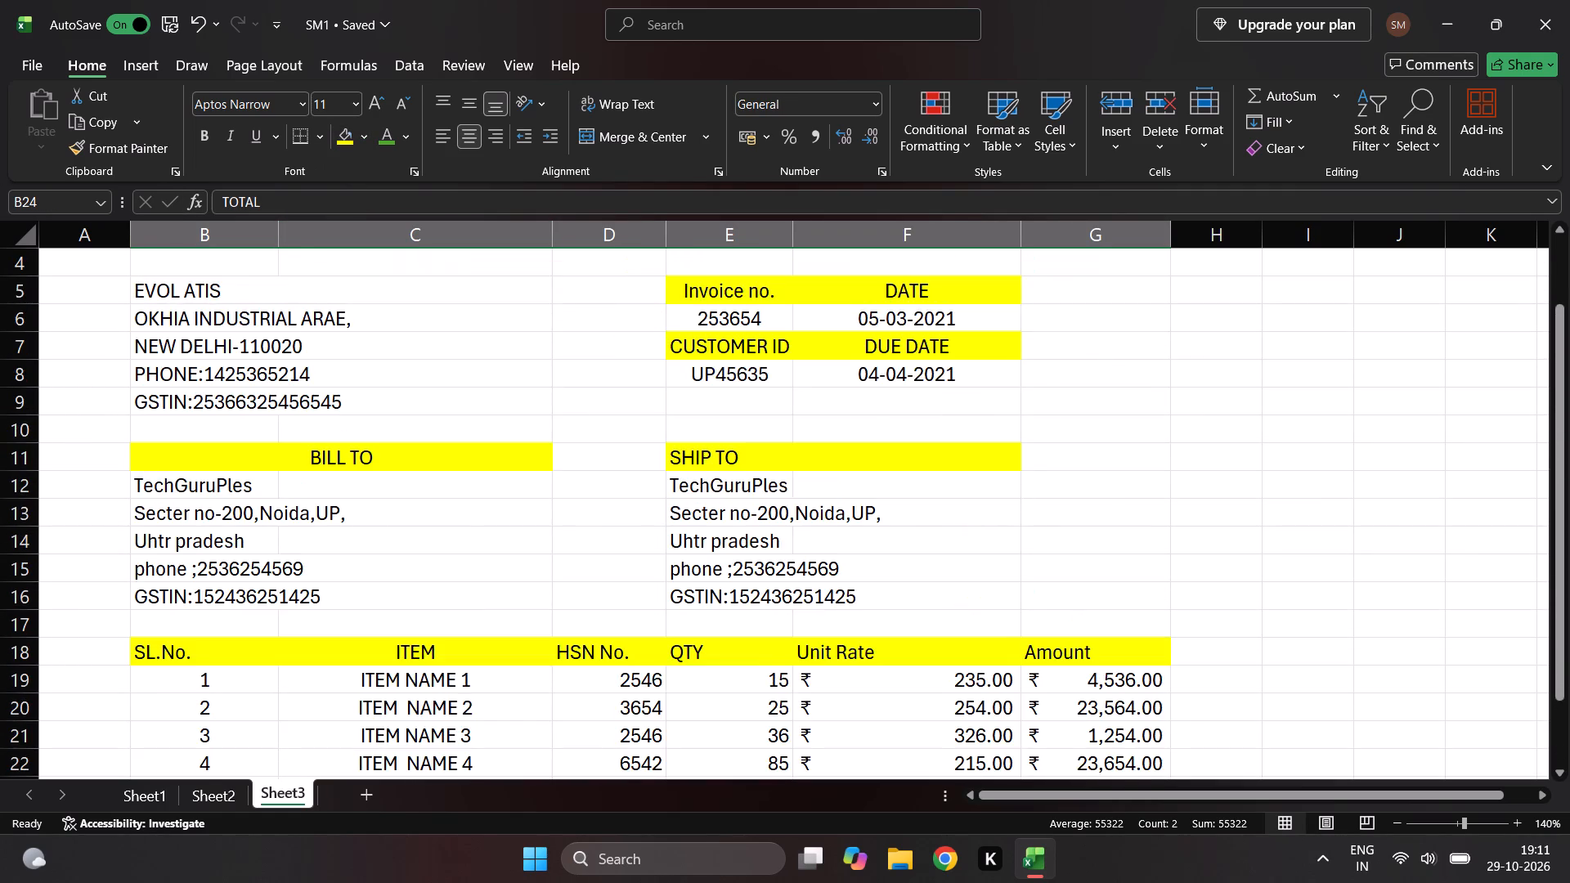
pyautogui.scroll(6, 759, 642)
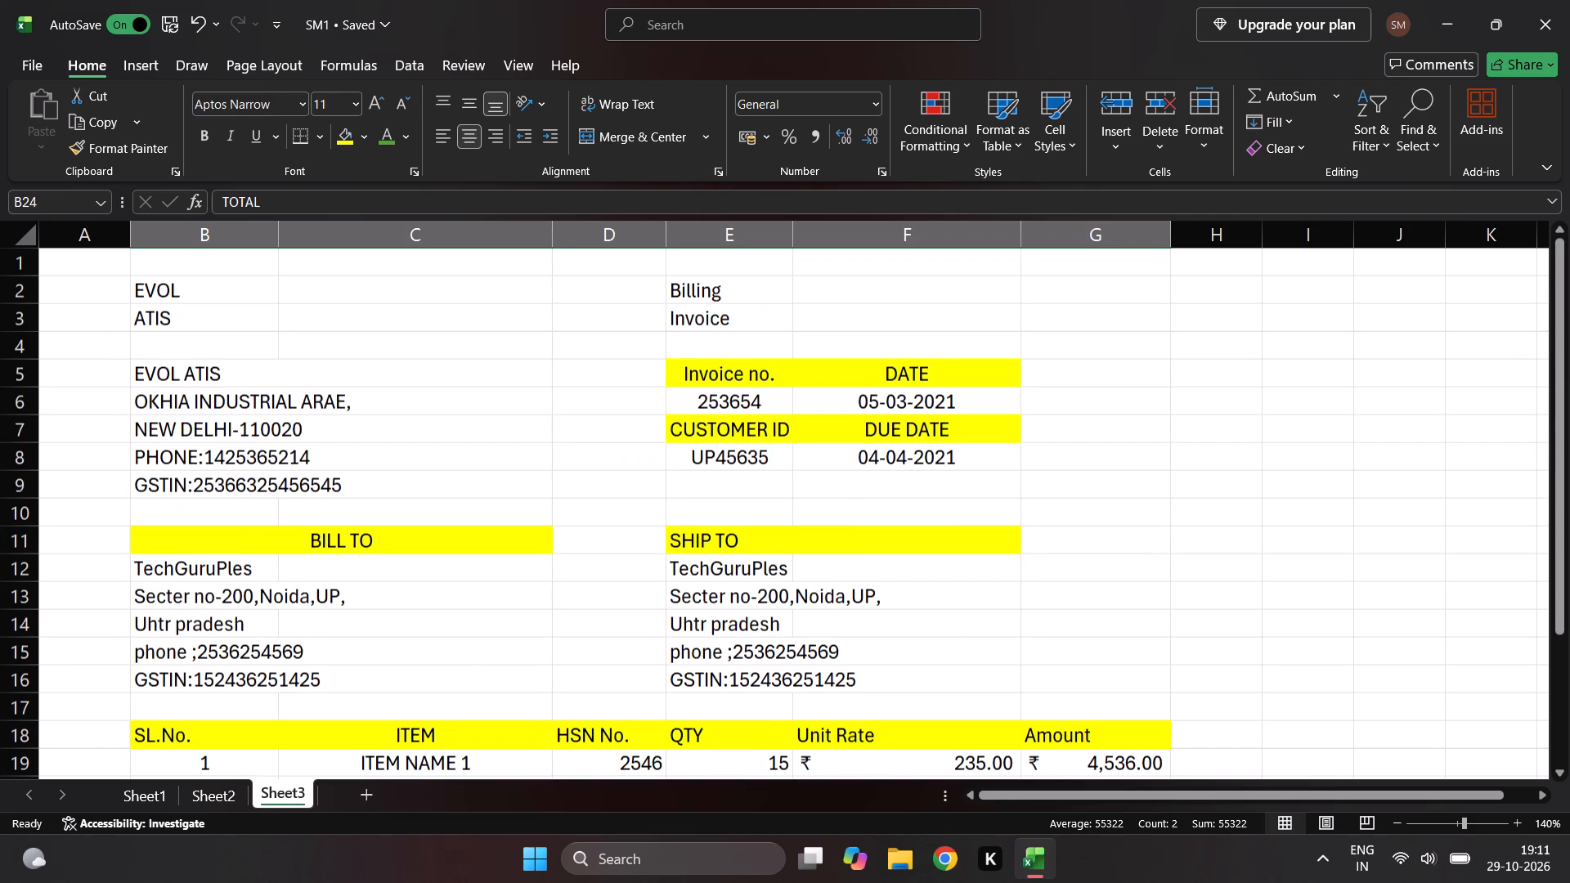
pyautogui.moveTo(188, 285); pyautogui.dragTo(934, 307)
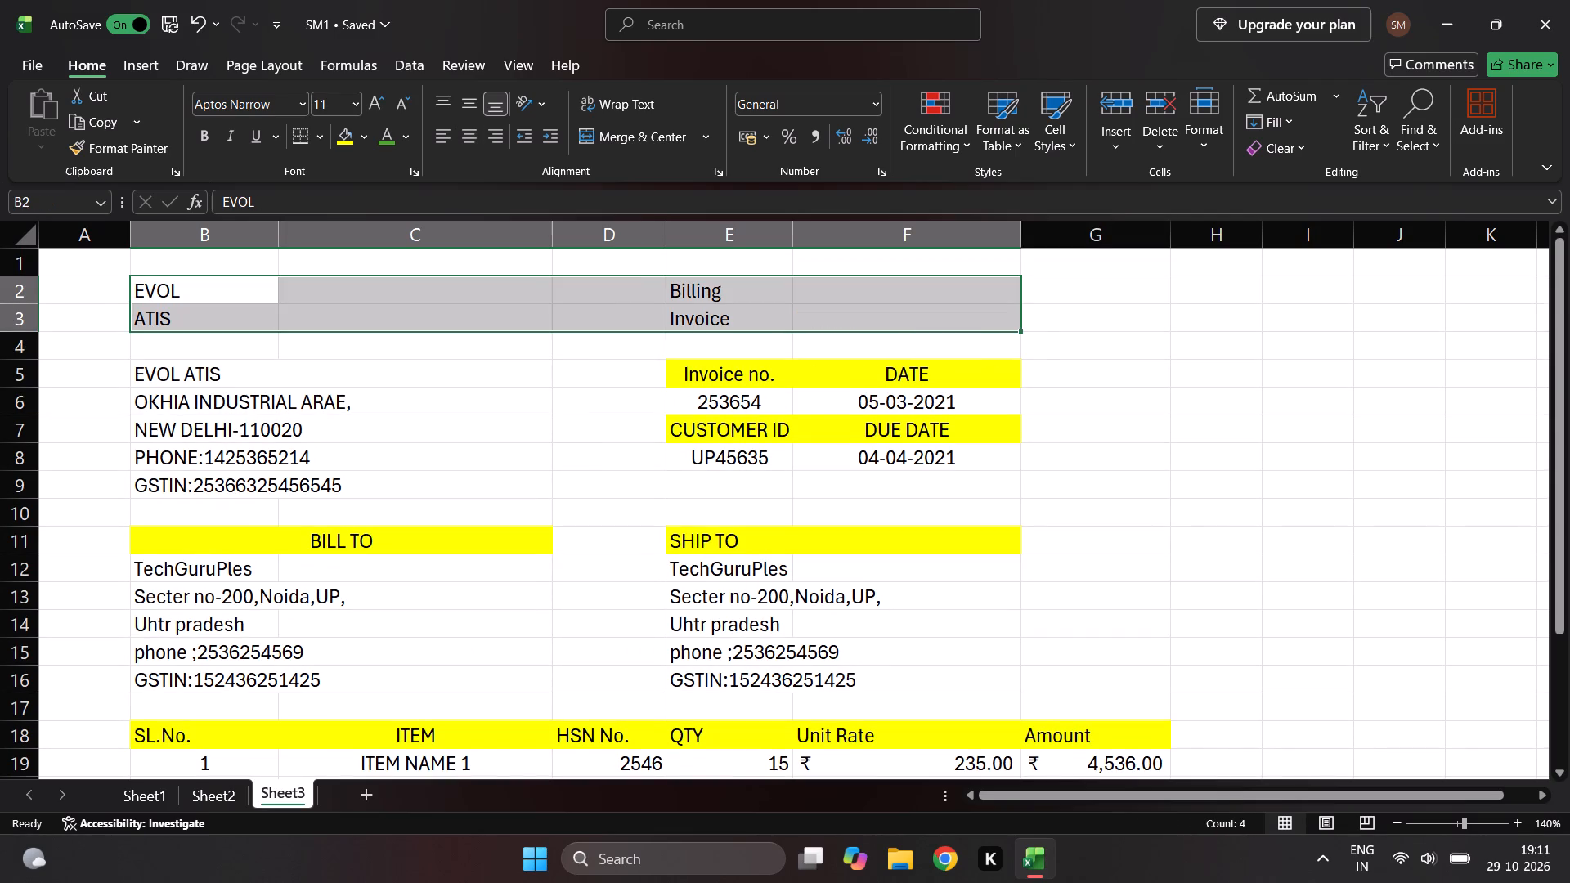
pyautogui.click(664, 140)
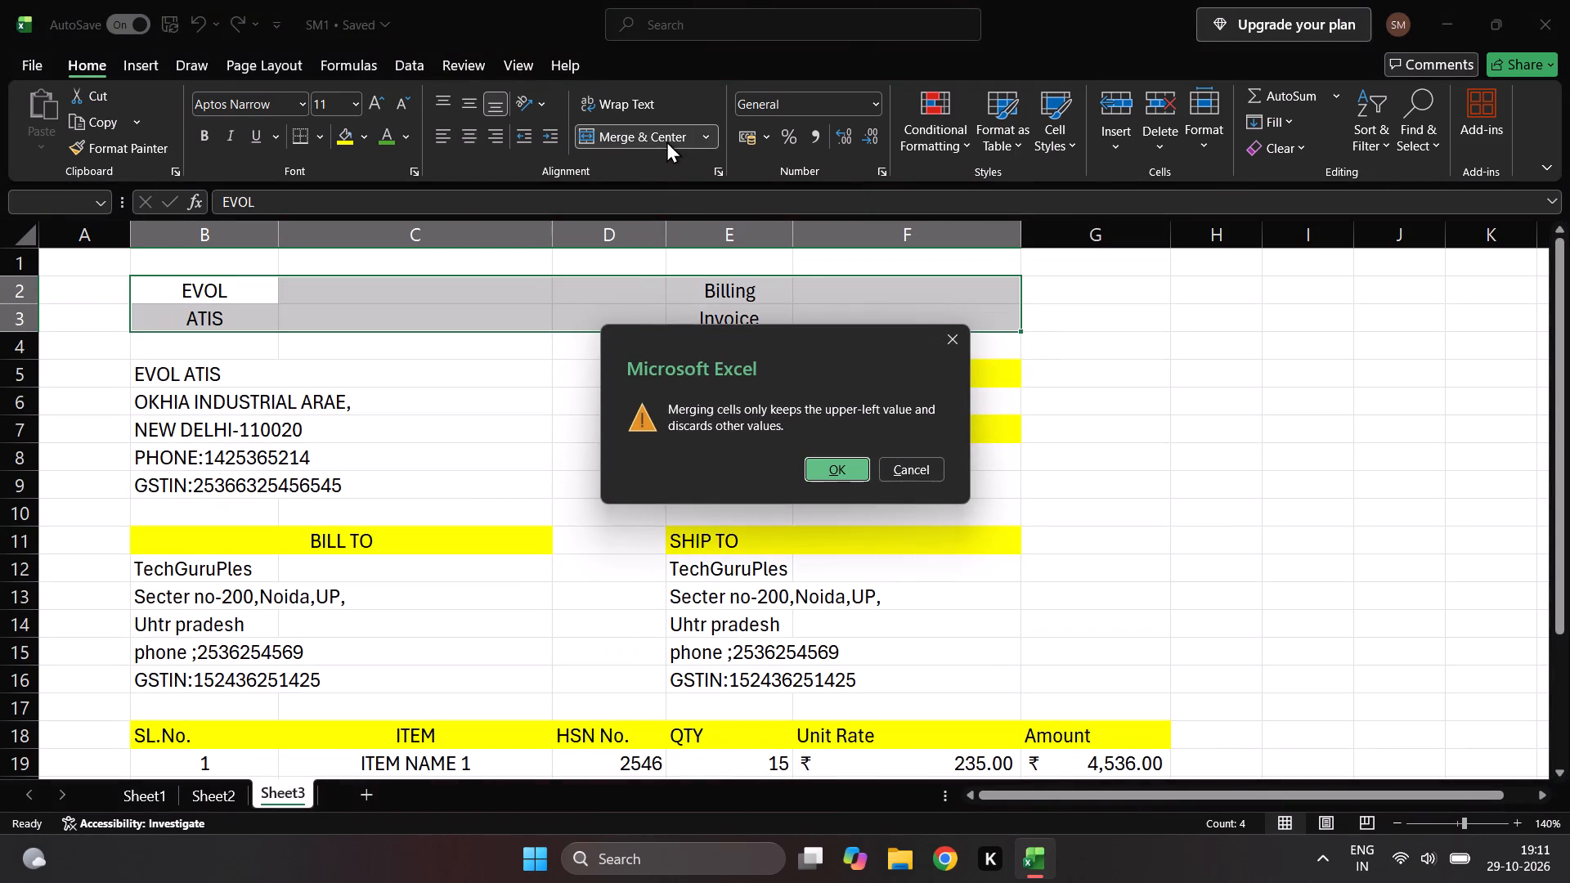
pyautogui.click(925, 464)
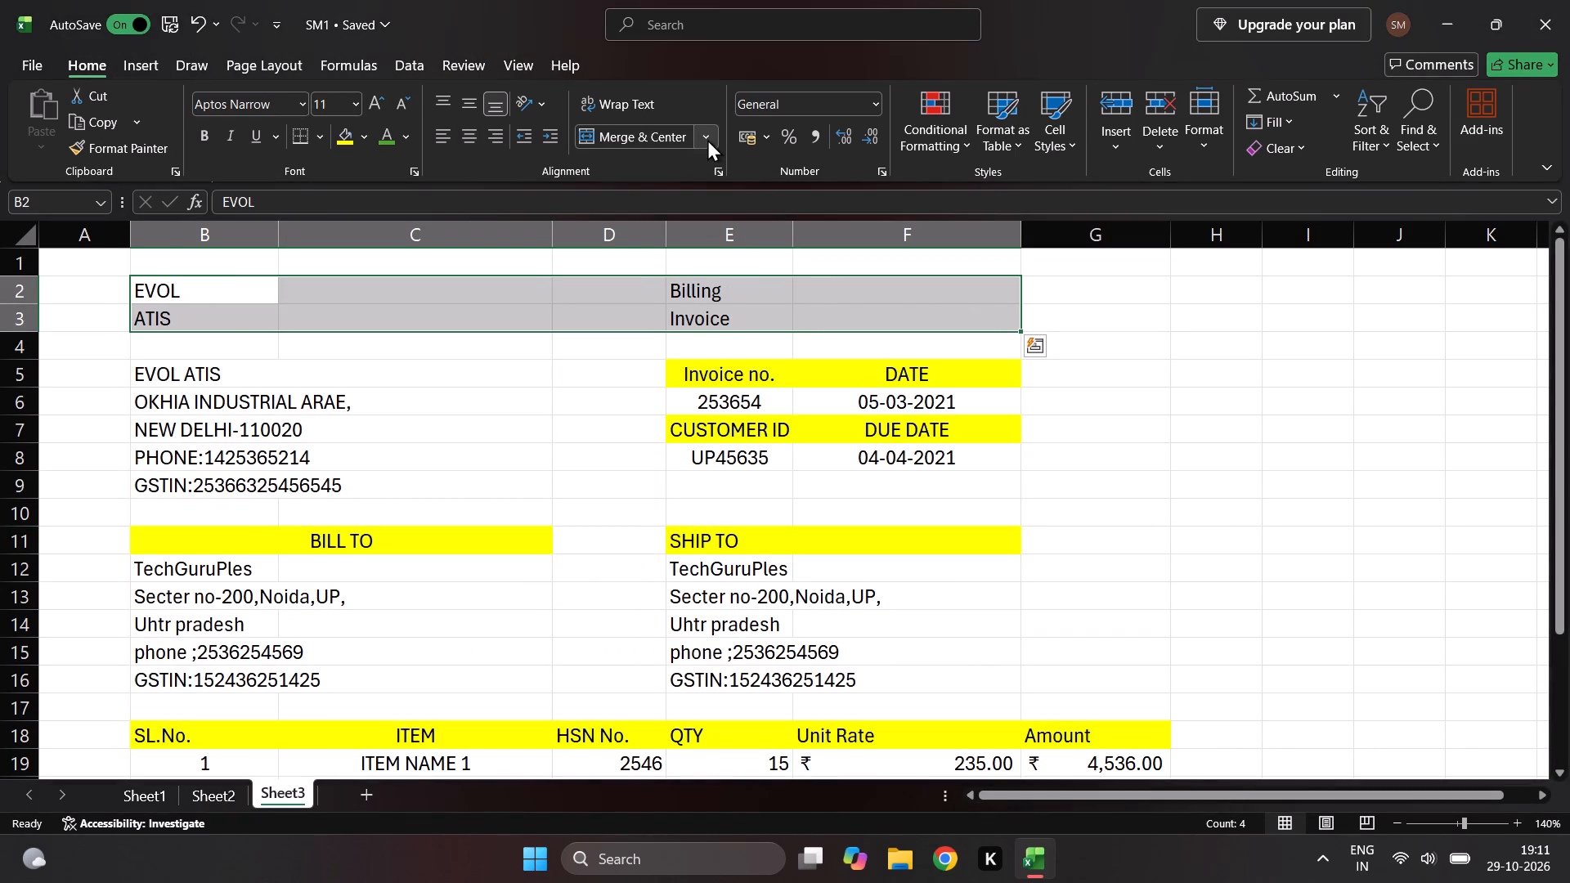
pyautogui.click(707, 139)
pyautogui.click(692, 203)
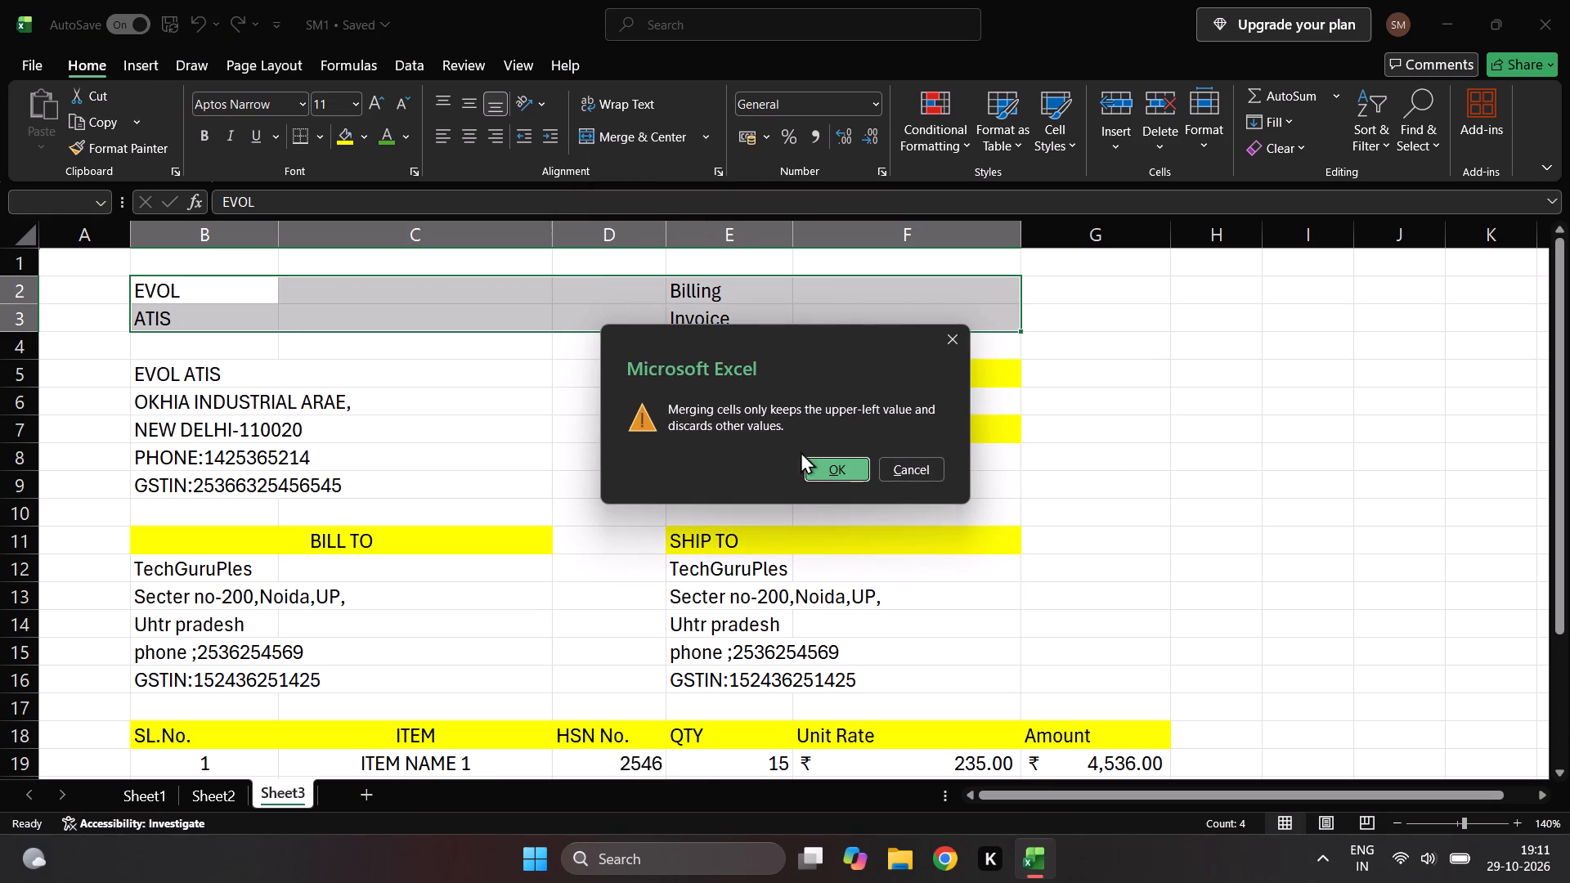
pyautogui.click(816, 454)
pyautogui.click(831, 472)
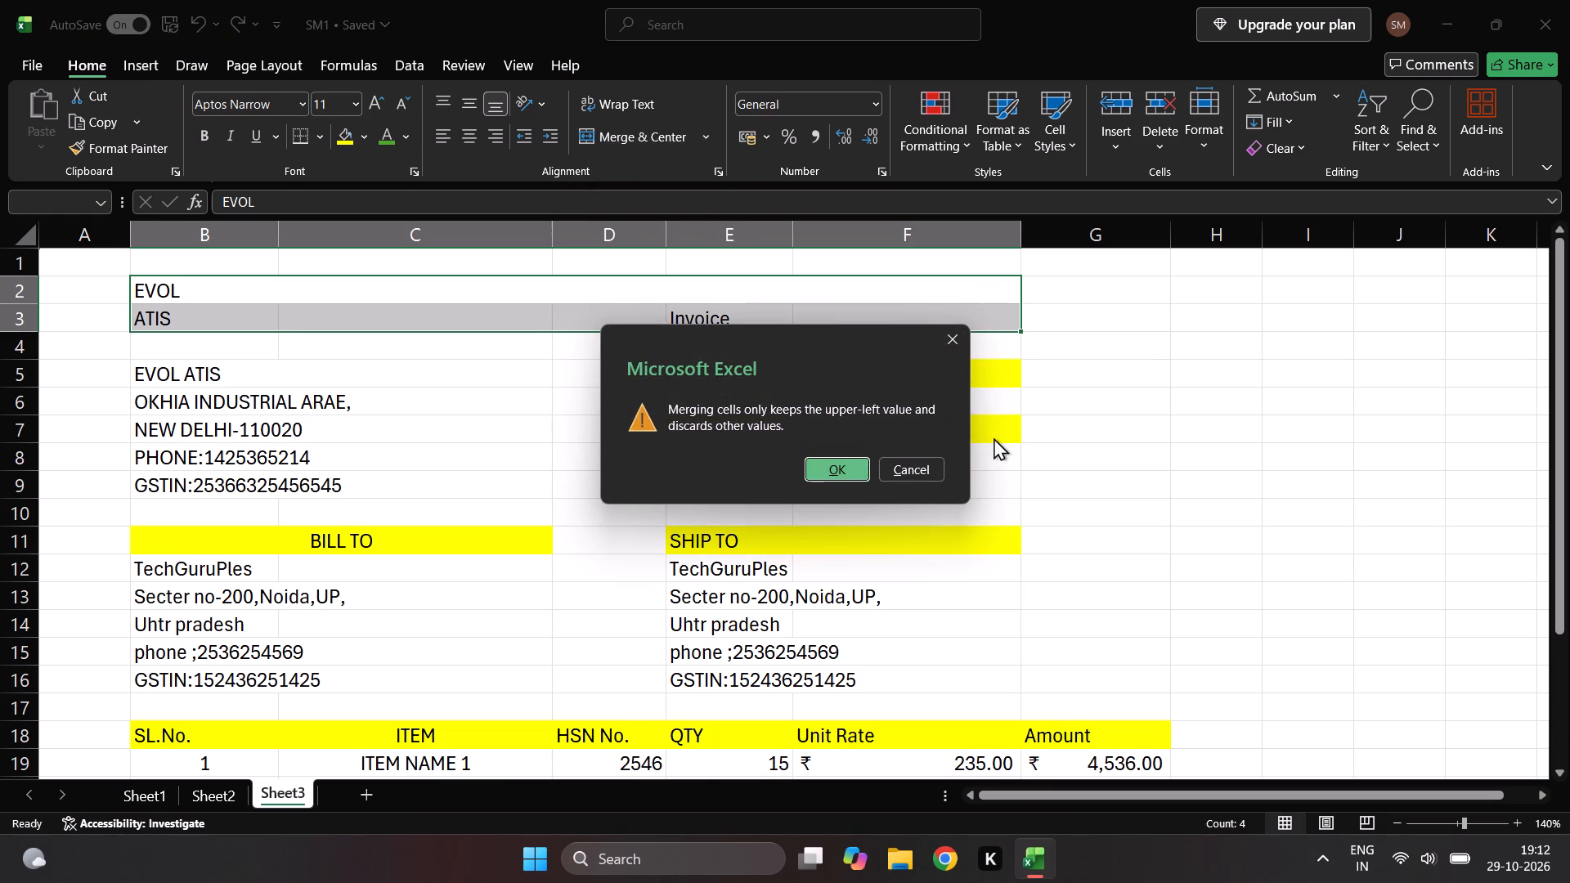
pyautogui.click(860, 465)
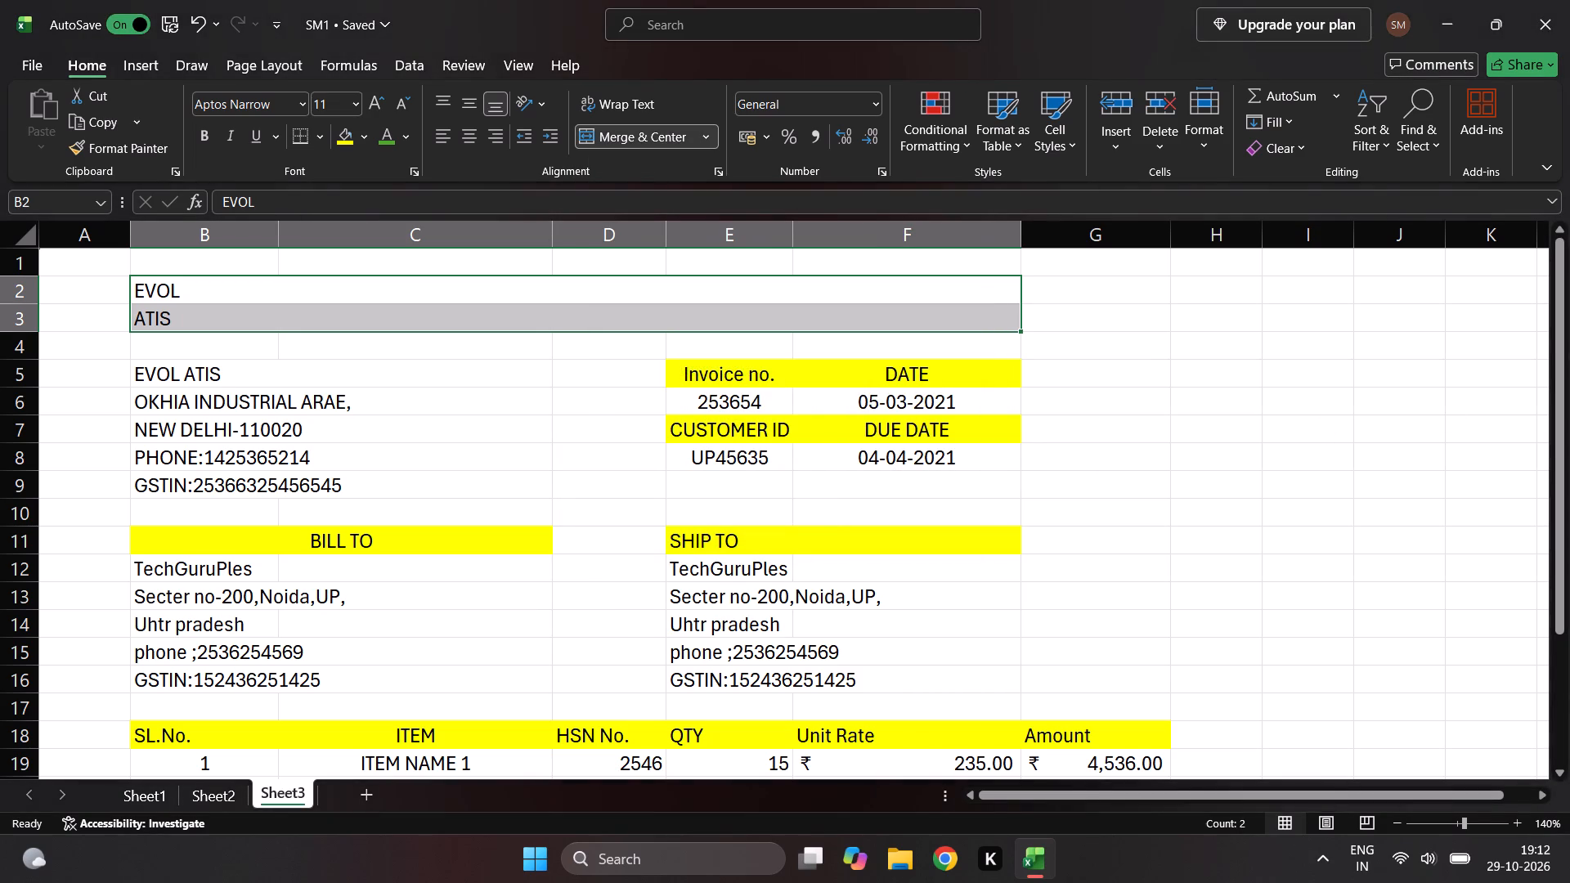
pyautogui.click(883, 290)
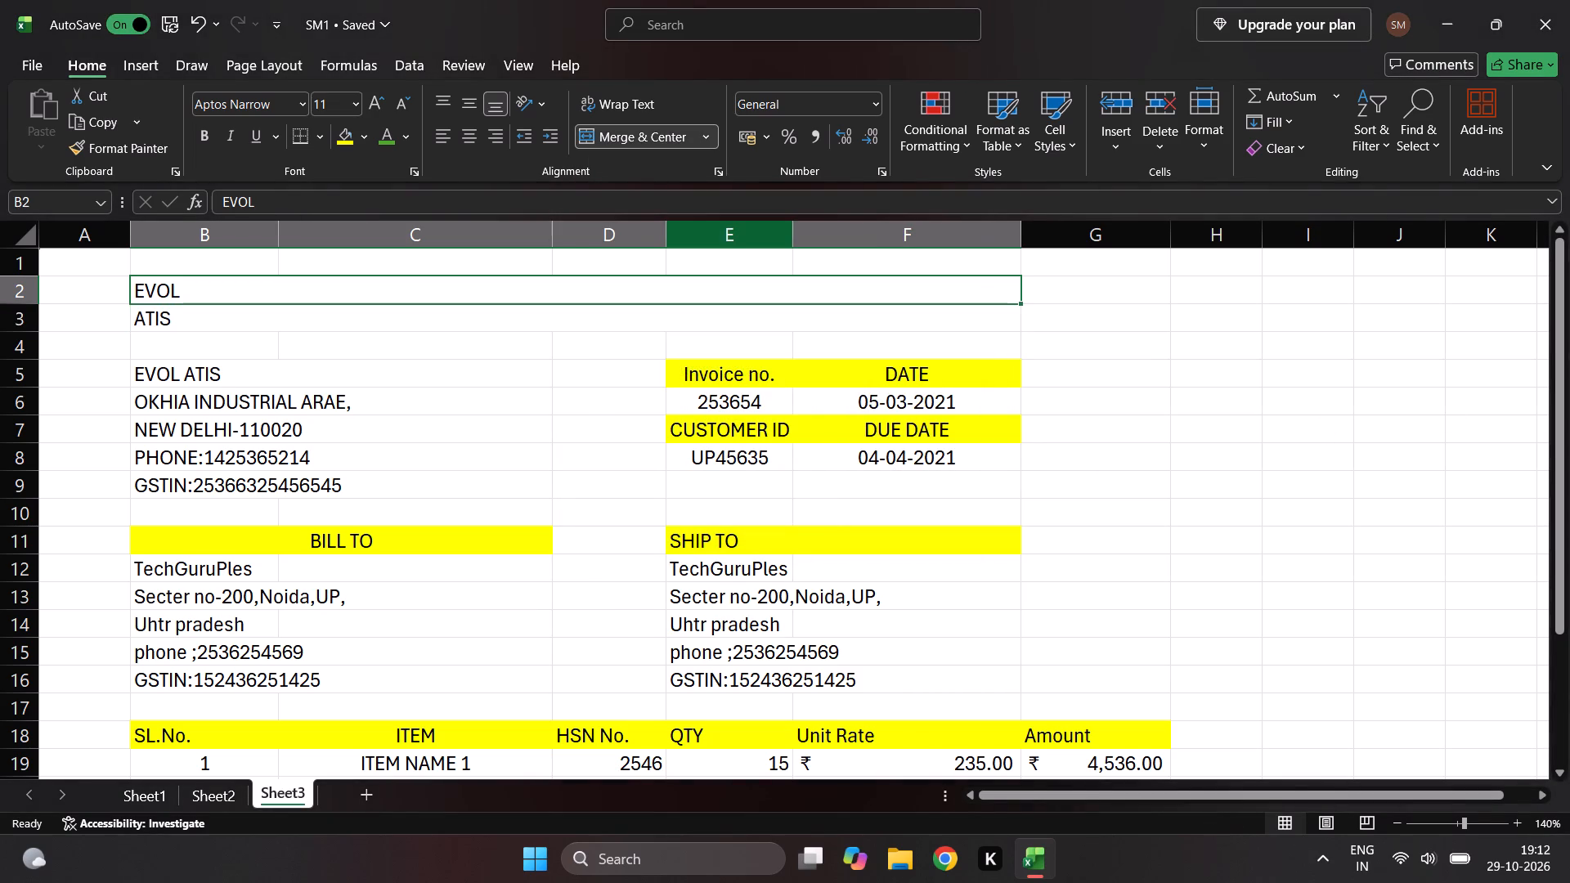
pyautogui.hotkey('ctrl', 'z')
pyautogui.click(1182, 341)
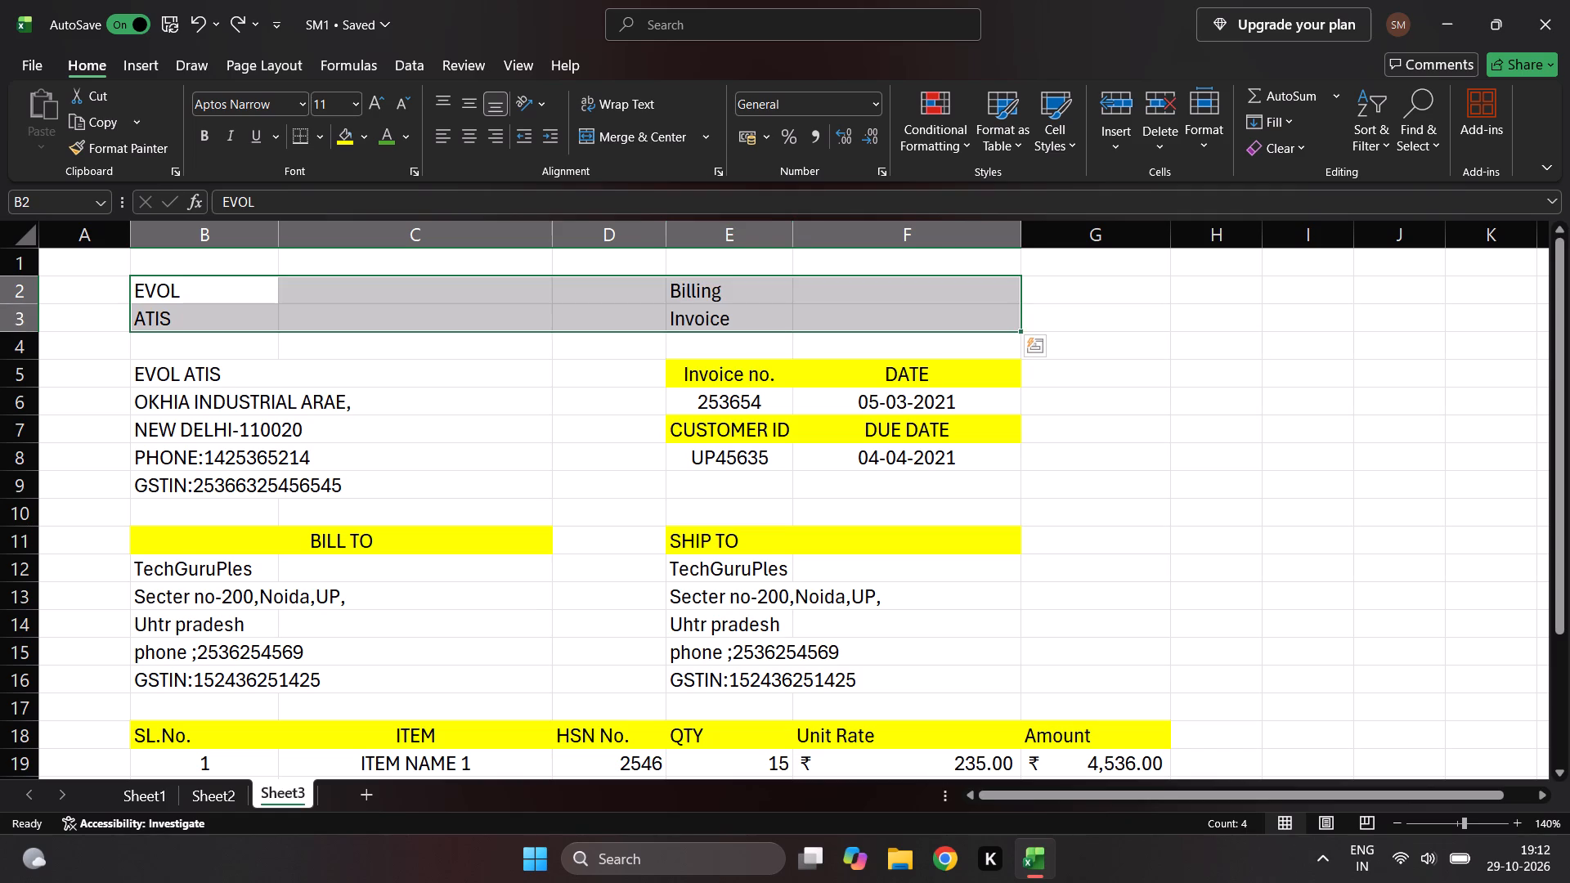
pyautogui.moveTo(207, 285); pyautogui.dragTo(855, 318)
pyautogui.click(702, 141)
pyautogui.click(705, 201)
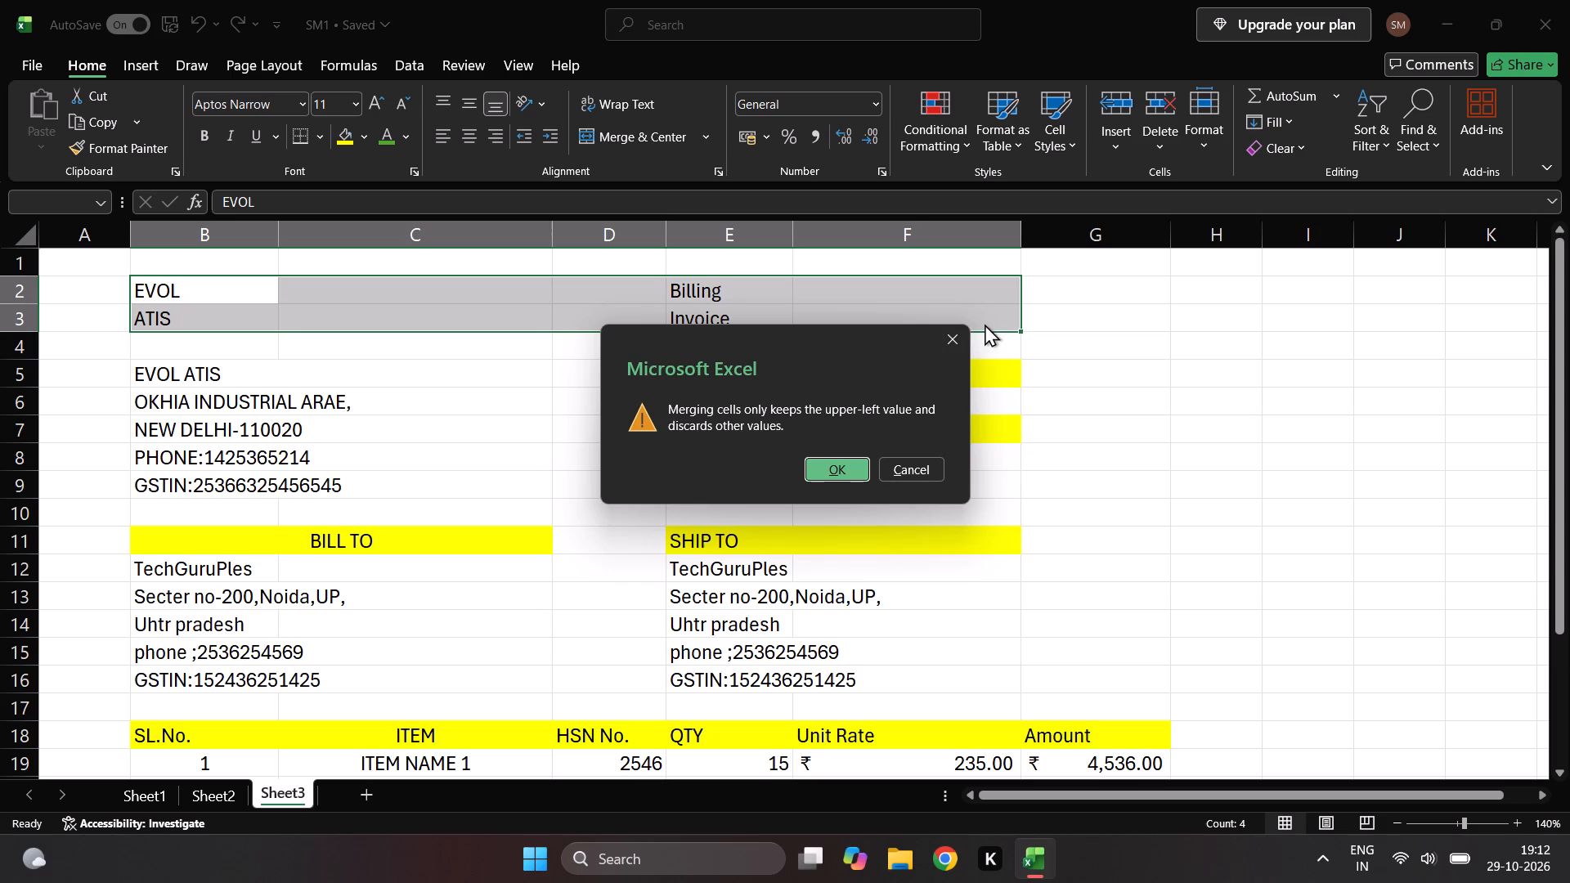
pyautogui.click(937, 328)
# Set the font size of the Billing title text in cell E2 to 16.
pyautogui.click(730, 292)
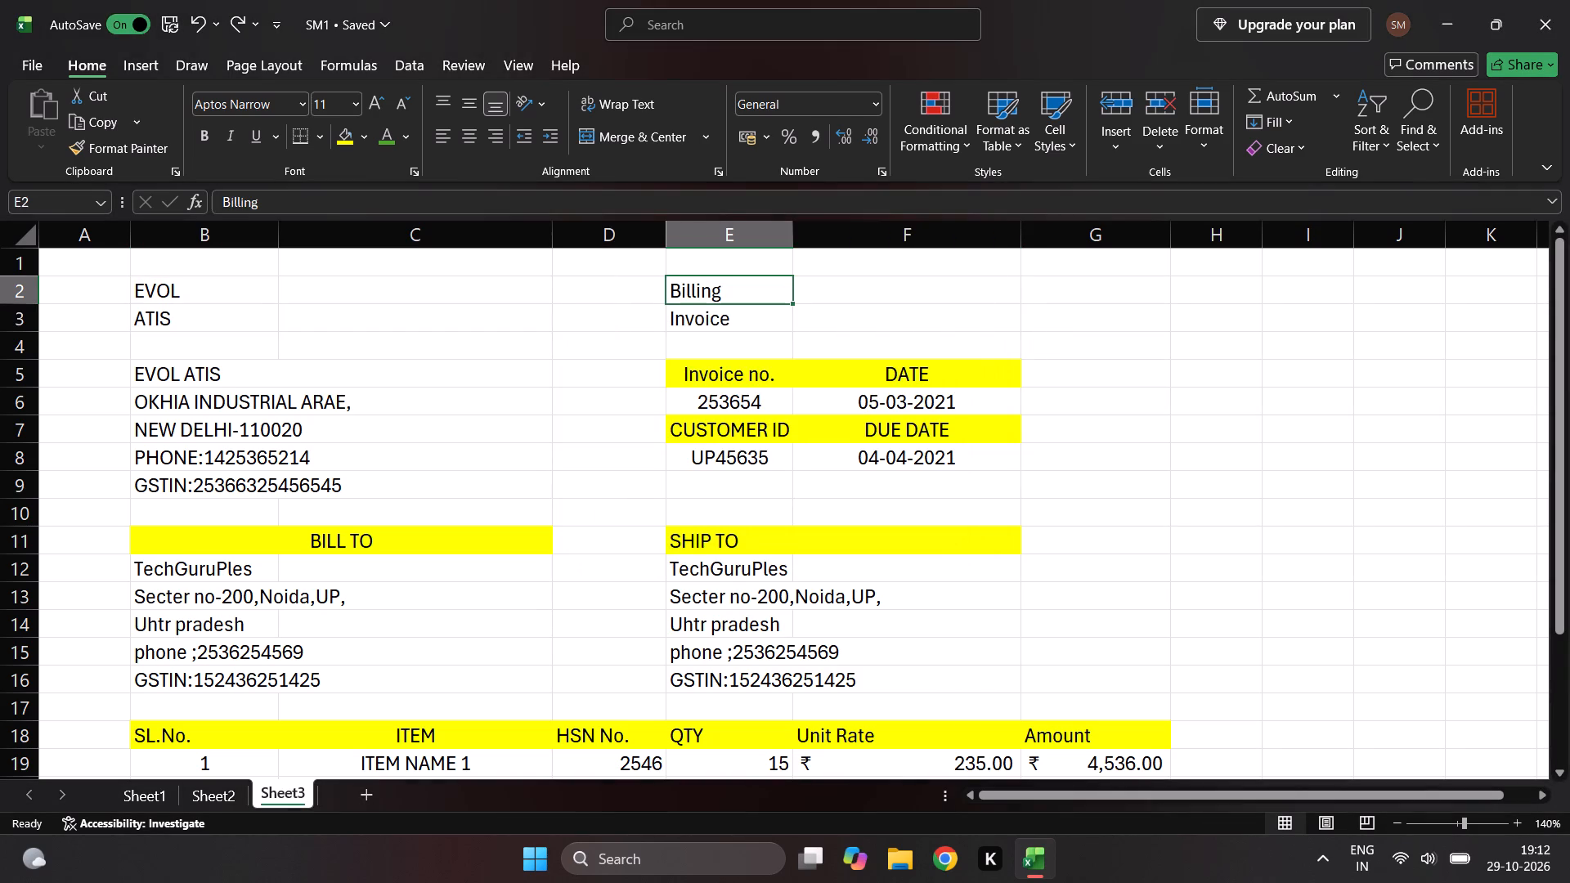
pyautogui.doubleClick(730, 290)
pyautogui.moveTo(718, 290); pyautogui.dragTo(684, 290)
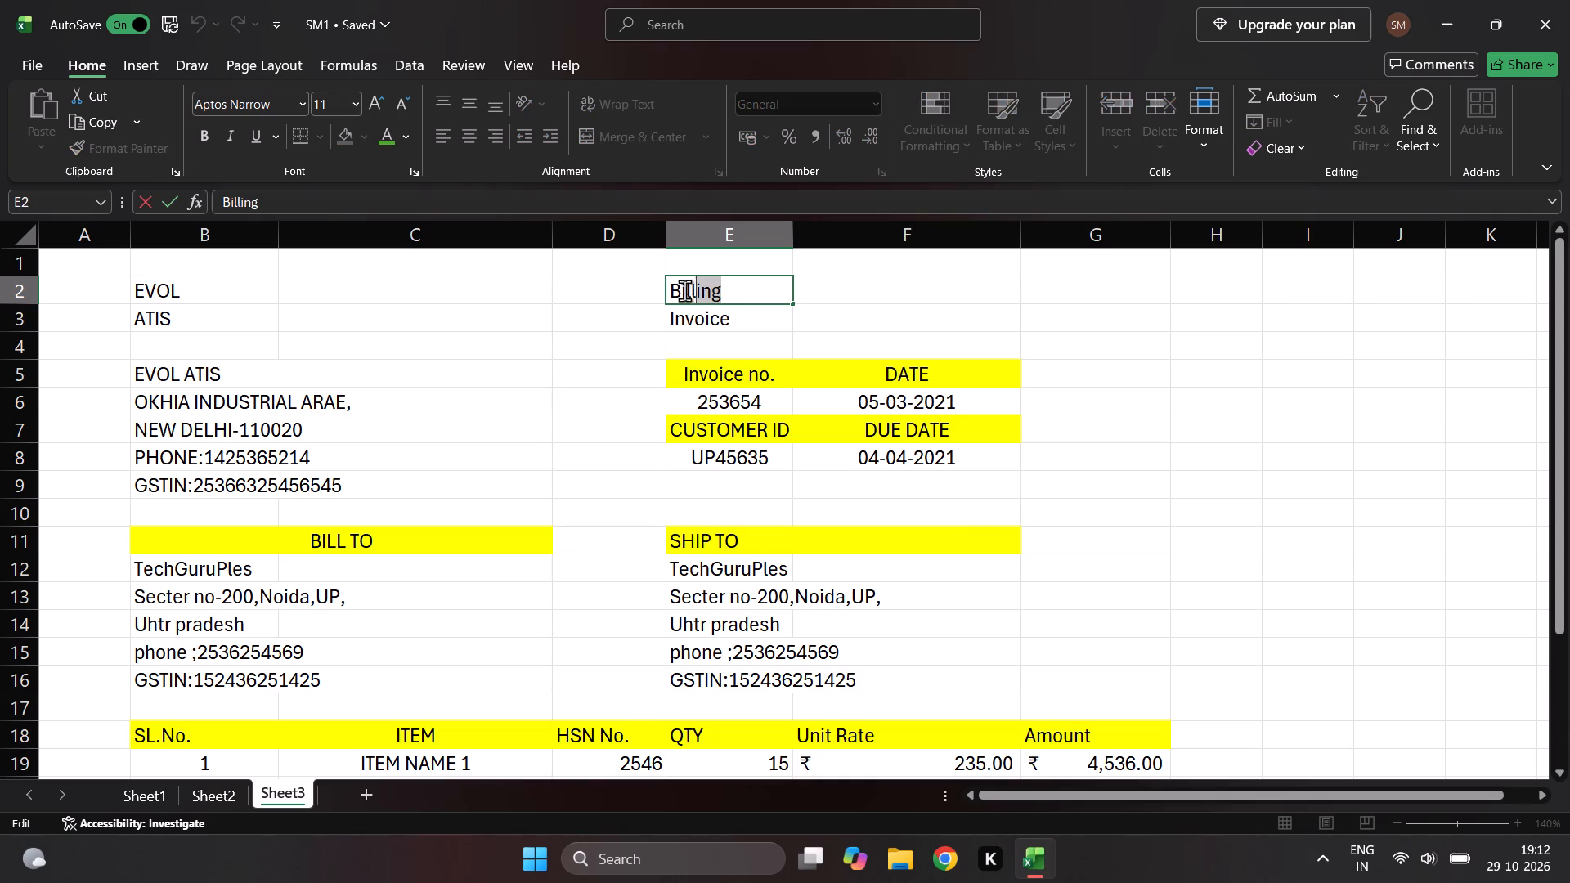
pyautogui.moveTo(684, 290); pyautogui.dragTo(669, 290)
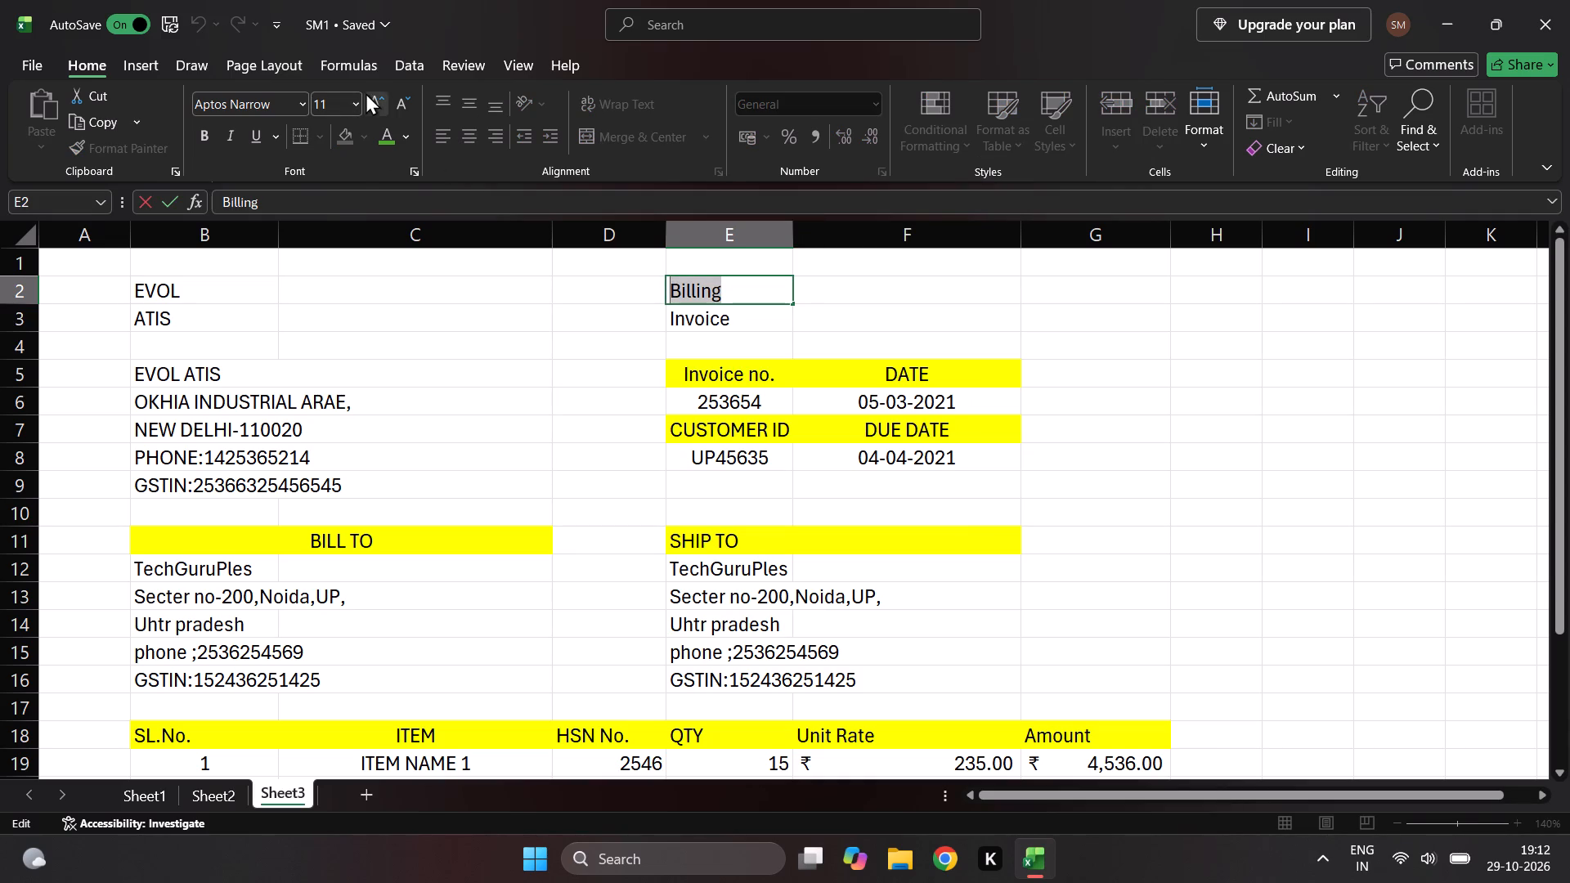
pyautogui.click(358, 103)
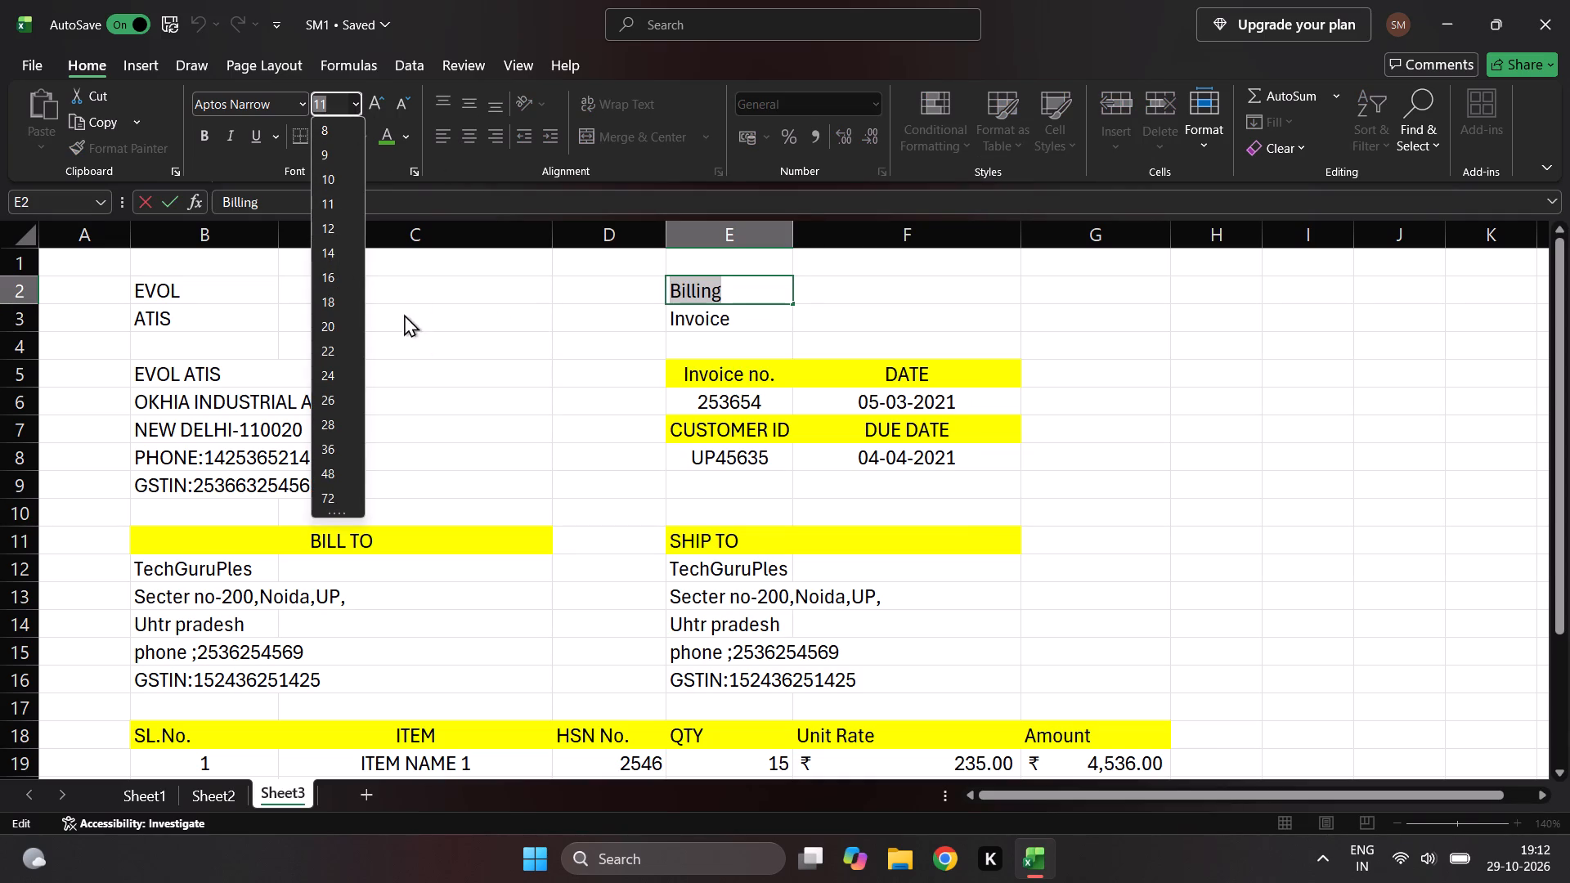
pyautogui.click(339, 276)
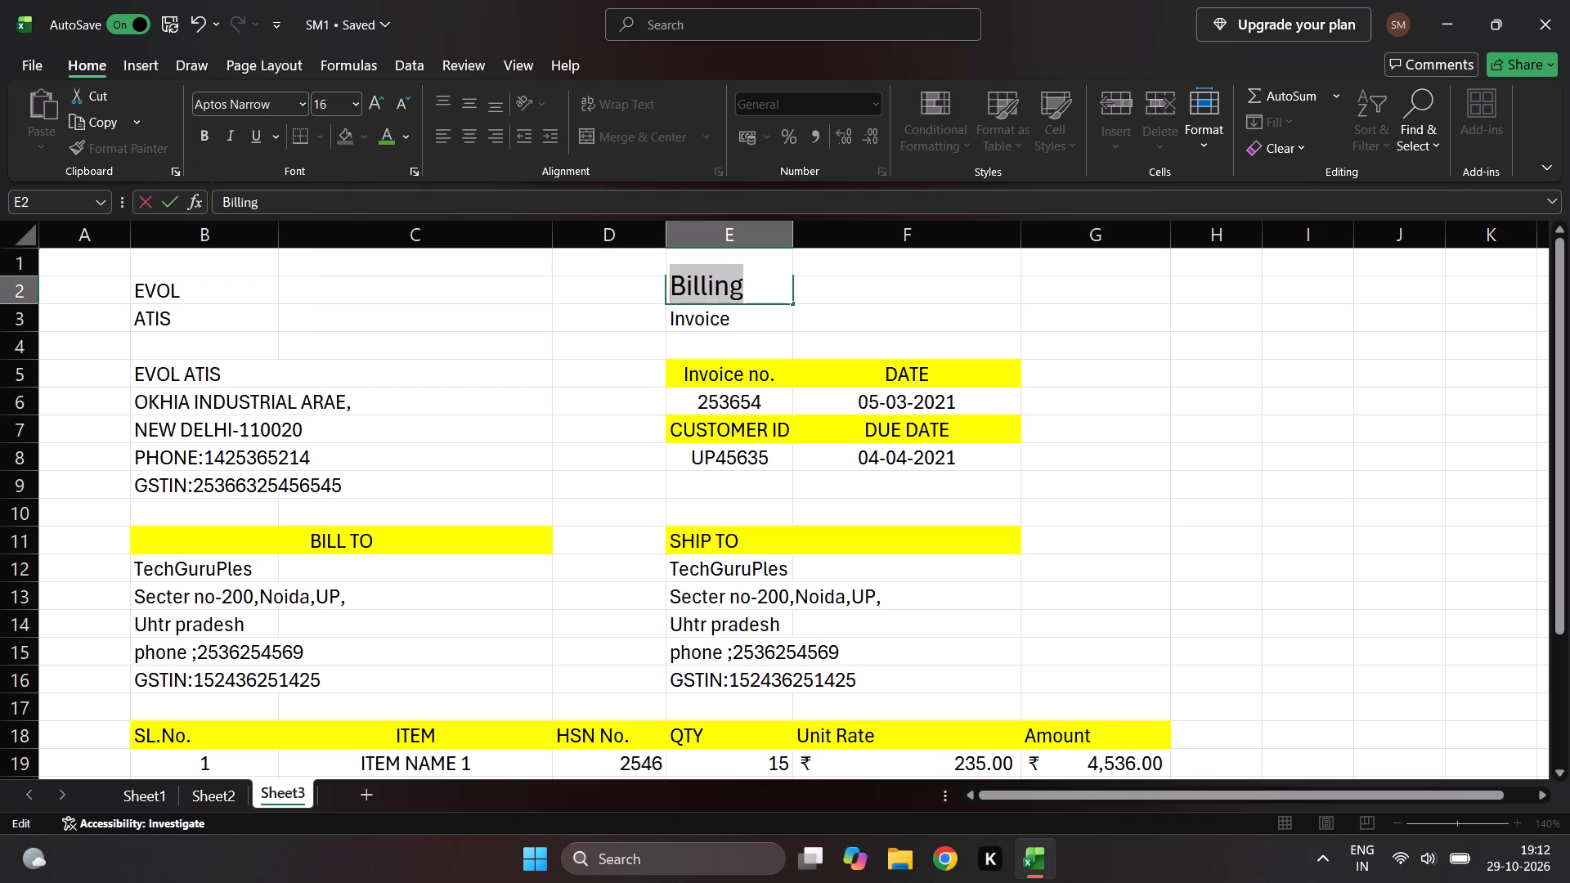
pyautogui.click(737, 321)
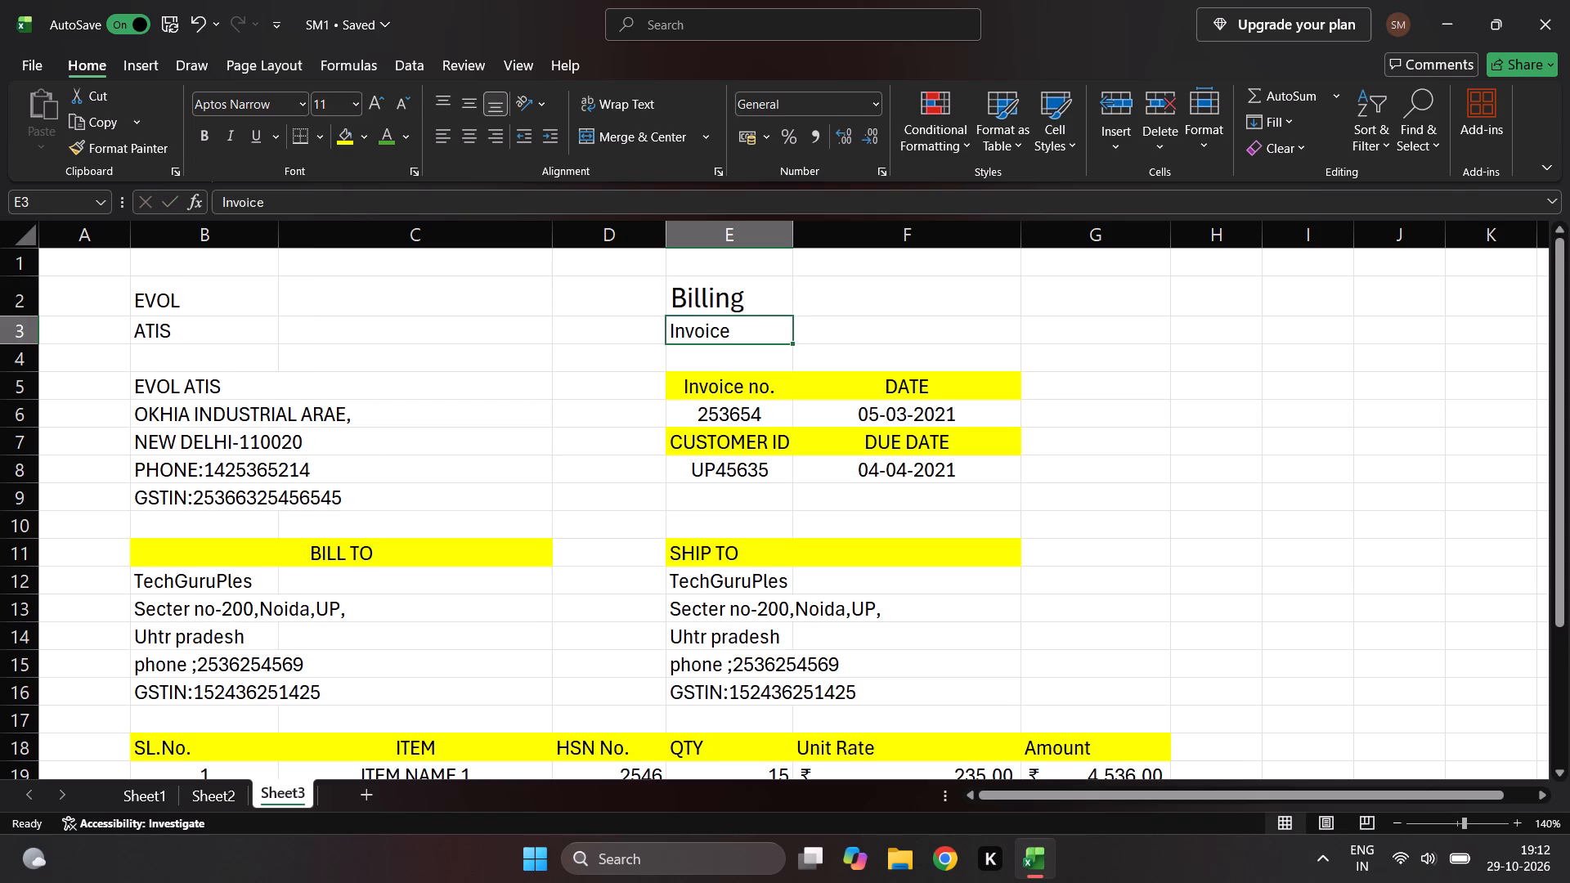
# Set the font size of the company name text EVOL in cell B2 to 16.
pyautogui.click(220, 300)
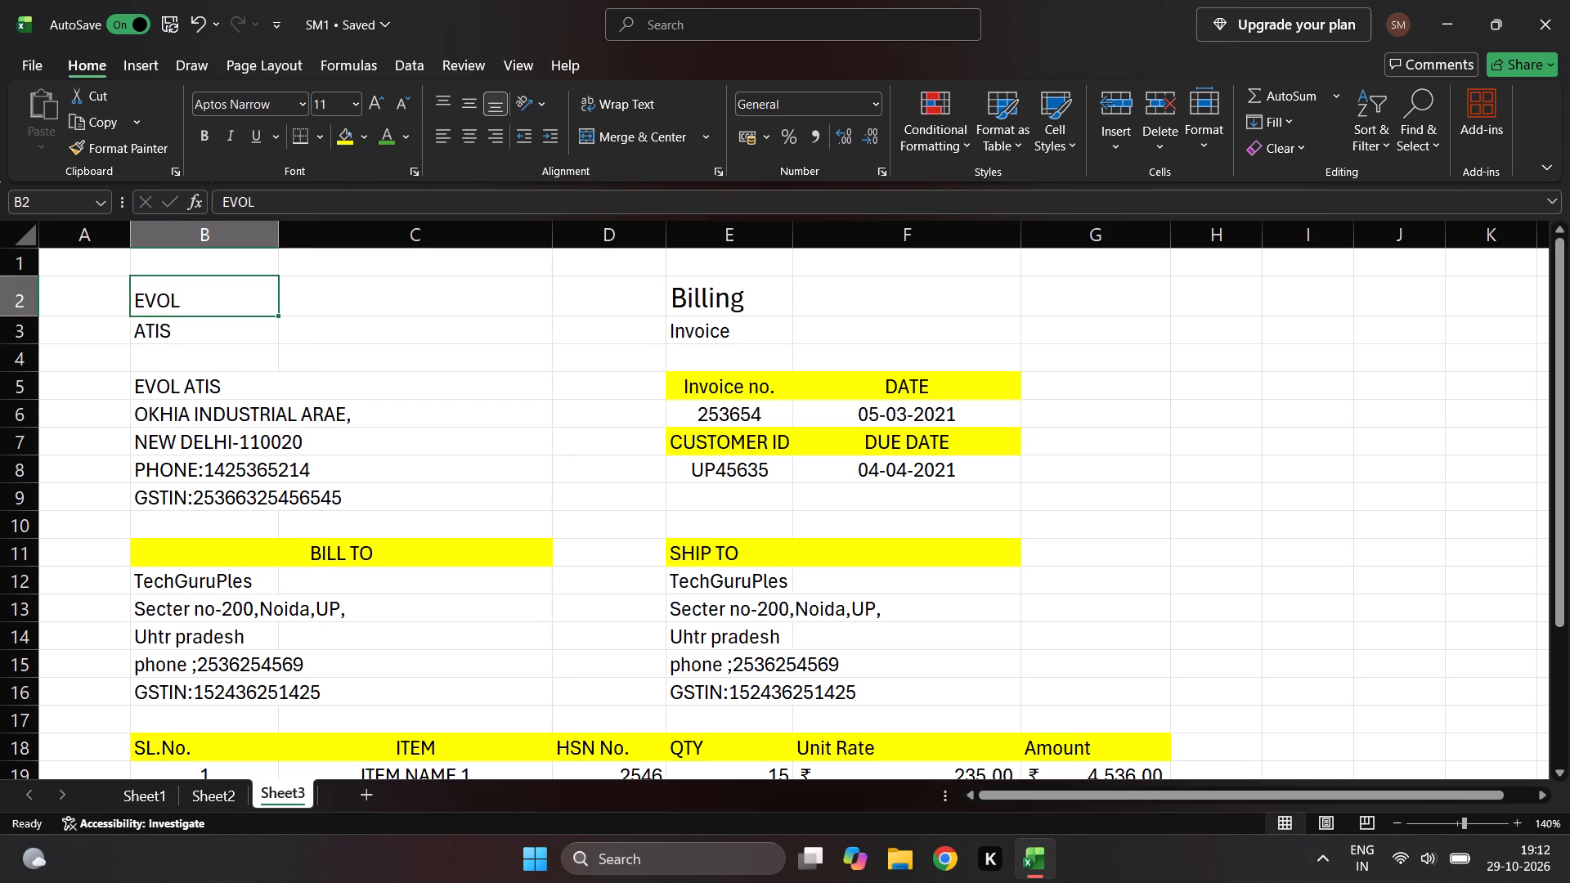
pyautogui.moveTo(235, 290); pyautogui.dragTo(179, 303)
pyautogui.doubleClick(179, 303)
pyautogui.moveTo(179, 303); pyautogui.dragTo(123, 302)
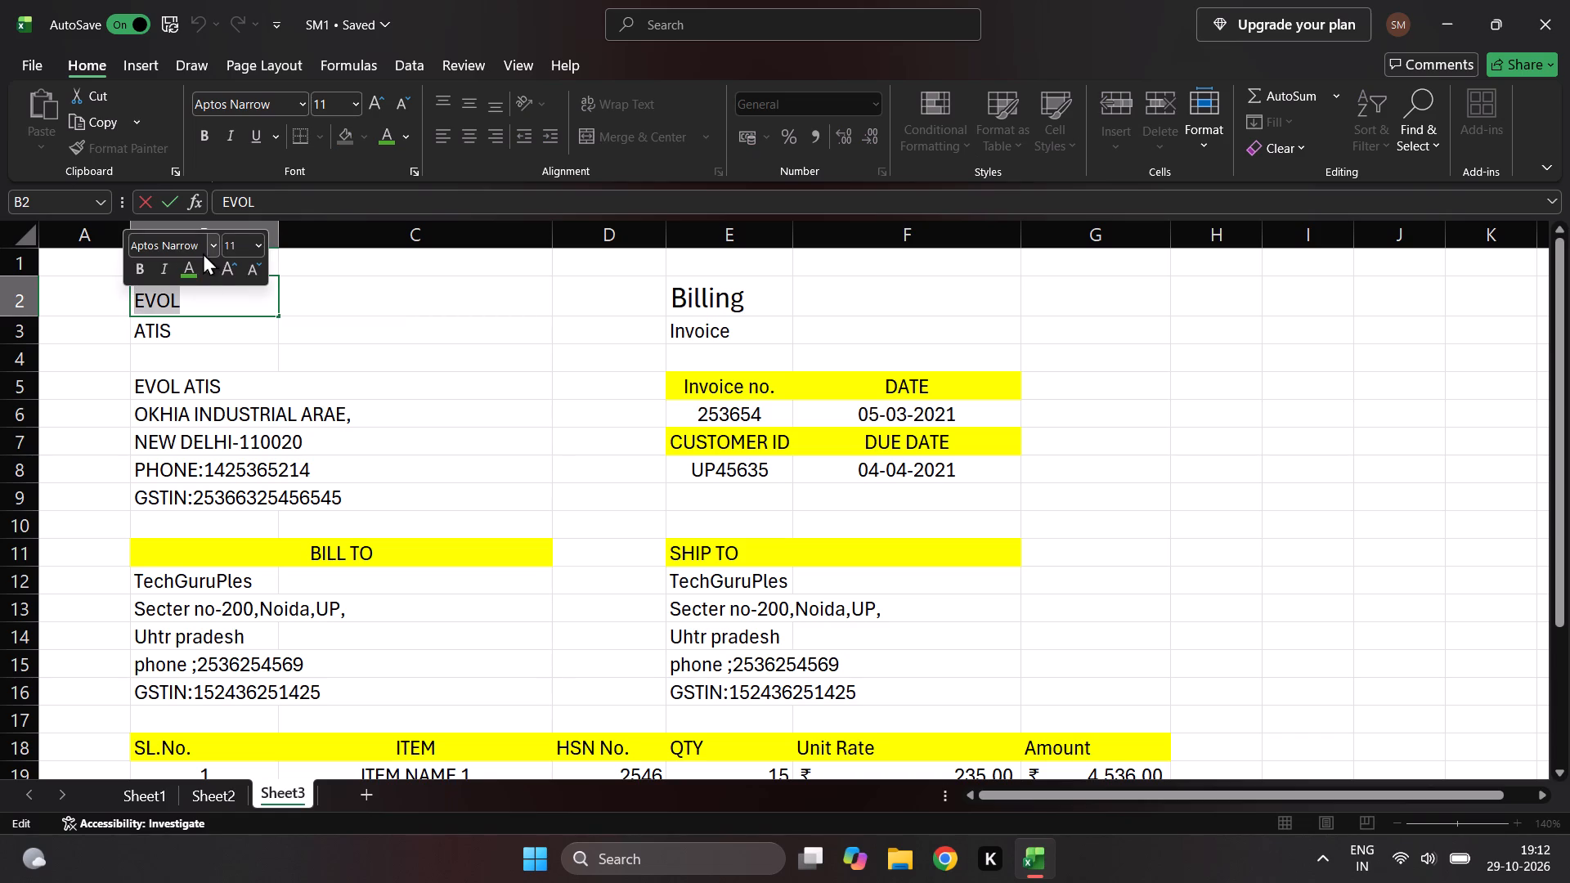
pyautogui.click(258, 248)
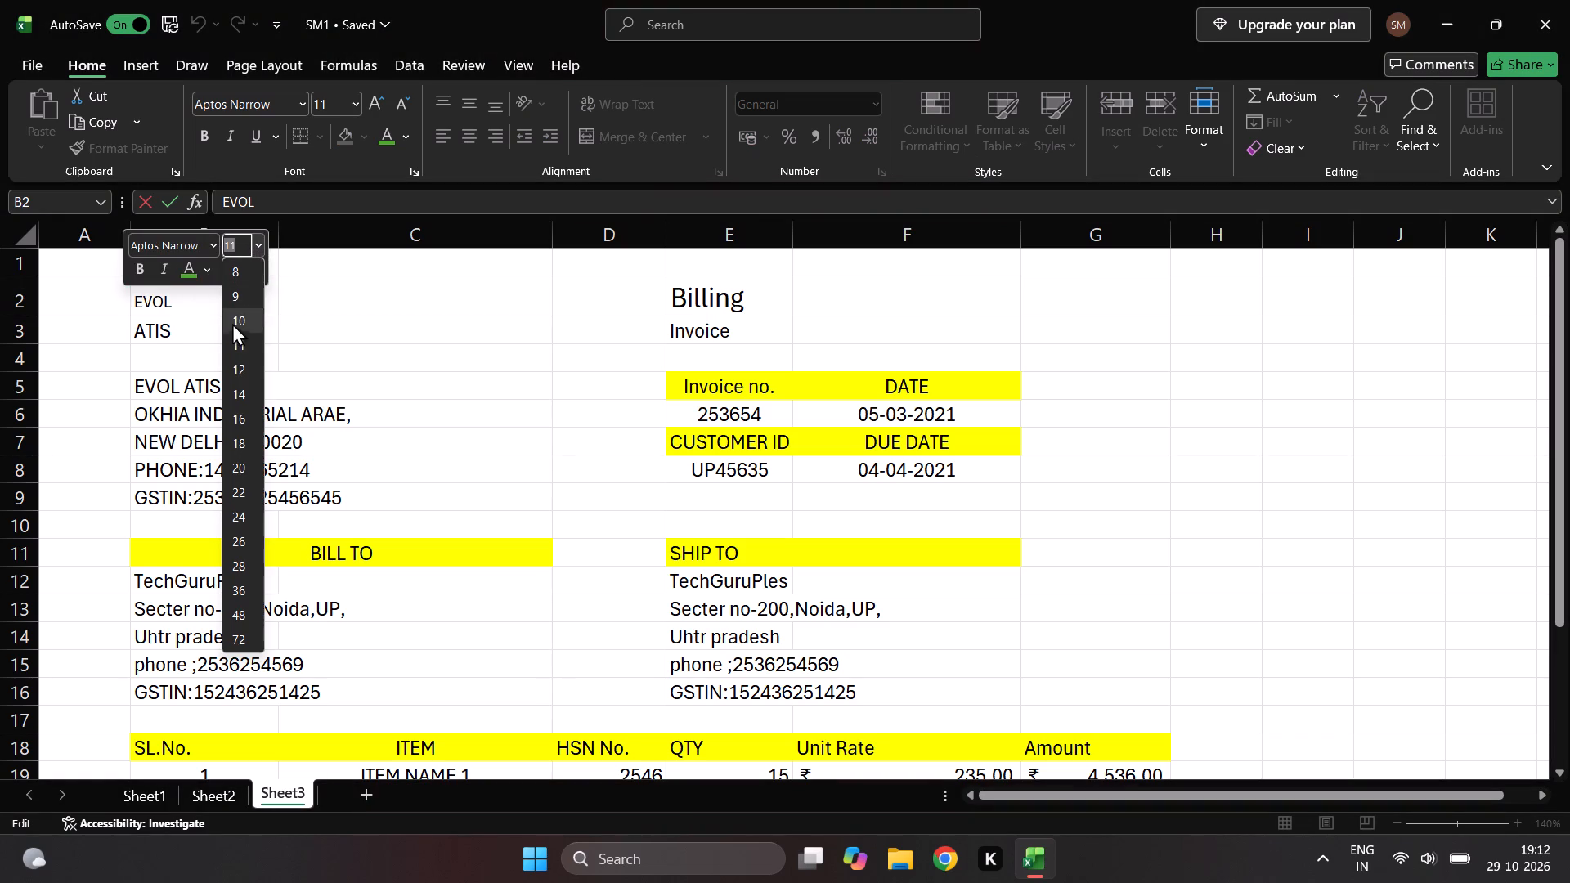
pyautogui.click(241, 410)
pyautogui.click(338, 312)
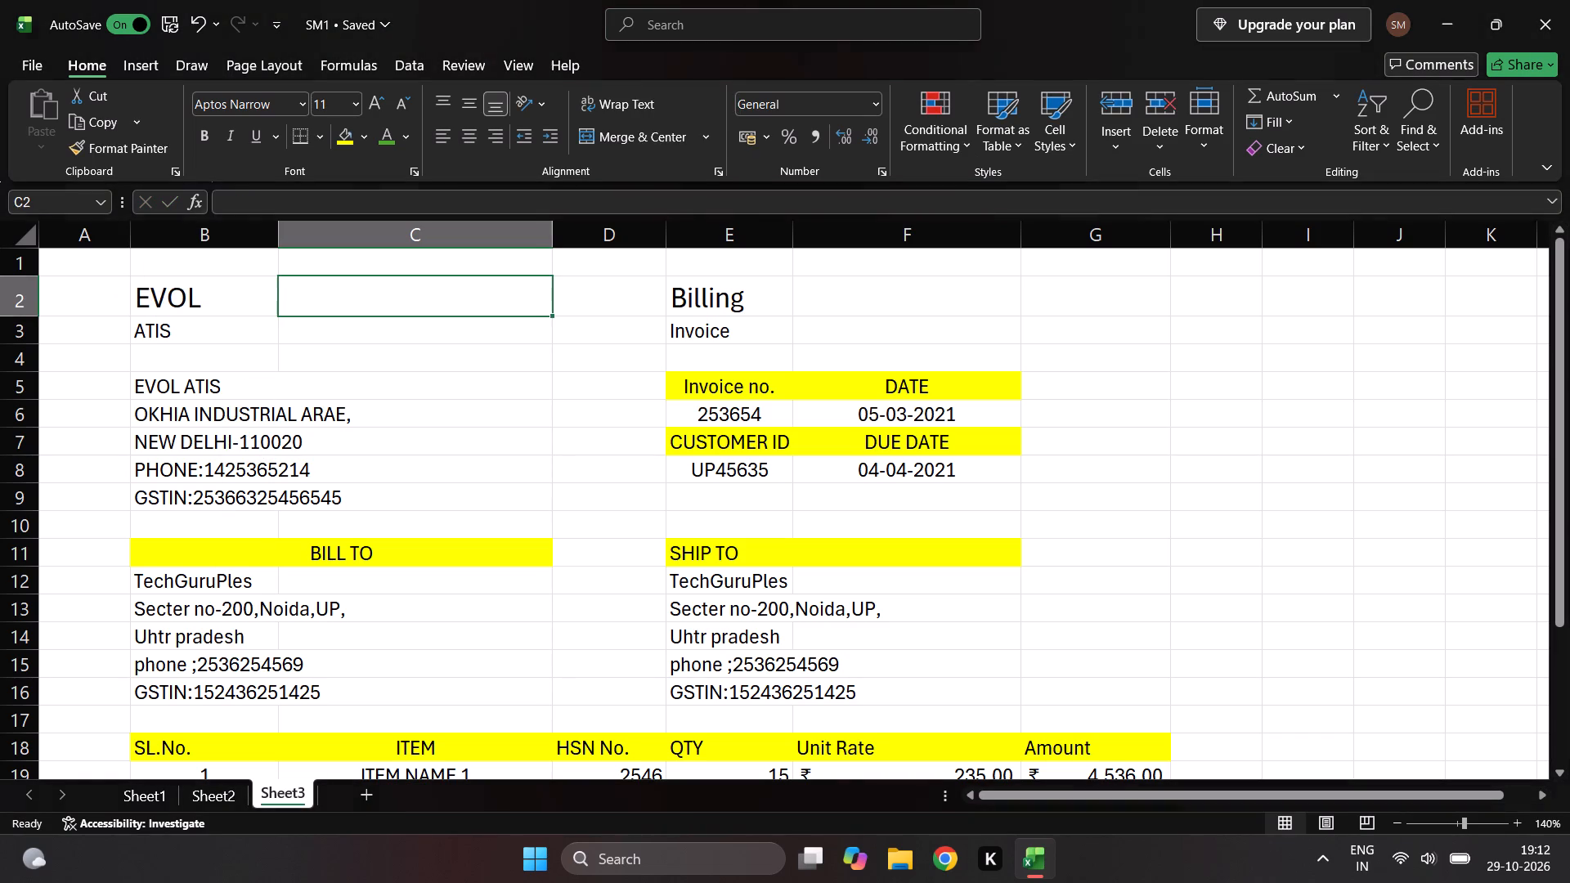
# Set the font size of the text ATIS in cell B3 to 14.
pyautogui.click(250, 334)
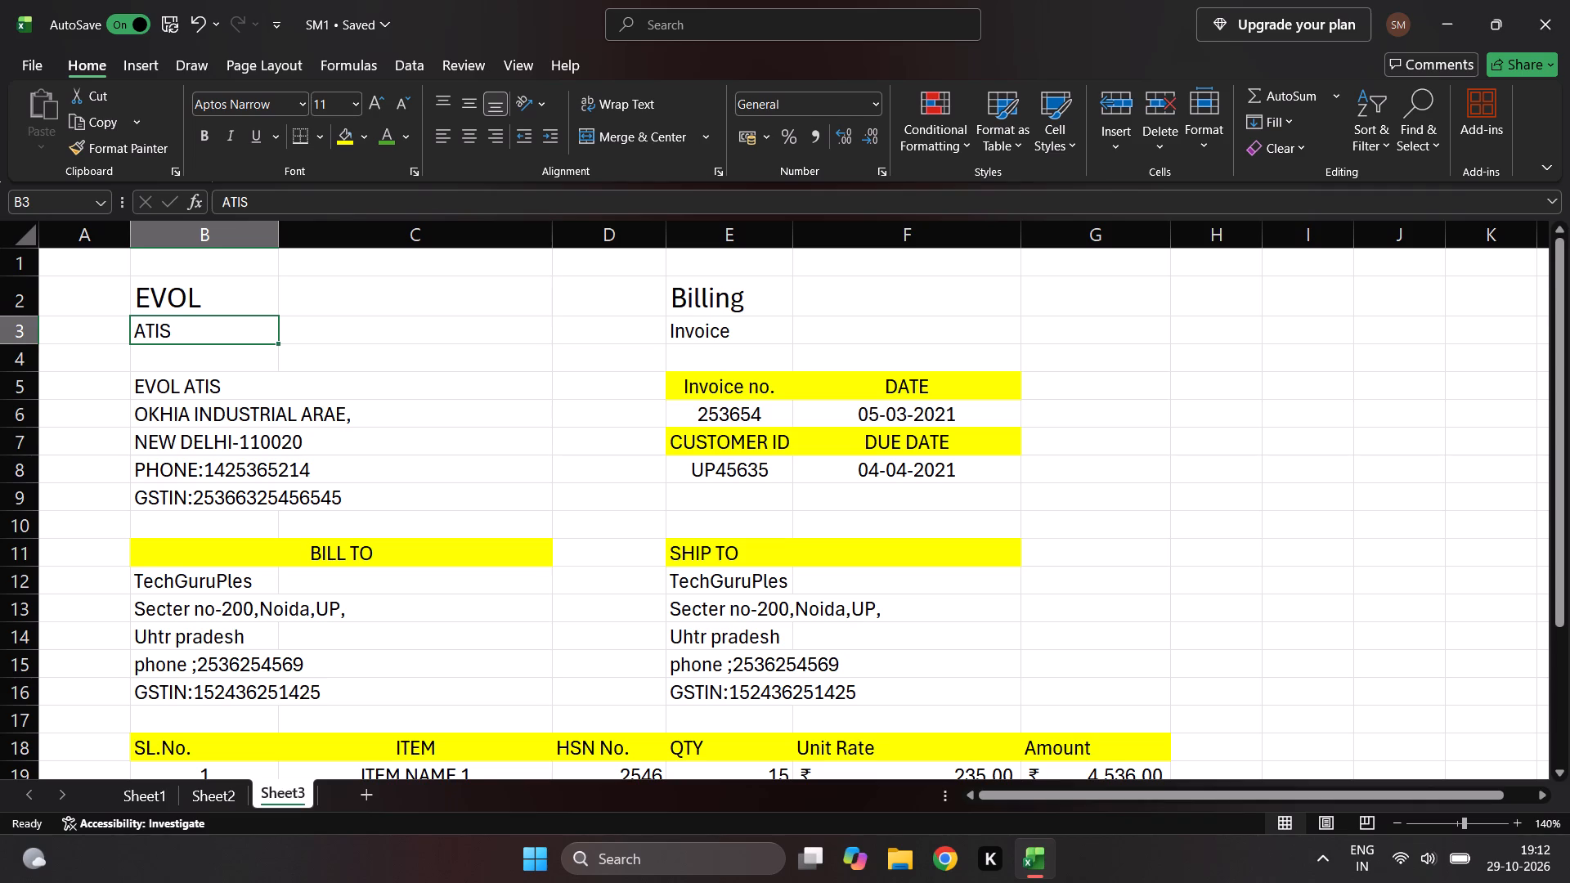
pyautogui.doubleClick(250, 334)
pyautogui.moveTo(250, 334); pyautogui.dragTo(137, 334)
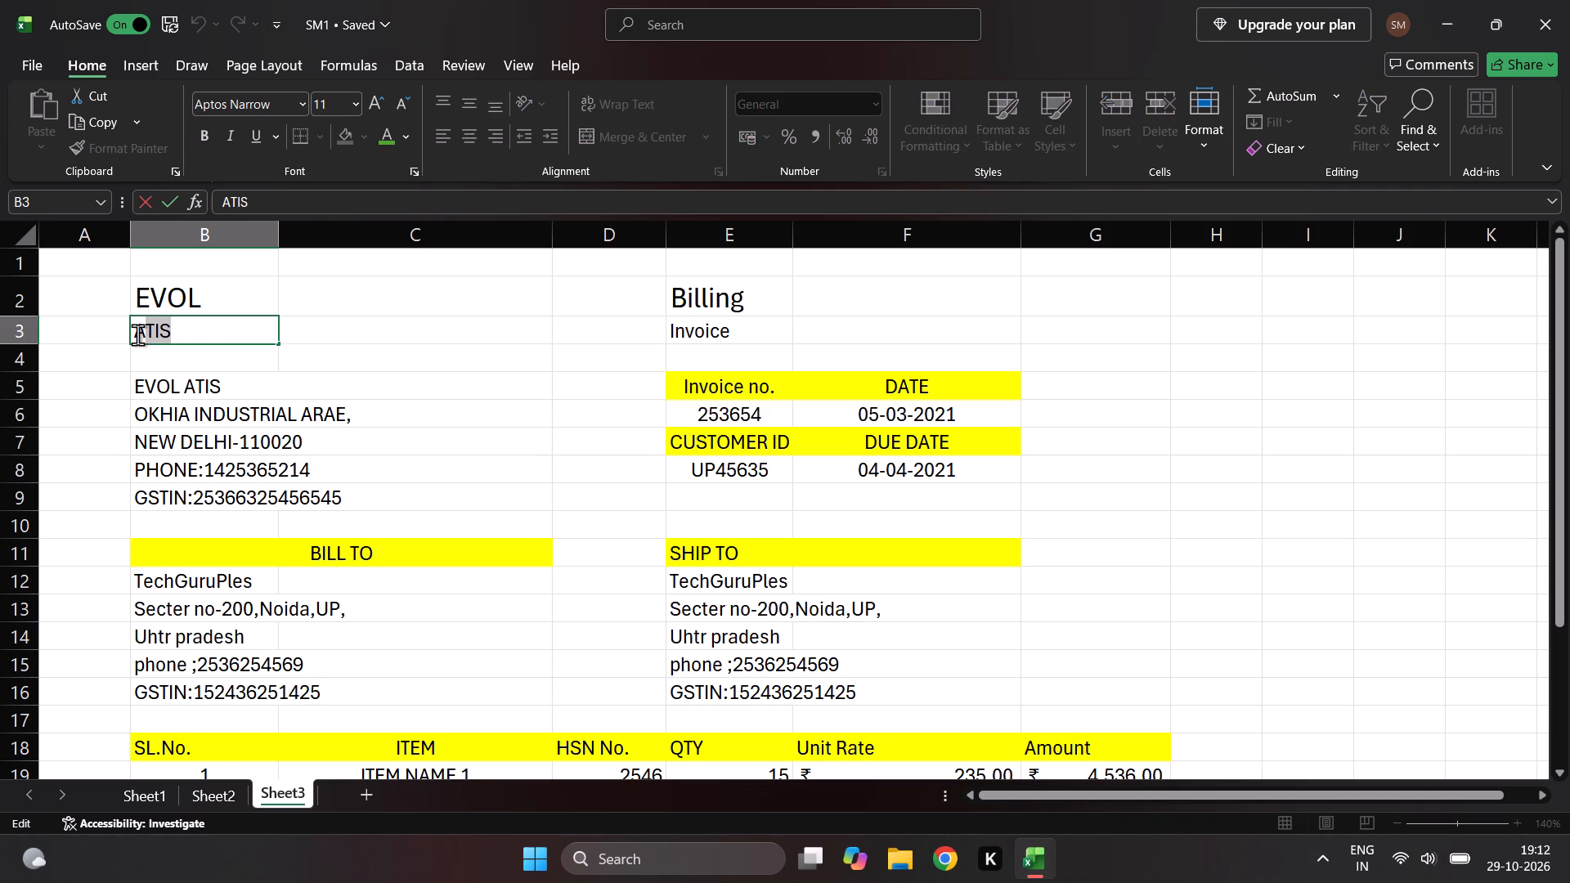
pyautogui.moveTo(137, 334); pyautogui.dragTo(136, 334)
pyautogui.click(270, 281)
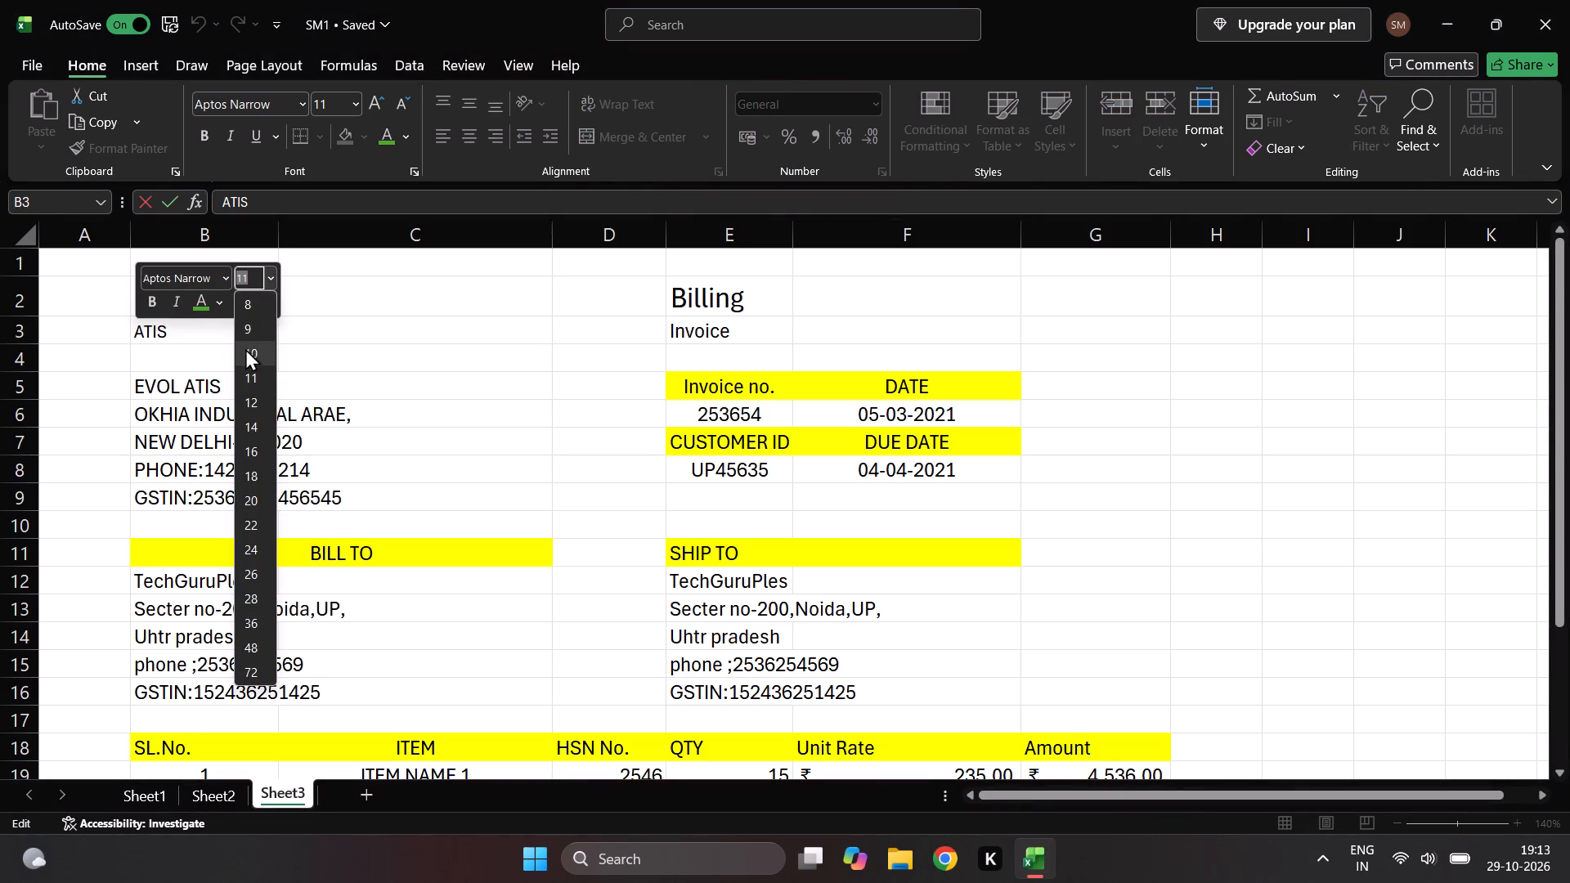
pyautogui.click(255, 427)
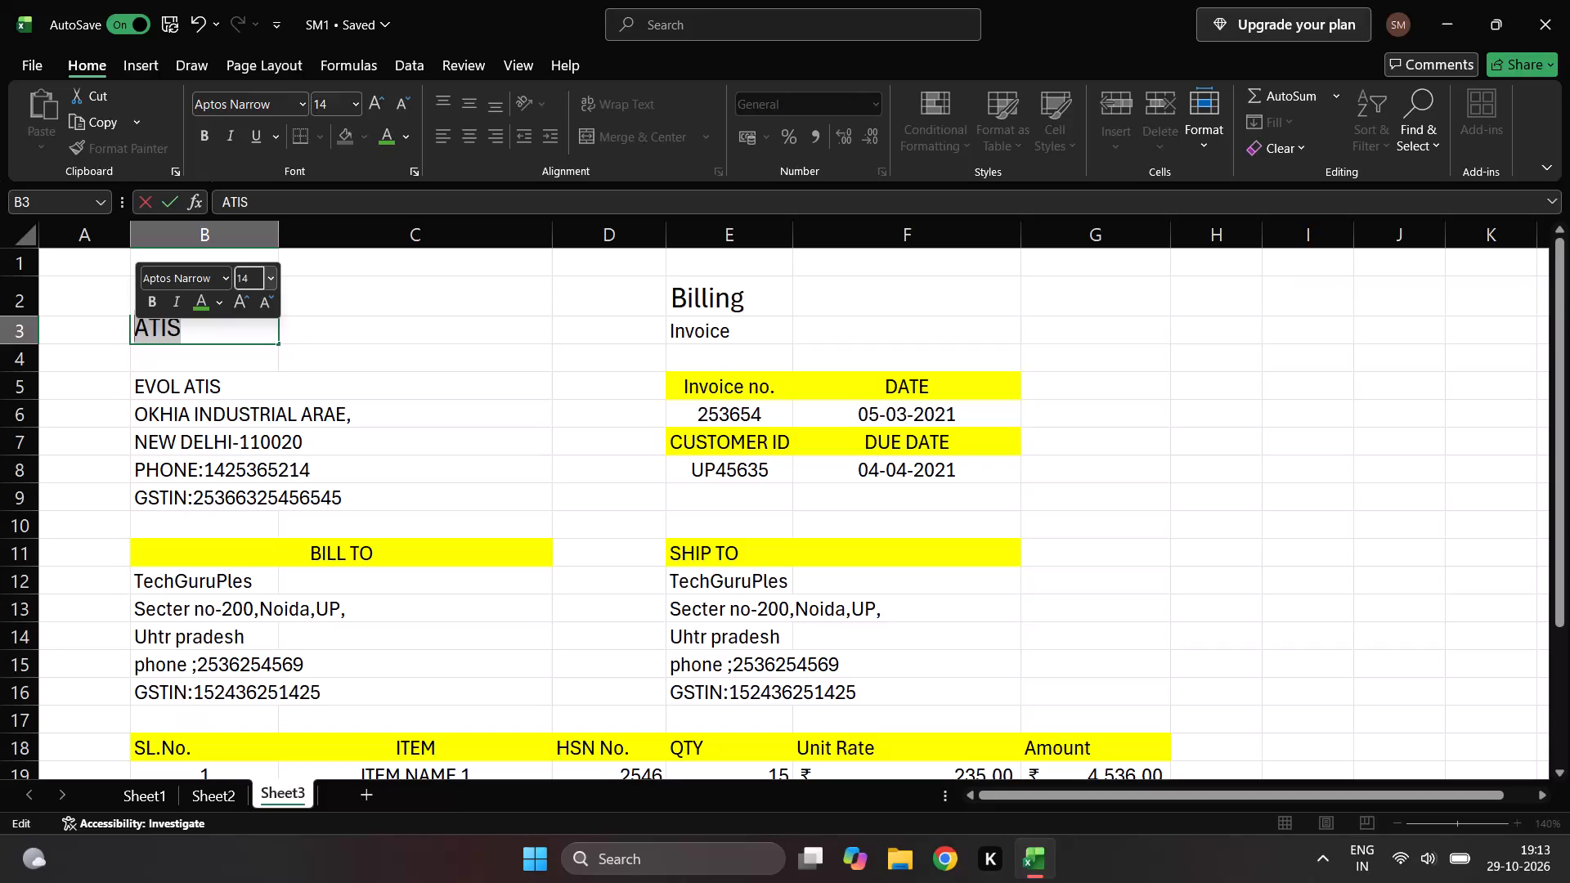
# Set the font size of the text Invoice in cell E3 to 14.
pyautogui.tripleClick(721, 335)
pyautogui.doubleClick(721, 335)
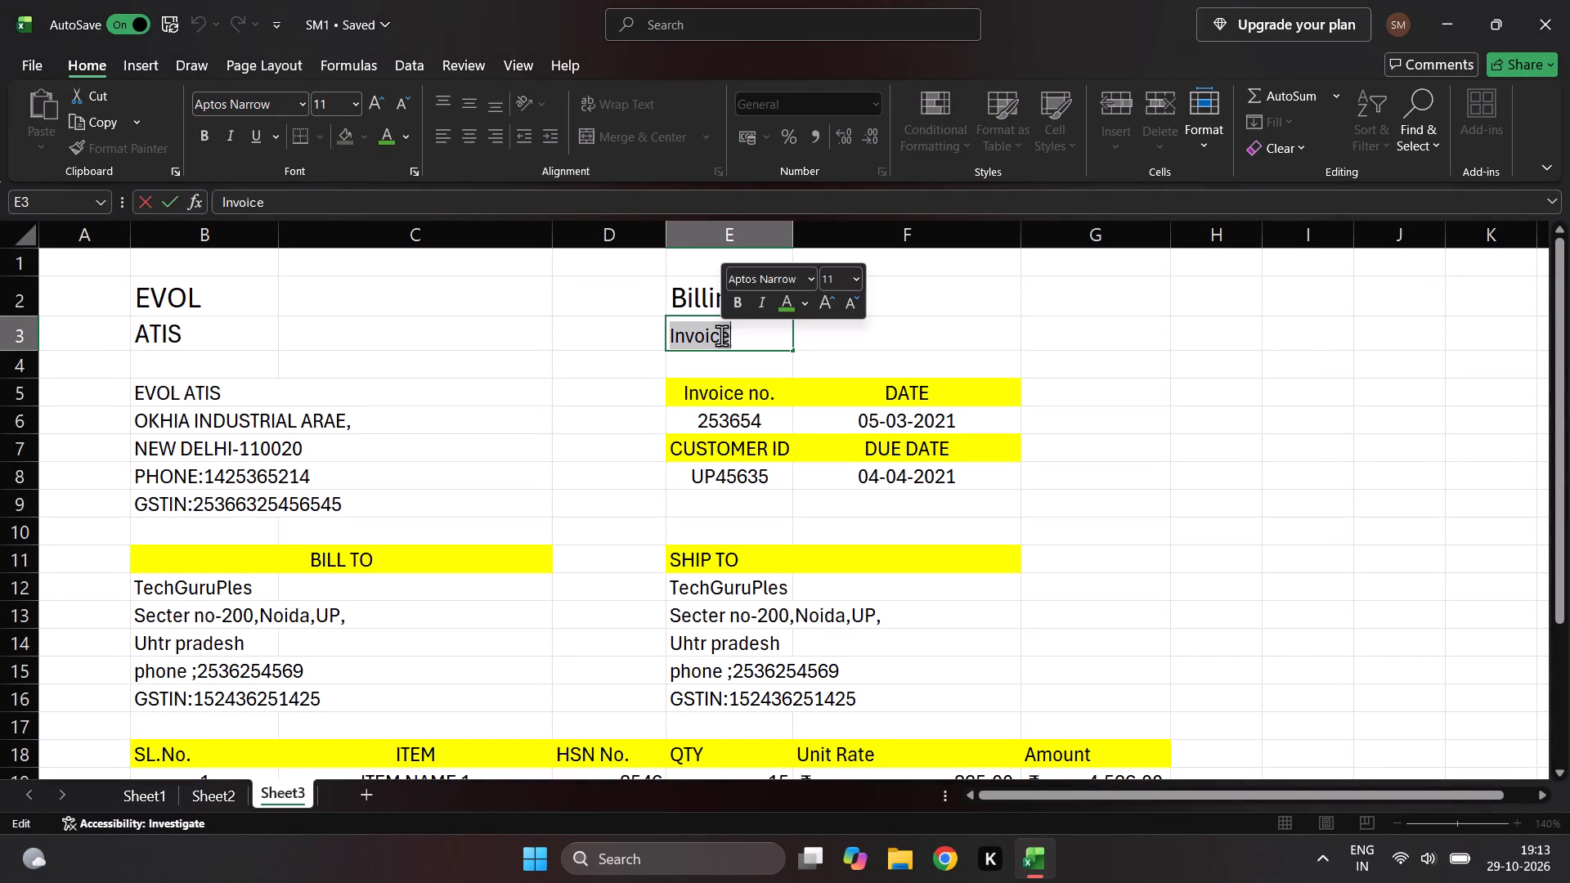
pyautogui.click(855, 282)
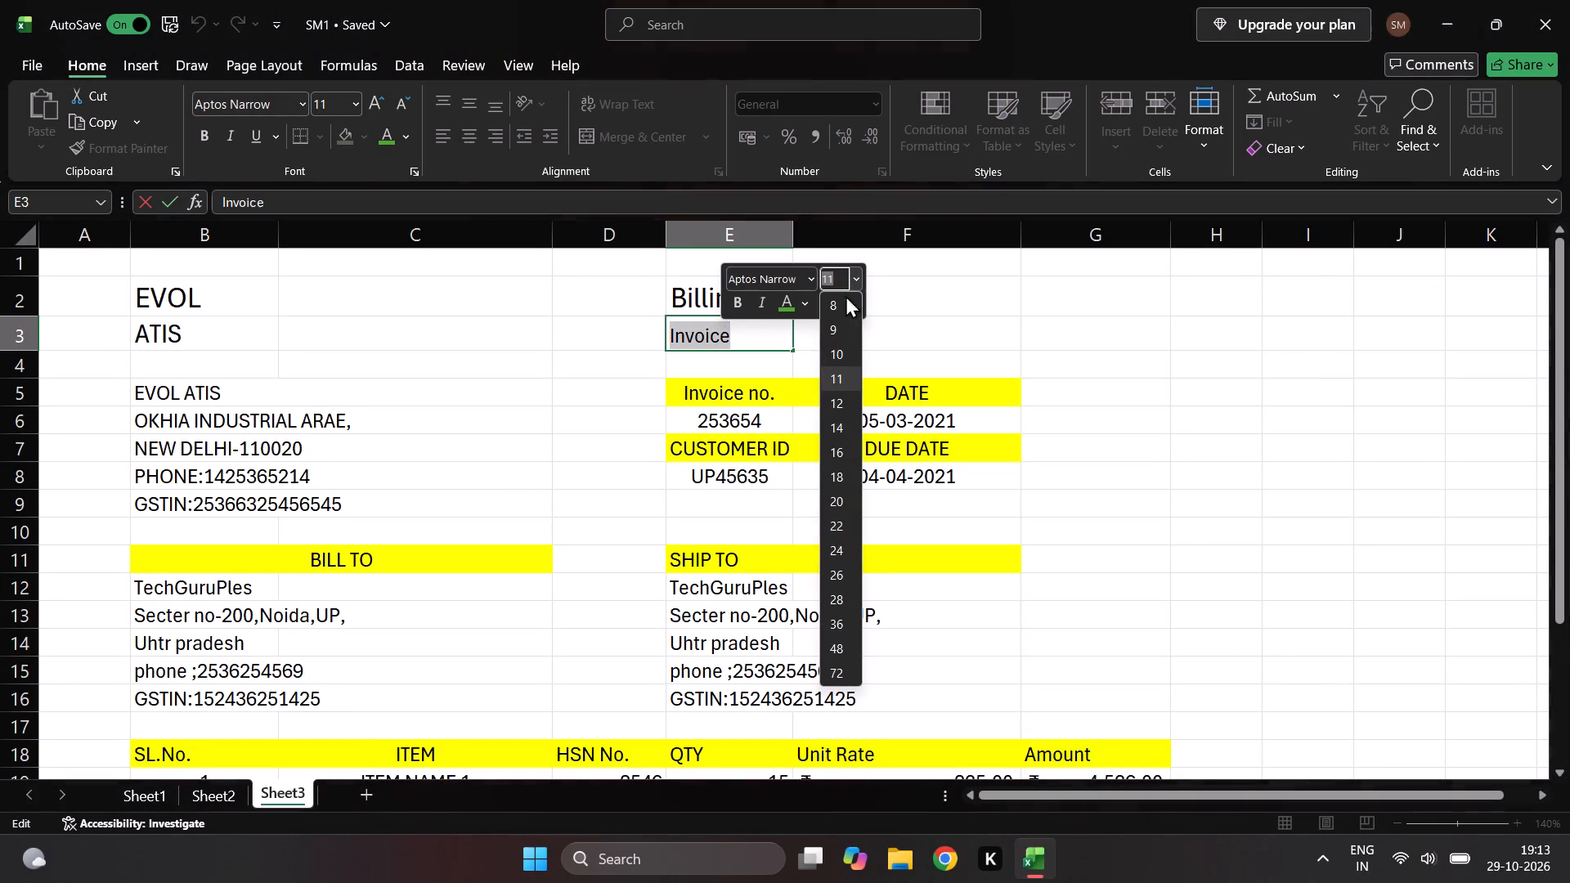
pyautogui.click(837, 422)
pyautogui.click(448, 324)
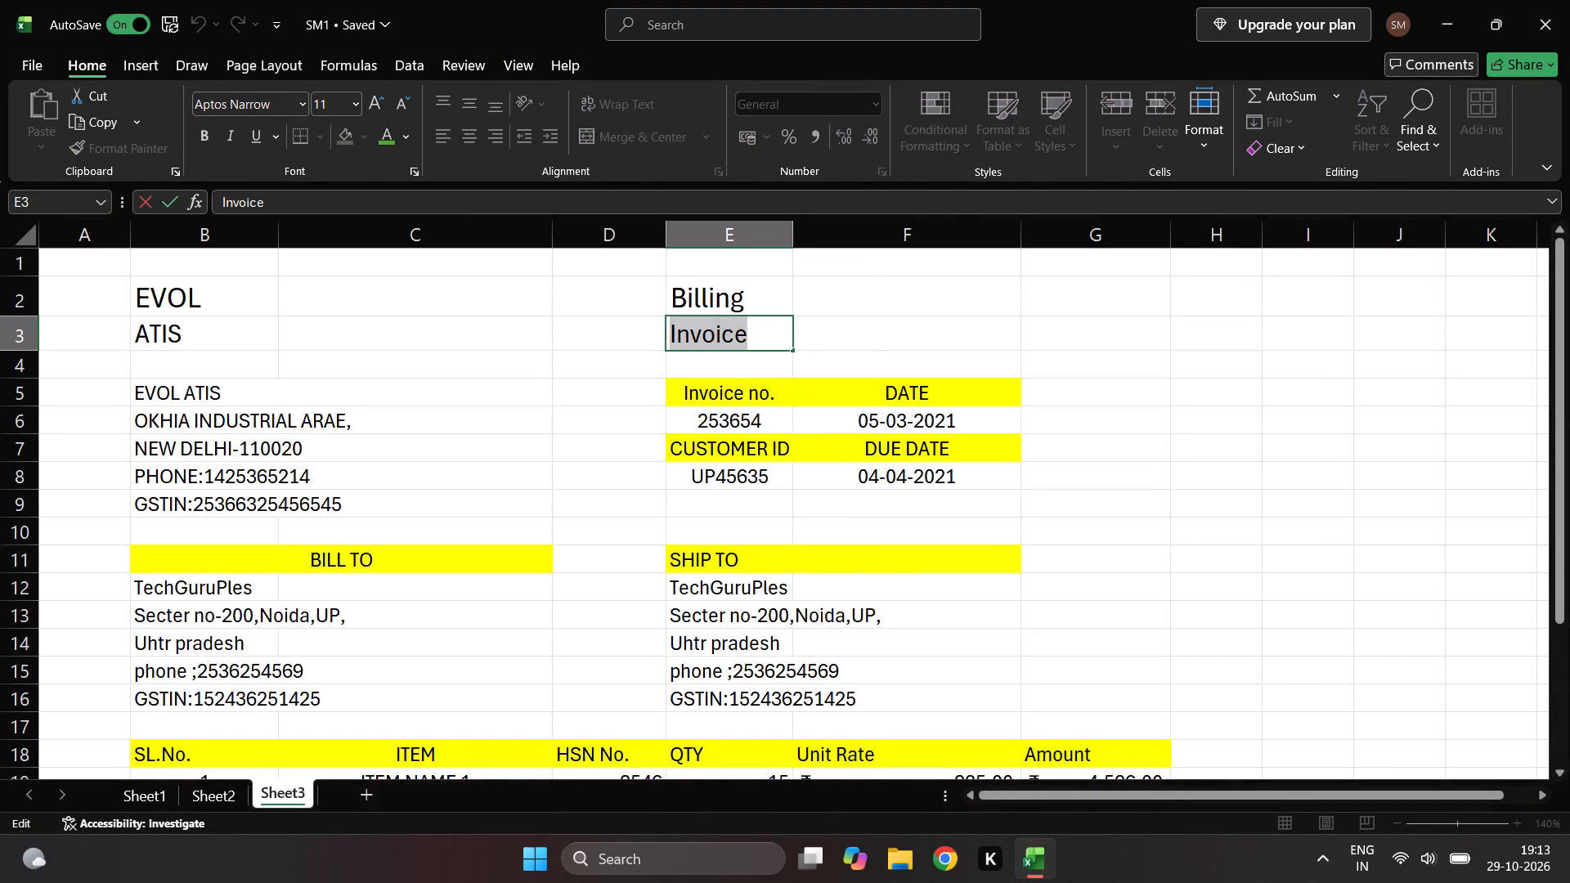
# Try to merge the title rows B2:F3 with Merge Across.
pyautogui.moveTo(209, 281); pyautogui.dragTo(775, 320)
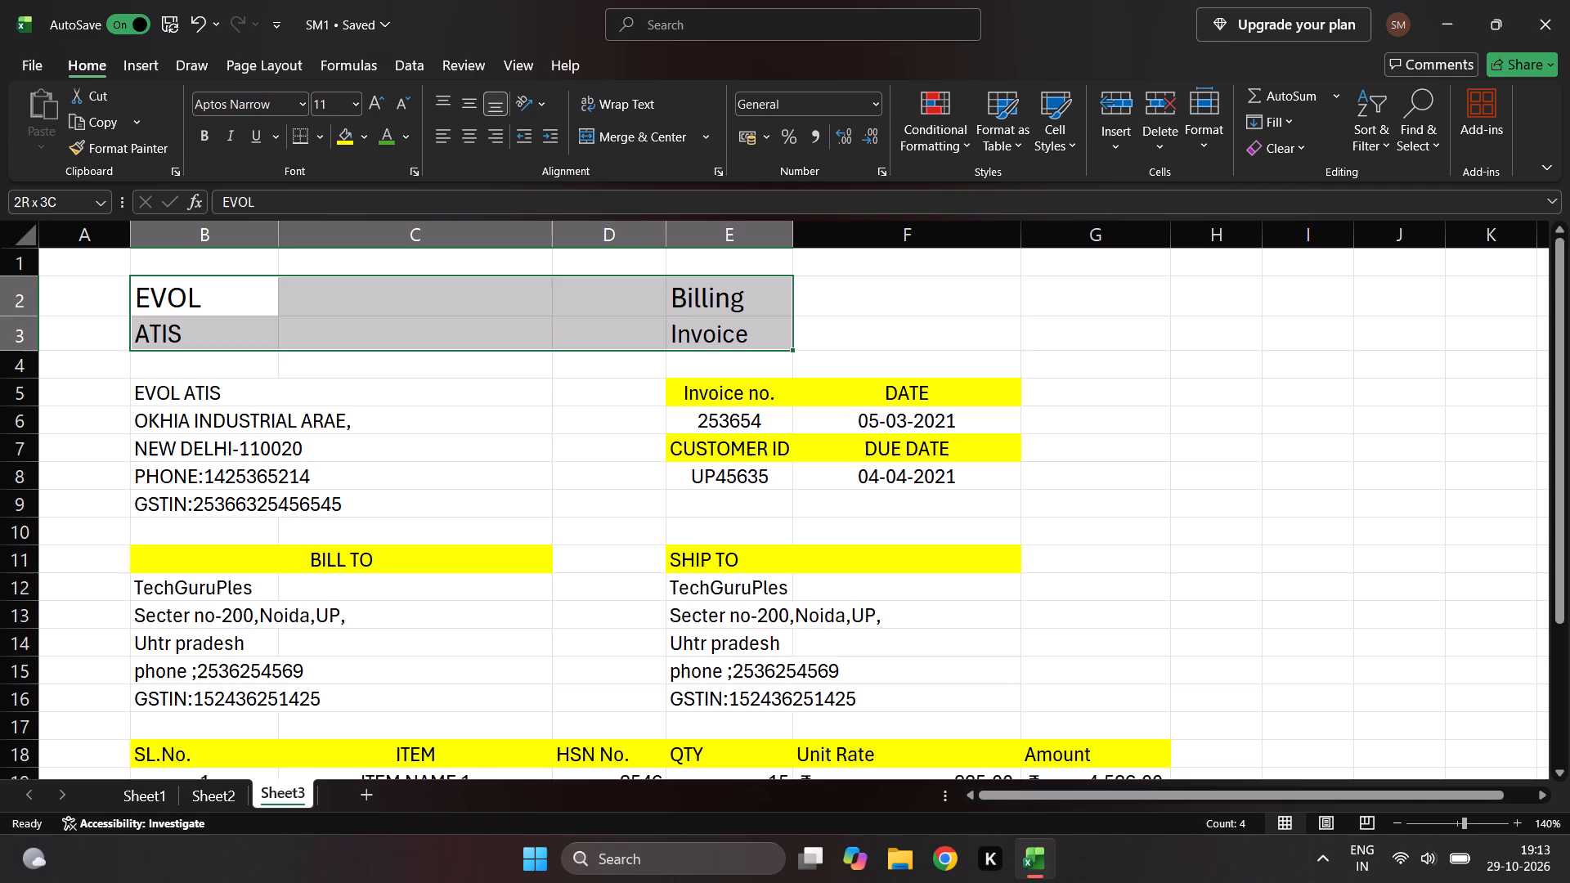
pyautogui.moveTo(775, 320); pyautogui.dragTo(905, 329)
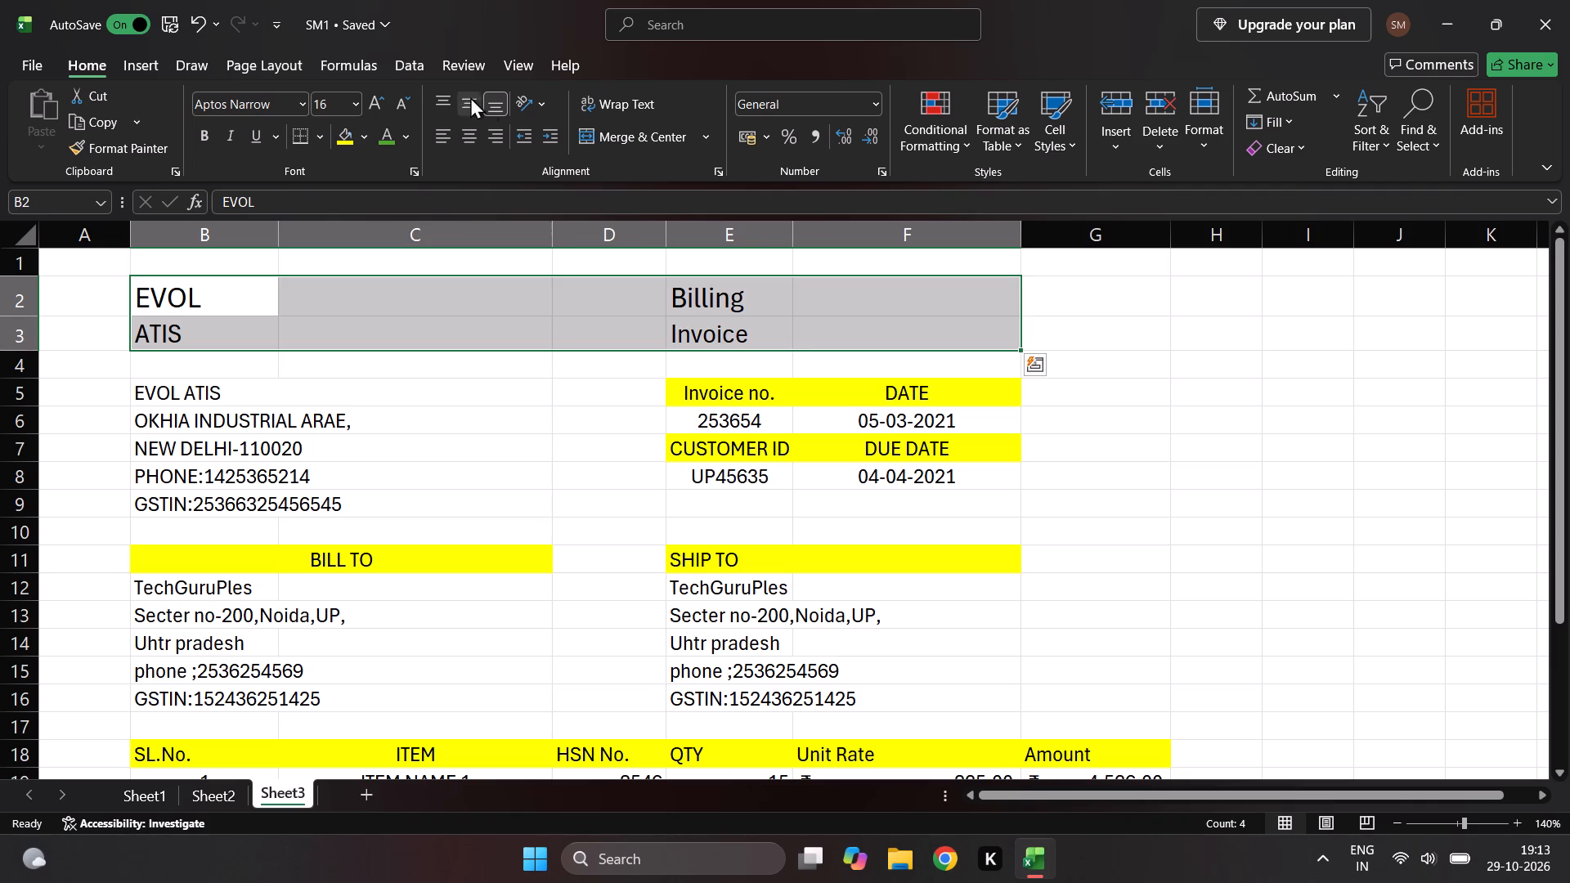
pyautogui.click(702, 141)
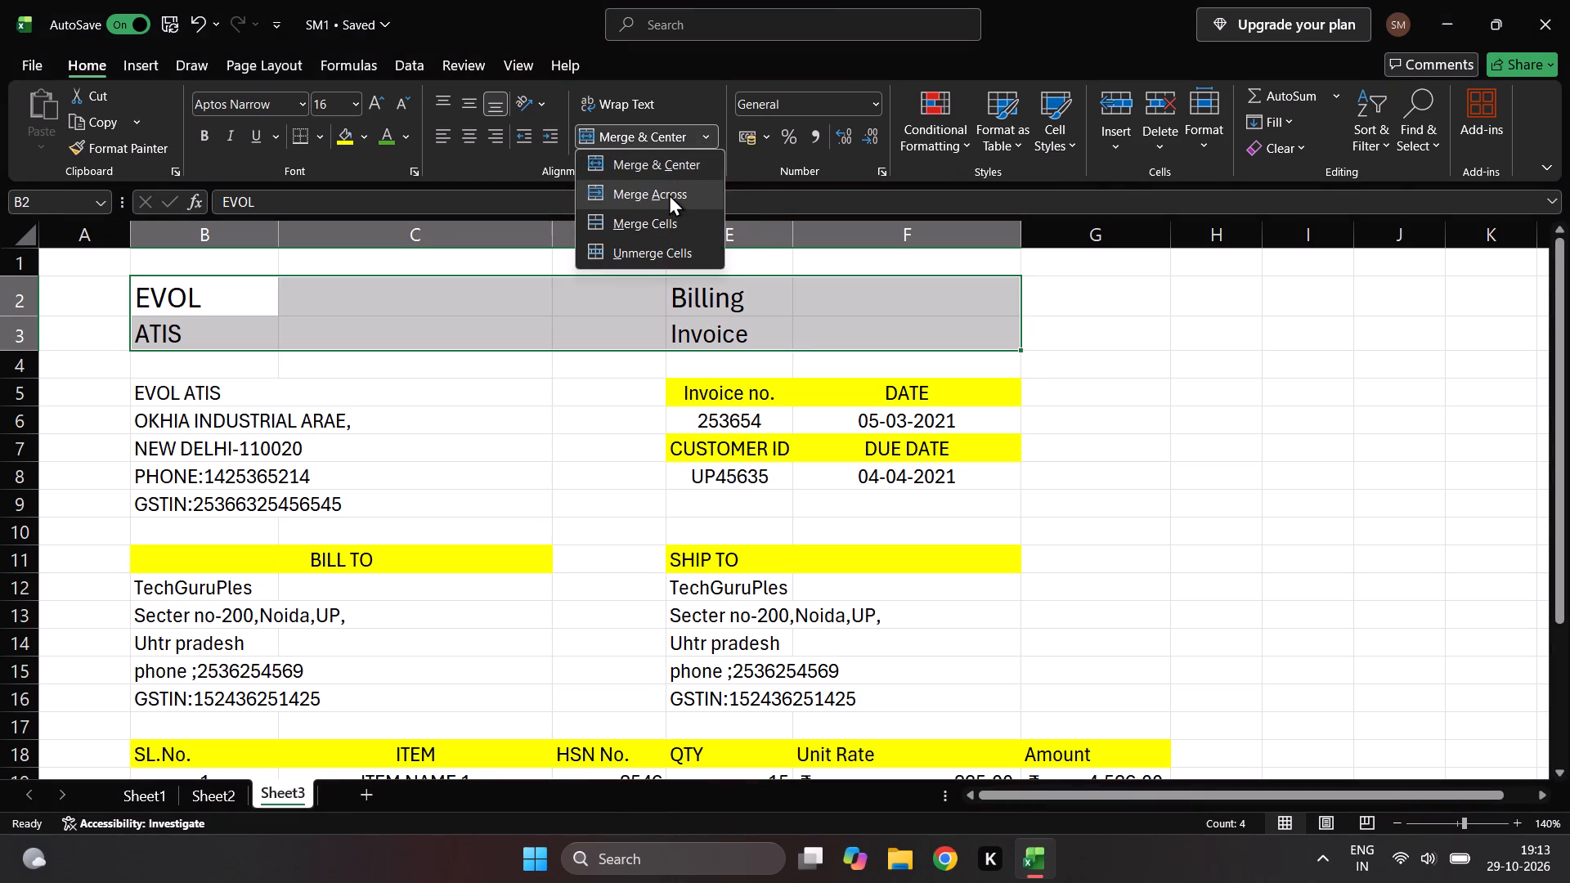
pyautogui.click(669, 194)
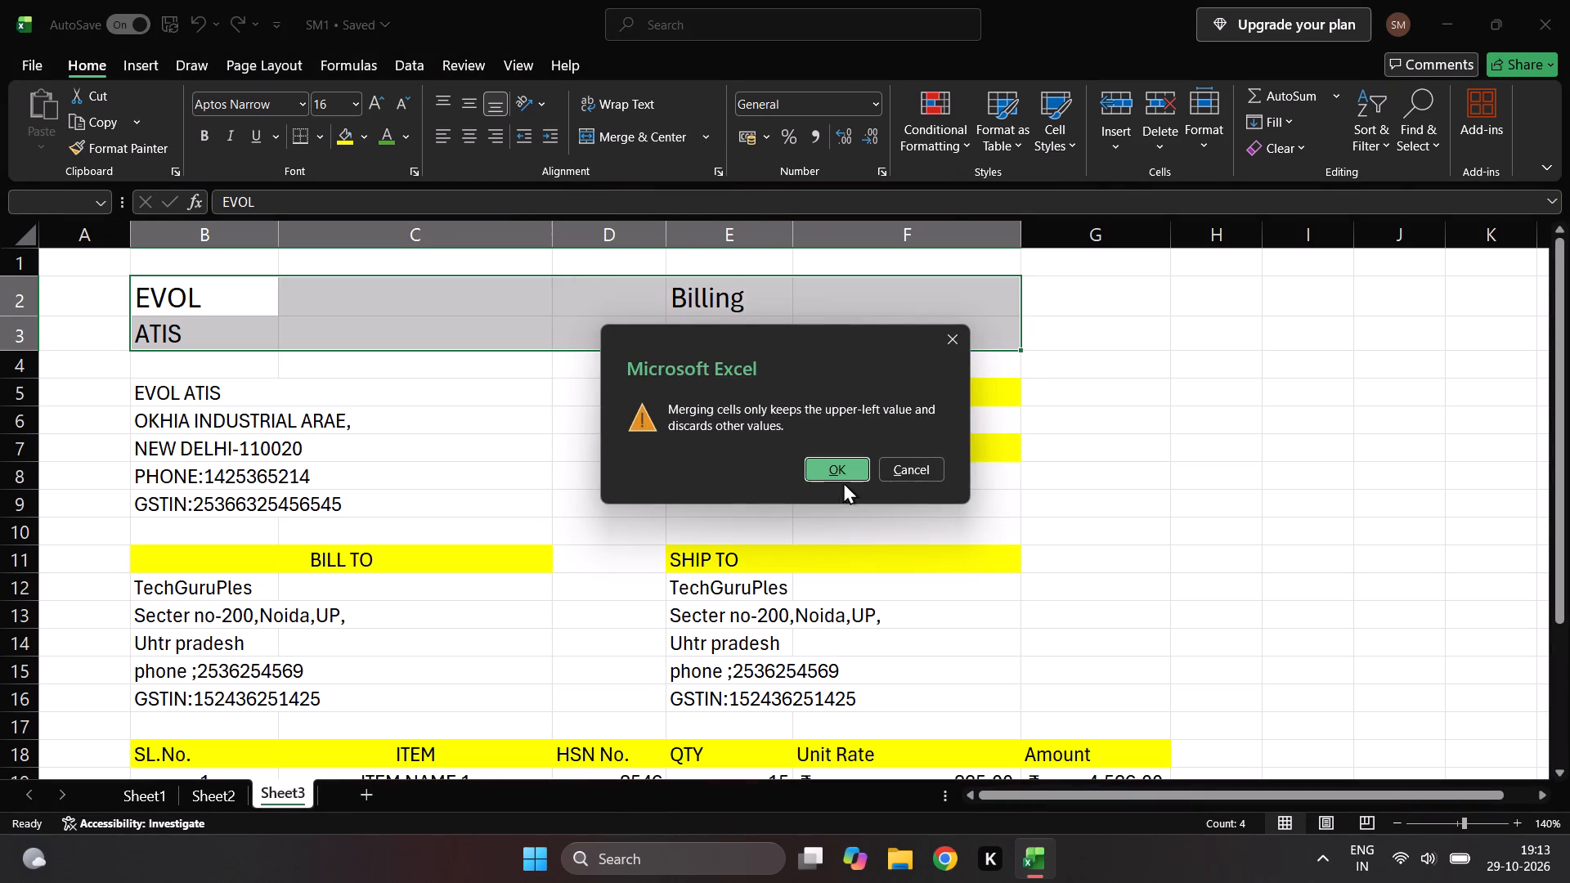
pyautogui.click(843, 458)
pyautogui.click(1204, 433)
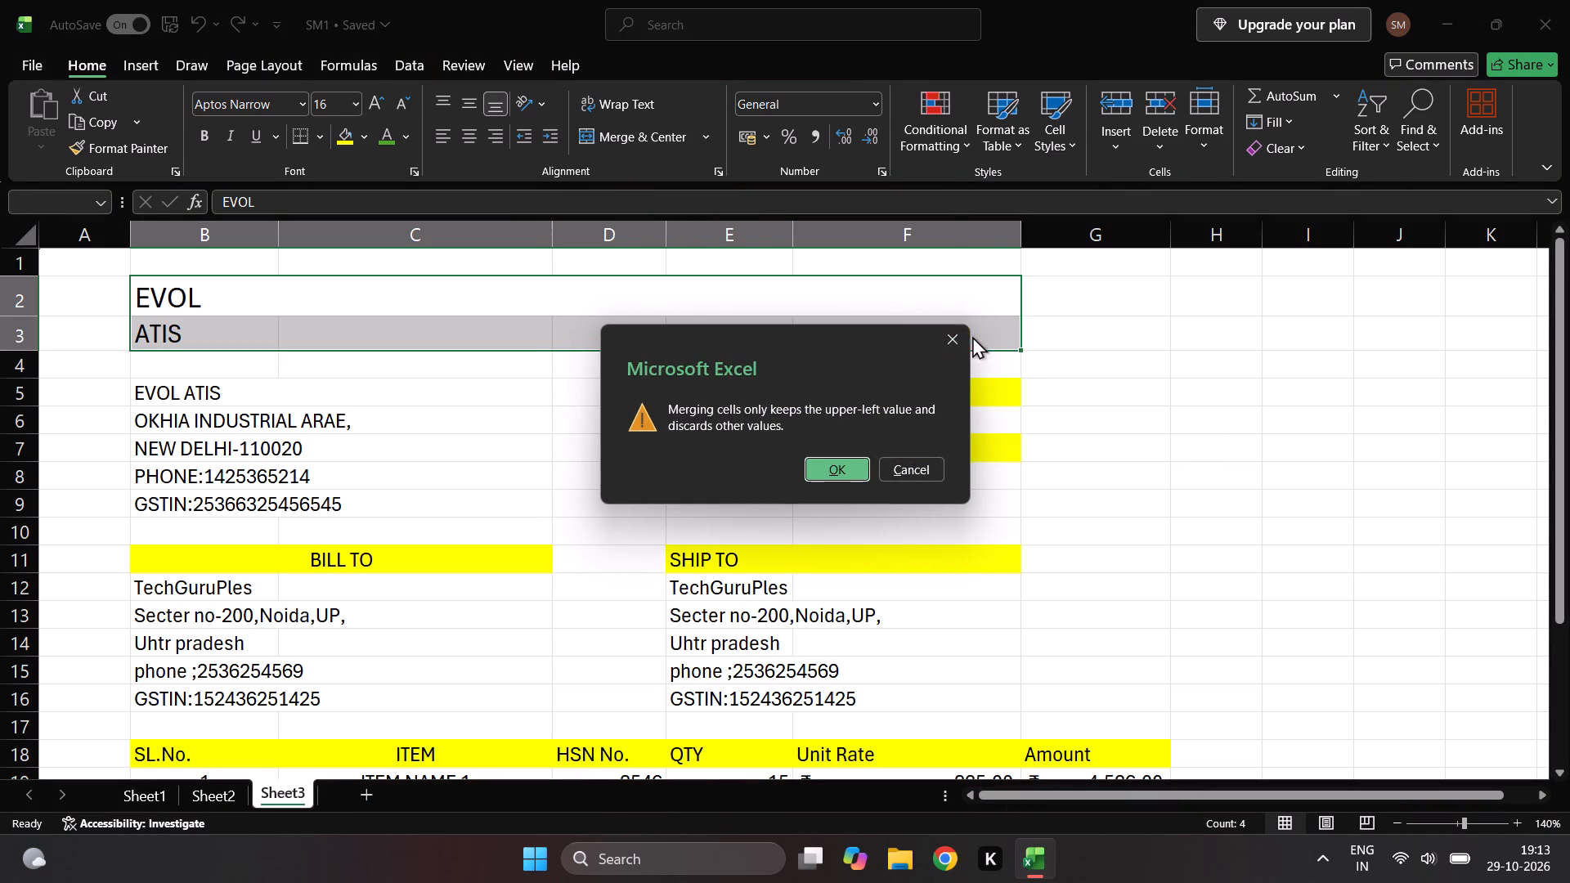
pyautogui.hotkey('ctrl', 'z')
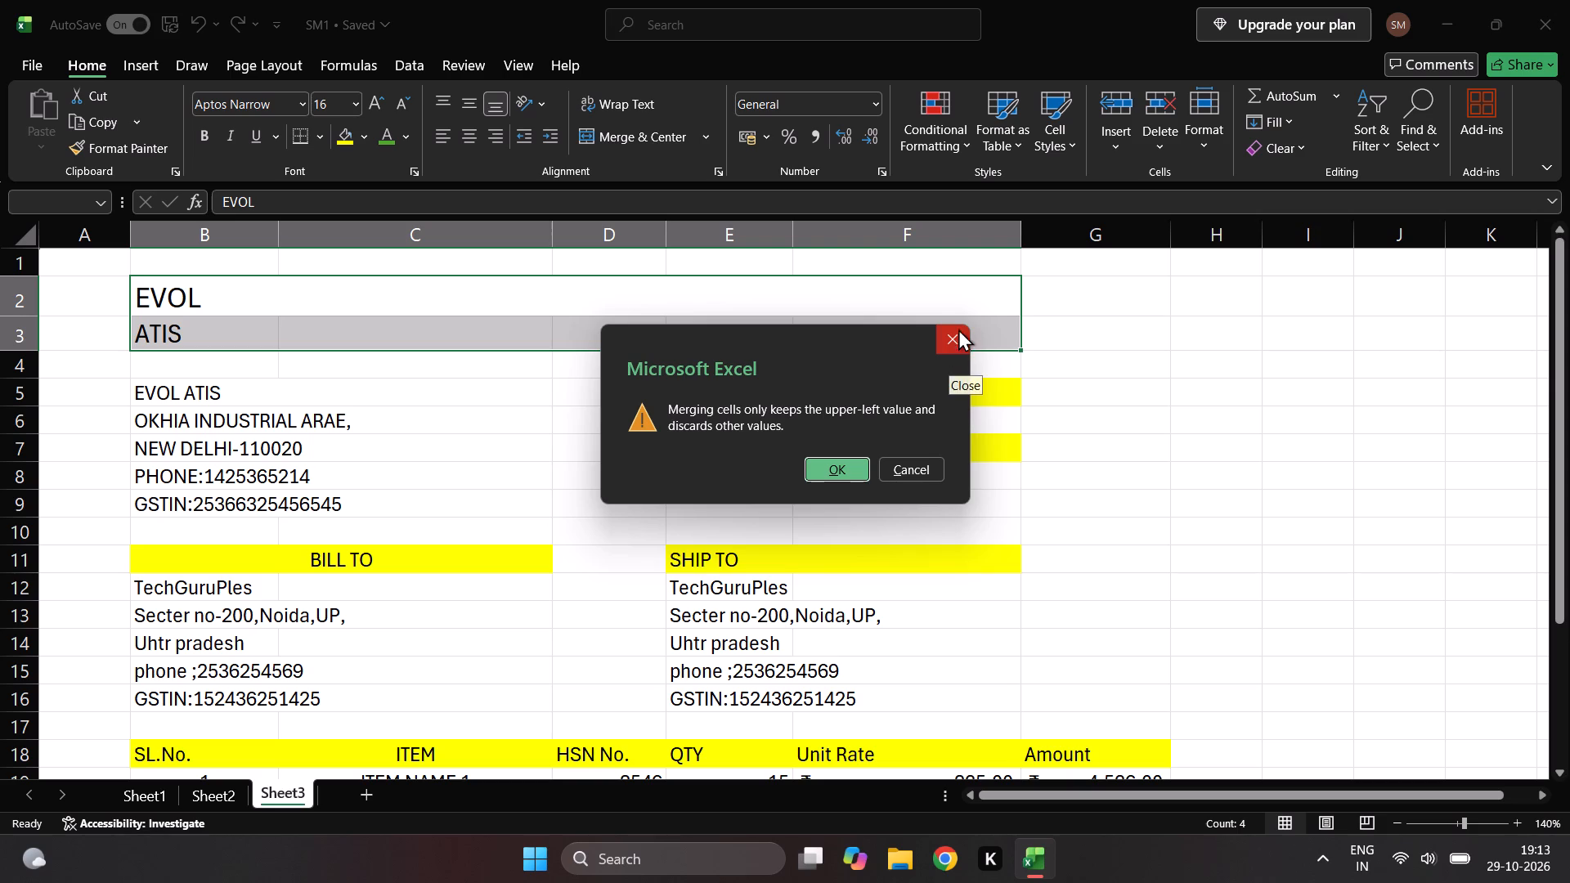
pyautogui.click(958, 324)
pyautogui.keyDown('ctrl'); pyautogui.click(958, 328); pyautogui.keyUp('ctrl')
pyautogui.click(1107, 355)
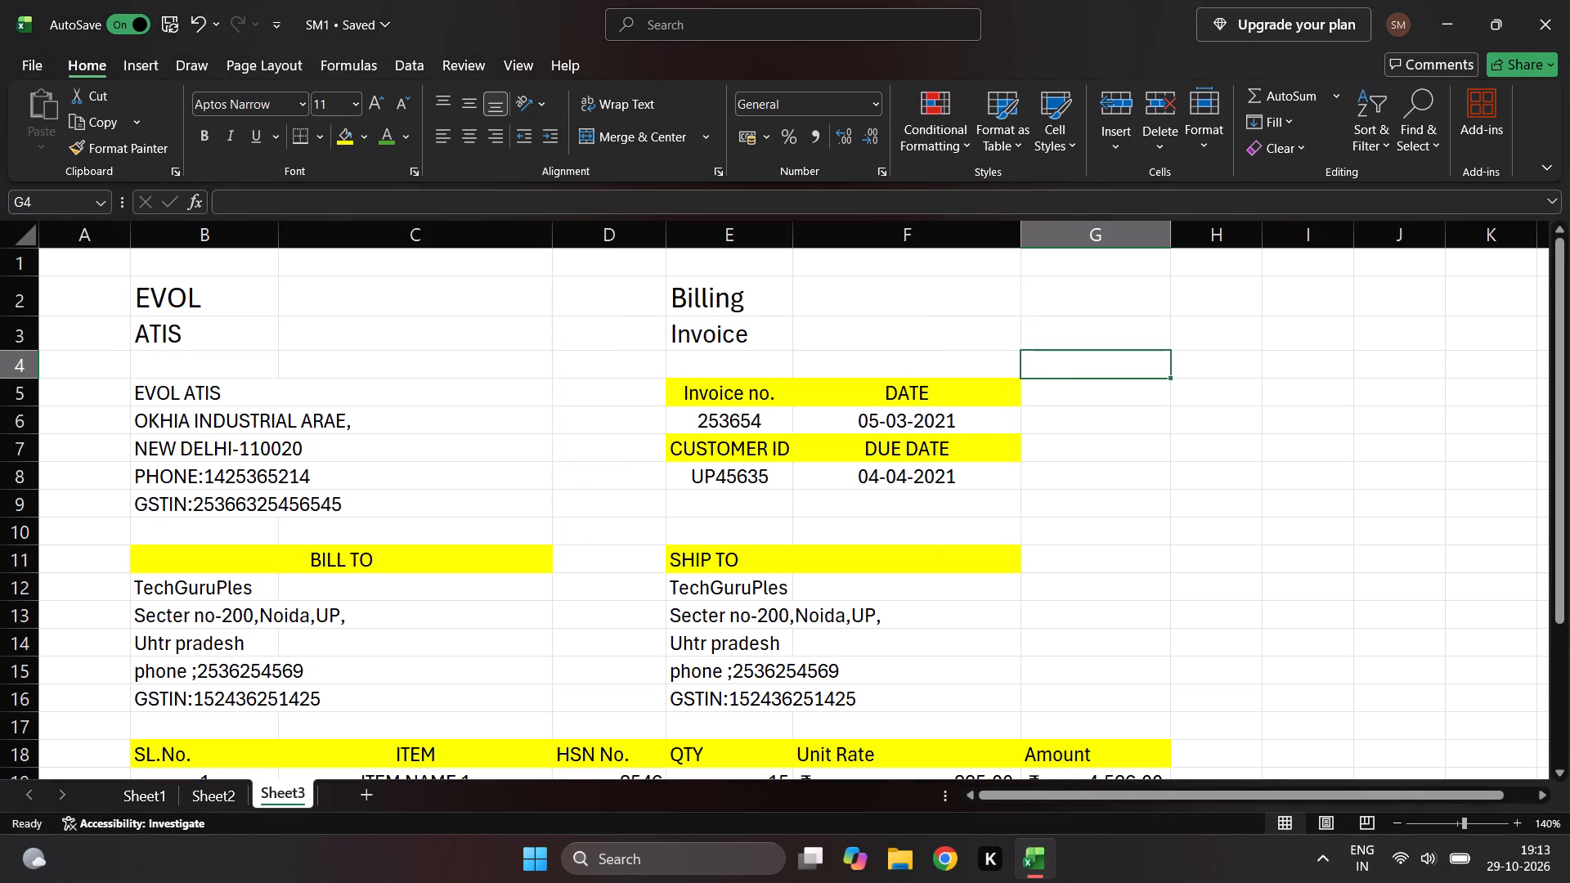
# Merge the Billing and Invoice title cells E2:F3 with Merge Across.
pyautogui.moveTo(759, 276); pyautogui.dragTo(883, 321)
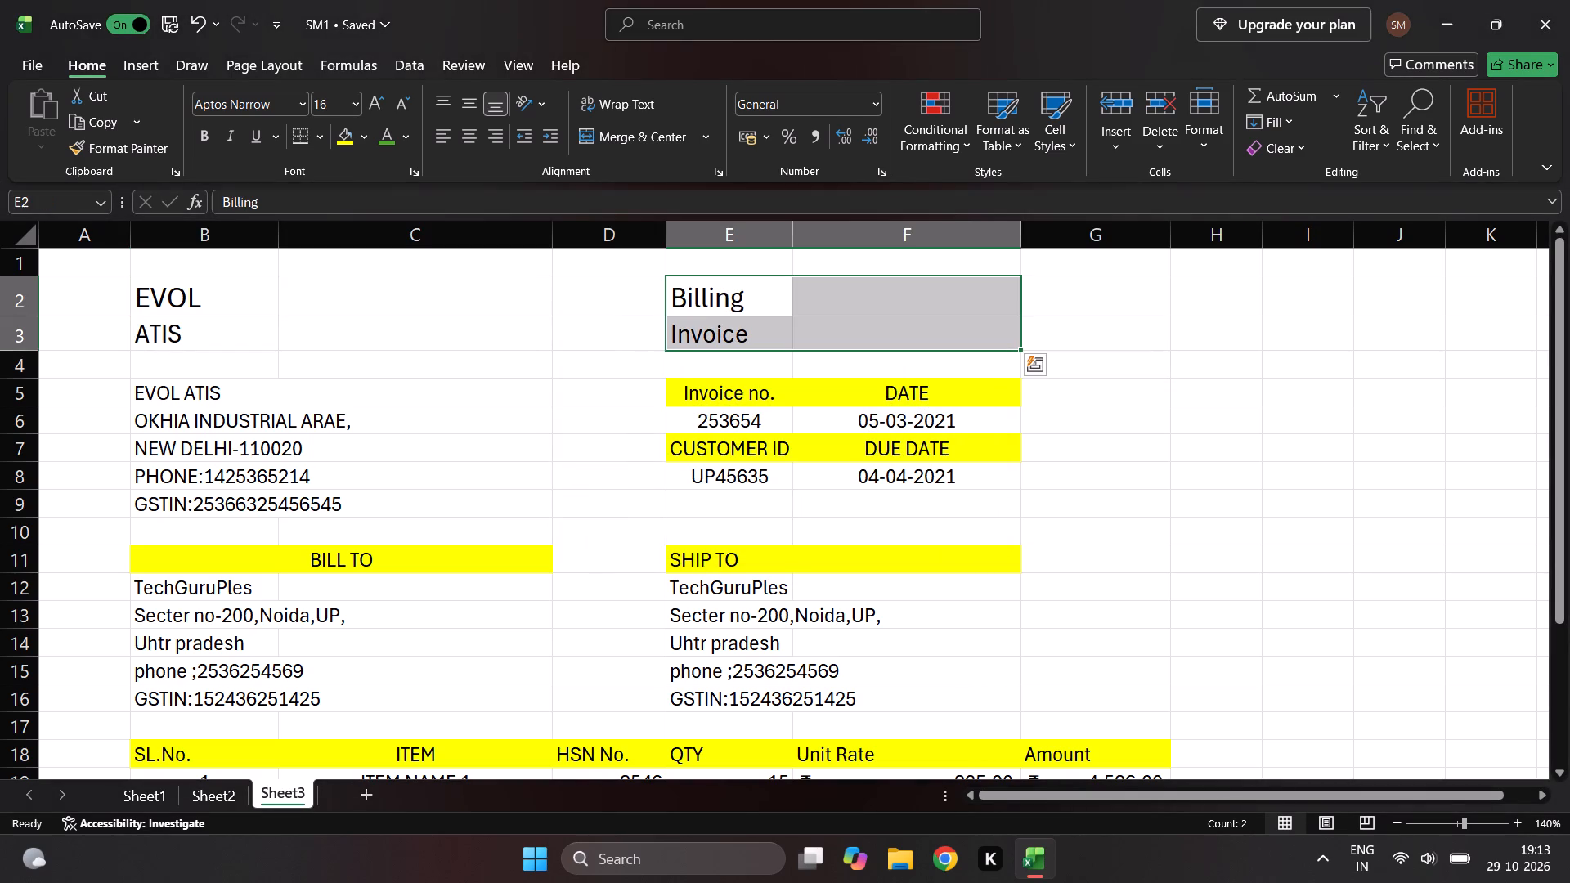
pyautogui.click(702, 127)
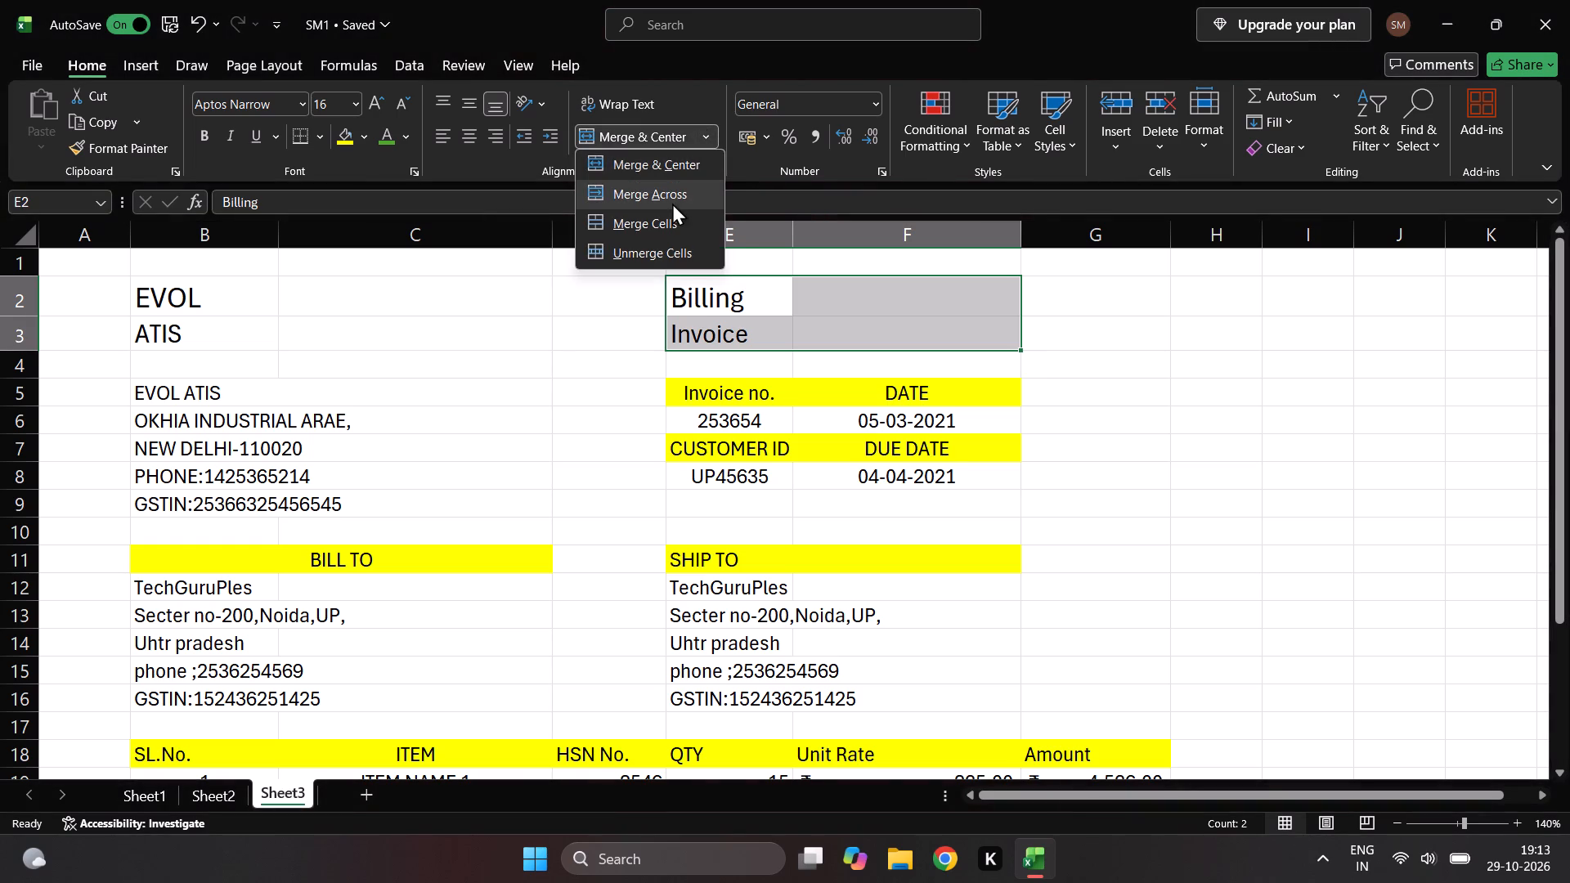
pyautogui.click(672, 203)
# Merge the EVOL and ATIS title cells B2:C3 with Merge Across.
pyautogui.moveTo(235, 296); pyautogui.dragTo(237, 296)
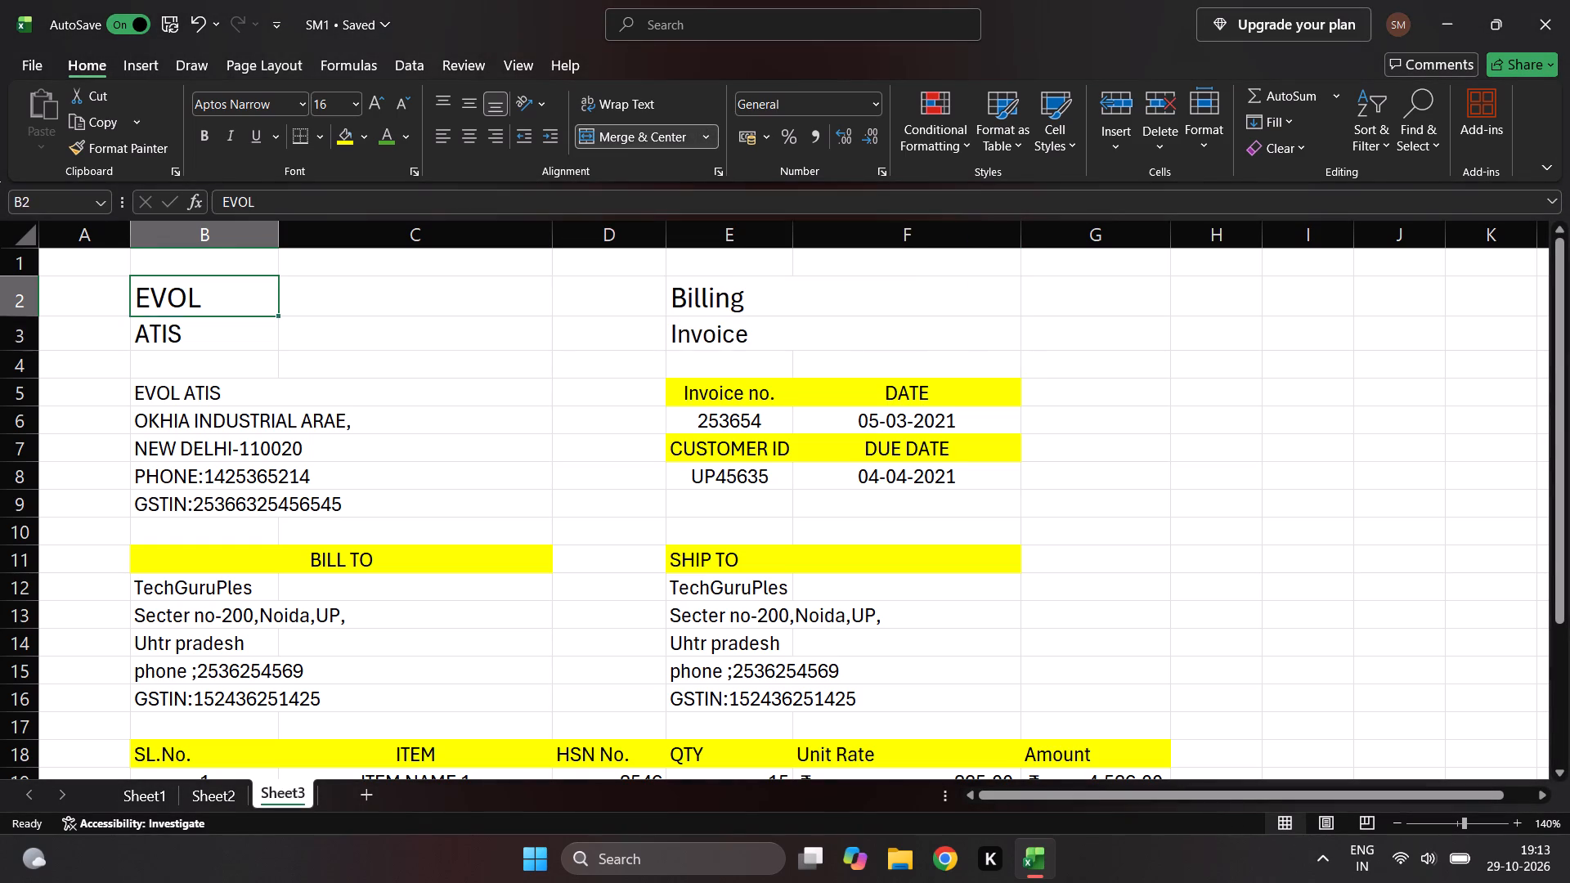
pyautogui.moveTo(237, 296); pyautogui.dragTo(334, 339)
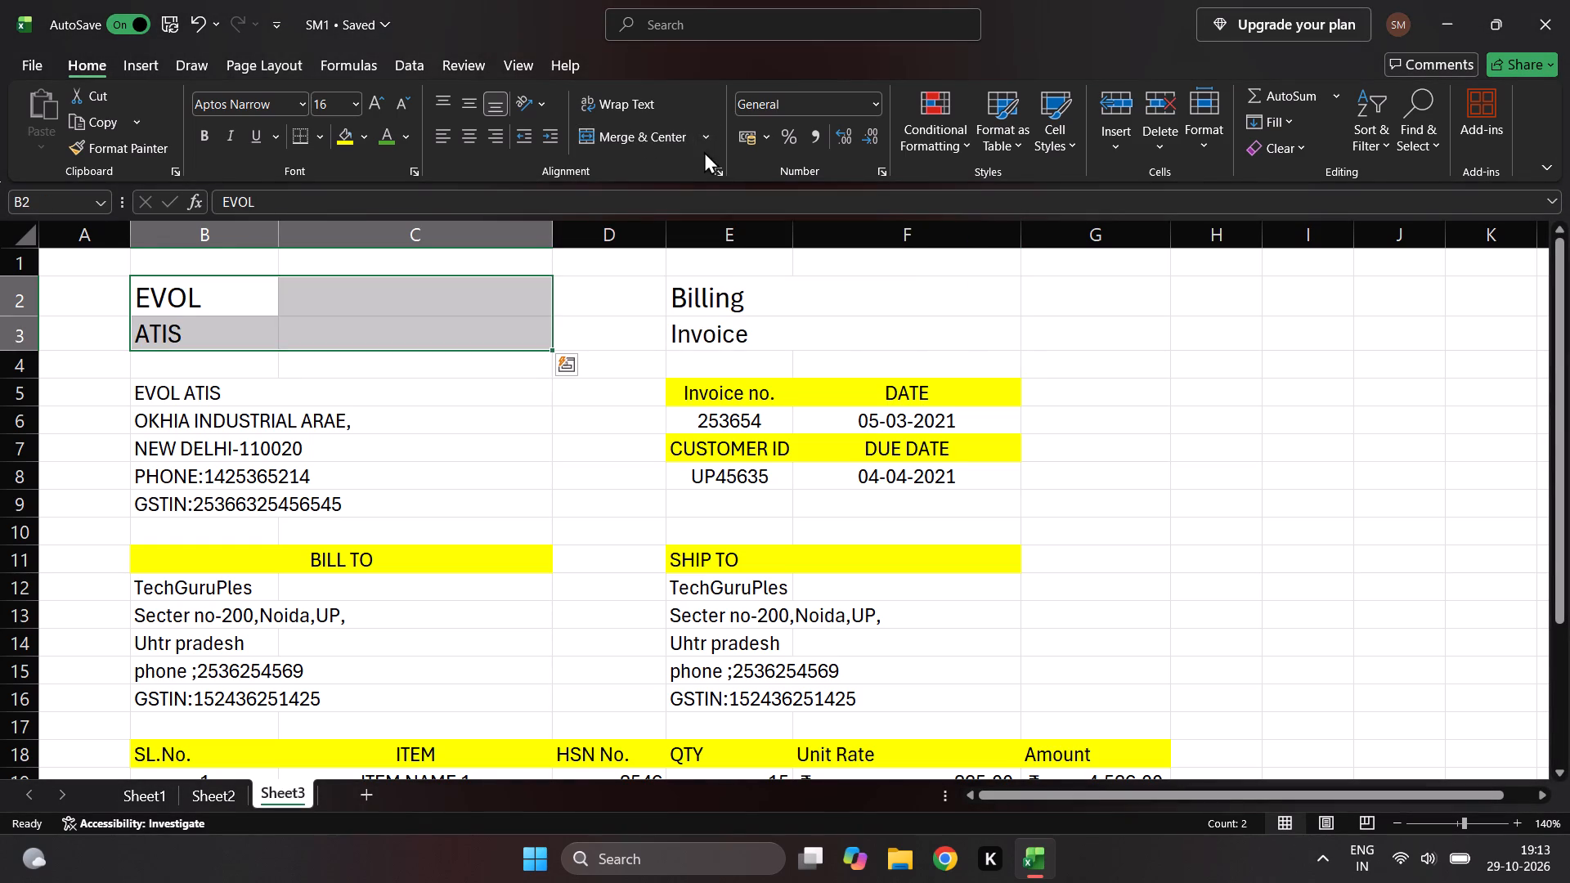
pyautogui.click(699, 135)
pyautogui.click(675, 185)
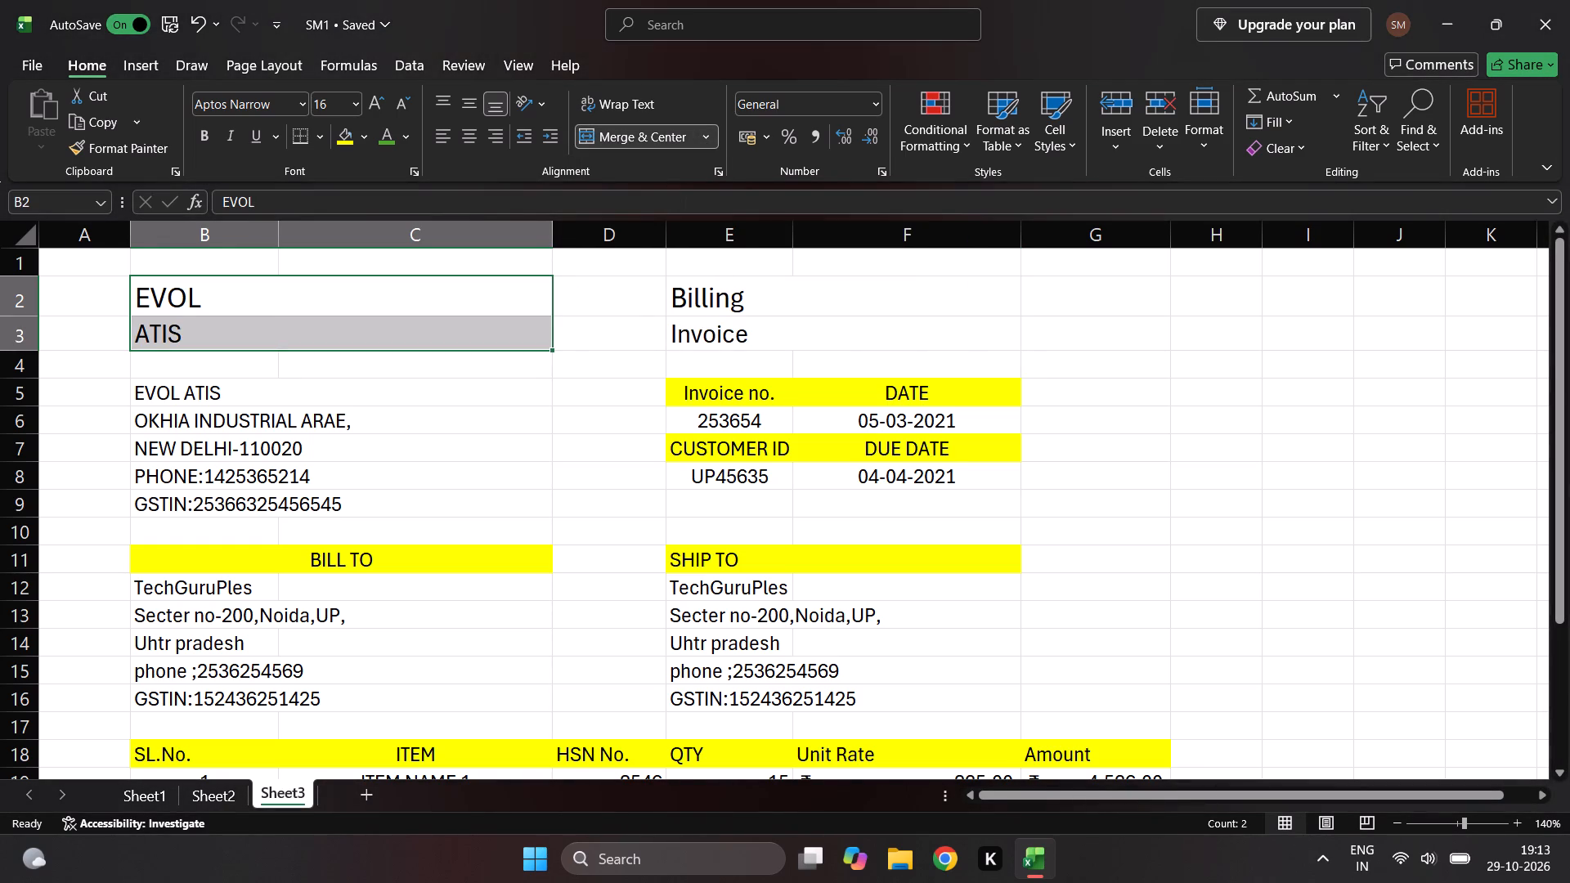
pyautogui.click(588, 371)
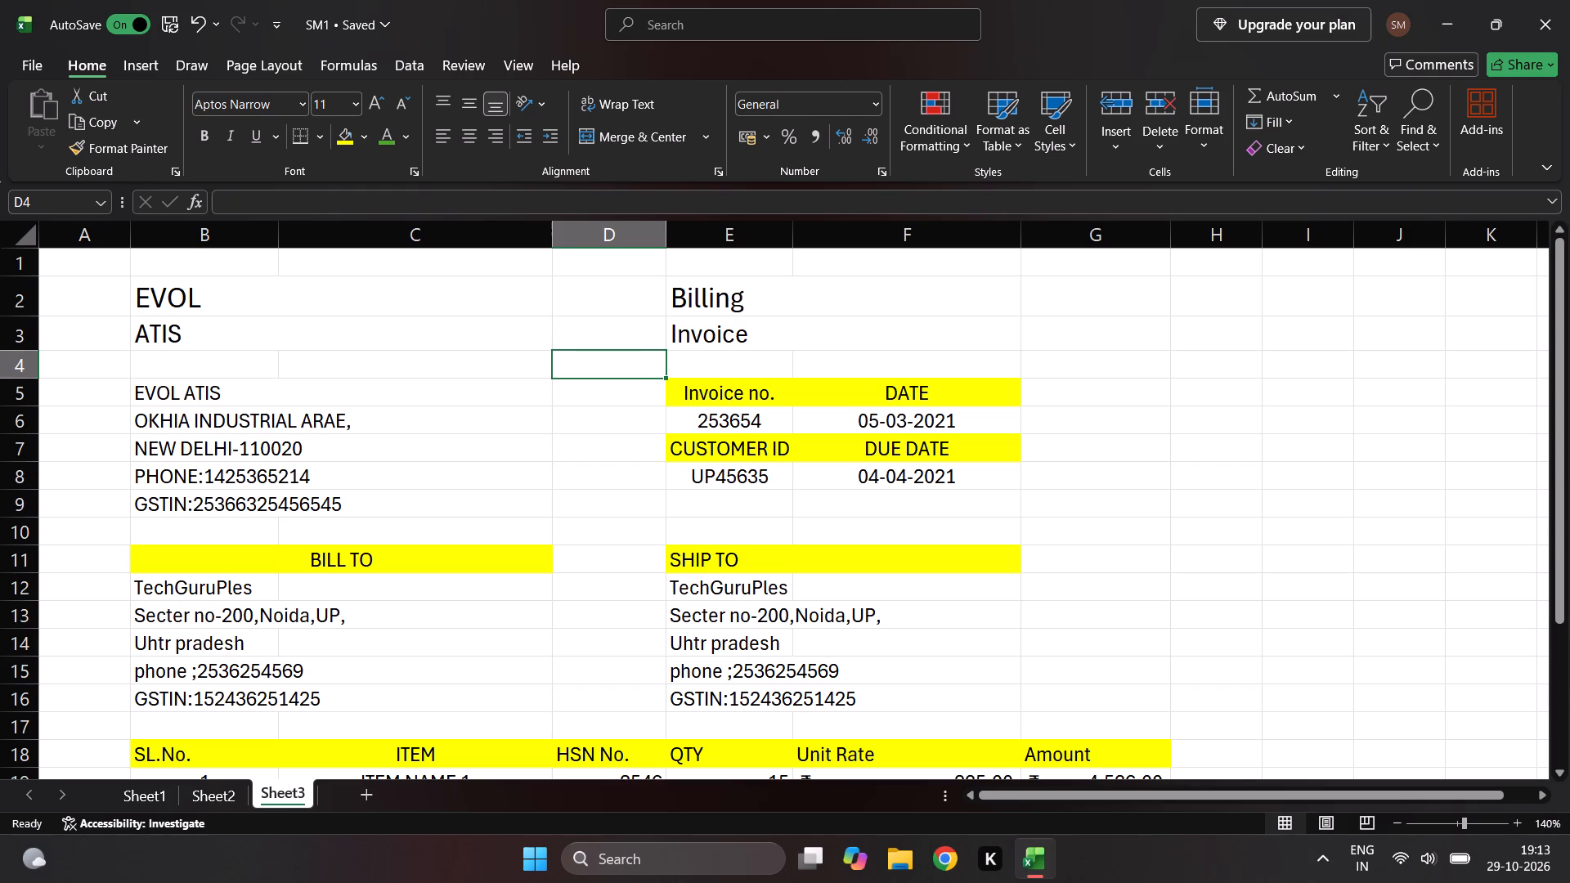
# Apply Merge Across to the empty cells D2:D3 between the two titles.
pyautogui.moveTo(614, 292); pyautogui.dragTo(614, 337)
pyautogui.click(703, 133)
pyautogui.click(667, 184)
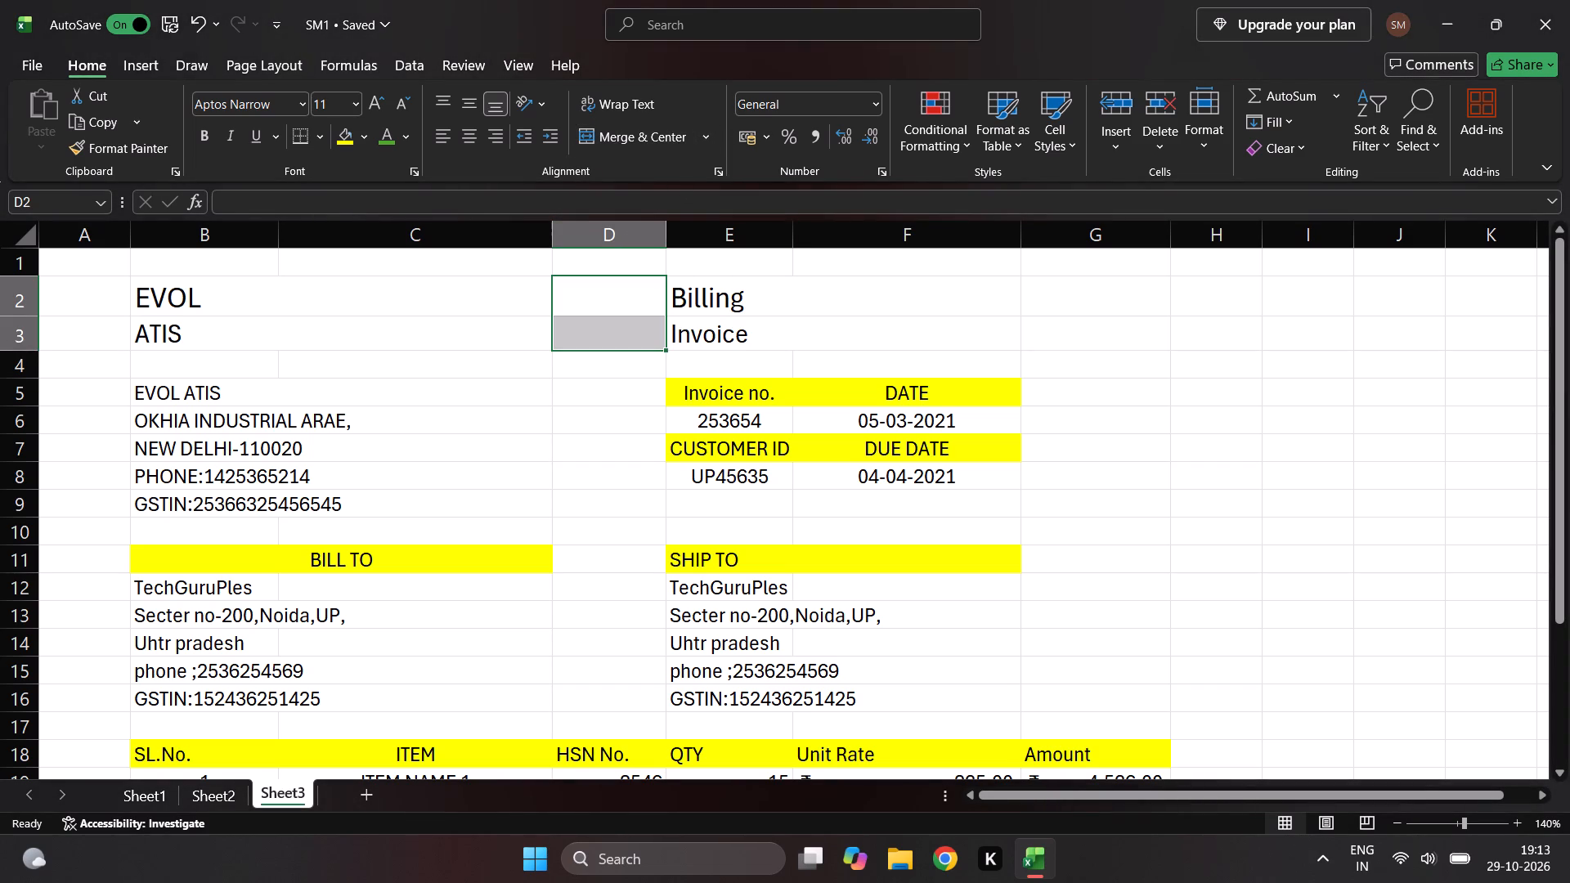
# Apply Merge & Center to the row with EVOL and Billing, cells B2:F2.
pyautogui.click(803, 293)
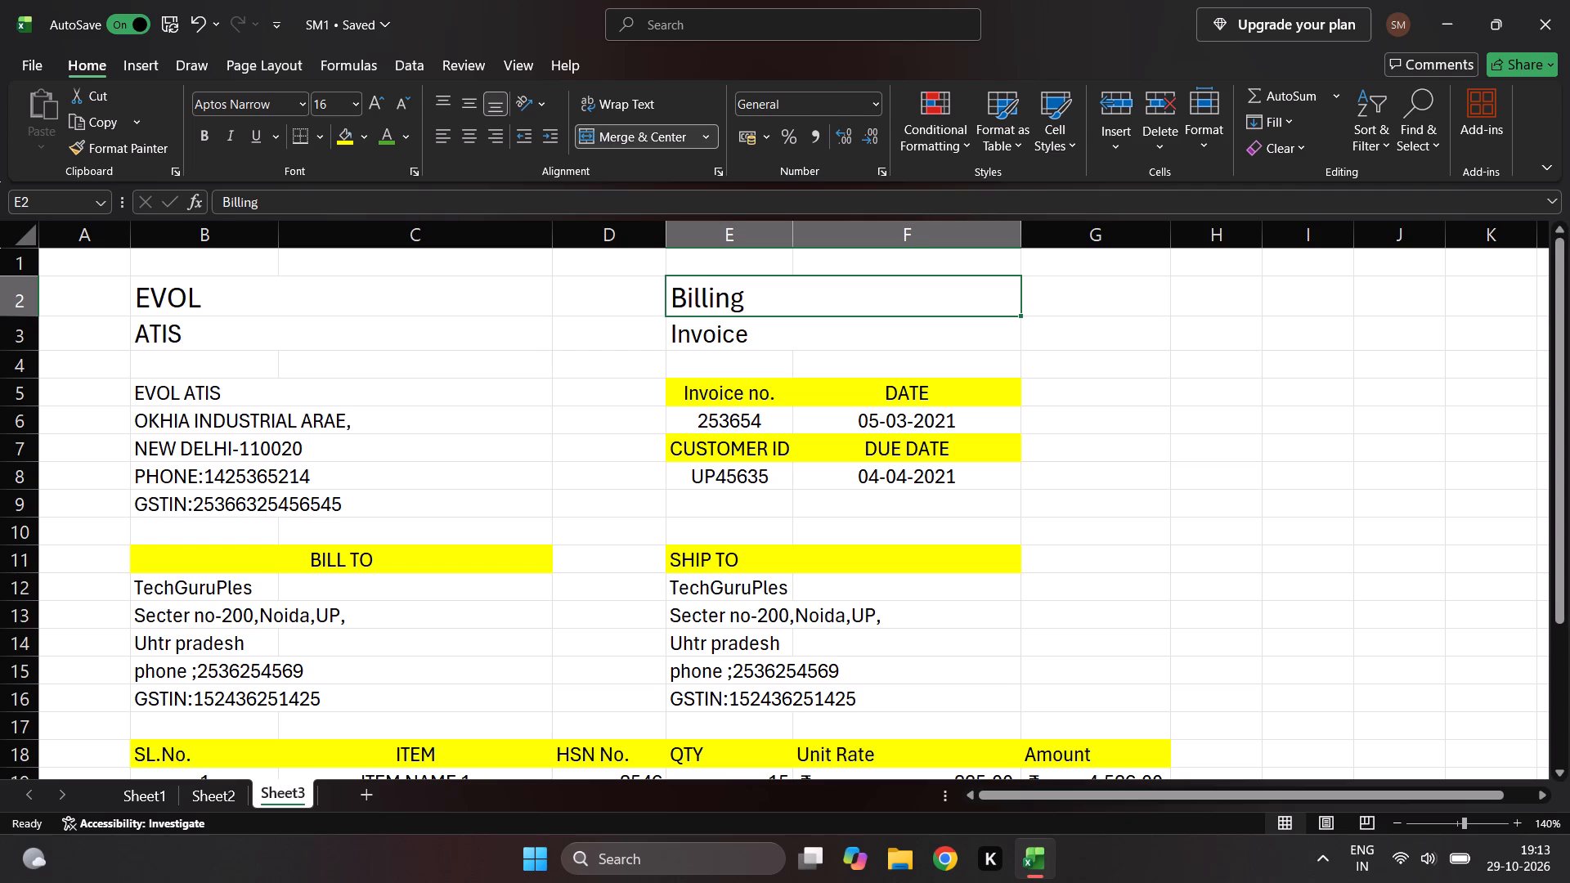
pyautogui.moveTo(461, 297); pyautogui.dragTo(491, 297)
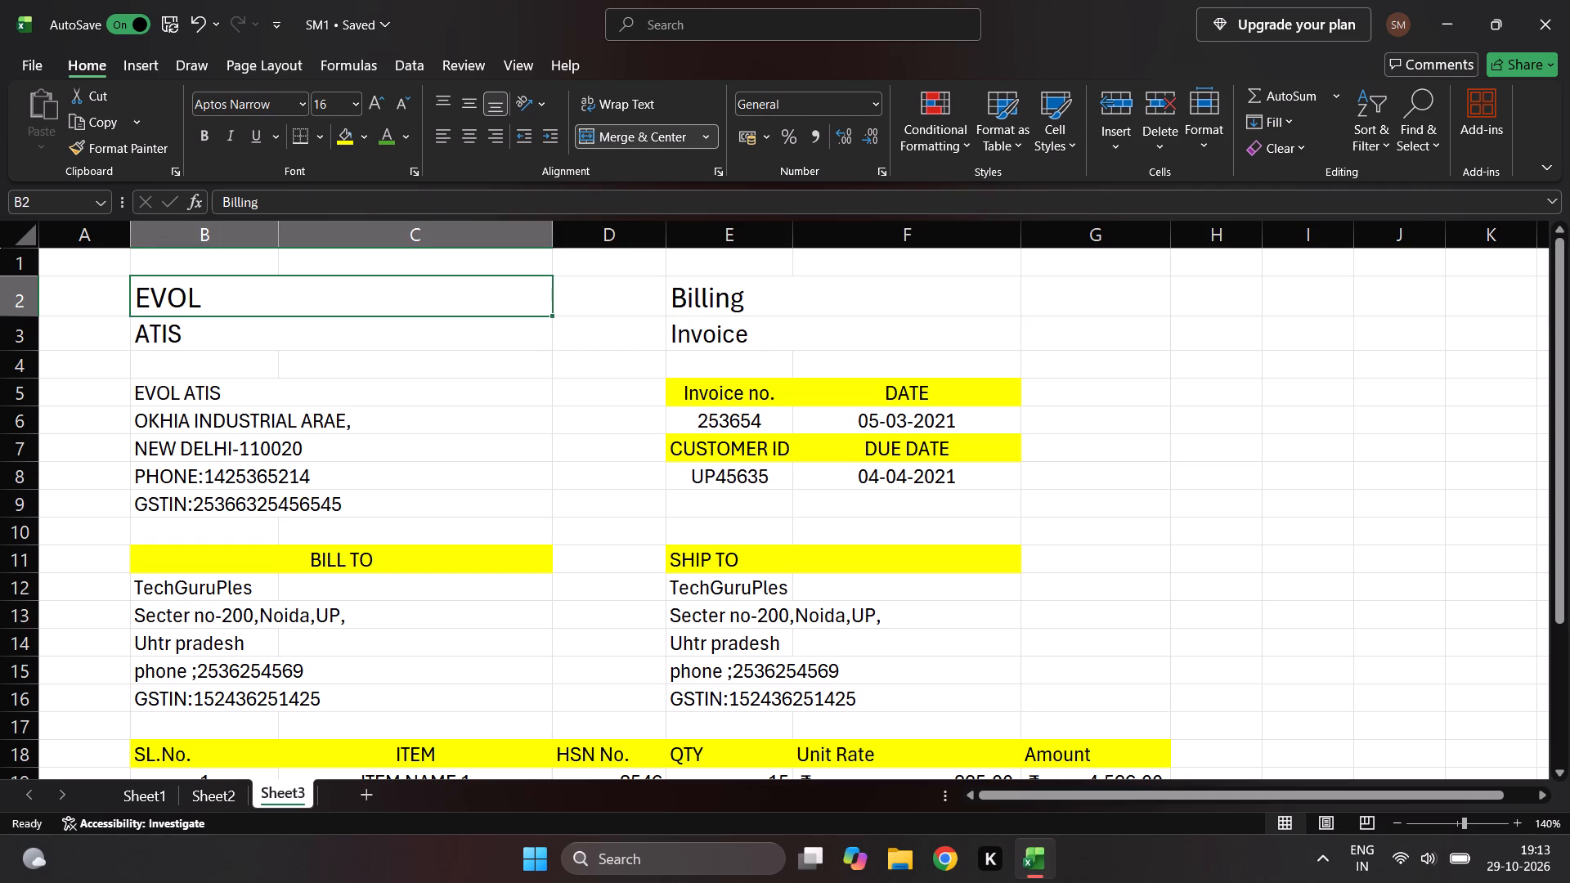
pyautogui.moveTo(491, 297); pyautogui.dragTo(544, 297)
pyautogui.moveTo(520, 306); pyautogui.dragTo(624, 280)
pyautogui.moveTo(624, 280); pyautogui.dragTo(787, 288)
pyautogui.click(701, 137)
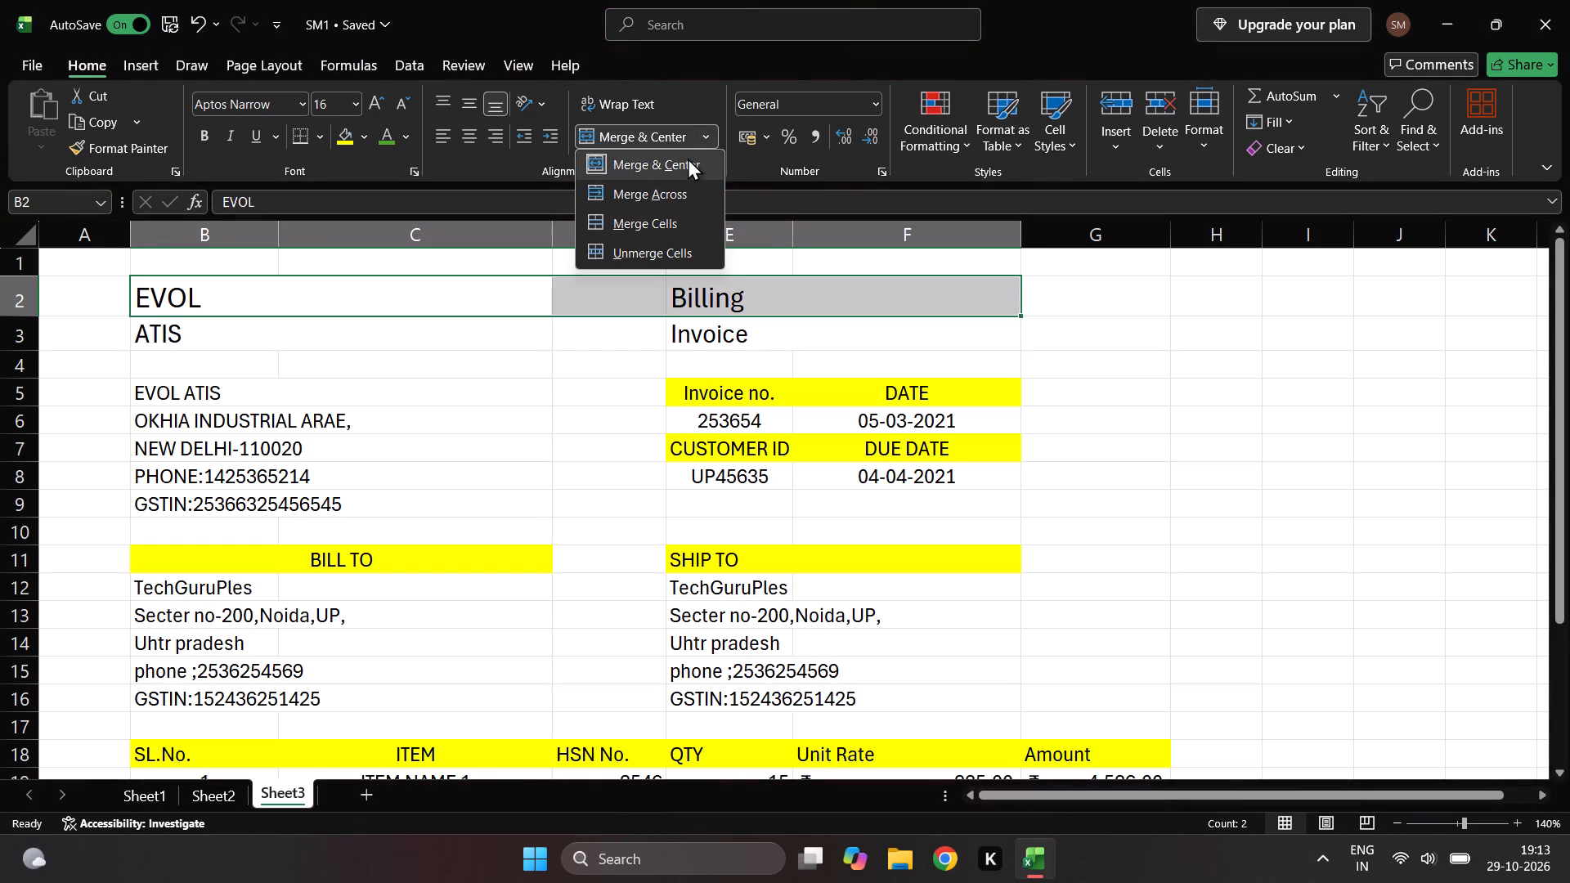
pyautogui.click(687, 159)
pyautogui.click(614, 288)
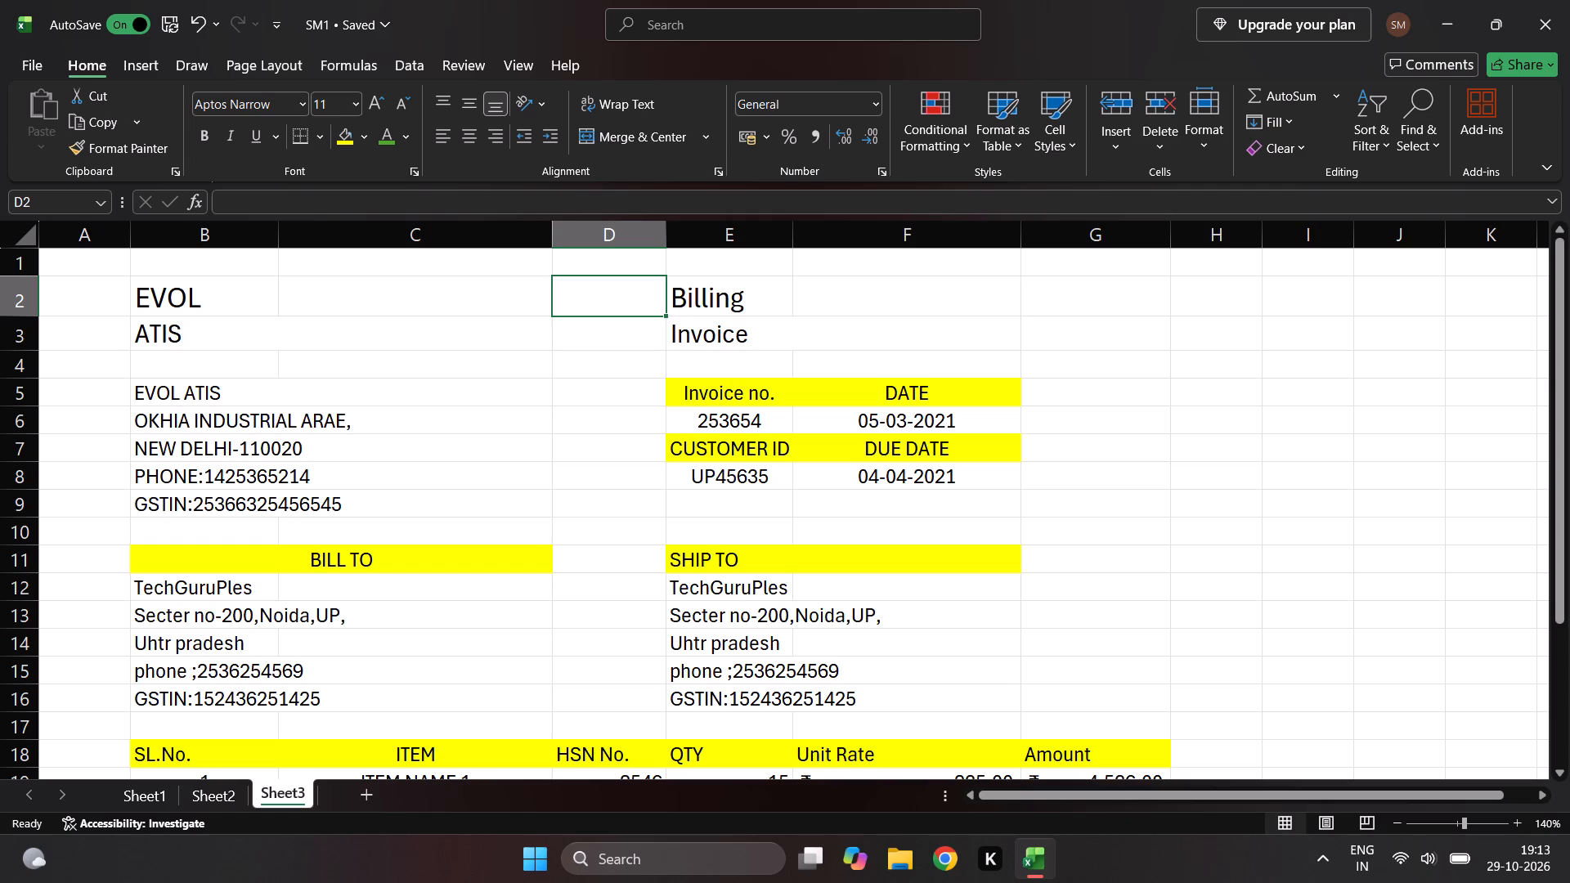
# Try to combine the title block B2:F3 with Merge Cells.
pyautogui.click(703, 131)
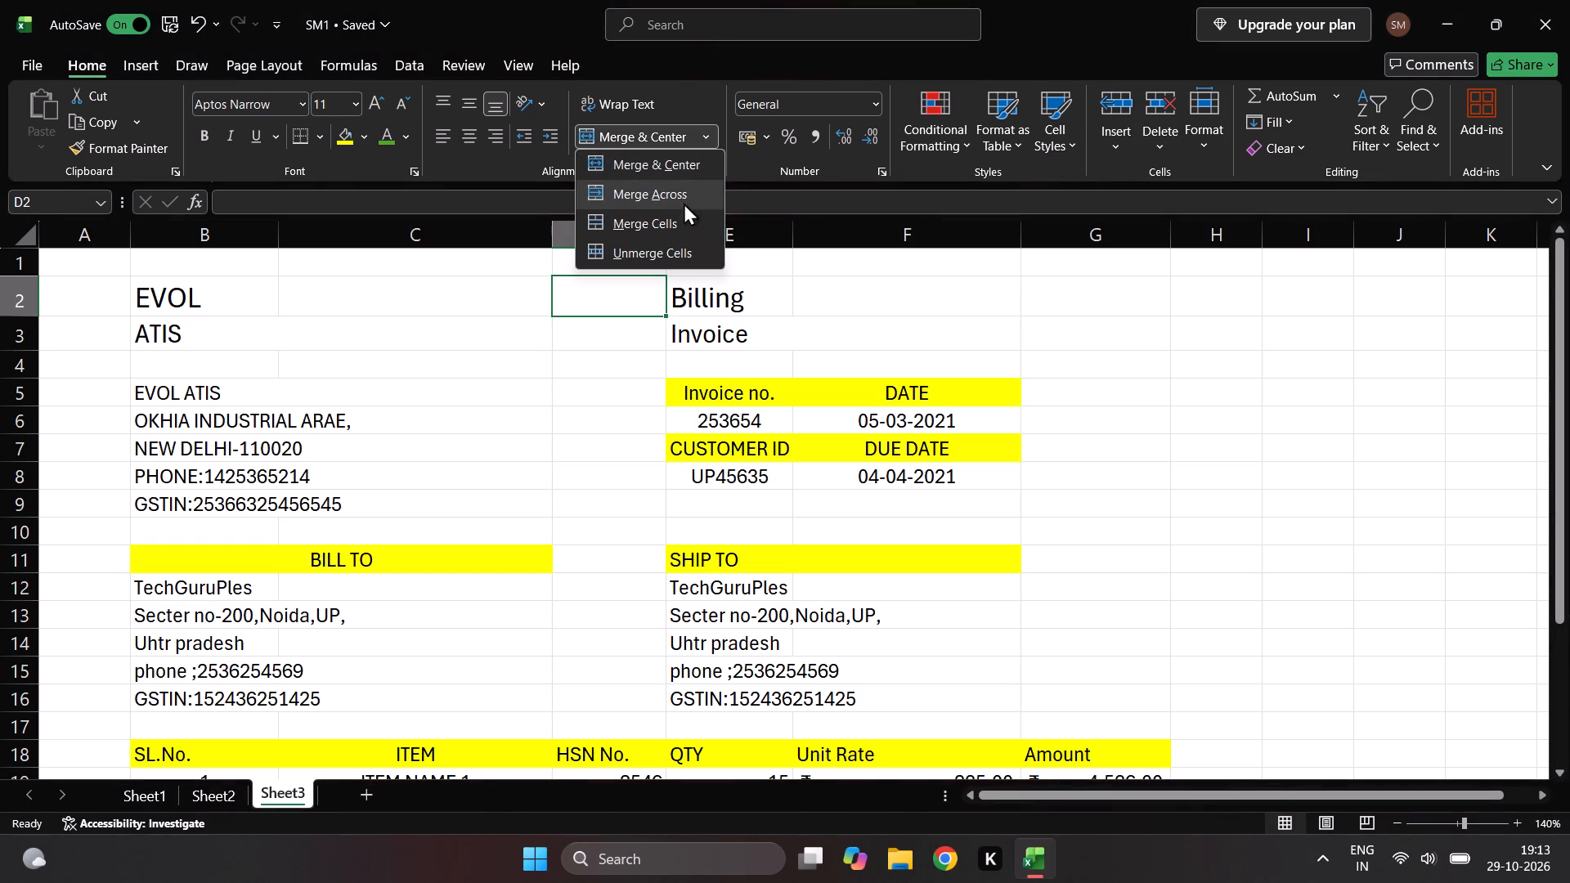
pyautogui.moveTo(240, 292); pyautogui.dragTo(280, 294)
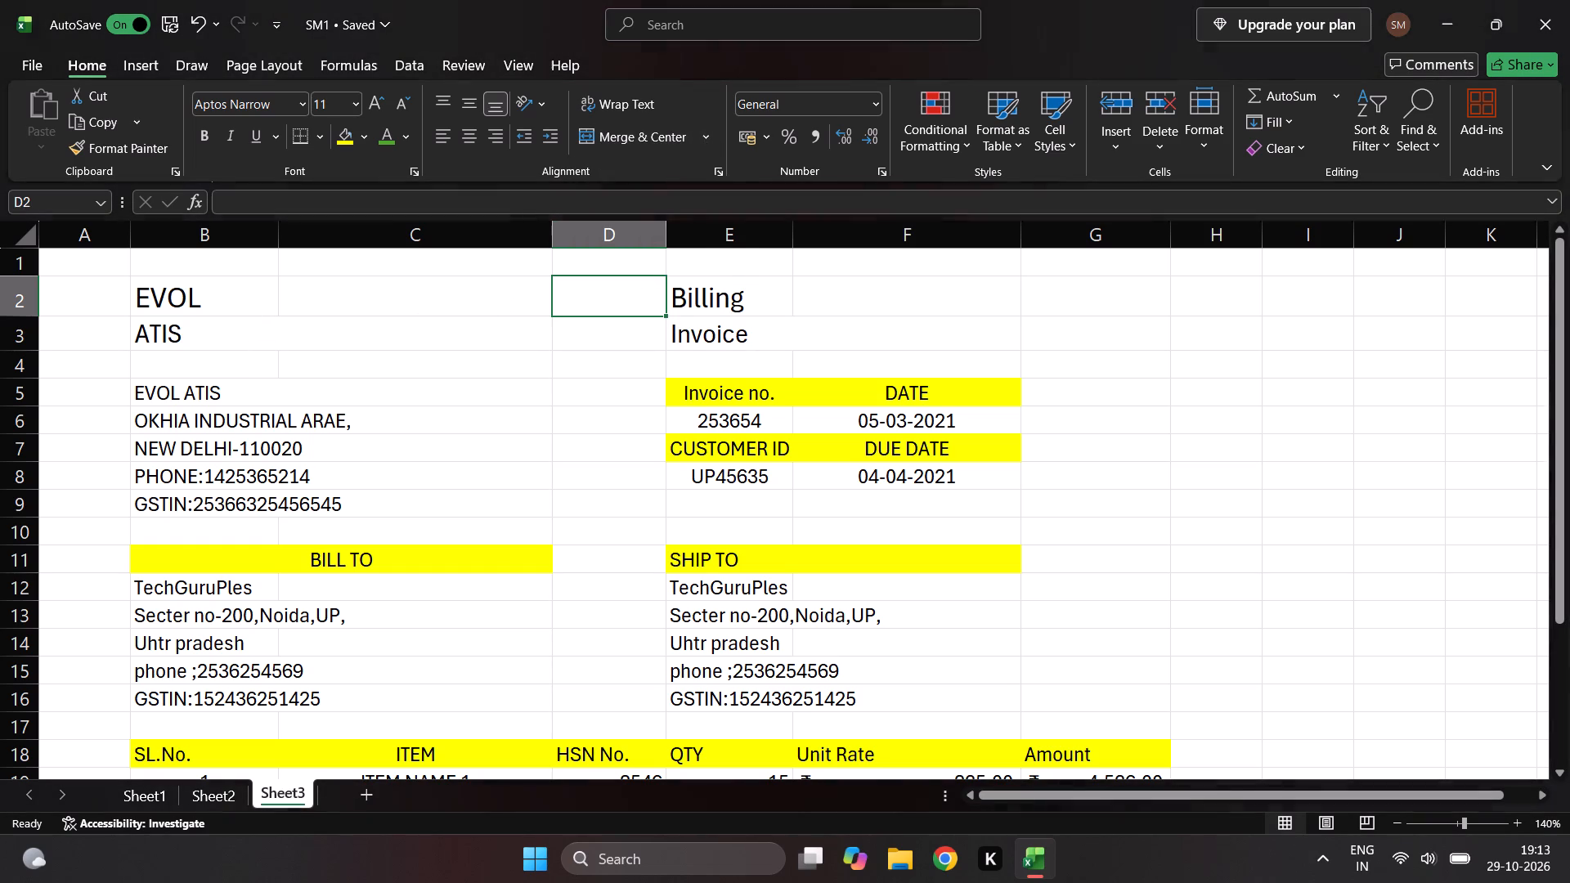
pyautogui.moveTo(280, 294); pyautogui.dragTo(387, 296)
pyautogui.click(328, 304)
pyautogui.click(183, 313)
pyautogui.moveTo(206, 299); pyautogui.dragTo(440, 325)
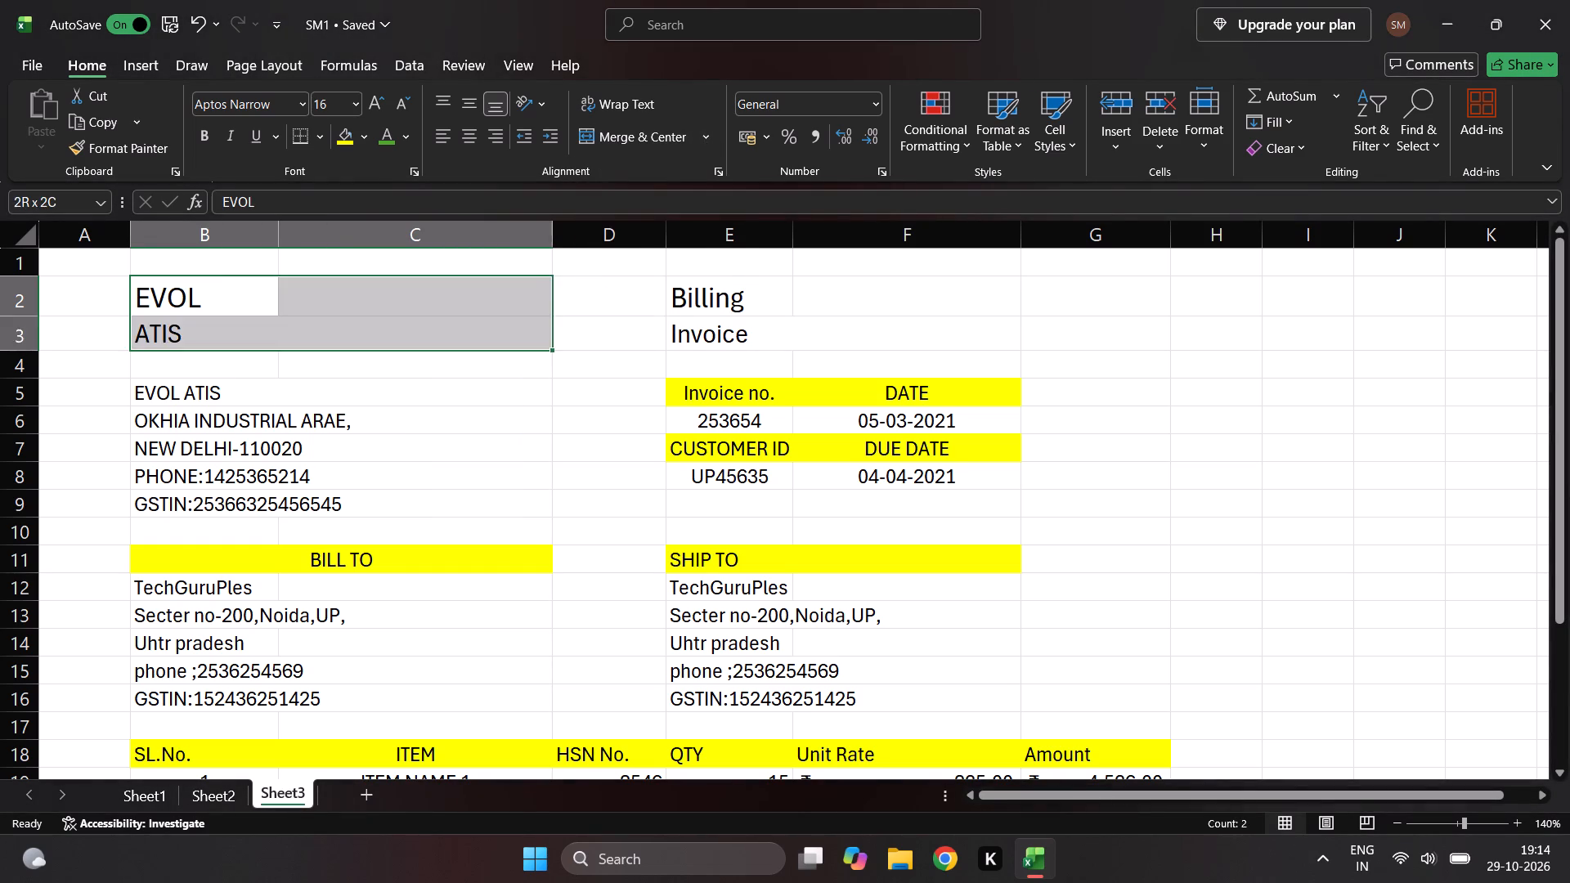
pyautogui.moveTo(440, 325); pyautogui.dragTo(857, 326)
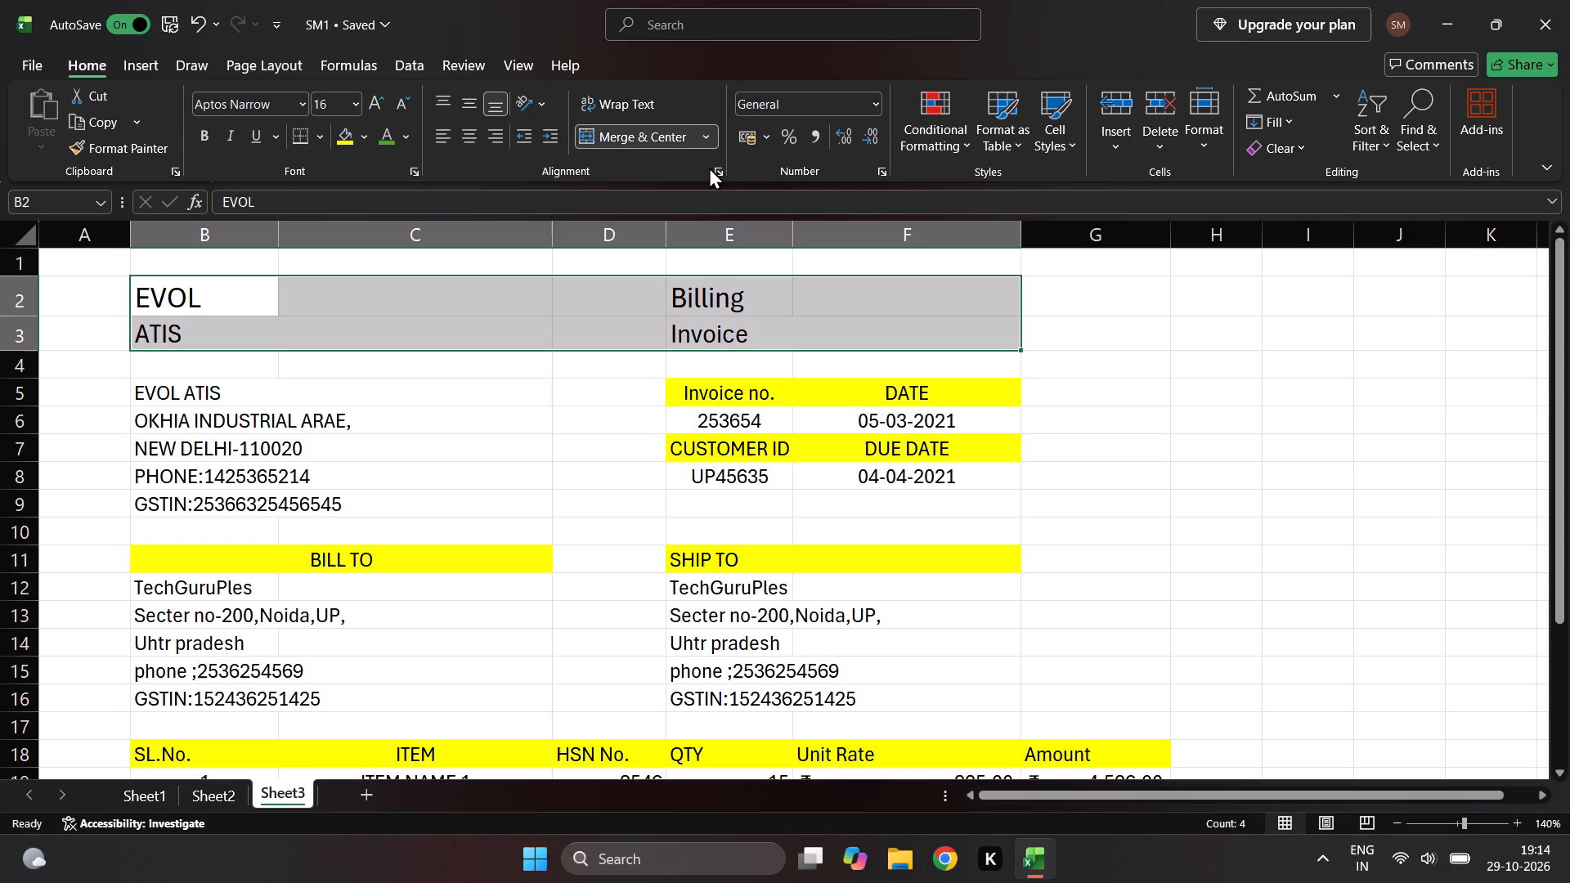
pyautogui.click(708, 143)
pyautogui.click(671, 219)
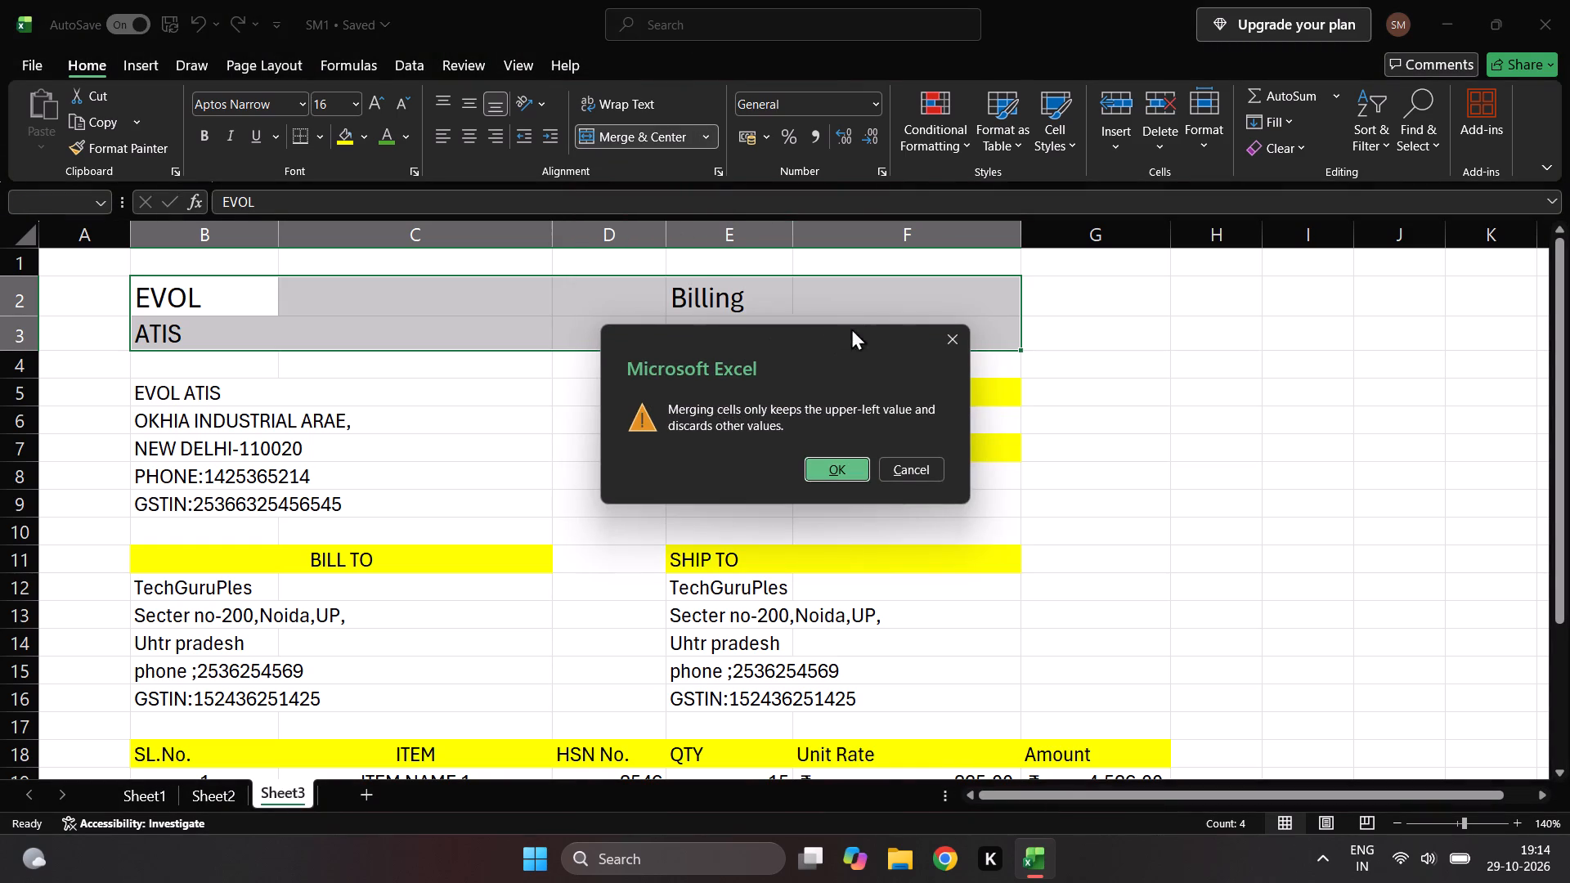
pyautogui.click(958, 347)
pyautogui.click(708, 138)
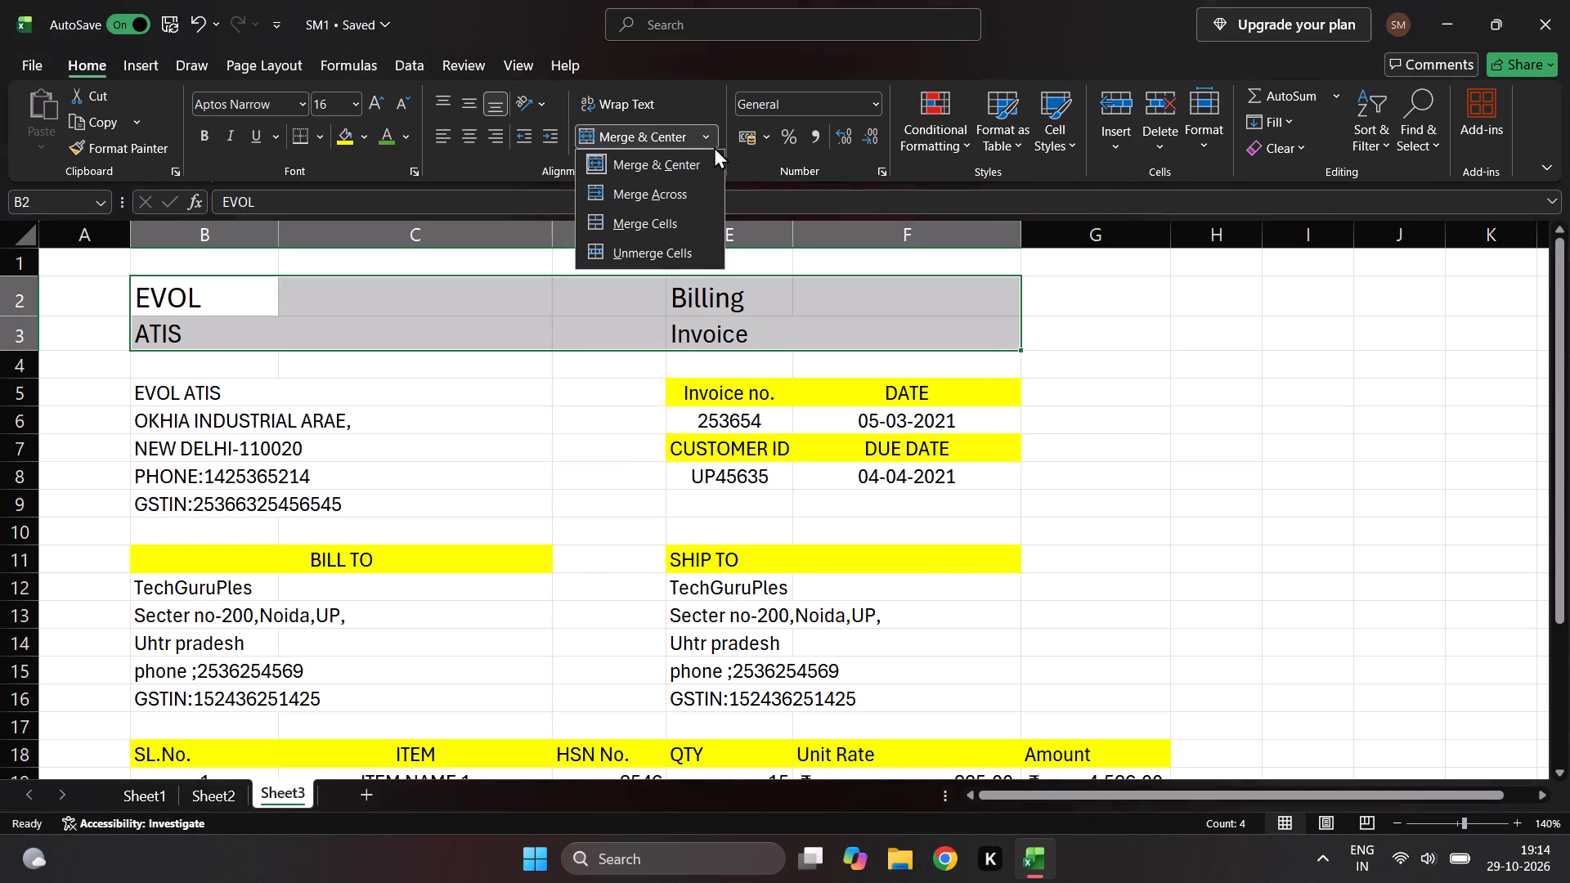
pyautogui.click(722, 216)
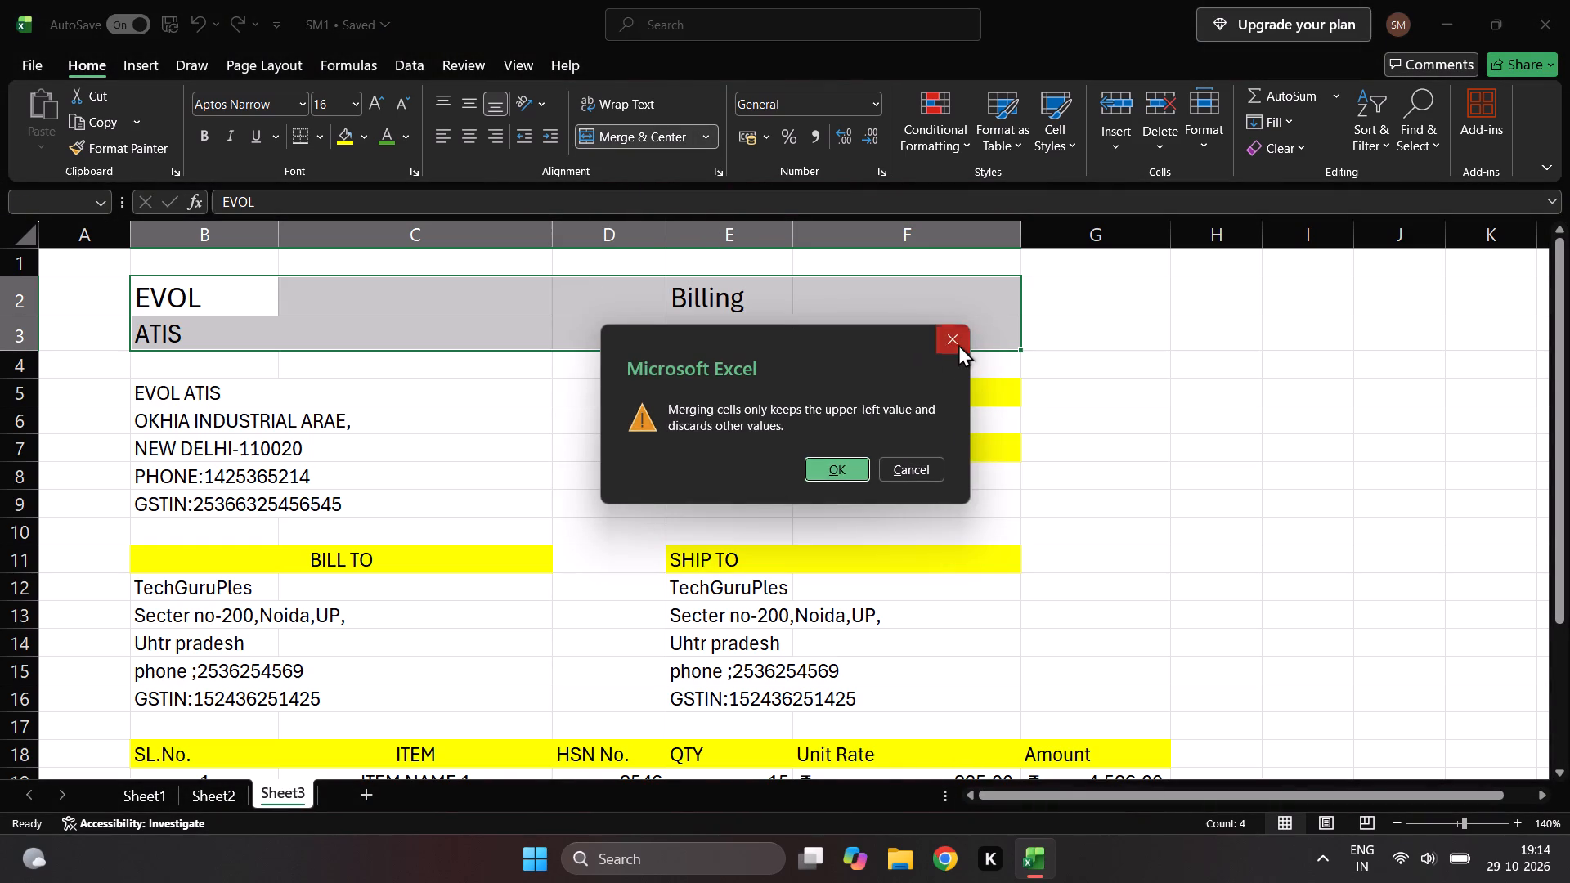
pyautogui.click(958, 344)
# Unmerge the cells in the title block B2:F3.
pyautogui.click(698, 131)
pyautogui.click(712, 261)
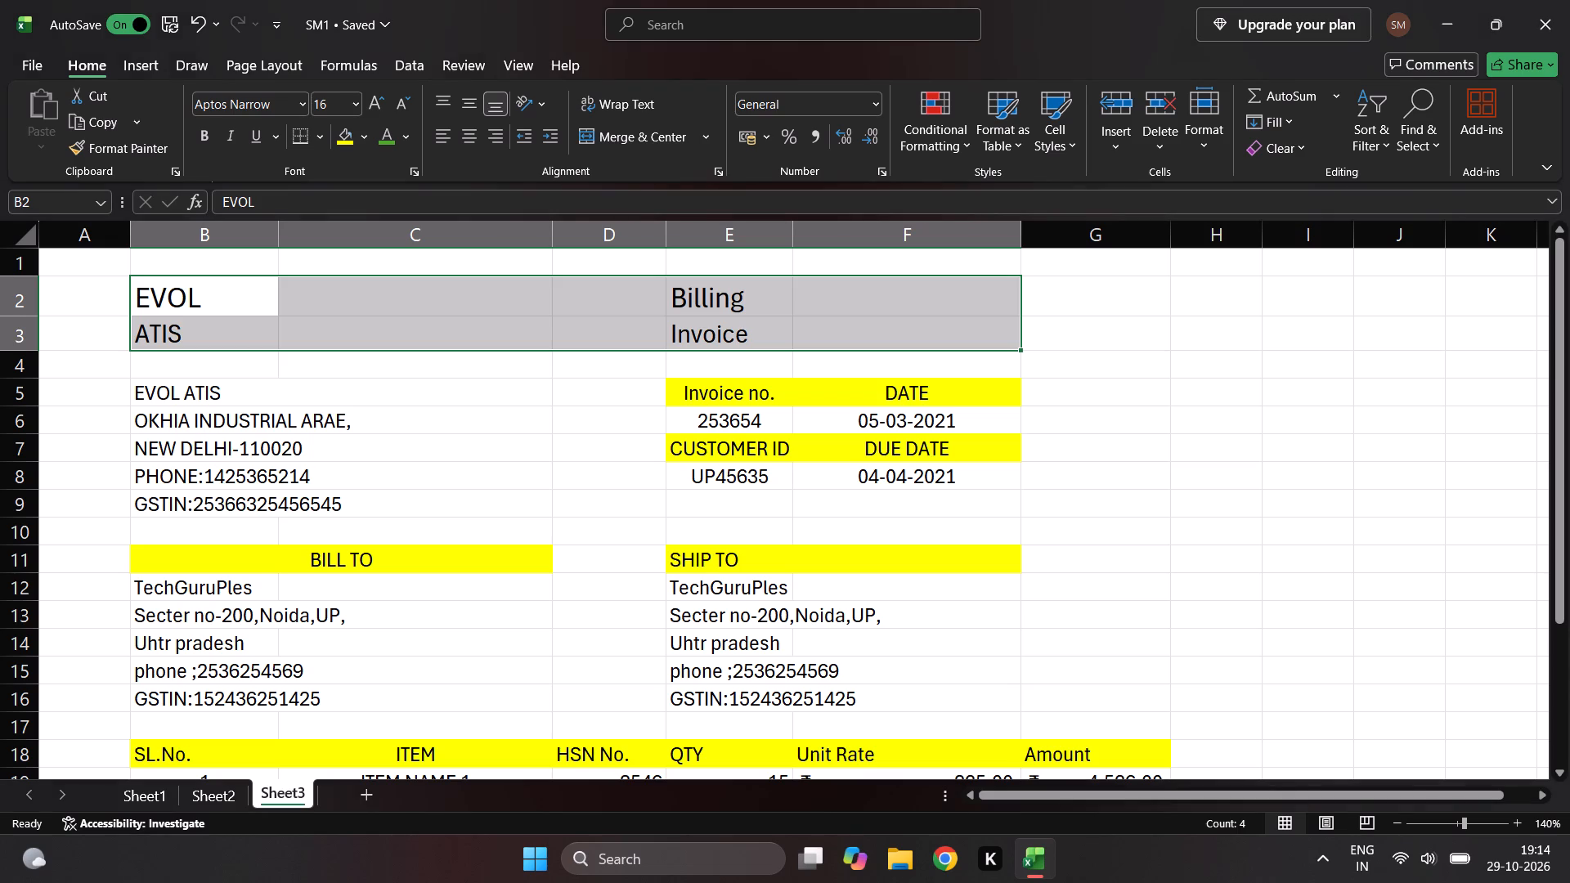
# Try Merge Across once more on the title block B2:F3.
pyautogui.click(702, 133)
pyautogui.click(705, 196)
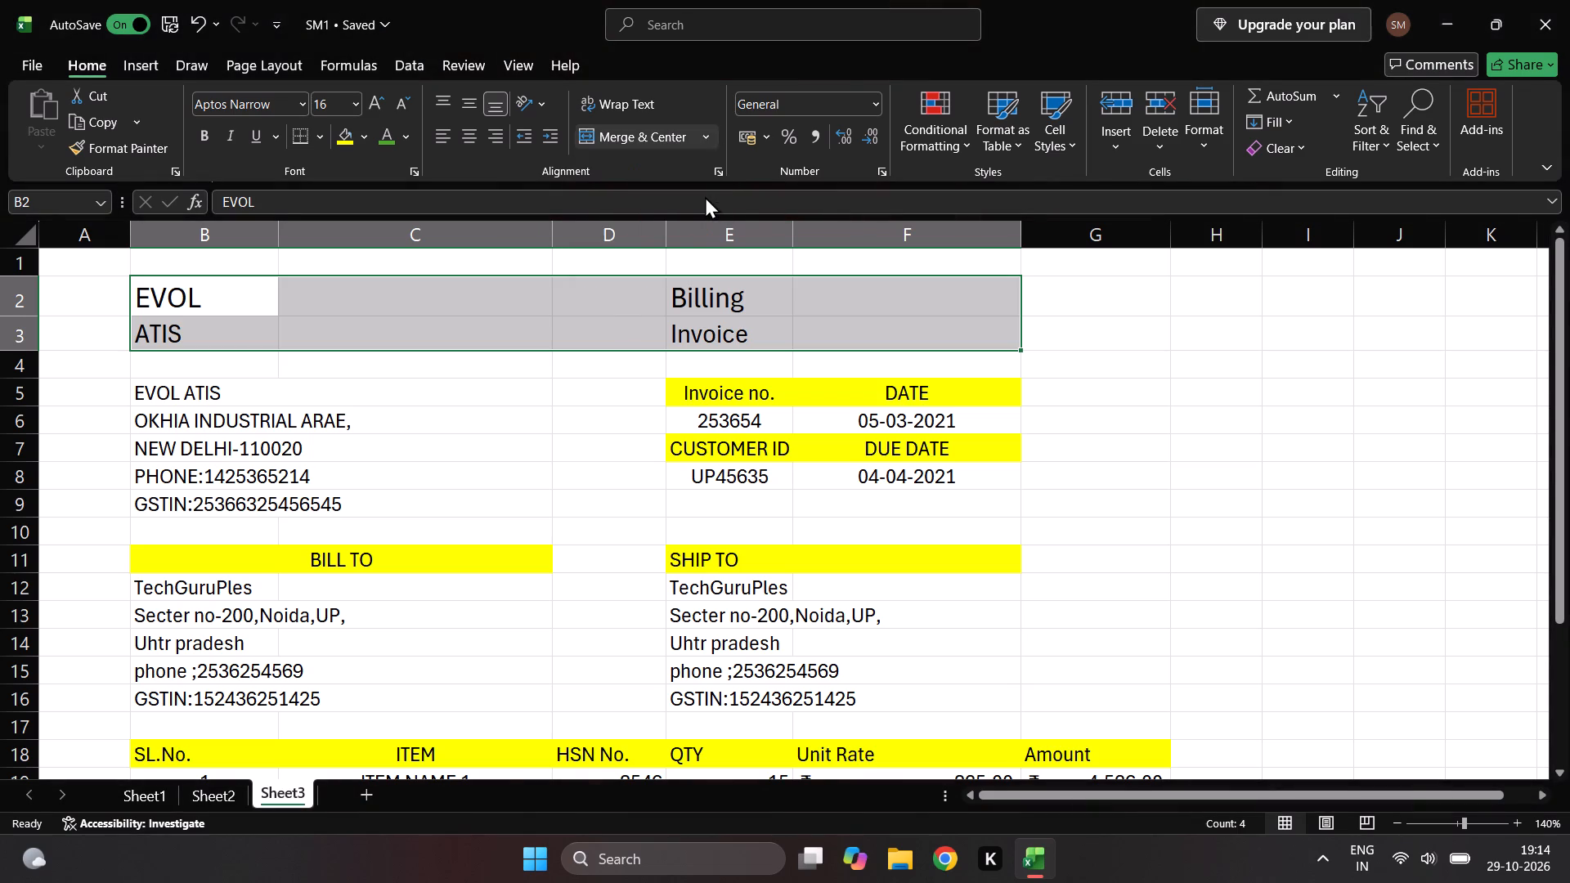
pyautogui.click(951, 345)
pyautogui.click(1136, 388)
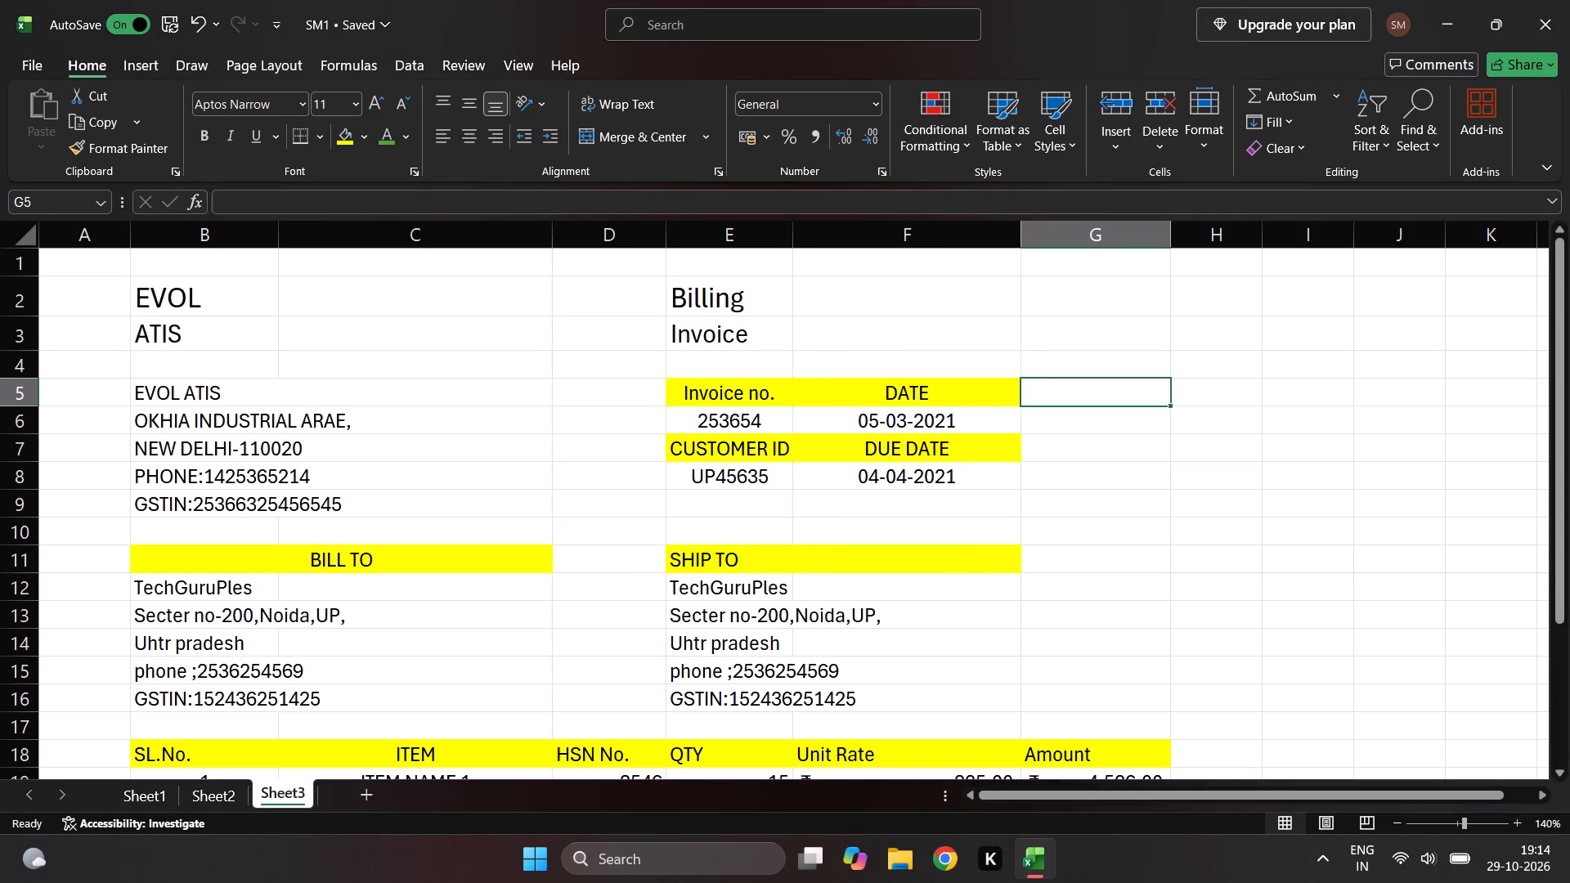
# Review the whole bill sheet, from the titles and address blocks down to the item table's TOTAL row.
pyautogui.scroll(-2, 361, 495)
pyautogui.scroll(-4, 977, 511)
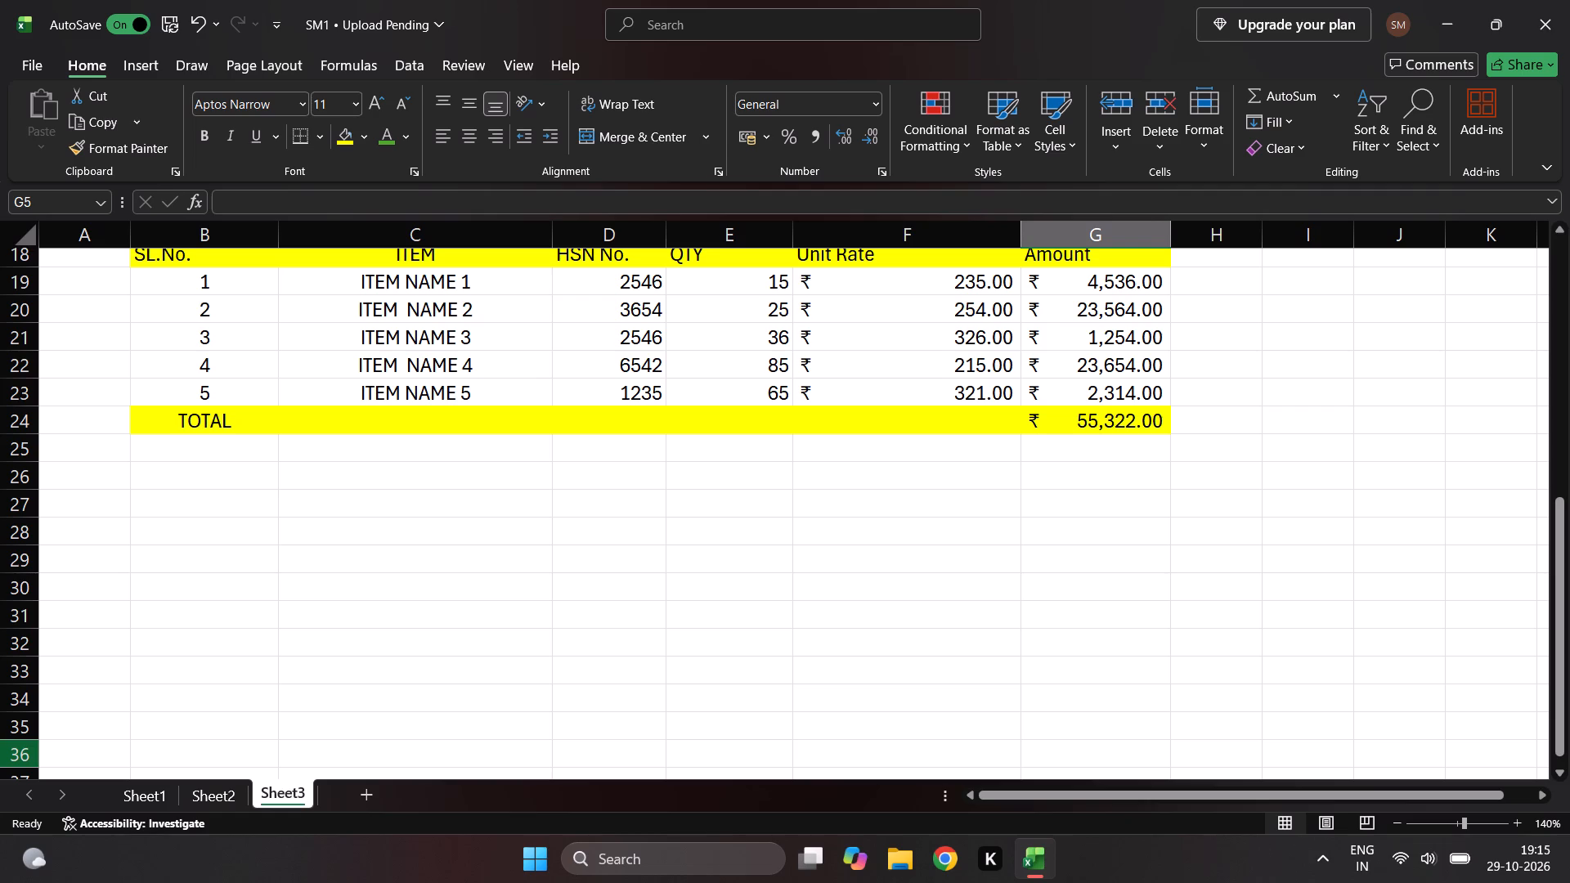
pyautogui.press('Up')
pyautogui.press('Up')
pyautogui.press('Up')
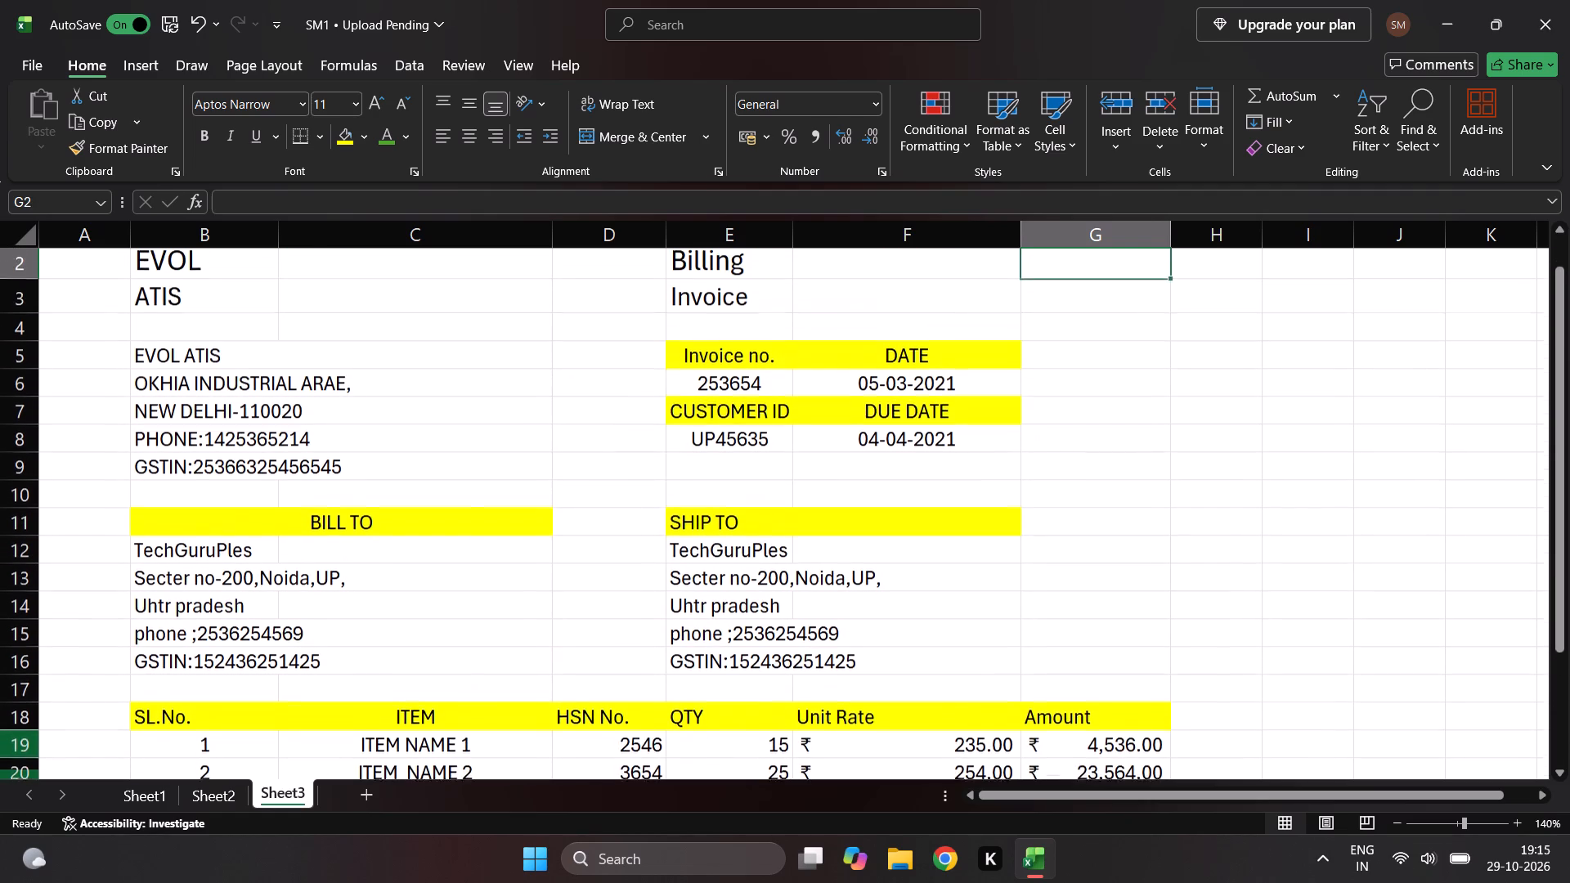
pyautogui.press('Up')
pyautogui.press('Up')
pyautogui.press('Up')
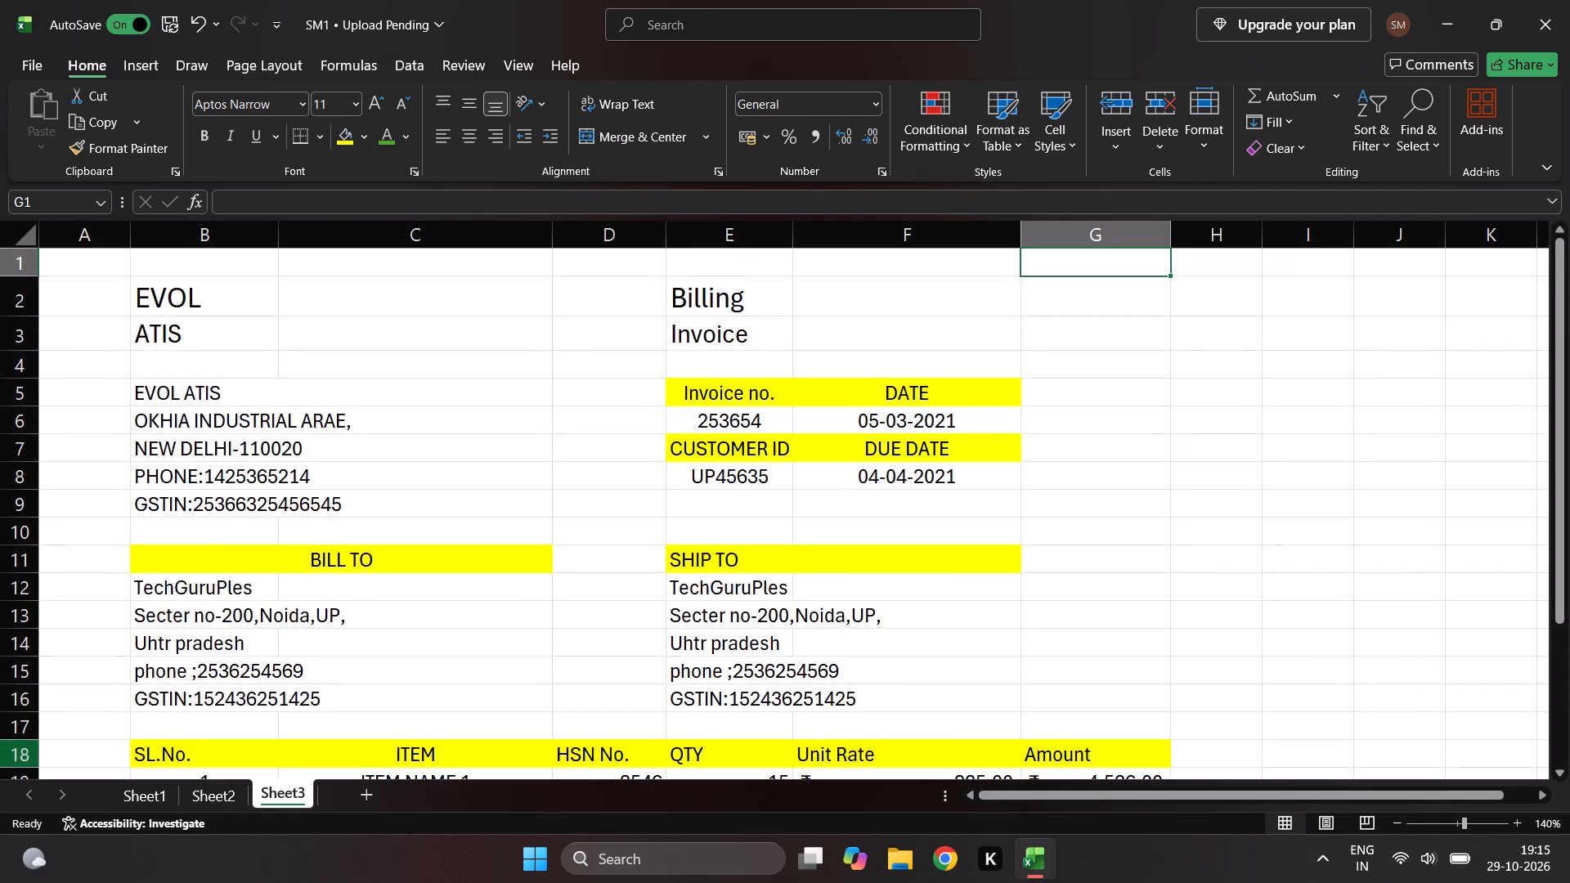
pyautogui.press('Down')
pyautogui.press('Down')
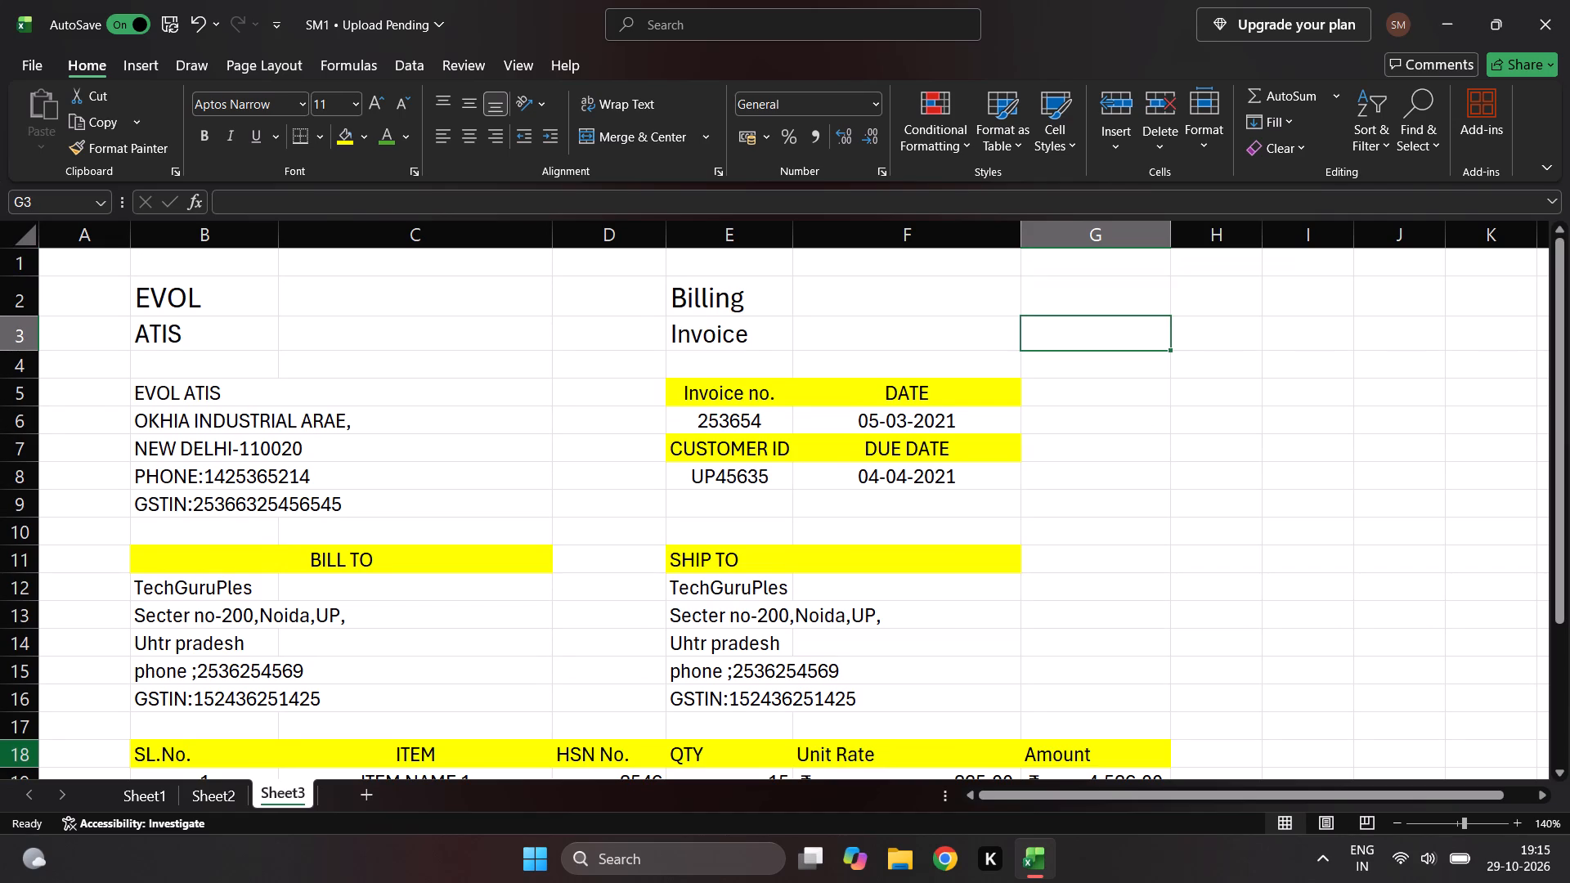
pyautogui.scroll(-1, 572, 539)
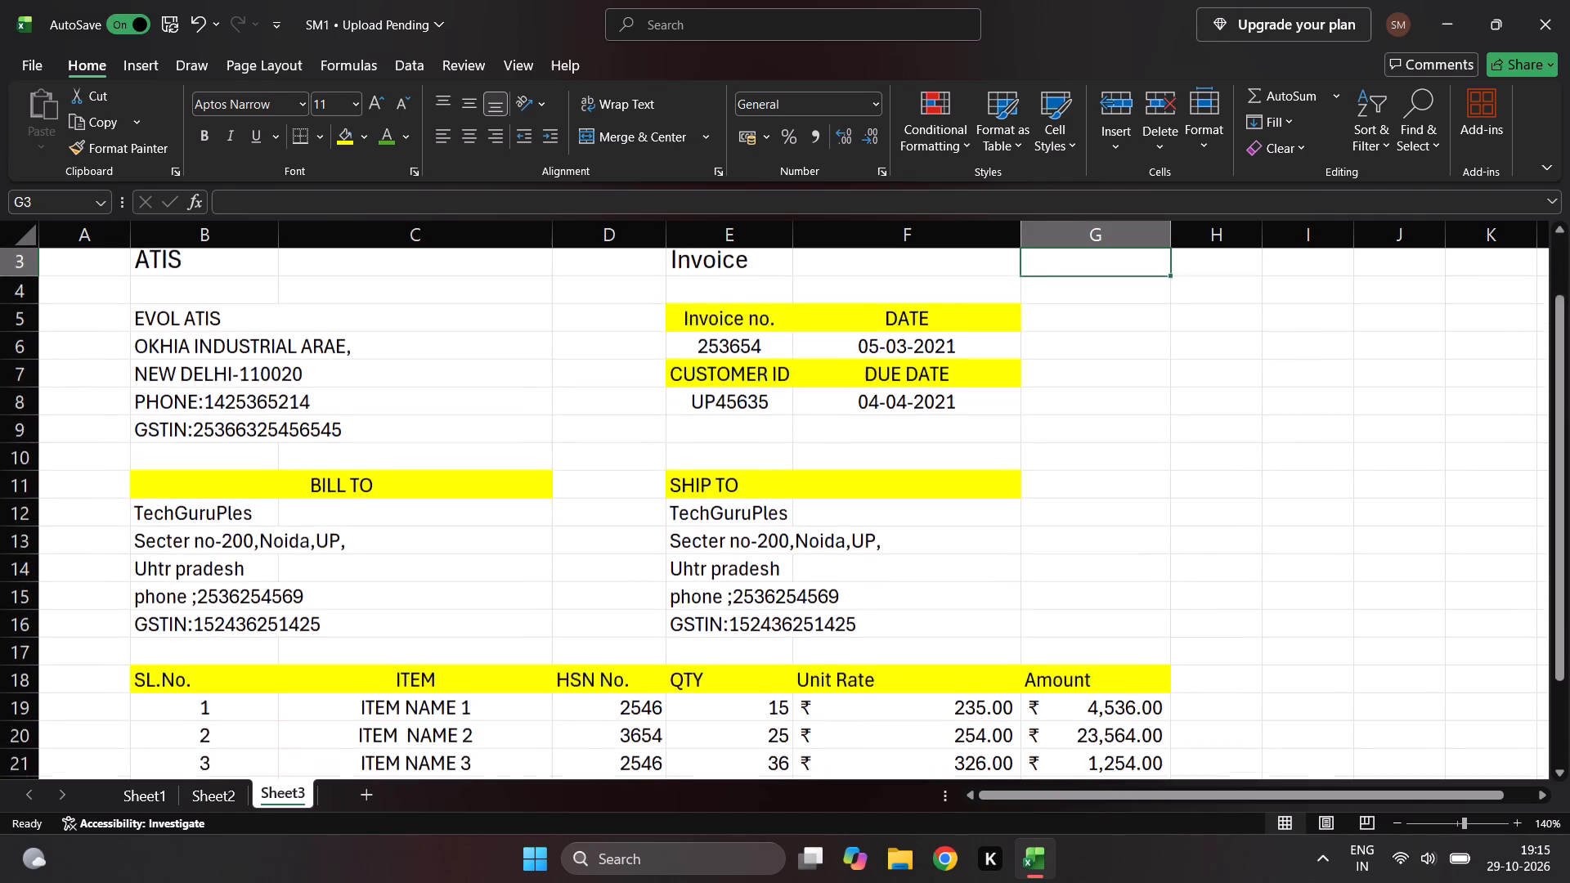
pyautogui.scroll(-6, 572, 539)
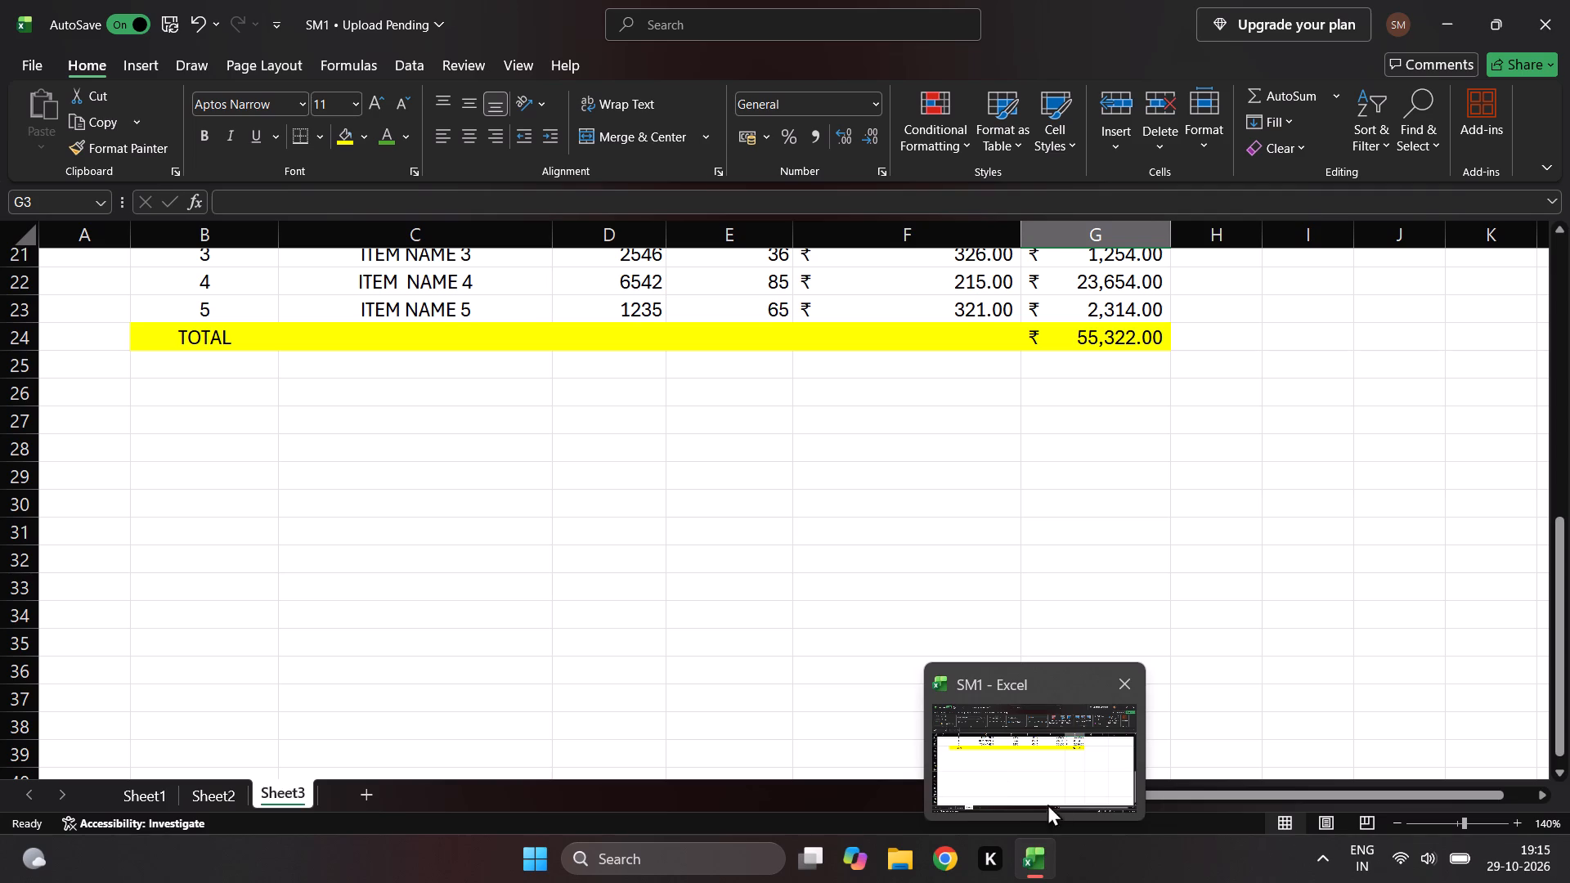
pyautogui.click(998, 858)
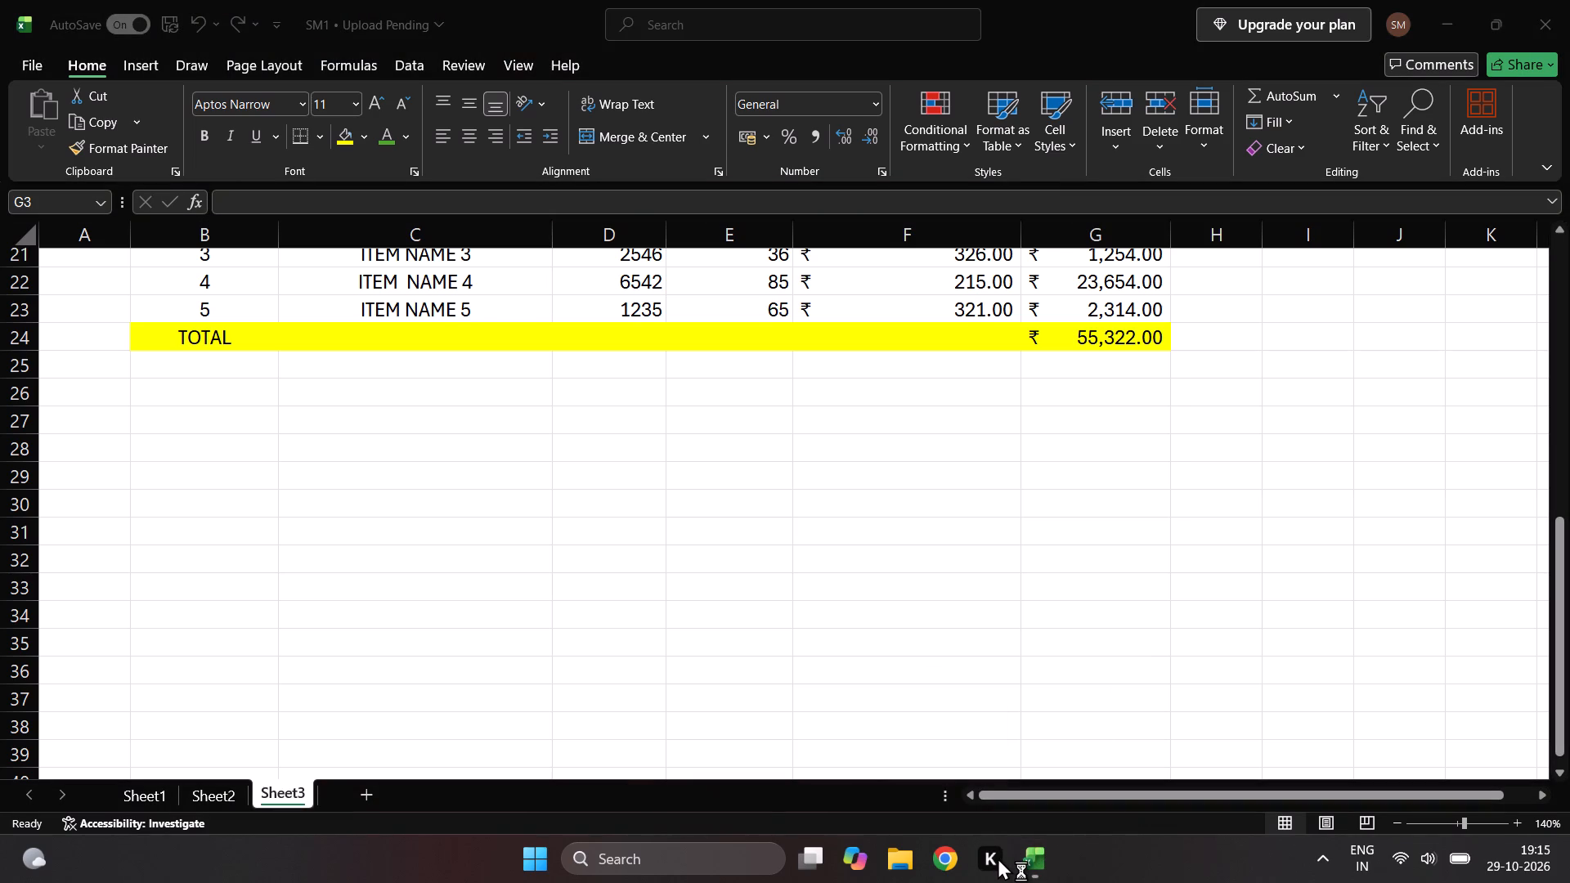